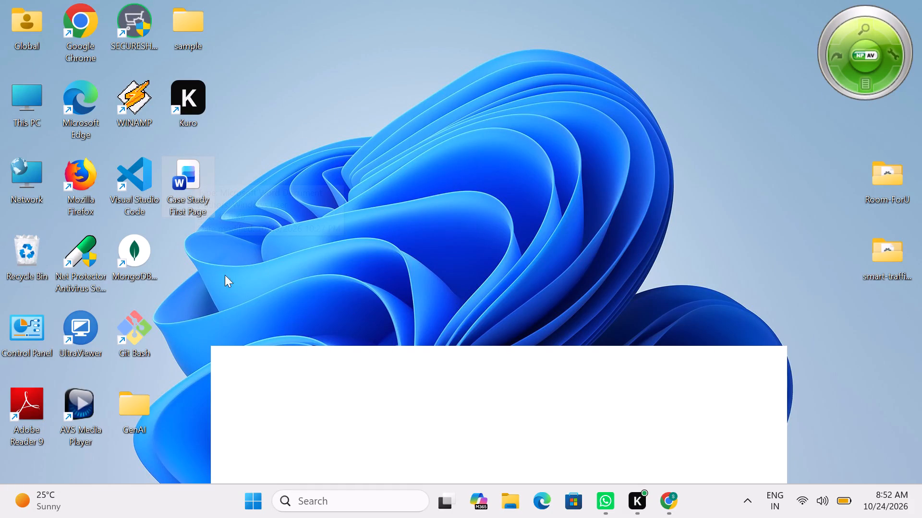
pyautogui.click(659, 496)
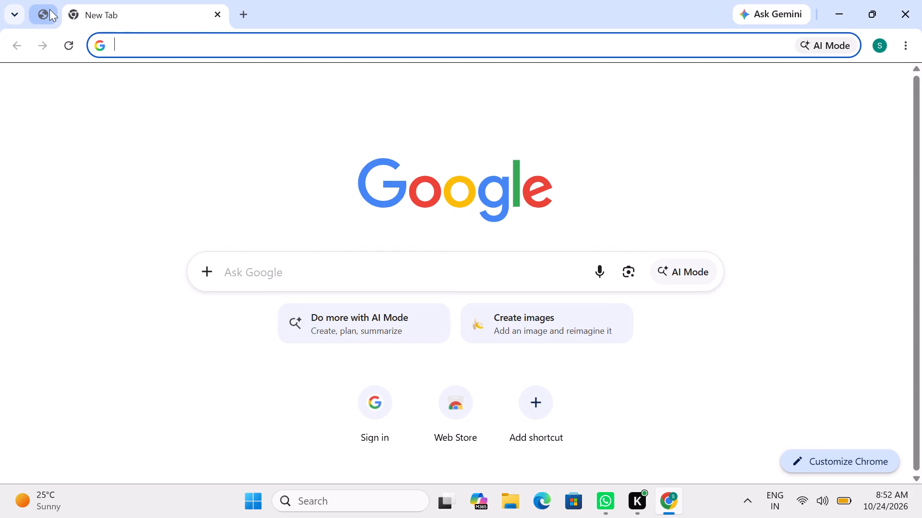
pyautogui.click(174, 54)
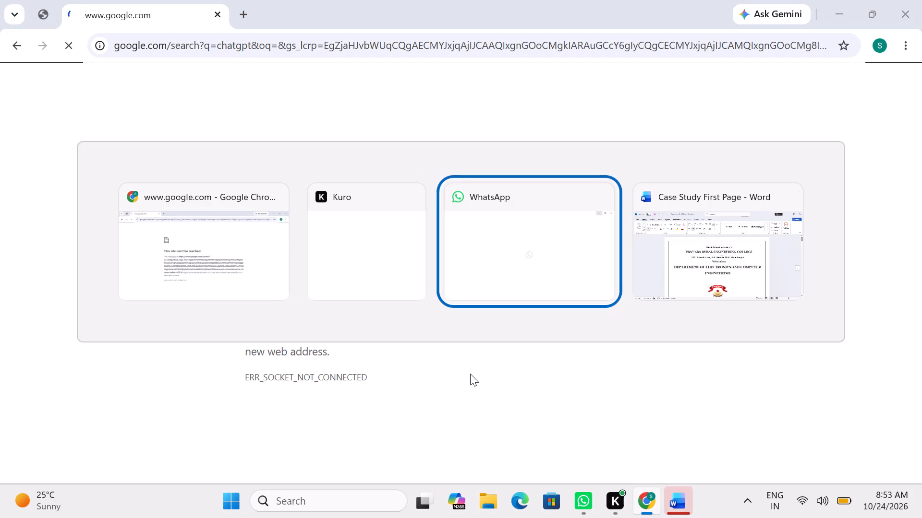
# Switch to Word and move the cover page's name, roll number and exam seat box slightly down, centred on the page.
pyautogui.hotkey('alt', 'Tab')
pyautogui.scroll(-7, 559, 278)
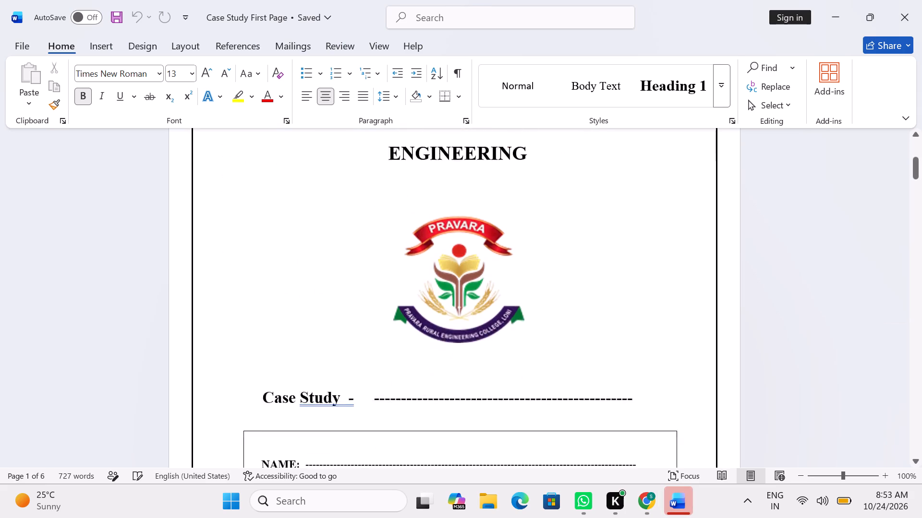
pyautogui.scroll(-18, 558, 278)
pyautogui.scroll(4, 558, 279)
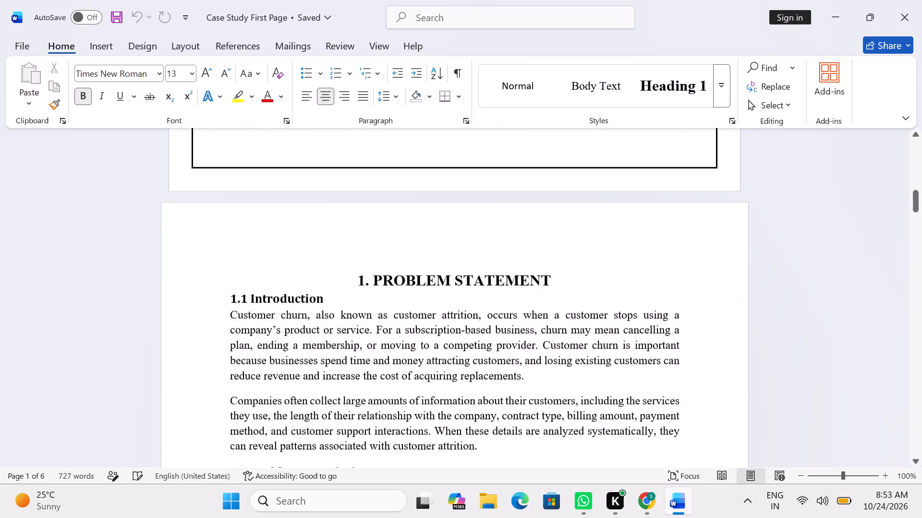
pyautogui.scroll(9, 558, 279)
pyautogui.click(456, 213)
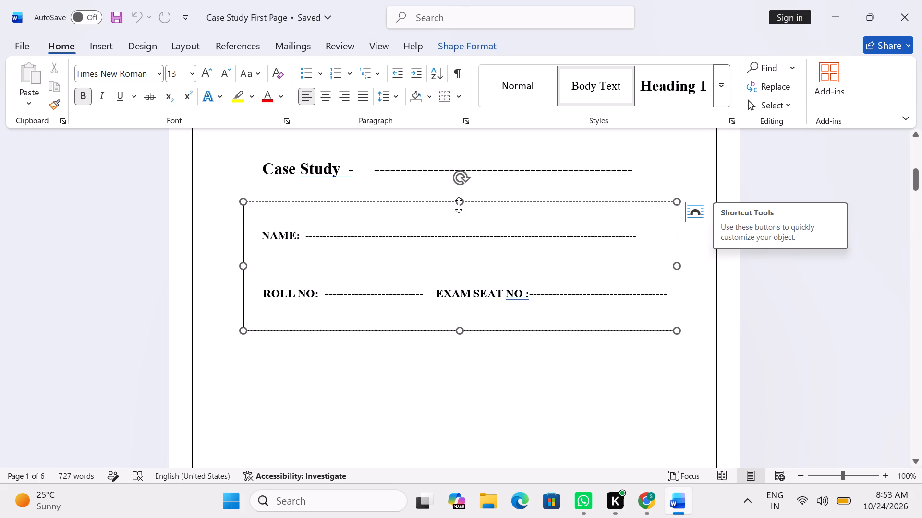
pyautogui.moveTo(452, 201); pyautogui.dragTo(444, 231)
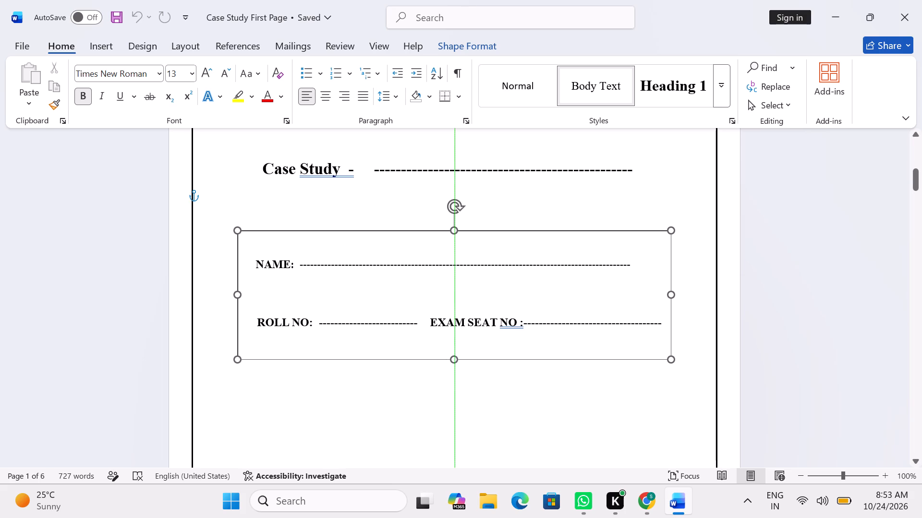
# Move the NAME, ROLL NO and EXAM SEAT NO box on the Word cover page further down below the Case Study line.
pyautogui.moveTo(444, 231); pyautogui.dragTo(443, 272)
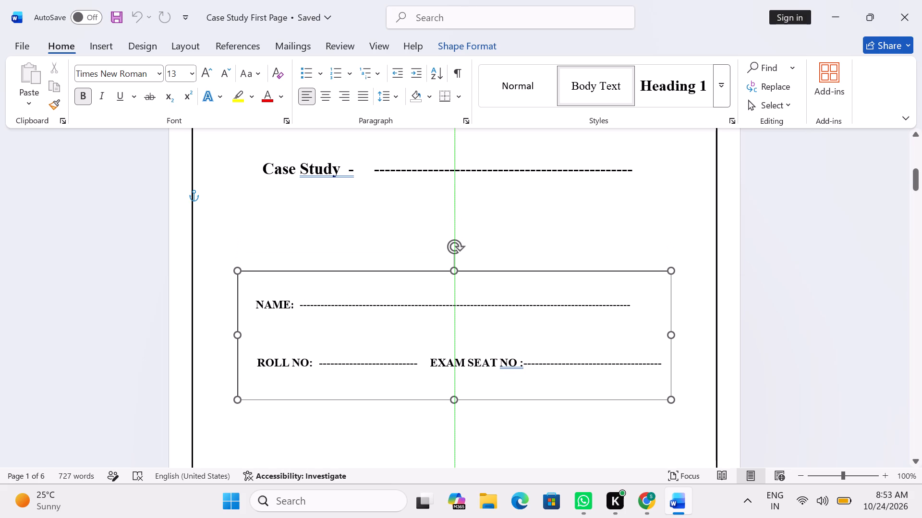
pyautogui.moveTo(443, 272); pyautogui.dragTo(440, 287)
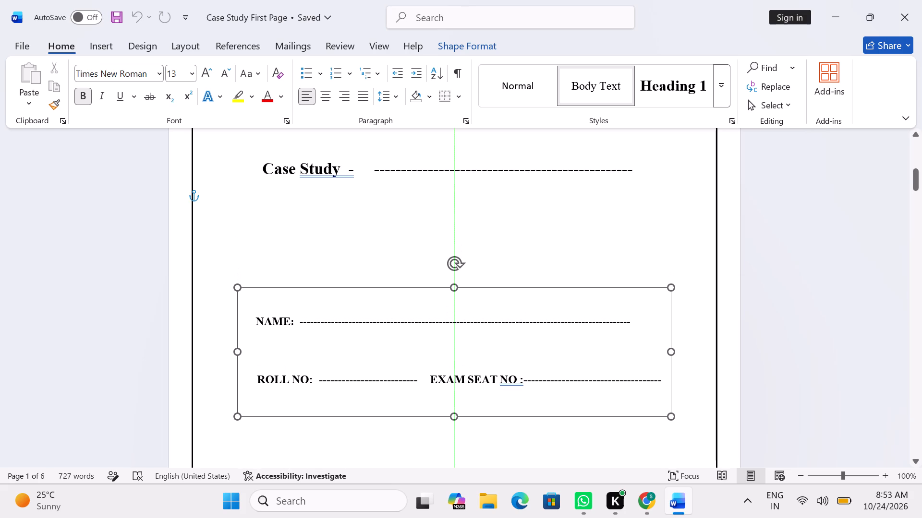
pyautogui.moveTo(440, 287); pyautogui.dragTo(440, 288)
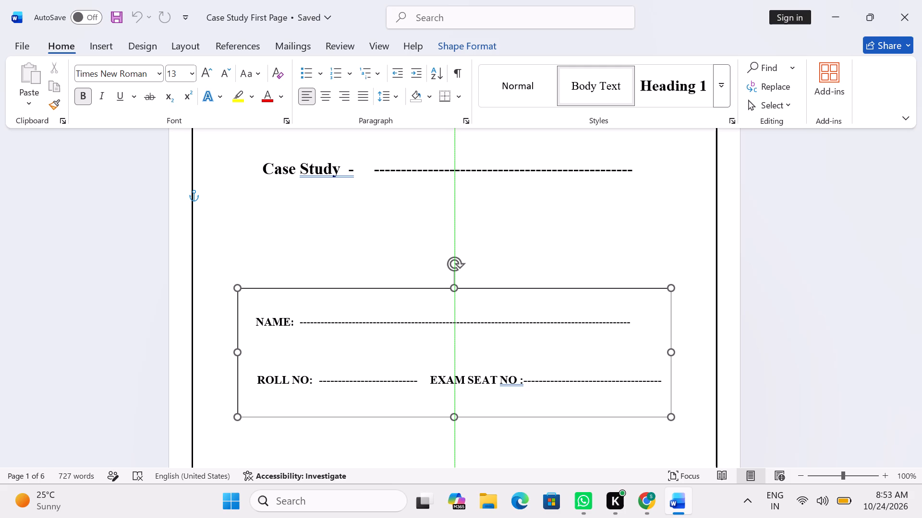
pyautogui.moveTo(440, 288); pyautogui.dragTo(440, 289)
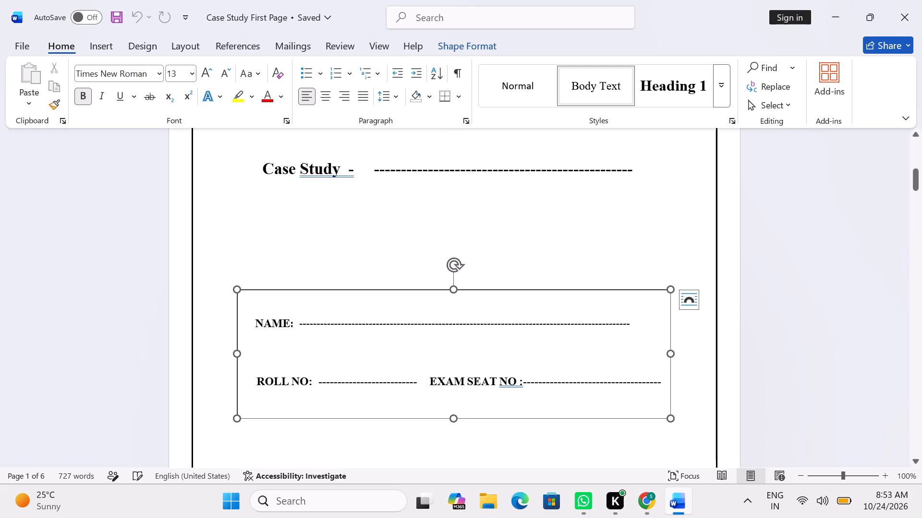
pyautogui.click(391, 222)
# Check the cover page layout from the college logo to the bottom border around the moved details box.
pyautogui.scroll(-8, 406, 251)
pyautogui.scroll(2, 408, 252)
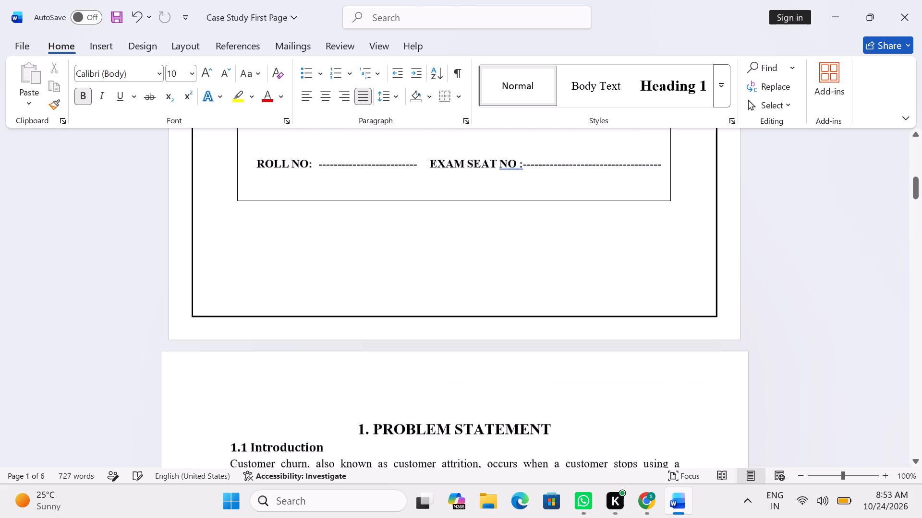
pyautogui.scroll(16, 408, 252)
pyautogui.scroll(-5, 408, 252)
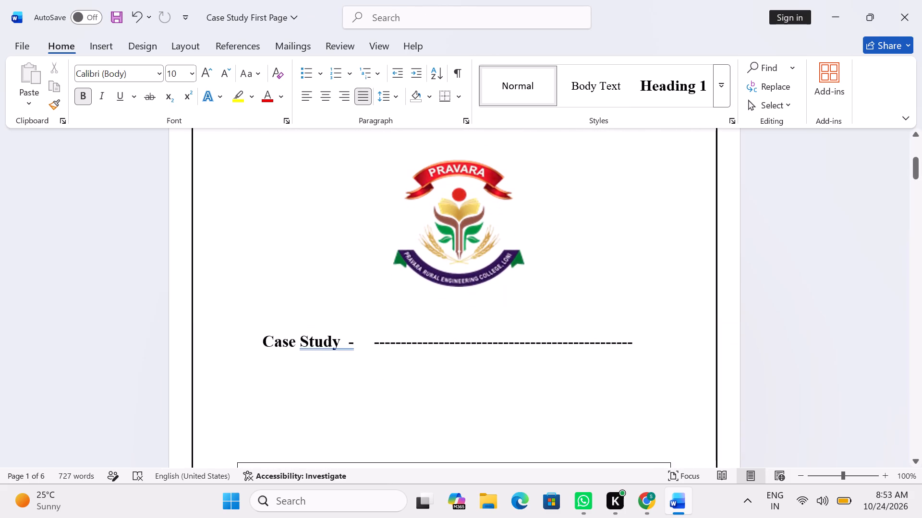
pyautogui.scroll(-6, 408, 252)
pyautogui.scroll(1, 409, 252)
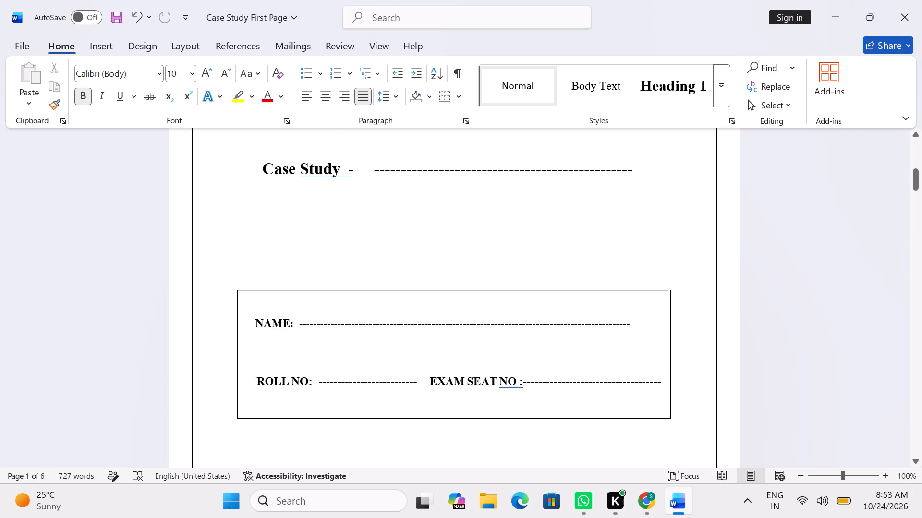
# Ignore the grammar flag once on "Study -" in the cover page's Case Study line.
pyautogui.moveTo(328, 166); pyautogui.dragTo(328, 176)
pyautogui.rightClick(328, 176)
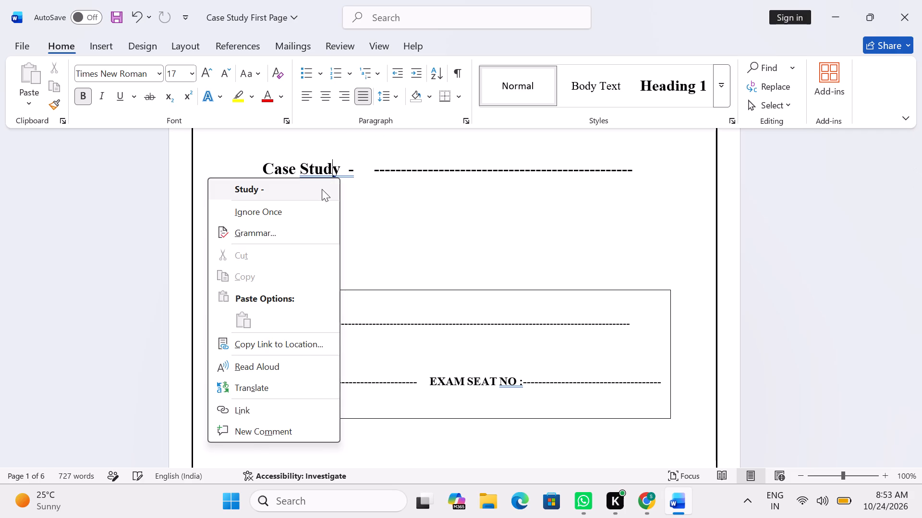
pyautogui.click(294, 218)
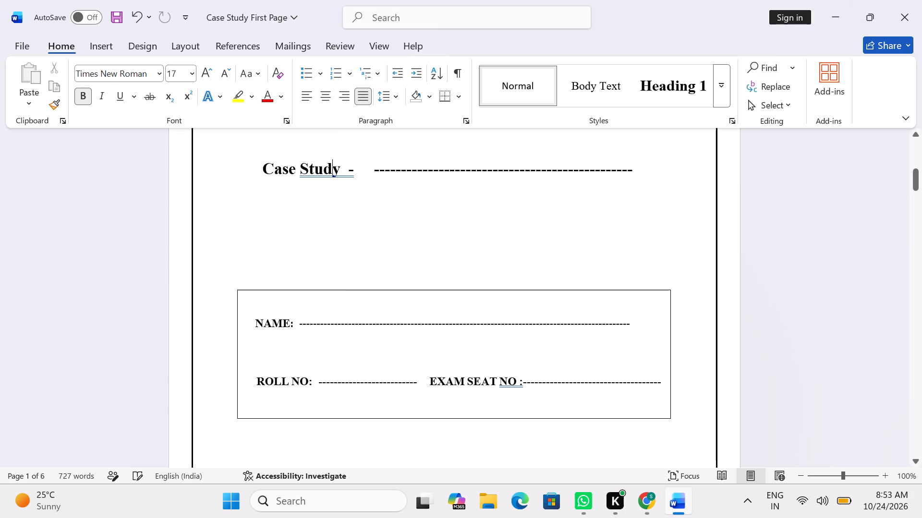
pyautogui.click(342, 201)
# Dismiss the grammar flag on "NO :" after EXAM SEAT in the cover page's details box.
pyautogui.scroll(2, 366, 276)
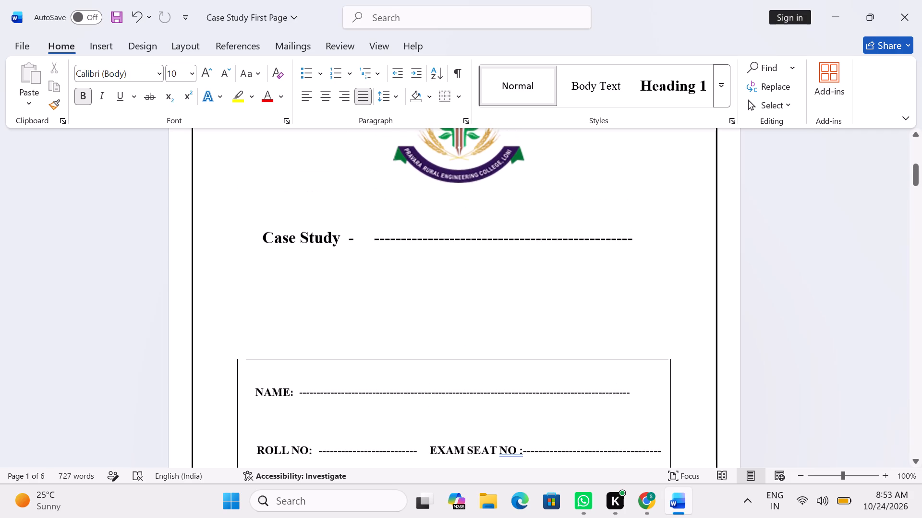
pyautogui.scroll(-17, 367, 276)
pyautogui.scroll(6, 369, 274)
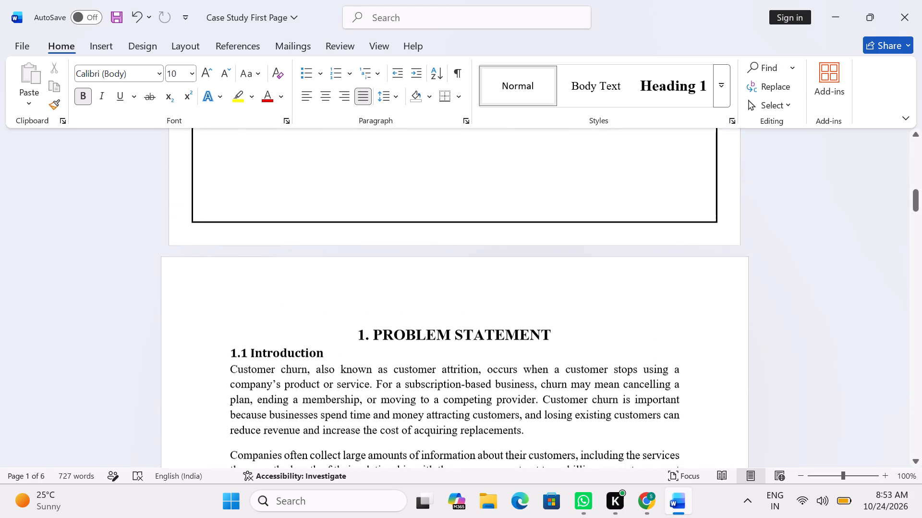
pyautogui.scroll(3, 369, 273)
pyautogui.click(501, 176)
pyautogui.rightClick(502, 176)
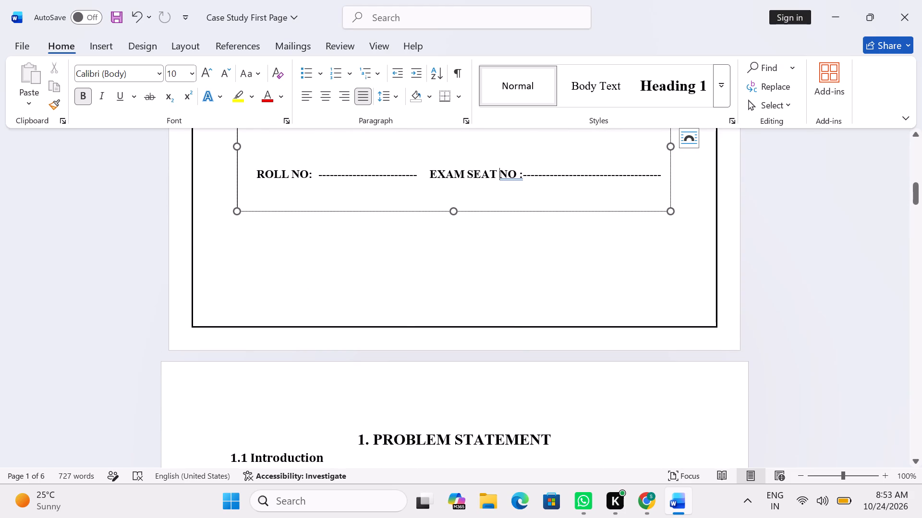
pyautogui.click(479, 244)
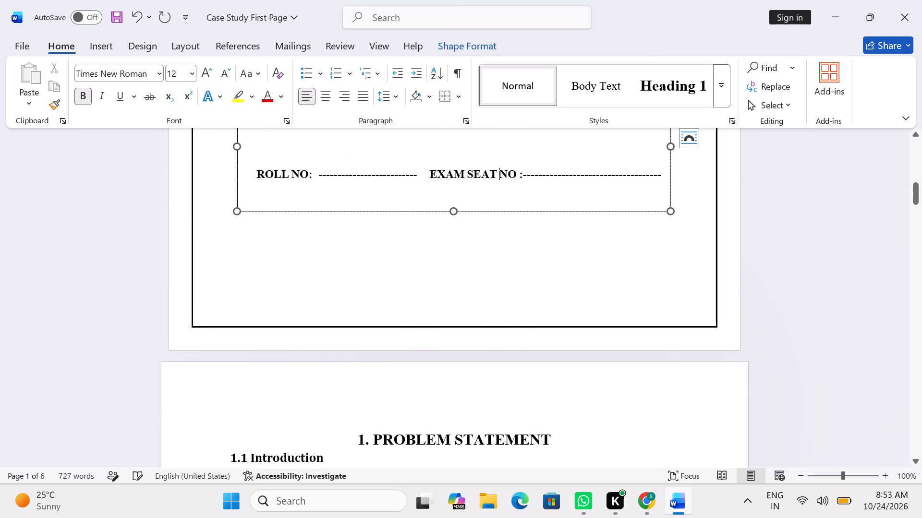
# Review the formatting of the Problem Statement and Objectives sections down to 2.2 Tools and Technologies.
pyautogui.scroll(-17, 489, 271)
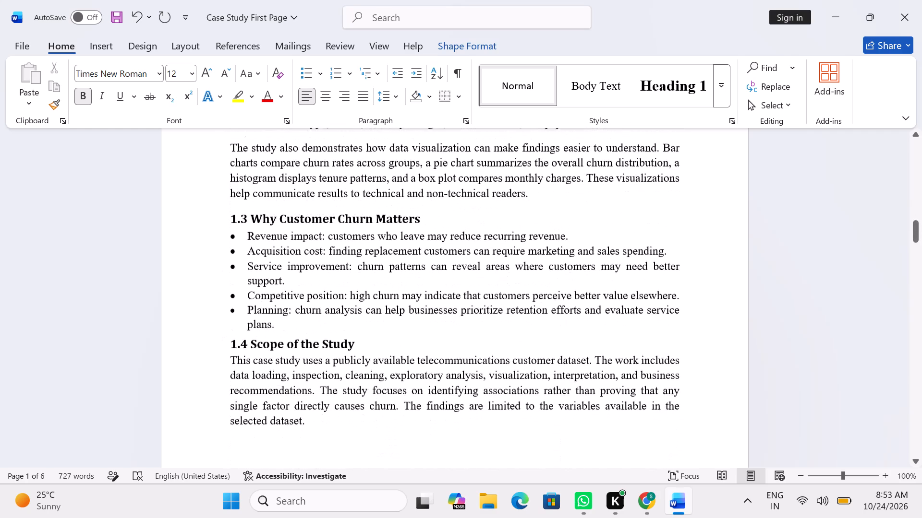
pyautogui.scroll(4, 489, 271)
pyautogui.scroll(-1, 489, 271)
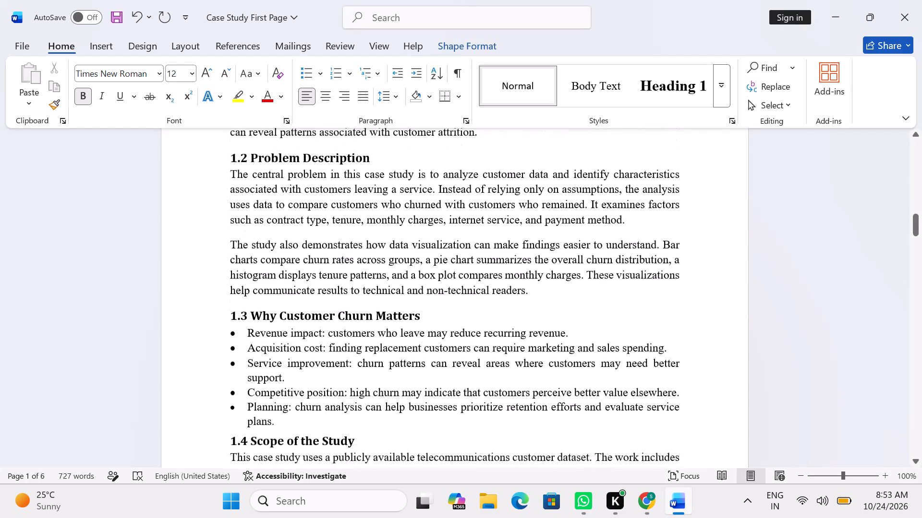
pyautogui.scroll(-12, 489, 271)
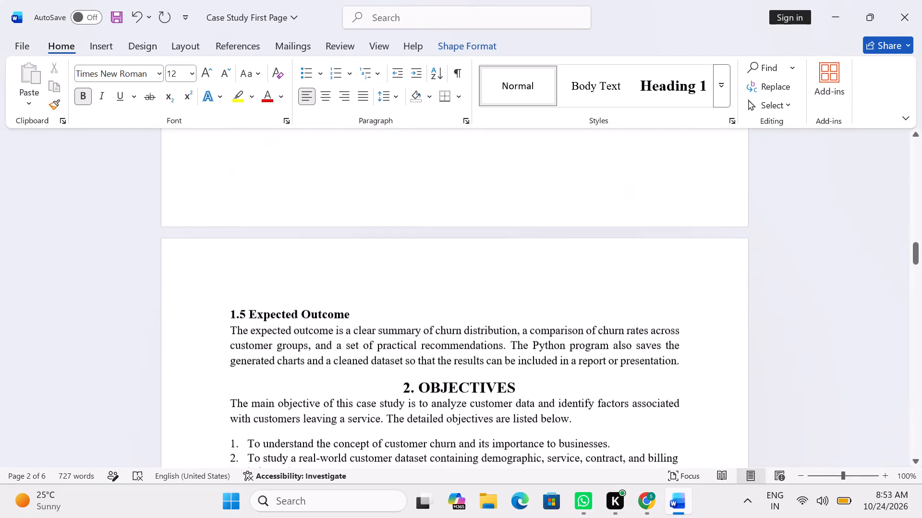
pyautogui.scroll(-8, 489, 271)
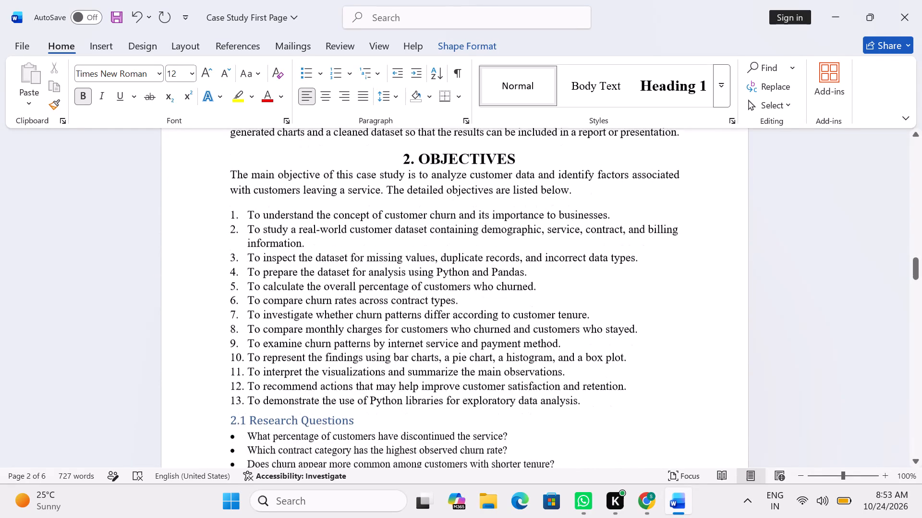
pyautogui.scroll(-4, 489, 271)
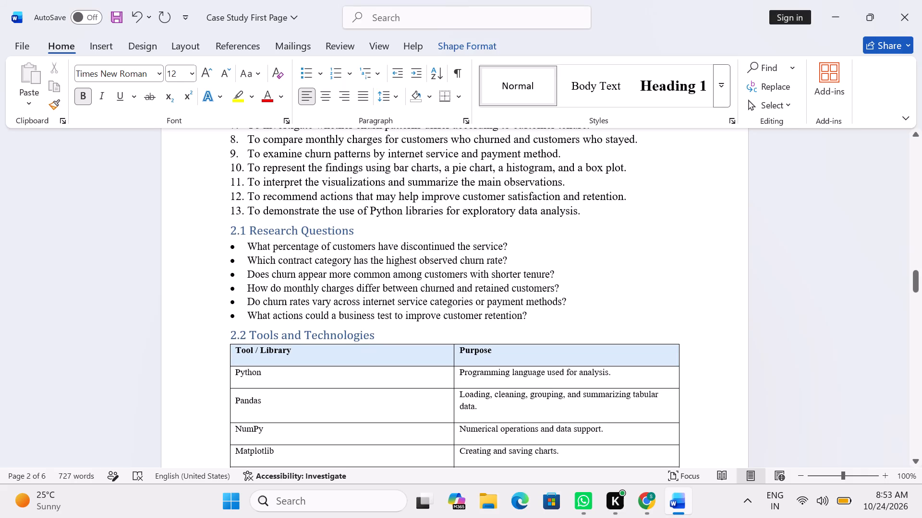
# Make the heading "2.1 Research Questions" black and bold.
pyautogui.moveTo(362, 232); pyautogui.dragTo(227, 226)
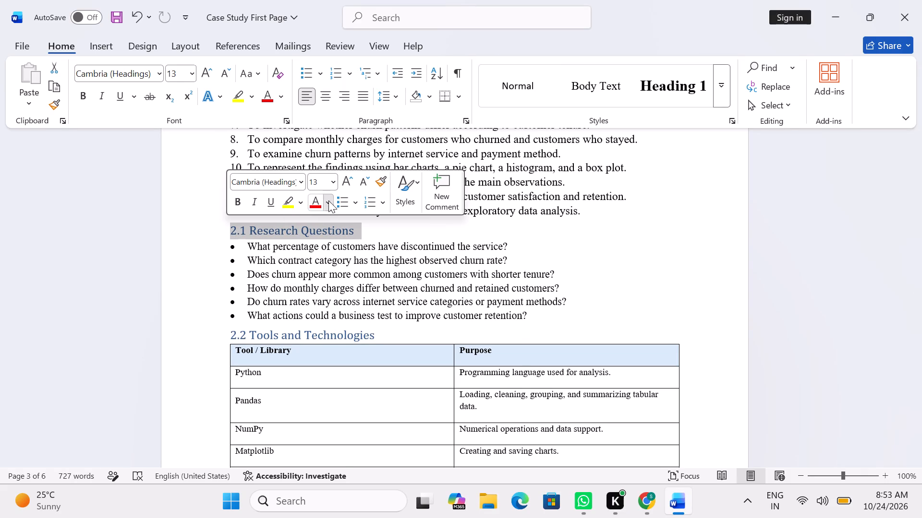
pyautogui.click(328, 200)
pyautogui.click(324, 255)
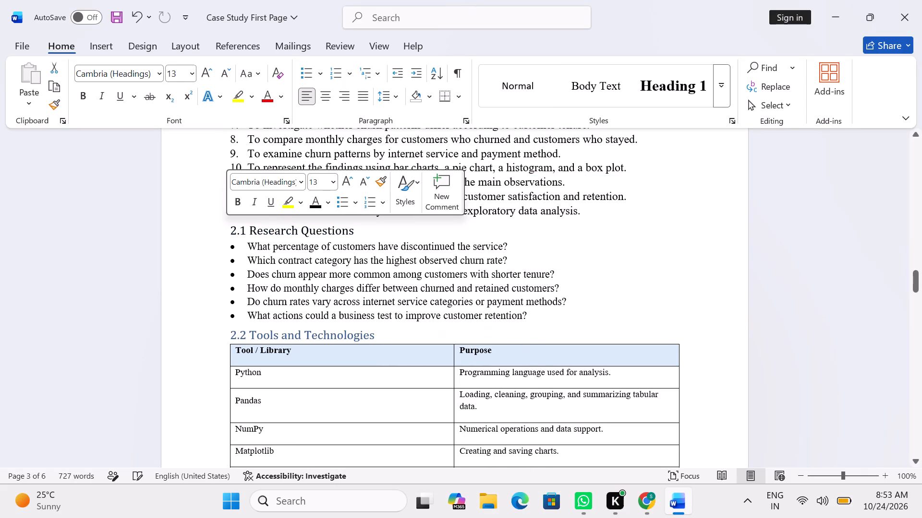
pyautogui.click(237, 204)
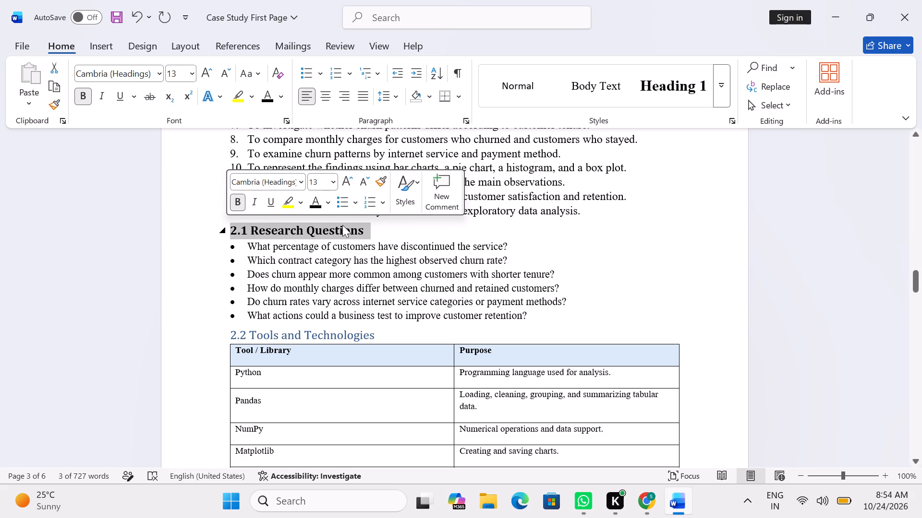
pyautogui.click(385, 223)
# Examine the font and size of the "1.5 Expected Outcome" heading for comparison with the 2.1 heading.
pyautogui.scroll(2, 384, 225)
pyautogui.scroll(-1, 384, 225)
pyautogui.scroll(3, 384, 225)
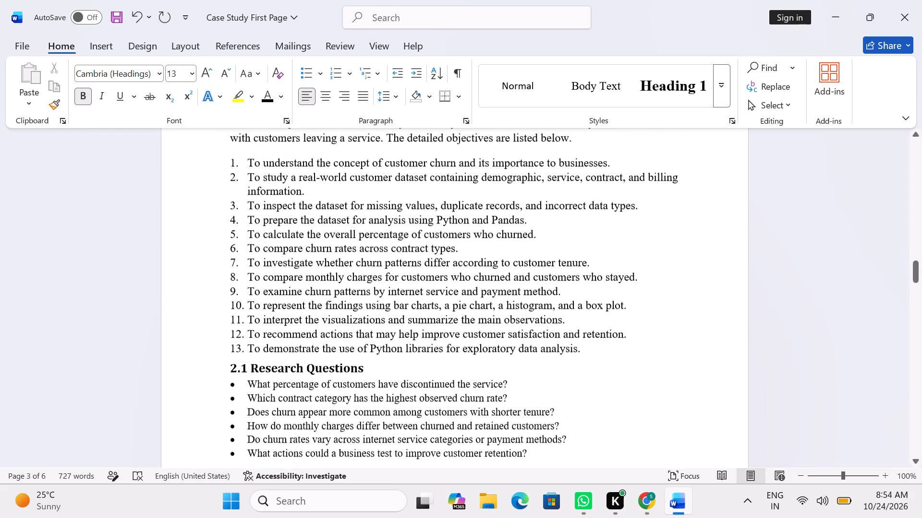
pyautogui.scroll(4, 384, 227)
pyautogui.moveTo(348, 164); pyautogui.dragTo(341, 166)
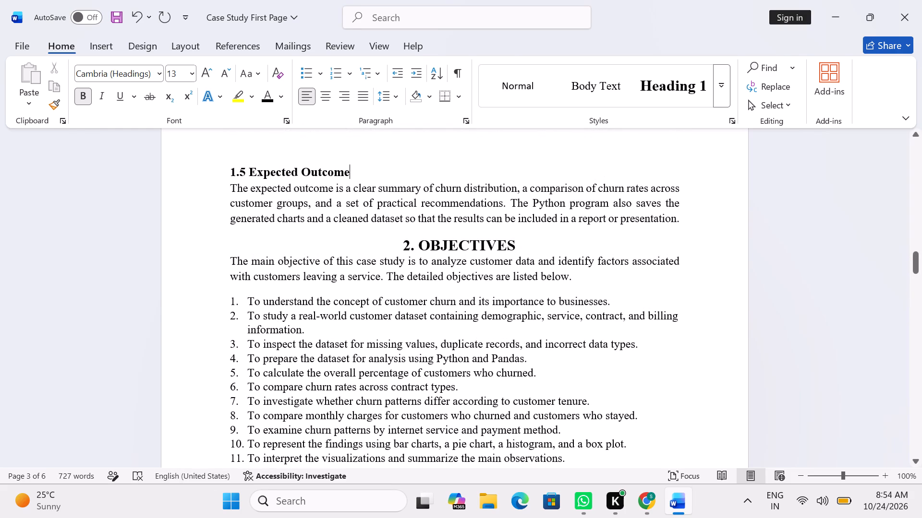
pyautogui.moveTo(341, 166); pyautogui.dragTo(232, 176)
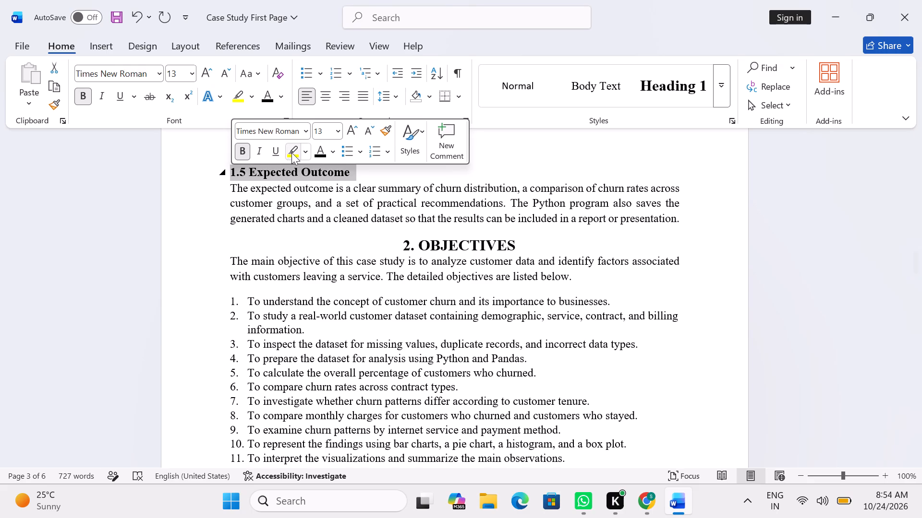
pyautogui.click(384, 174)
# Set the font size of all the bullet points under "2.1 Research Questions" to 12.
pyautogui.scroll(-2, 348, 233)
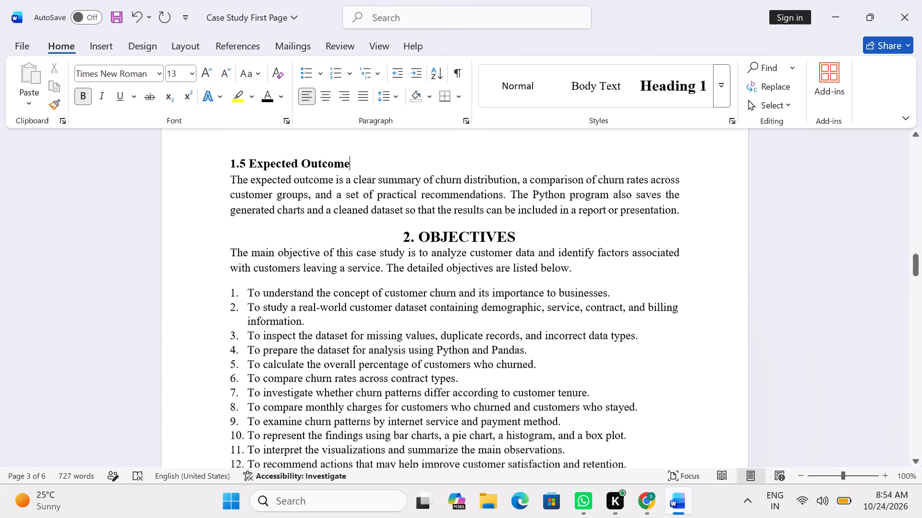
pyautogui.scroll(-8, 347, 234)
pyautogui.scroll(2, 347, 234)
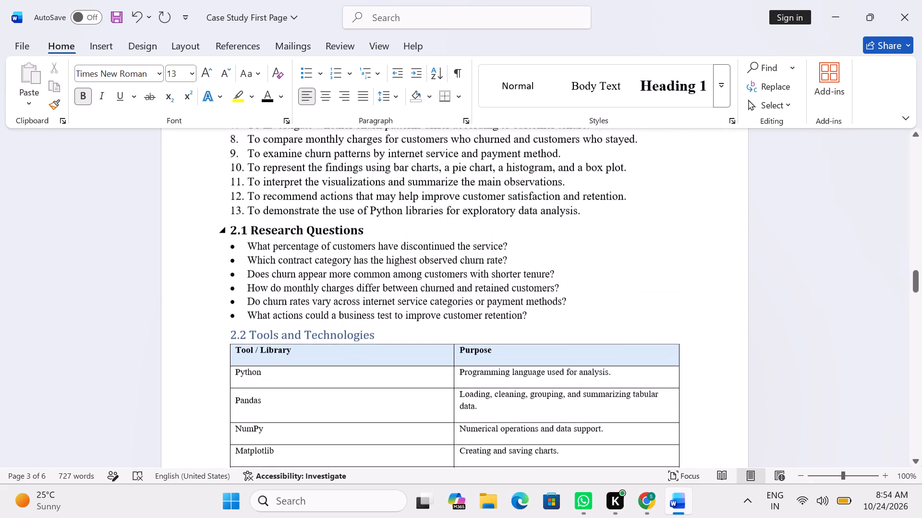
pyautogui.scroll(1, 347, 234)
pyautogui.scroll(-4, 347, 234)
pyautogui.scroll(2, 347, 234)
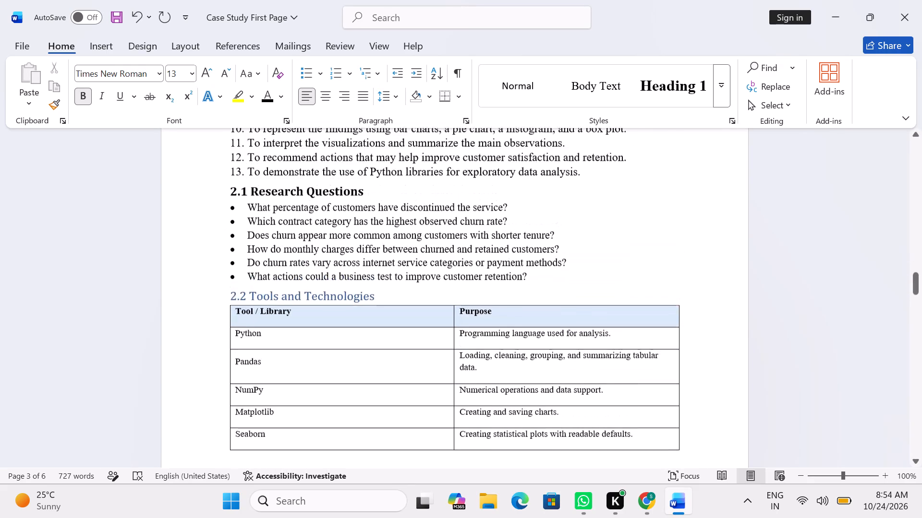
pyautogui.moveTo(247, 207); pyautogui.dragTo(248, 207)
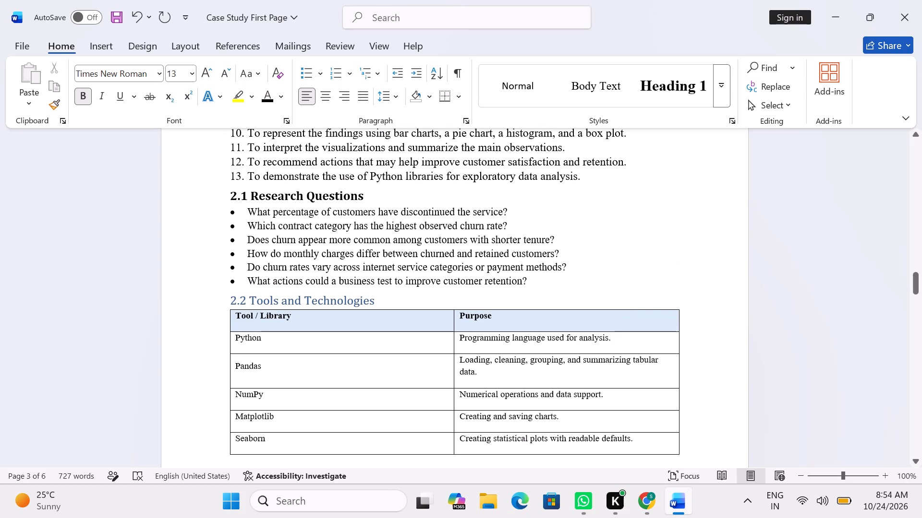
pyautogui.moveTo(248, 207); pyautogui.dragTo(529, 284)
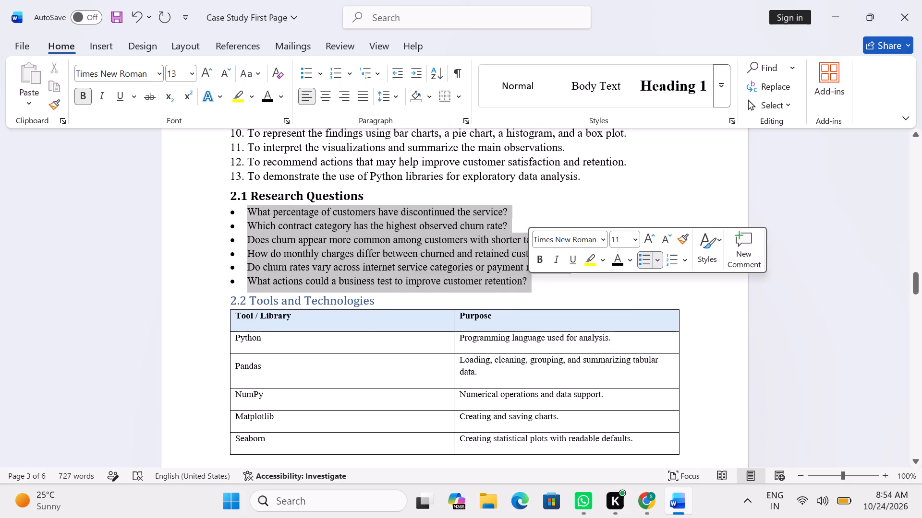
pyautogui.click(638, 246)
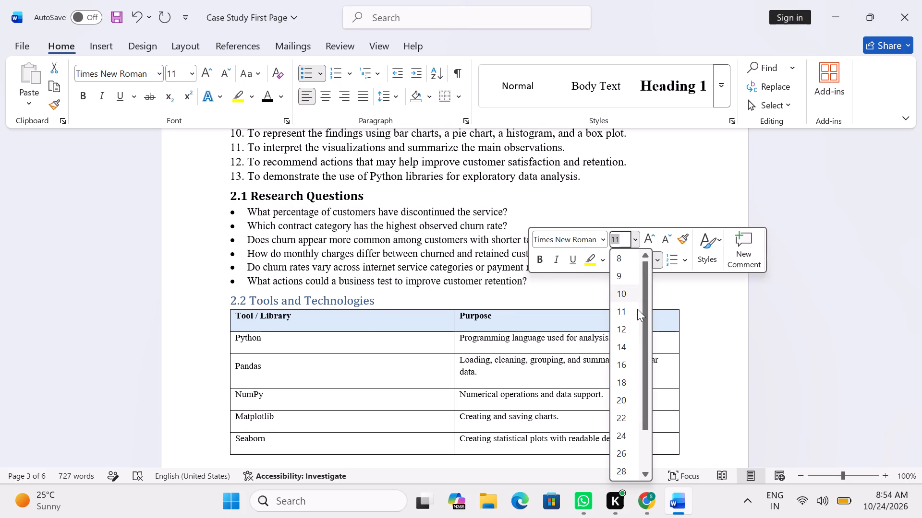
pyautogui.click(627, 328)
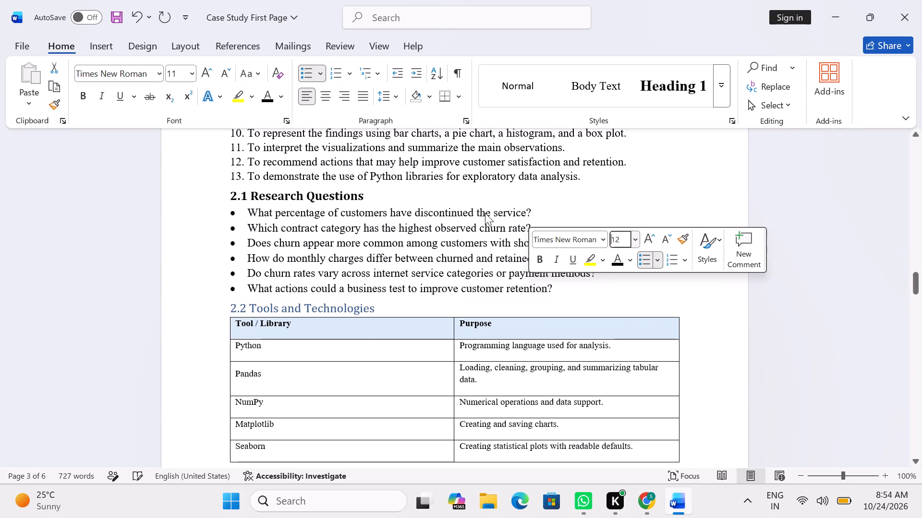
pyautogui.click(459, 204)
# Check the font size of the word "exploratory" in objective 13.
pyautogui.doubleClick(491, 180)
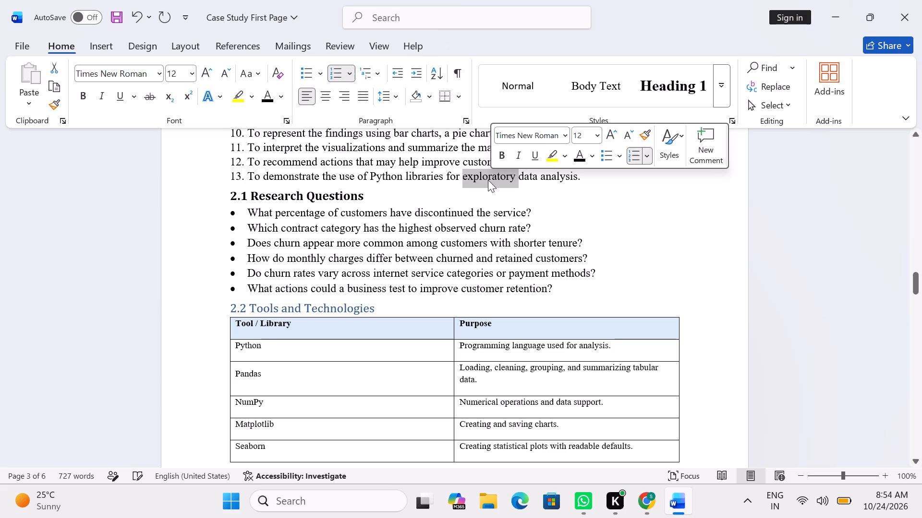
# Check the font size of the word "discontinued" in the first research question.
pyautogui.click(461, 193)
pyautogui.doubleClick(449, 216)
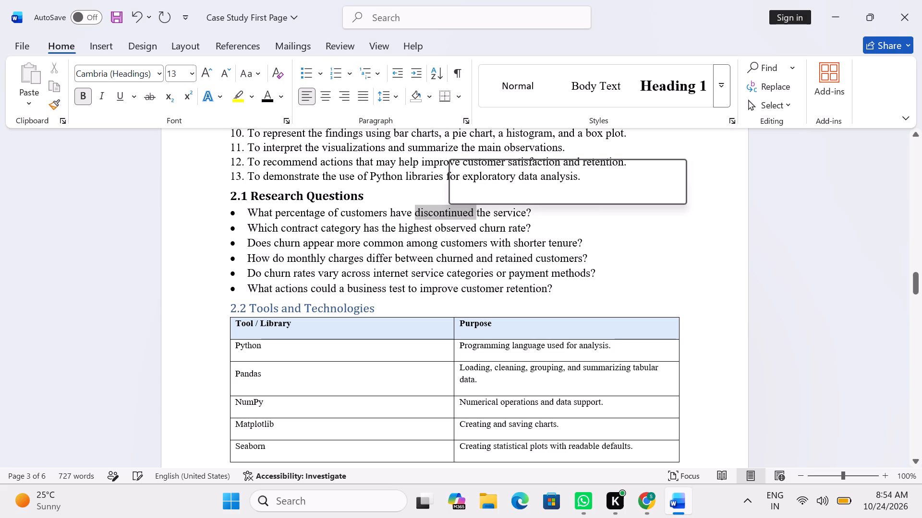
pyautogui.click(420, 193)
# Make the heading "2.2 Tools and Technologies" black and bold.
pyautogui.scroll(-3, 420, 193)
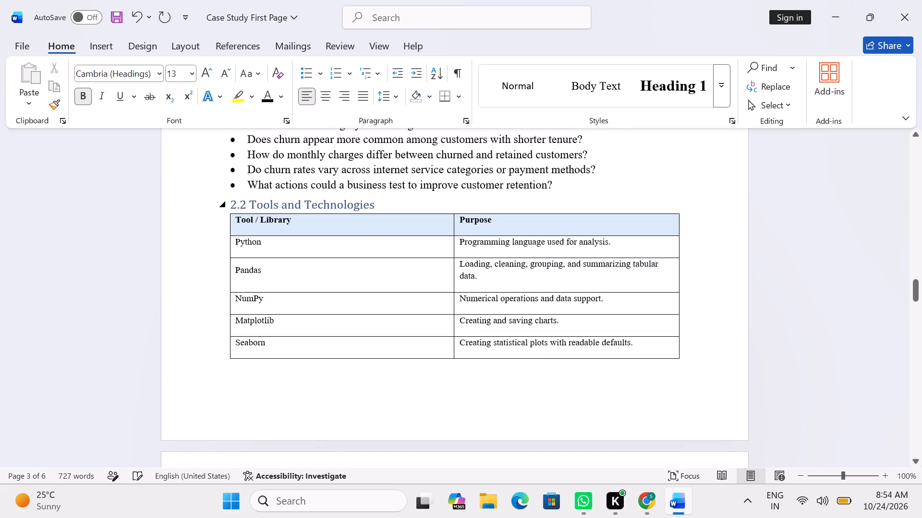
pyautogui.moveTo(400, 201); pyautogui.dragTo(225, 205)
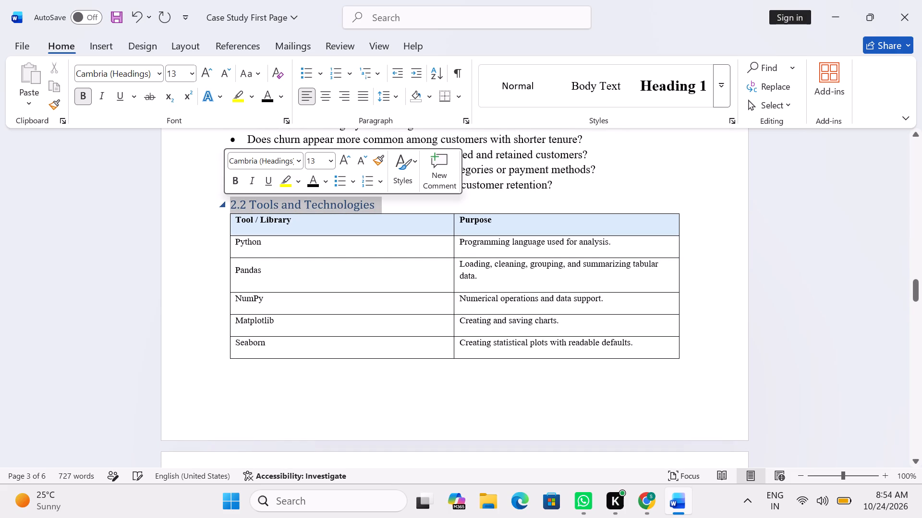
pyautogui.click(309, 183)
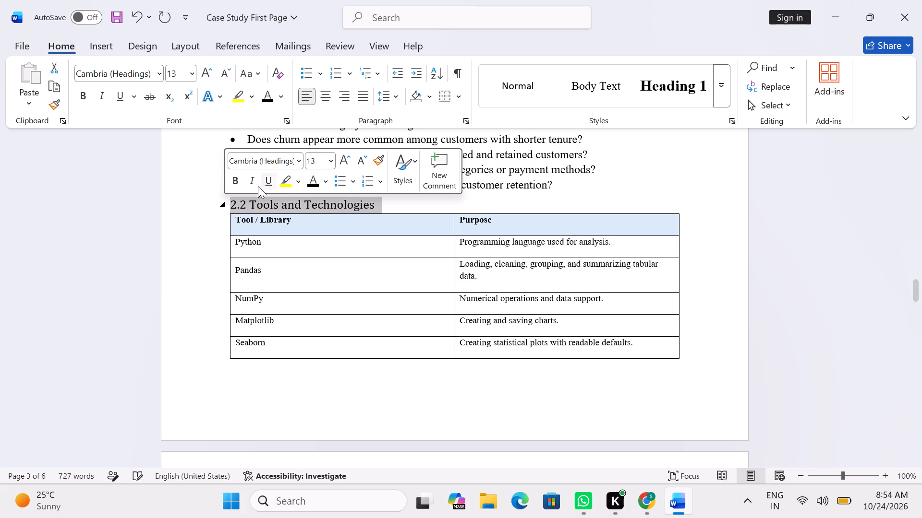
pyautogui.click(241, 183)
pyautogui.click(414, 200)
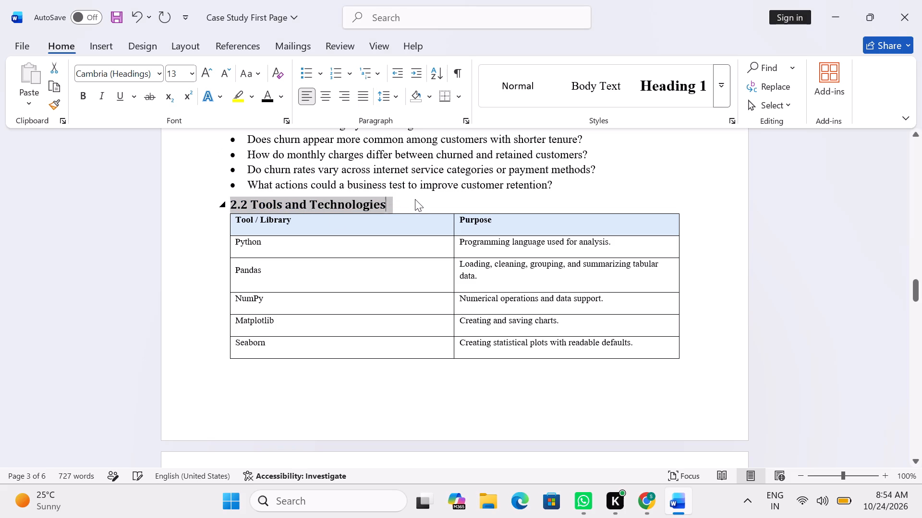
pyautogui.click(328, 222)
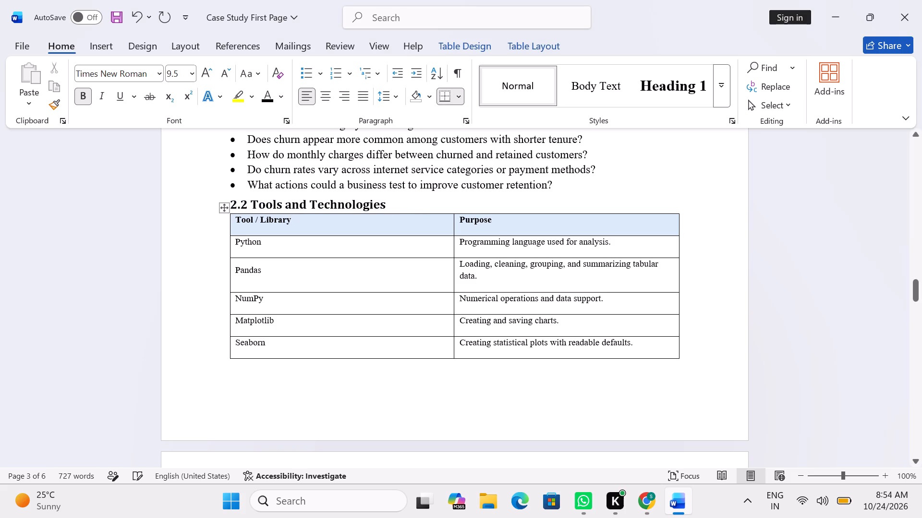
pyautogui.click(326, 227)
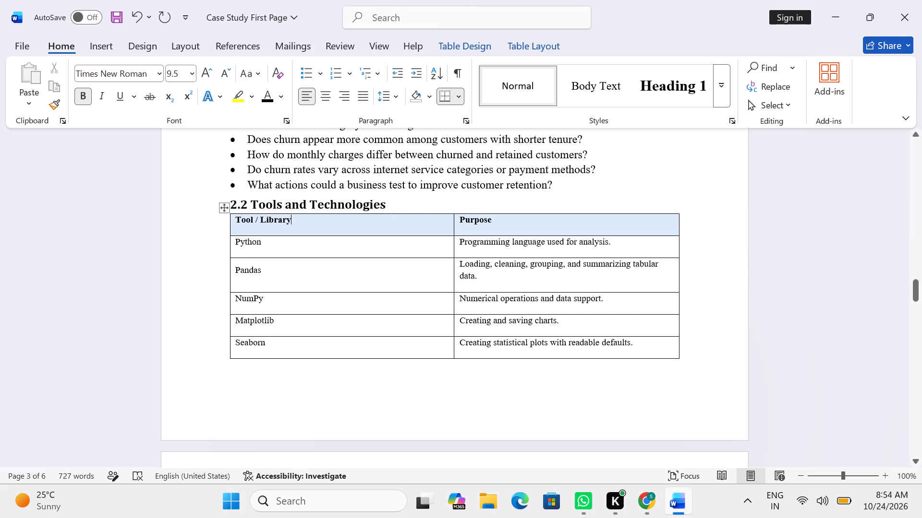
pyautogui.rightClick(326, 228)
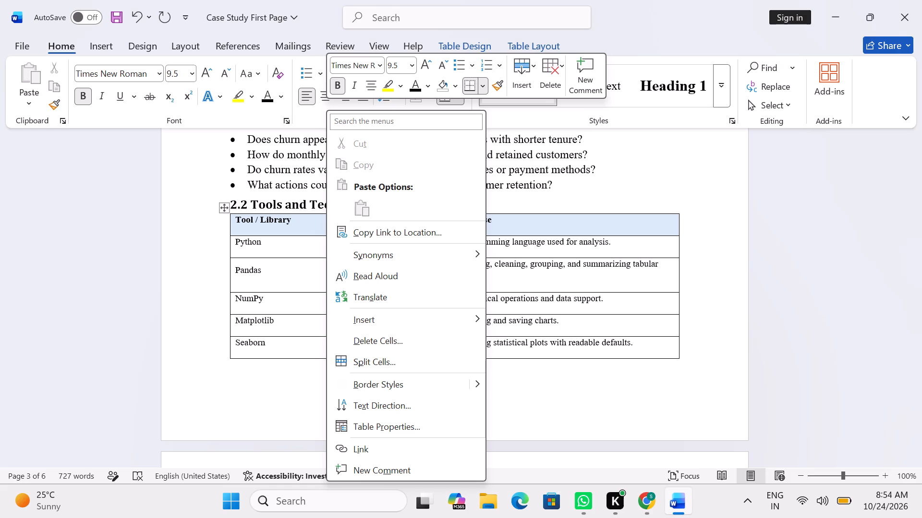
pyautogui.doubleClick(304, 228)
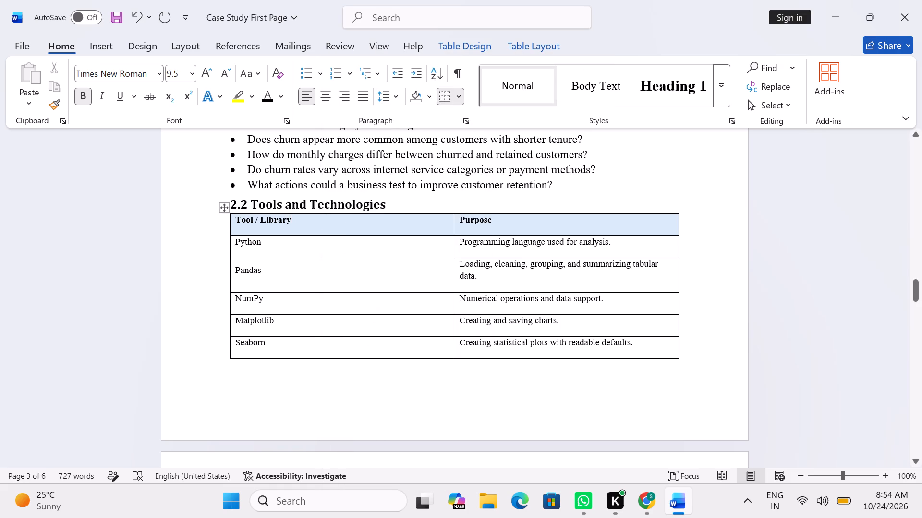
# Set the font size of the tools table from the header row through the Seaborn row to 12.
pyautogui.moveTo(236, 217); pyautogui.dragTo(567, 358)
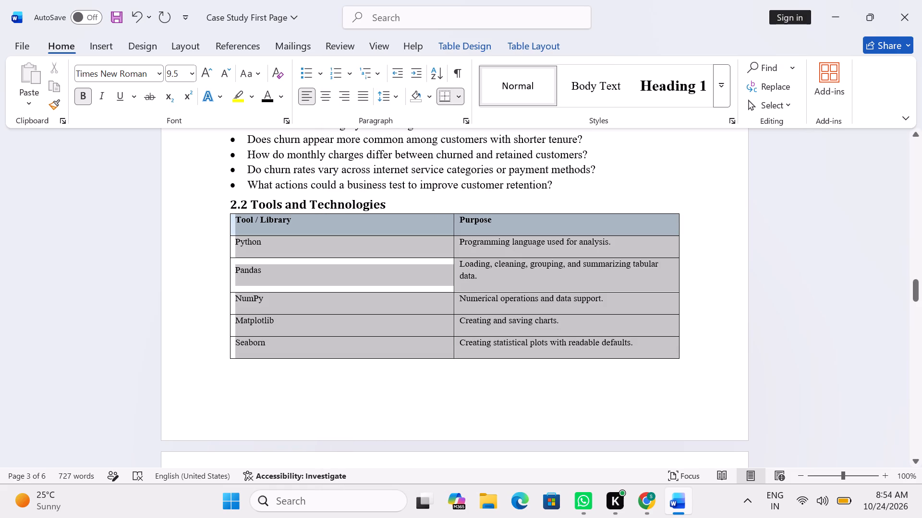
pyautogui.moveTo(567, 358); pyautogui.dragTo(628, 360)
pyautogui.click(193, 76)
pyautogui.click(176, 162)
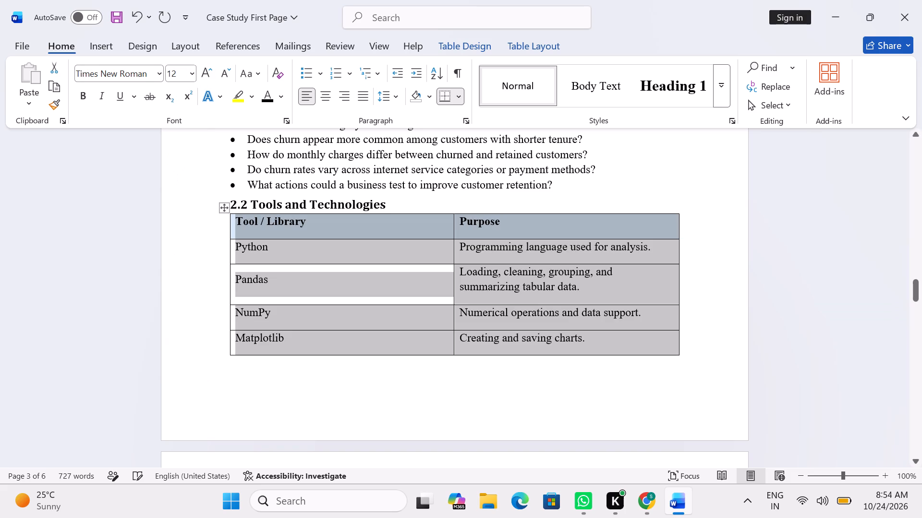
pyautogui.click(188, 226)
# Insert a blank line between the heading "2.2 Tools and Technologies" and its table.
pyautogui.click(526, 197)
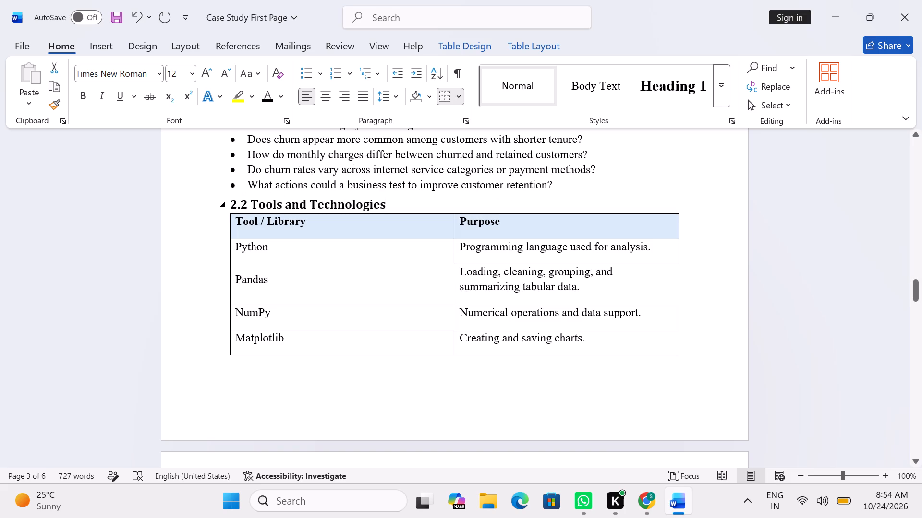
pyautogui.press('Return')
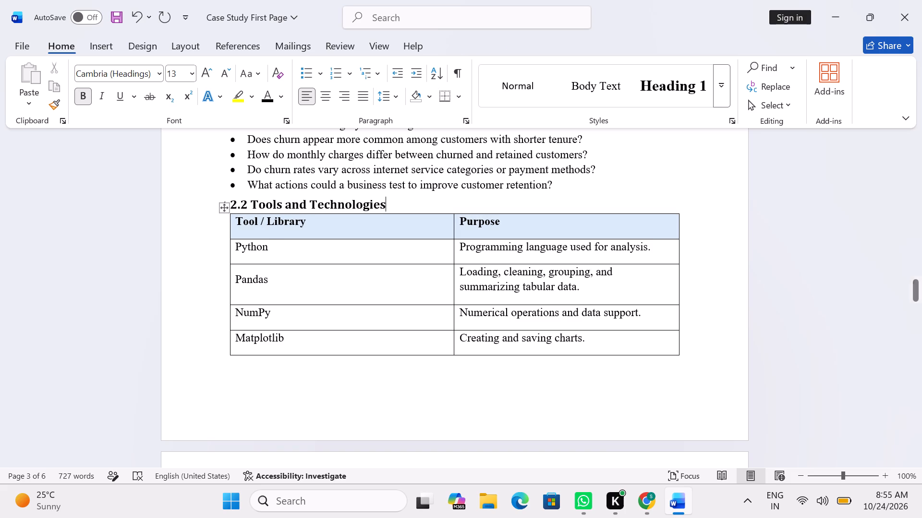
# Set the font size of the "CSV dataset" and "VS Code / Jupyter Notebook" table rows to 12.
pyautogui.scroll(-2, 351, 306)
pyautogui.scroll(3, 351, 306)
pyautogui.scroll(-8, 351, 306)
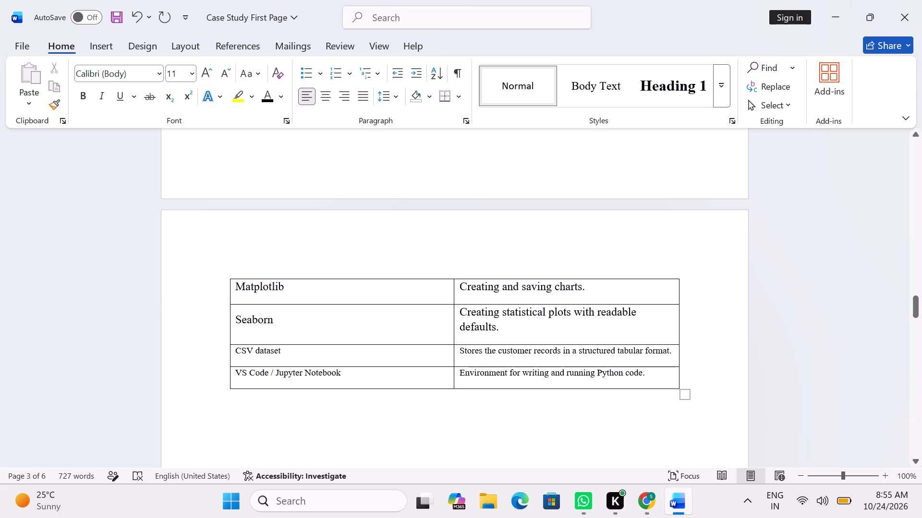
pyautogui.moveTo(238, 349); pyautogui.dragTo(627, 367)
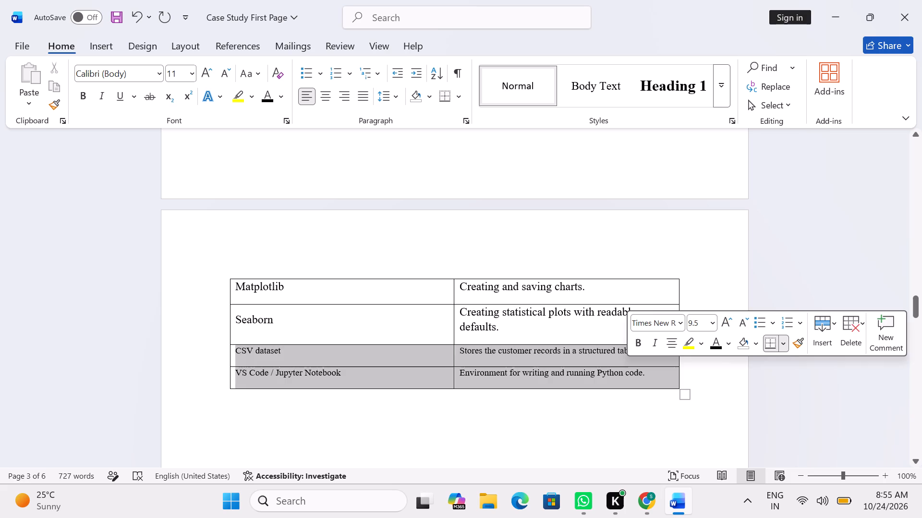
pyautogui.click(713, 325)
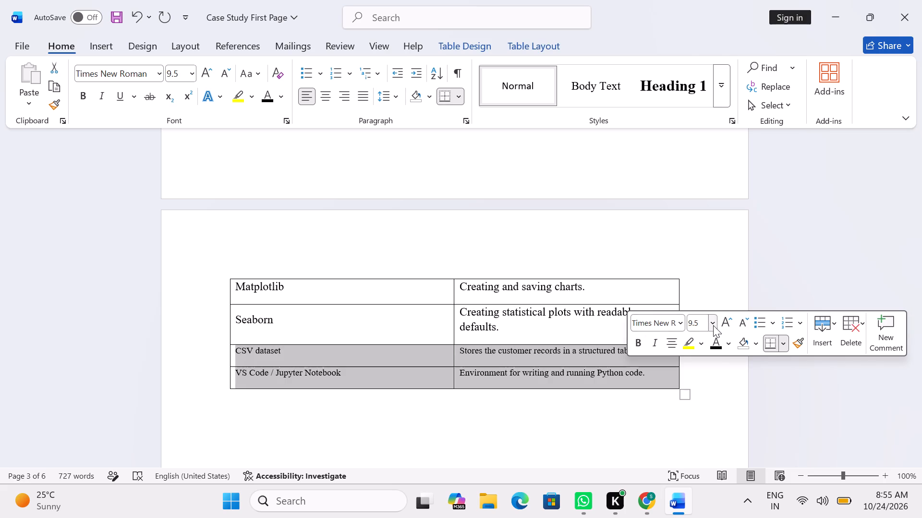
pyautogui.click(699, 113)
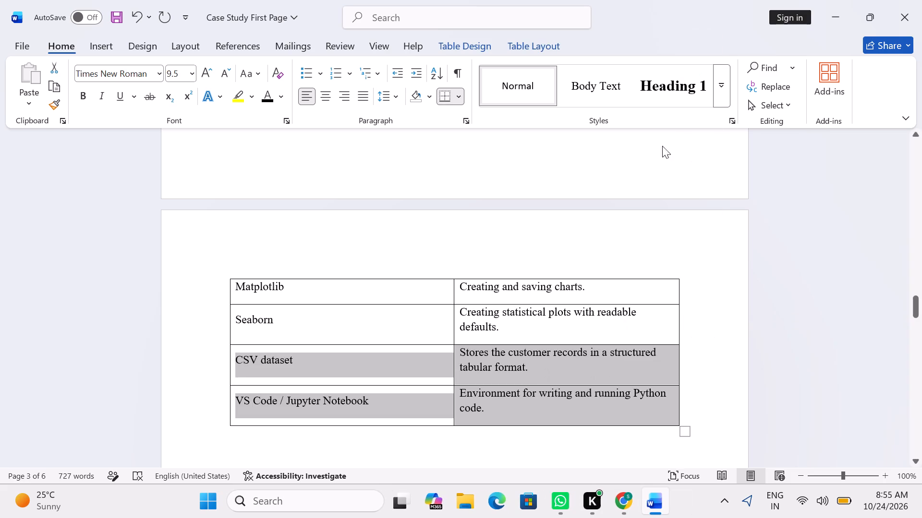
pyautogui.click(420, 253)
# Add an empty line without a bullet between the last research question and the 2.2 heading.
pyautogui.scroll(4, 395, 337)
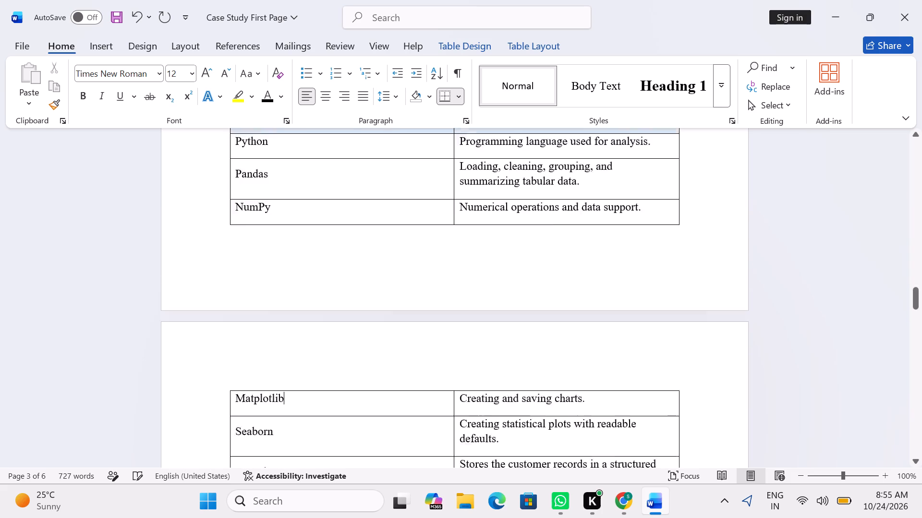
pyautogui.scroll(2, 395, 337)
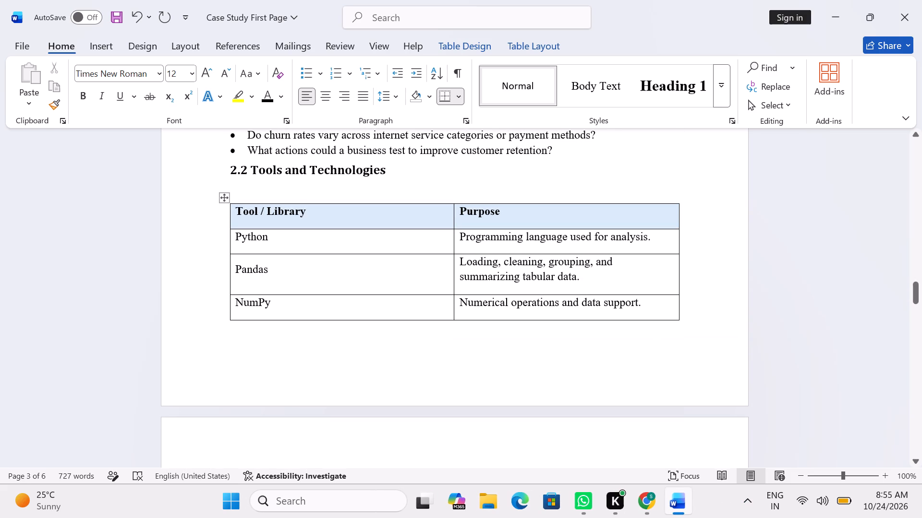
pyautogui.click(570, 156)
pyautogui.press('Return')
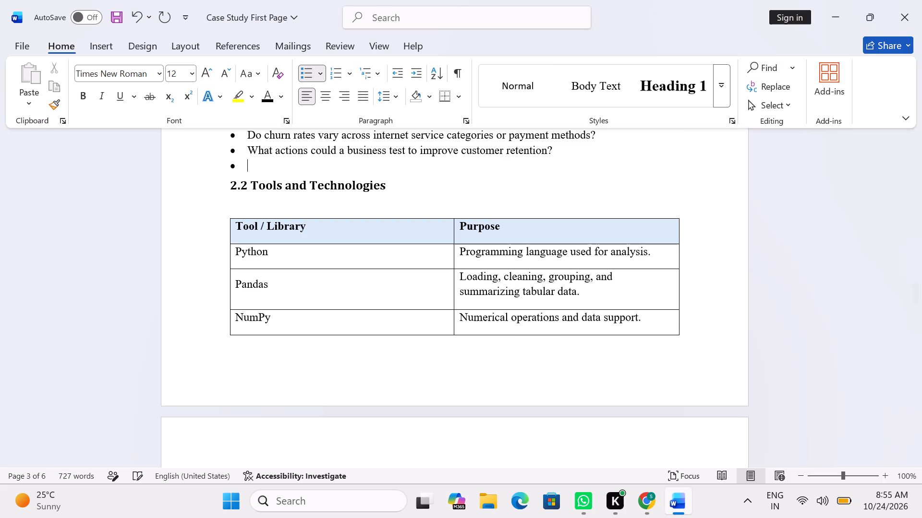
pyautogui.press('BackSpace')
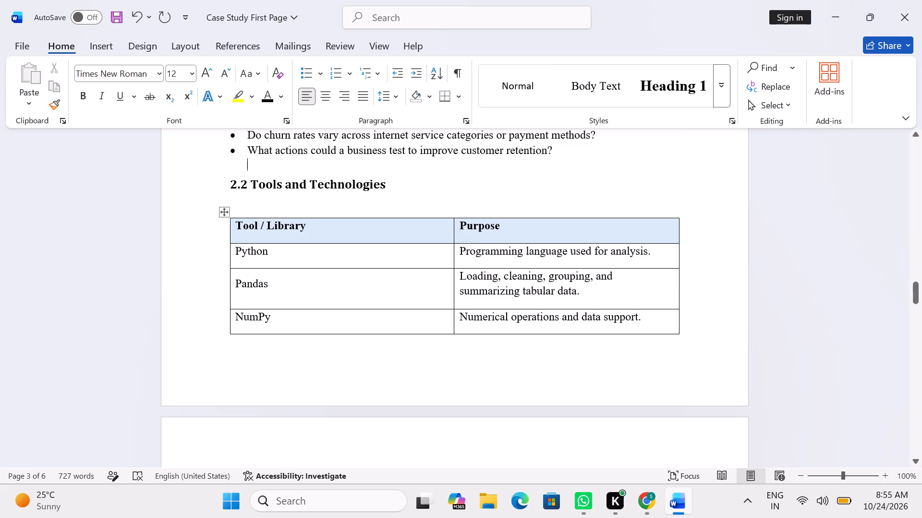
# Examine how the tools and technologies table is laid out across the two pages.
pyautogui.scroll(3, 390, 256)
pyautogui.scroll(-9, 390, 256)
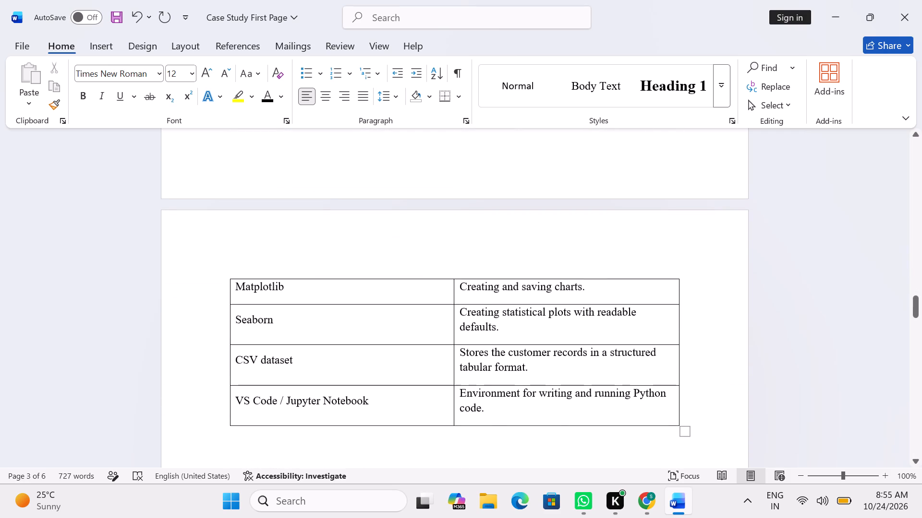
pyautogui.scroll(-2, 390, 256)
pyautogui.scroll(5, 390, 256)
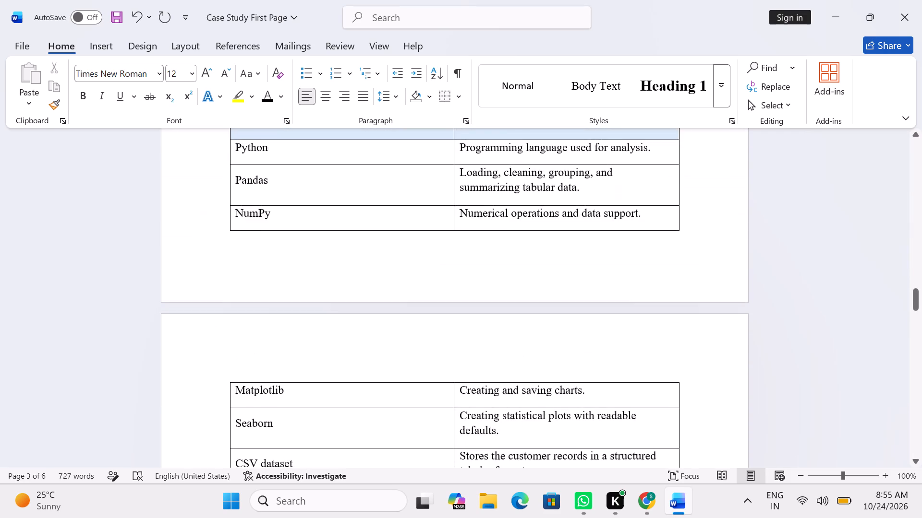
pyautogui.scroll(1, 390, 256)
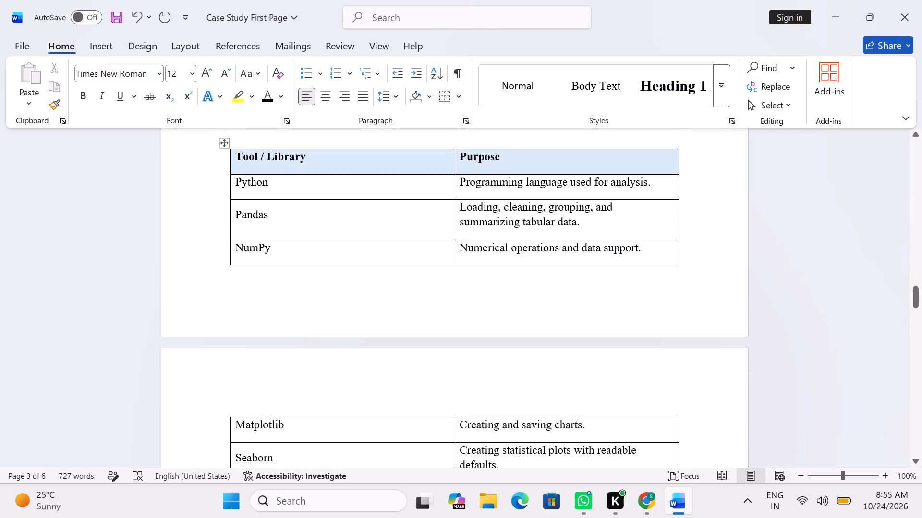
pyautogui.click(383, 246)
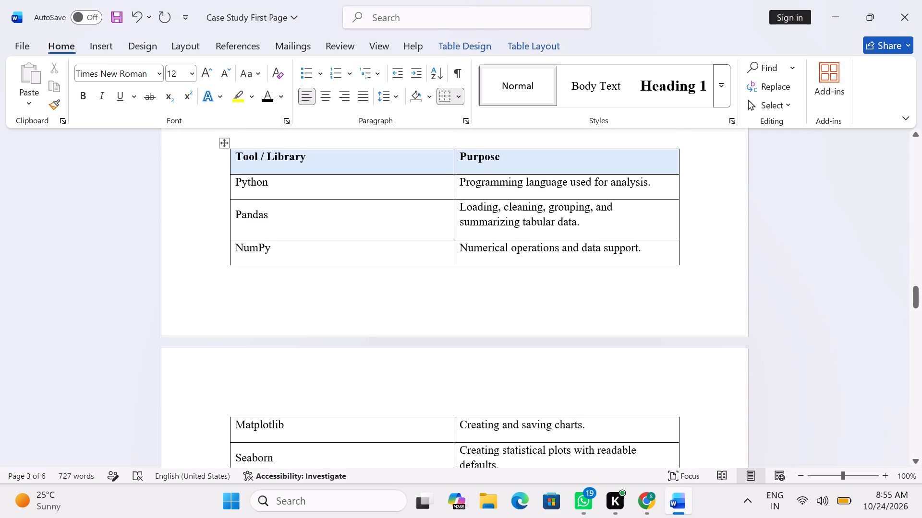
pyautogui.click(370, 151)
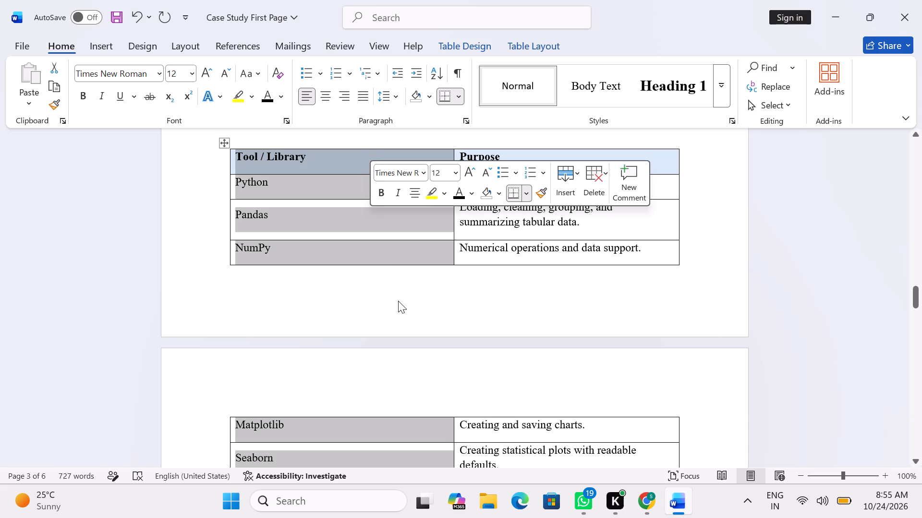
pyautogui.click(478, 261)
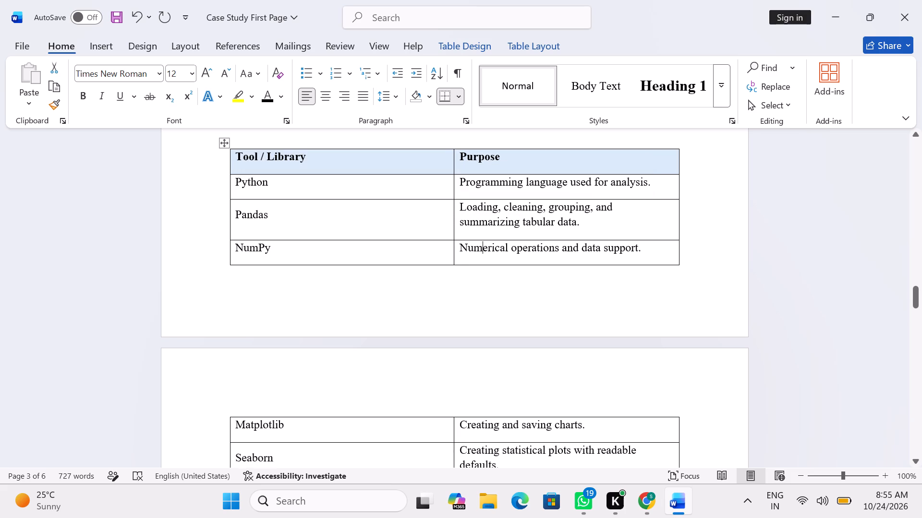
# Set the line spacing of the whole Tools and Technologies table to 1.0.
pyautogui.moveTo(240, 149); pyautogui.dragTo(584, 355)
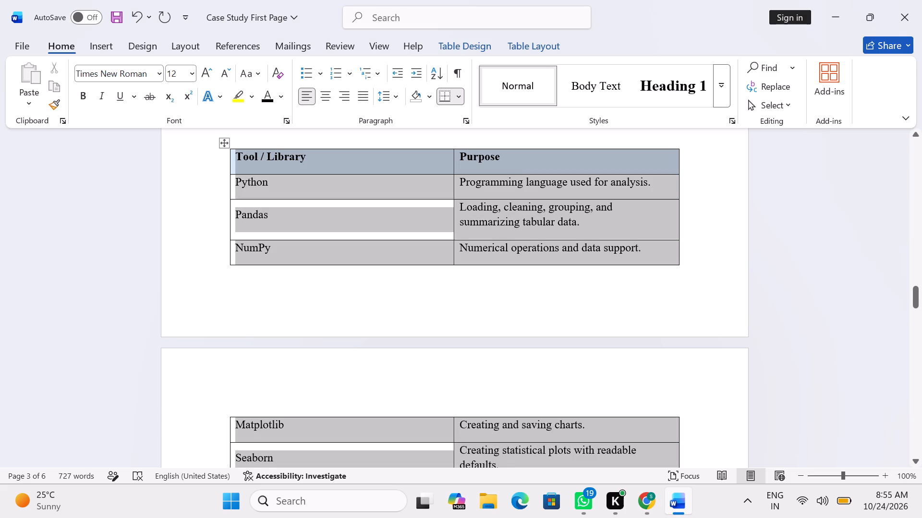
pyautogui.moveTo(584, 355); pyautogui.dragTo(617, 455)
pyautogui.scroll(-4, 614, 455)
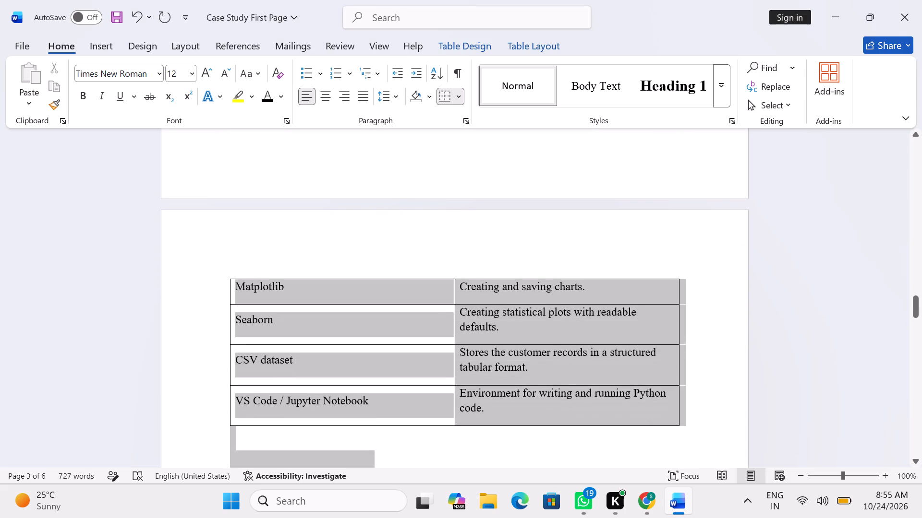
pyautogui.moveTo(617, 455); pyautogui.dragTo(709, 431)
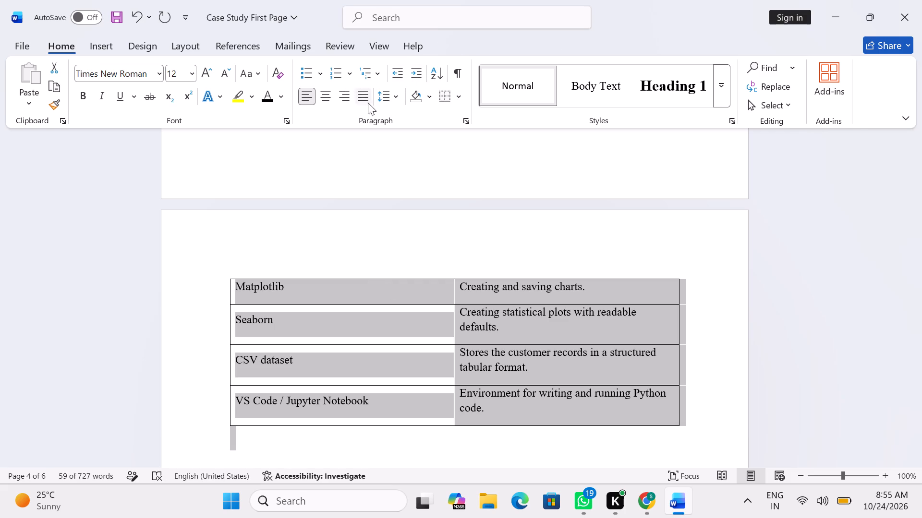
pyautogui.click(395, 99)
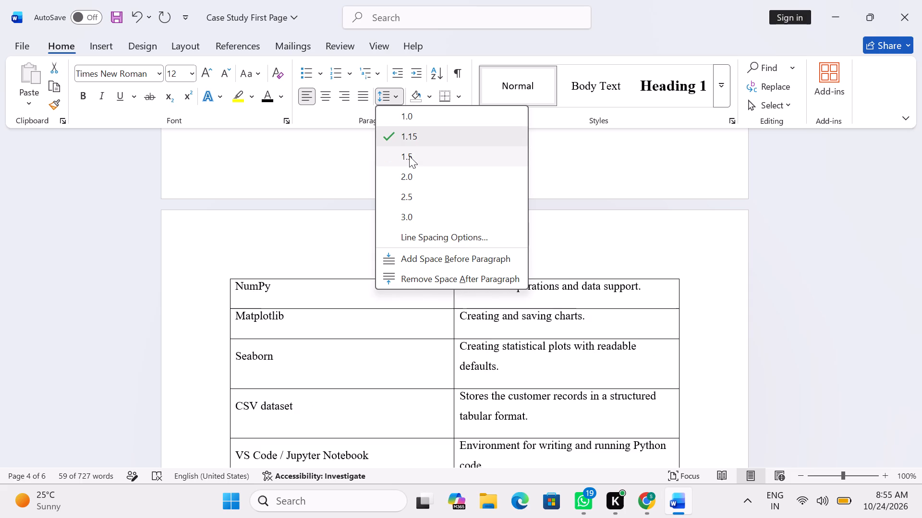
pyautogui.click(405, 114)
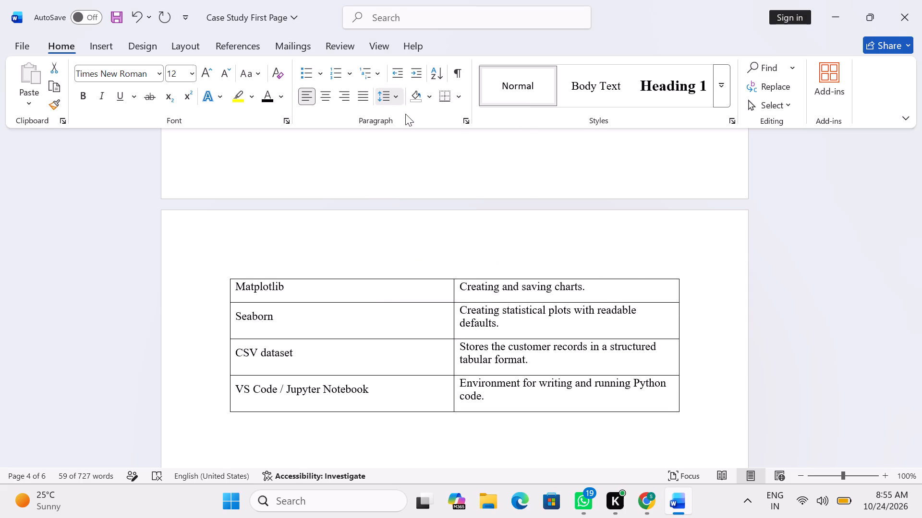
pyautogui.click(337, 246)
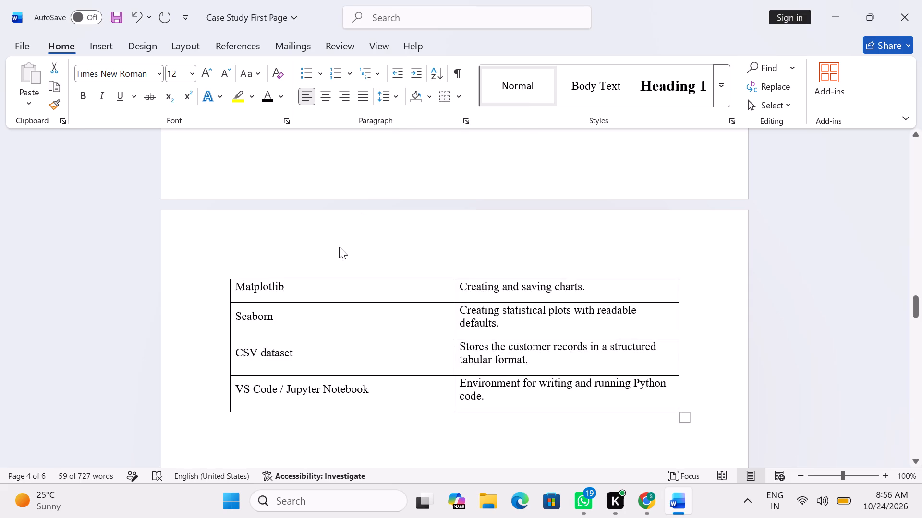
pyautogui.scroll(5, 340, 247)
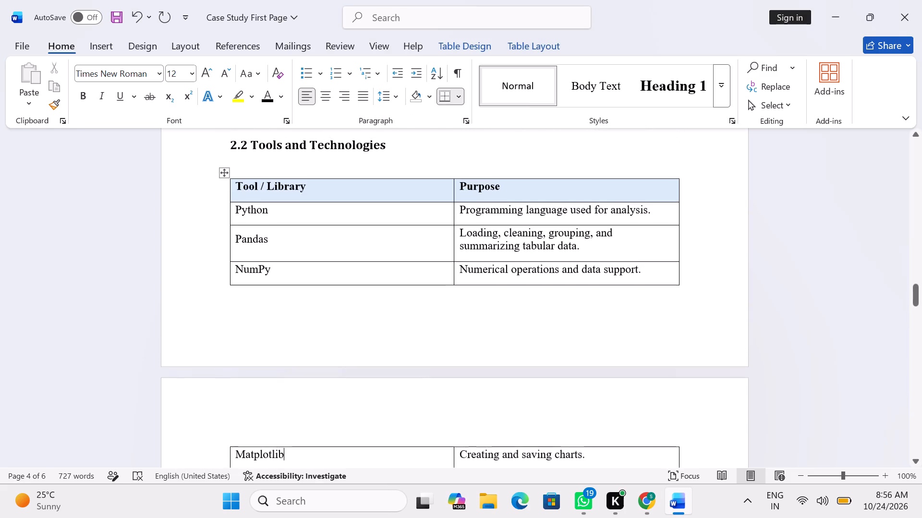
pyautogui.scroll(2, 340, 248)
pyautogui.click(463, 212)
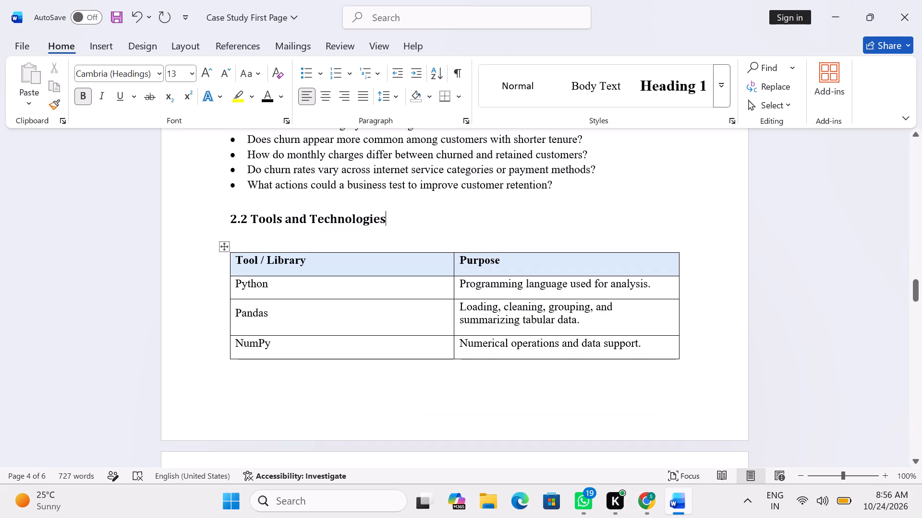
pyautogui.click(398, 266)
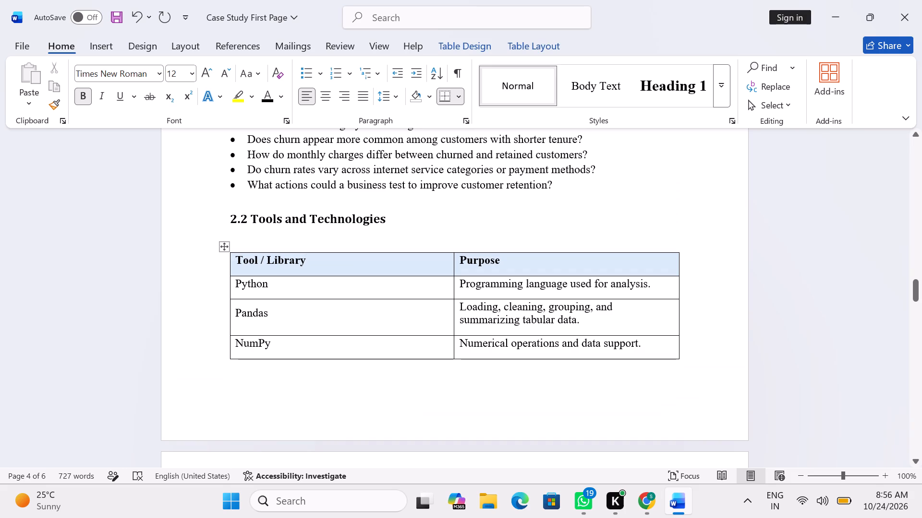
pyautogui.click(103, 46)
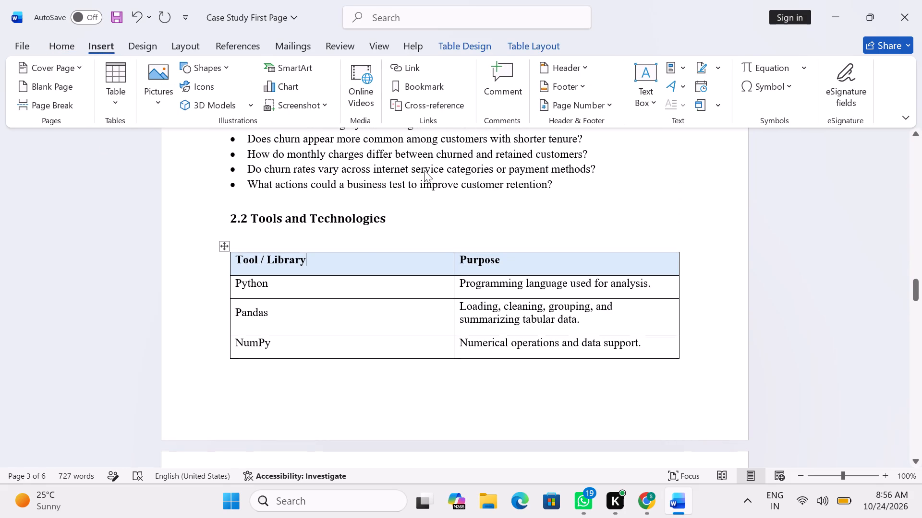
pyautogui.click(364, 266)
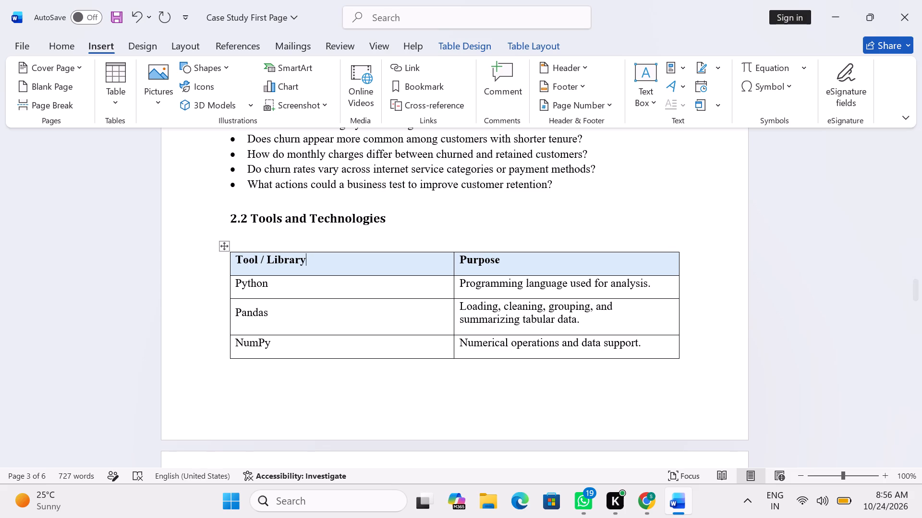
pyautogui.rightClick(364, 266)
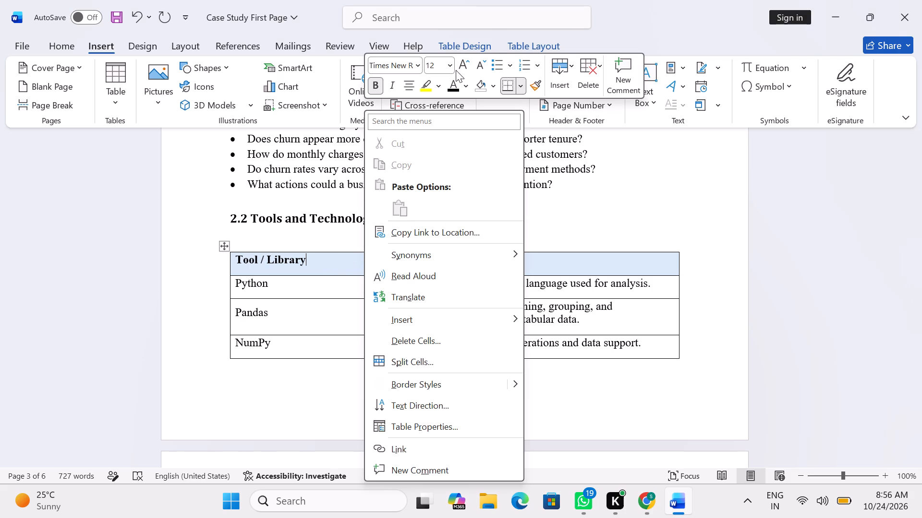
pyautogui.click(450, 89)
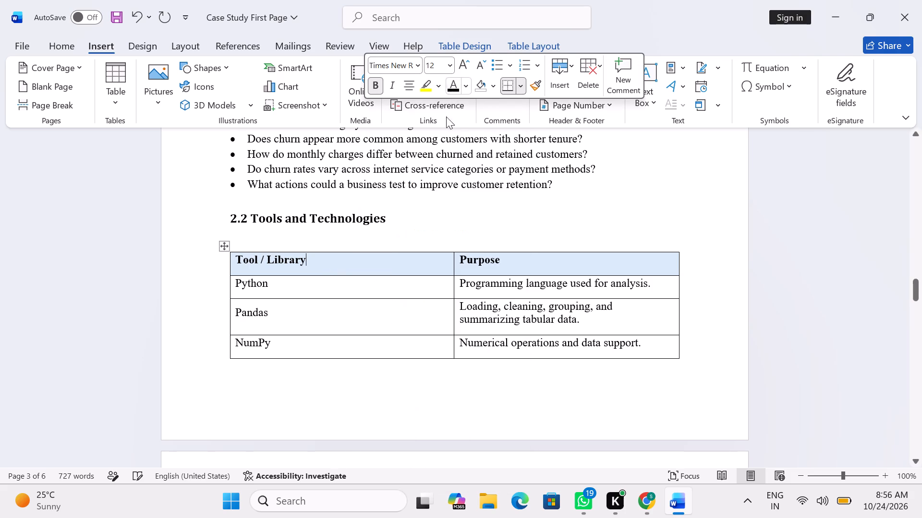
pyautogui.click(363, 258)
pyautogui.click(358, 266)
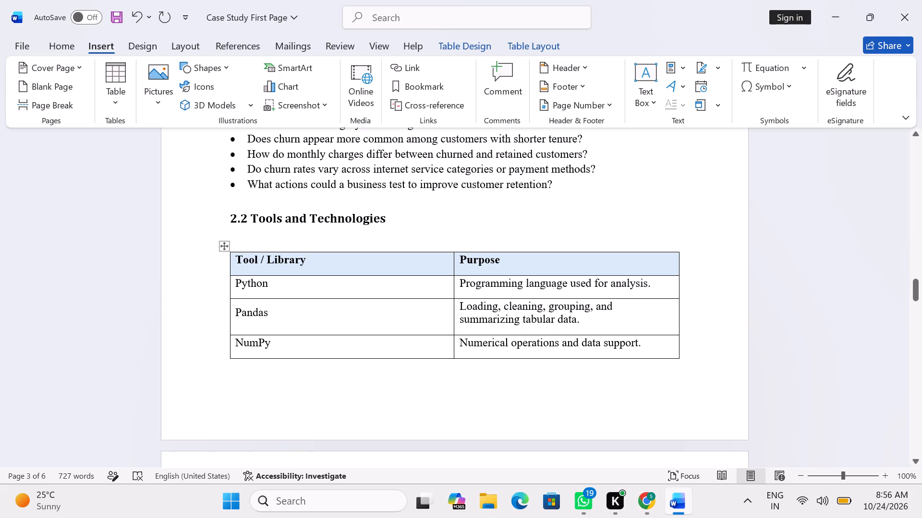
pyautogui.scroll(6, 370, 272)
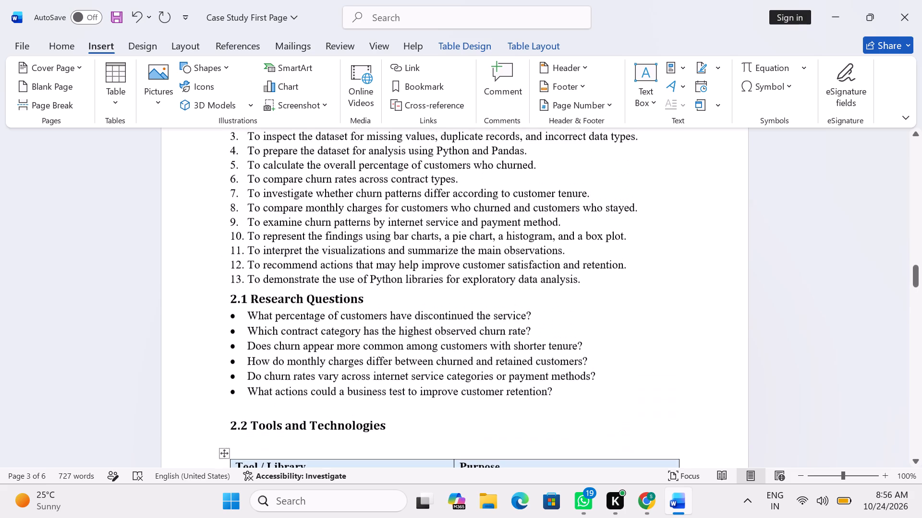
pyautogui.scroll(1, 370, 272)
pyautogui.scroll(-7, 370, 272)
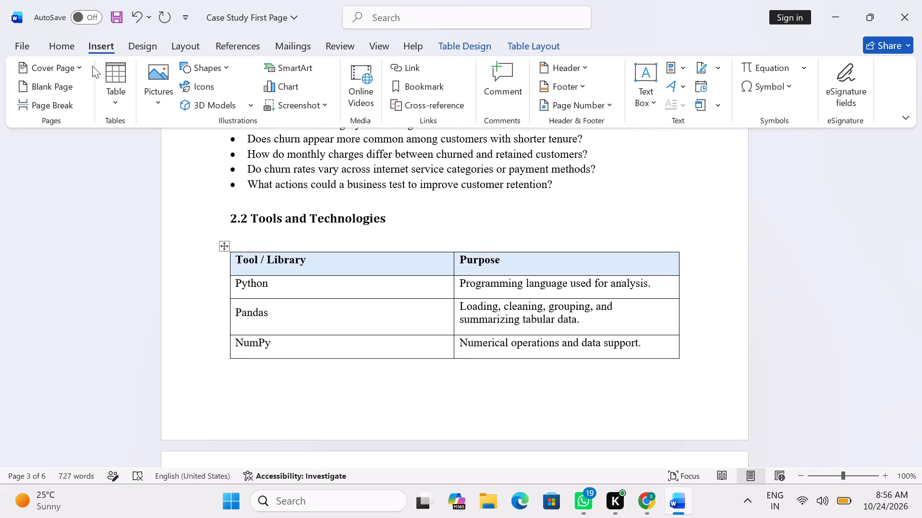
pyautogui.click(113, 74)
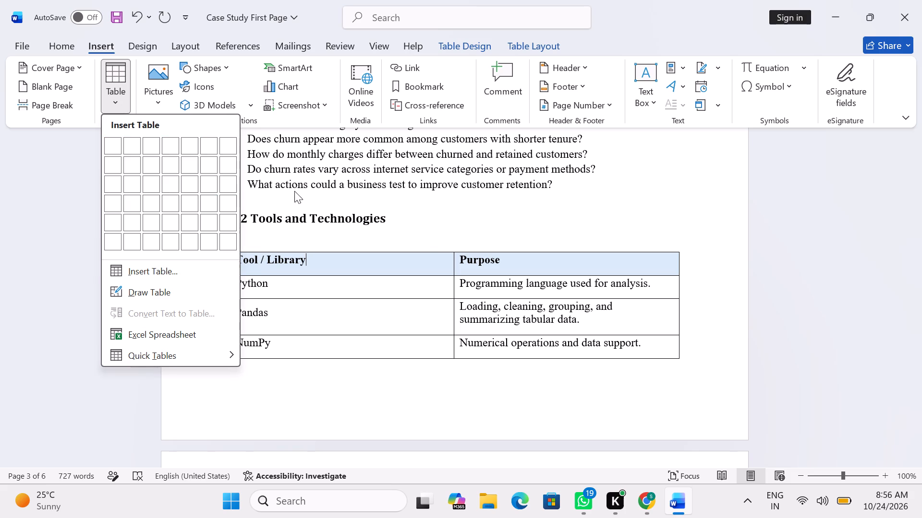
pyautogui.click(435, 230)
# Move the Tools and Technologies table up so it sits directly below the last research question.
pyautogui.scroll(-7, 348, 237)
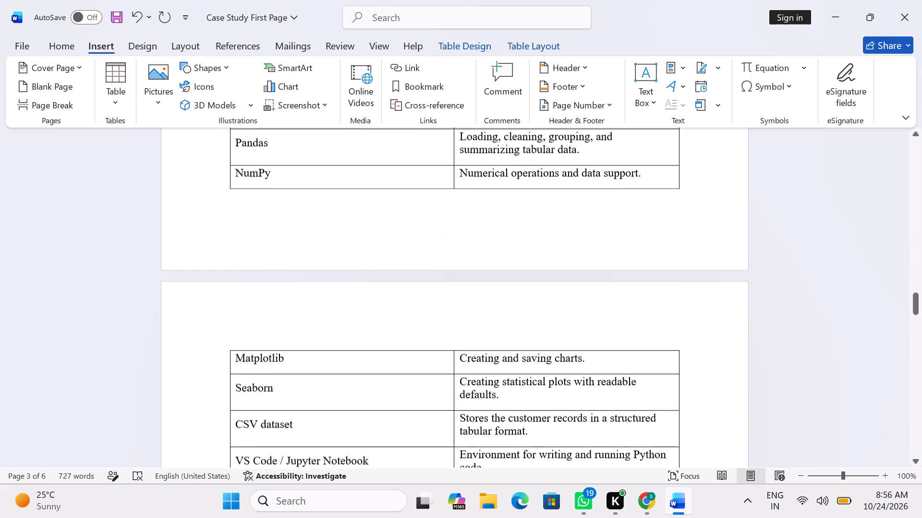
pyautogui.scroll(-4, 342, 236)
pyautogui.scroll(2, 342, 236)
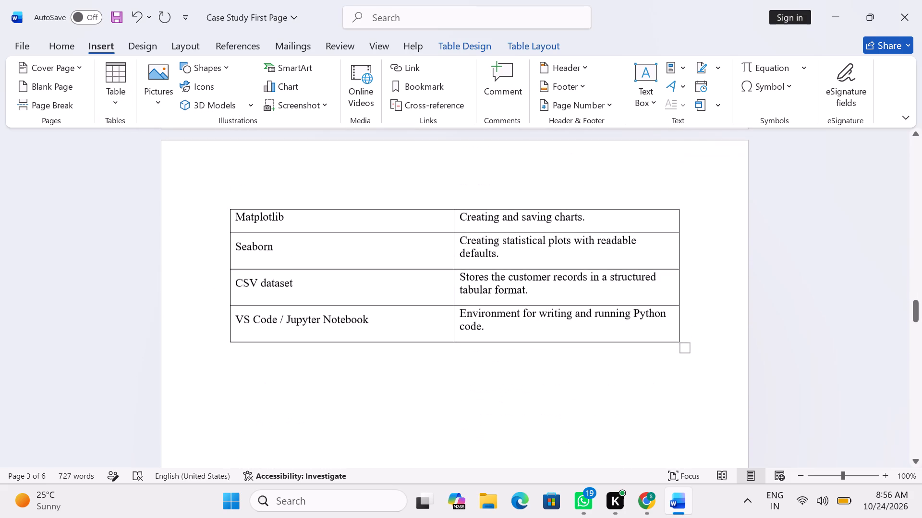
pyautogui.scroll(6, 342, 236)
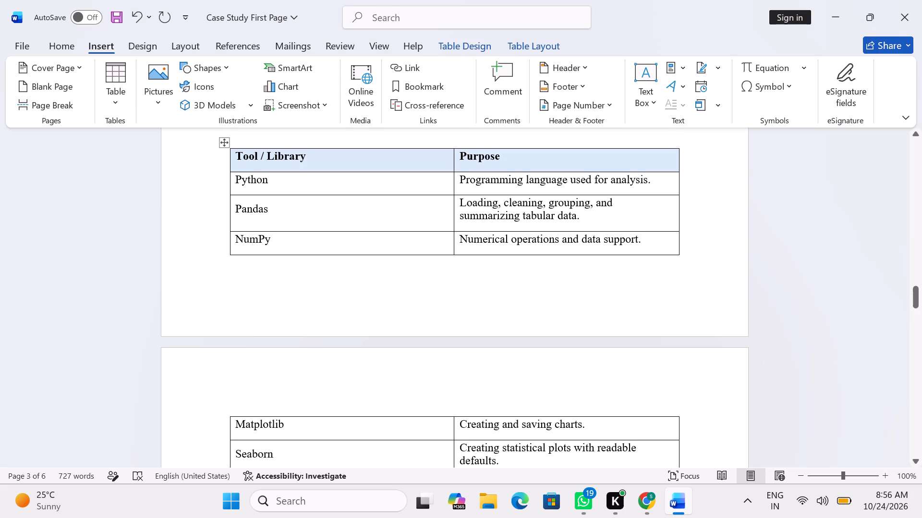
pyautogui.moveTo(224, 143); pyautogui.dragTo(229, 153)
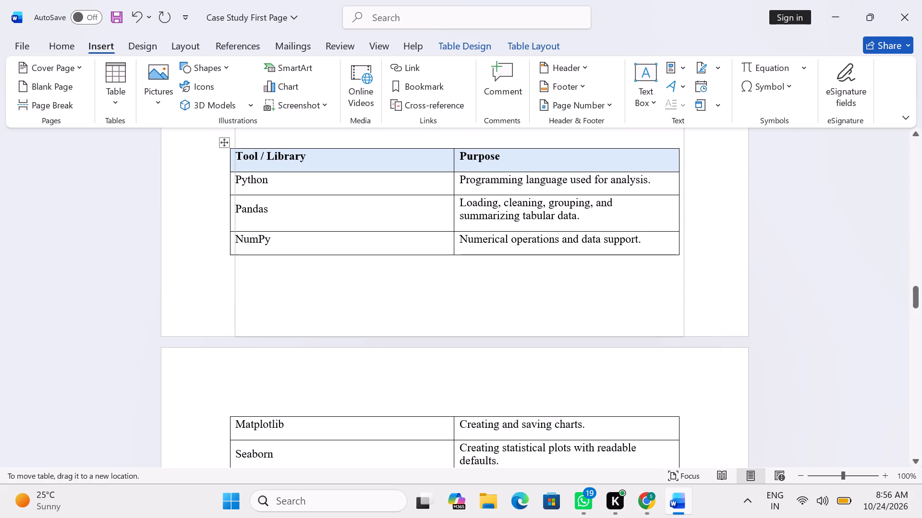
pyautogui.moveTo(229, 153); pyautogui.dragTo(223, 154)
pyautogui.click(211, 212)
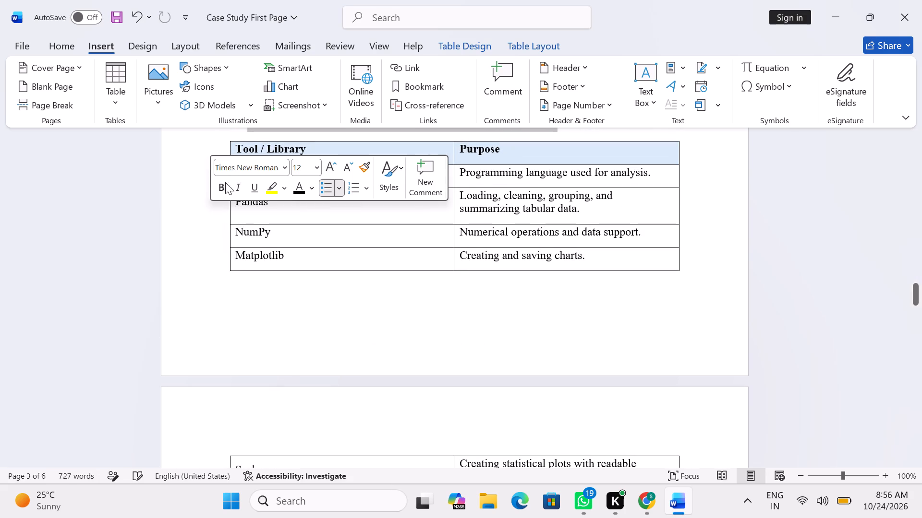
pyautogui.click(195, 272)
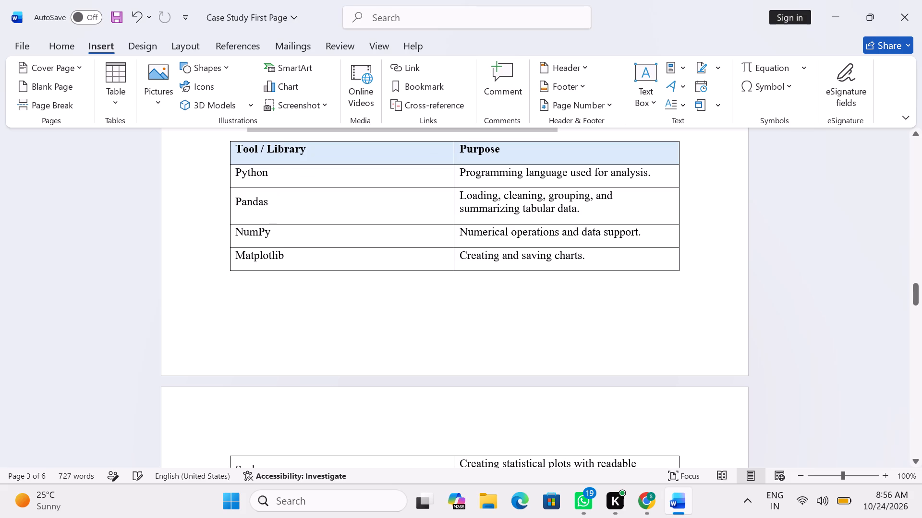
# Change the shading of the "Tool / Library" header cell to the lightest grey theme colour.
pyautogui.click(281, 154)
pyautogui.click(251, 160)
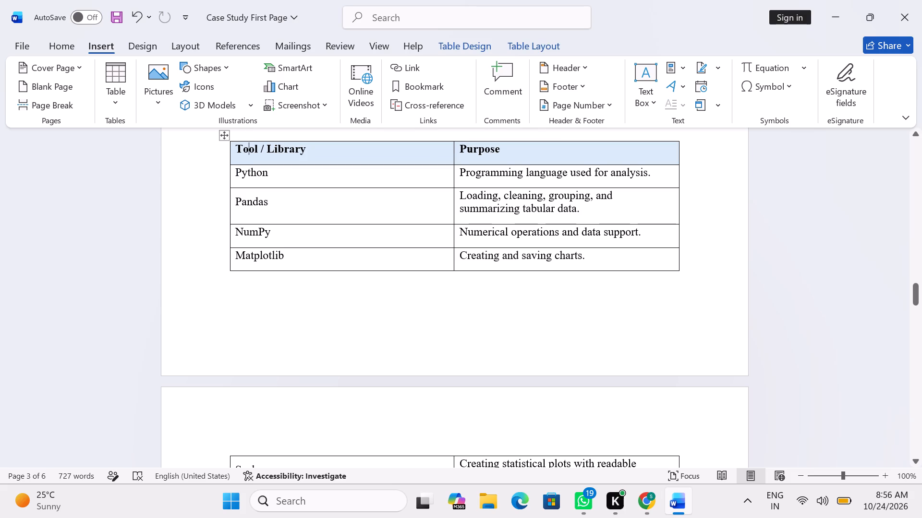
pyautogui.click(234, 164)
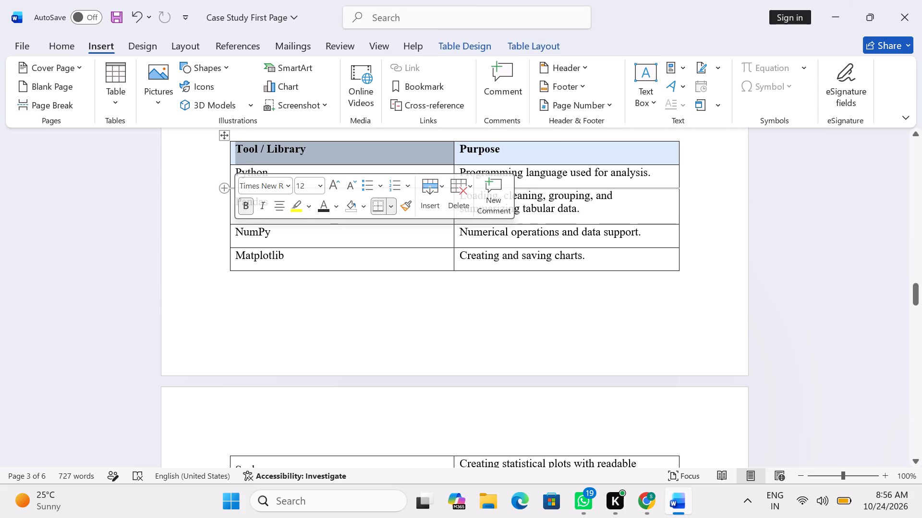
pyautogui.click(439, 186)
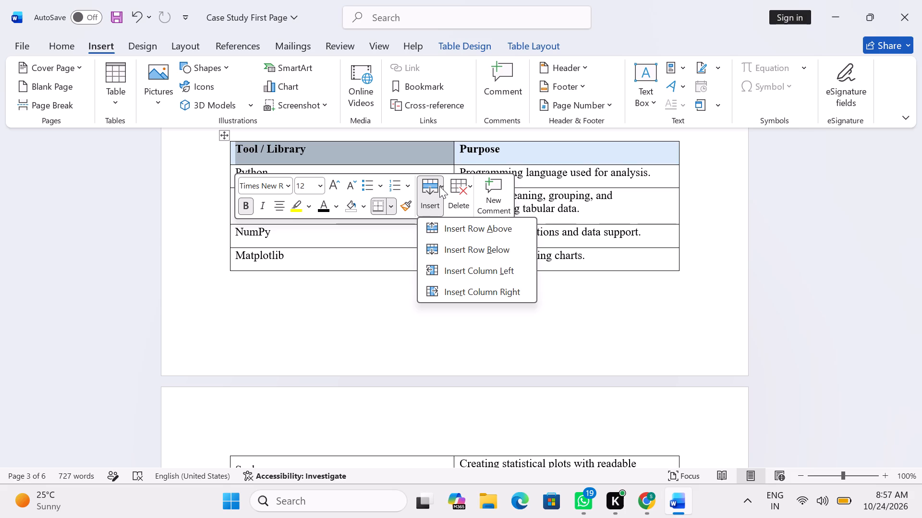
pyautogui.click(407, 204)
pyautogui.click(407, 204)
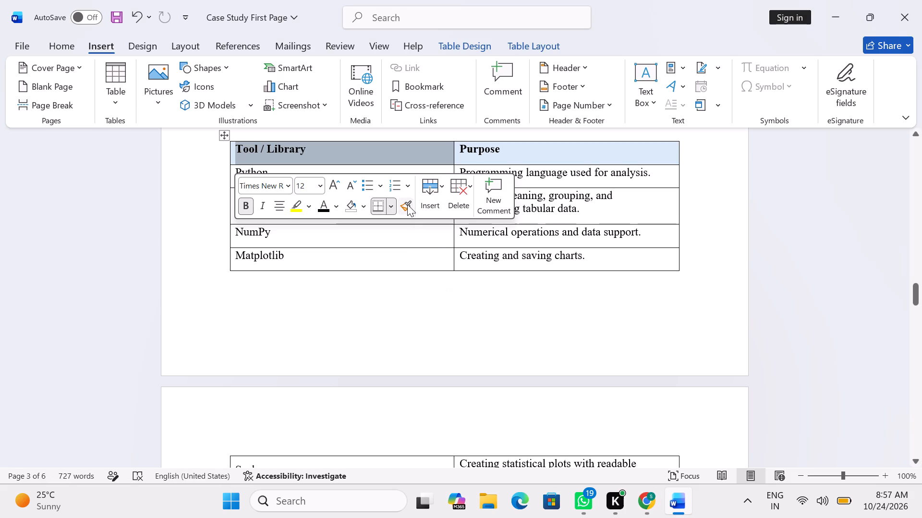
pyautogui.click(407, 204)
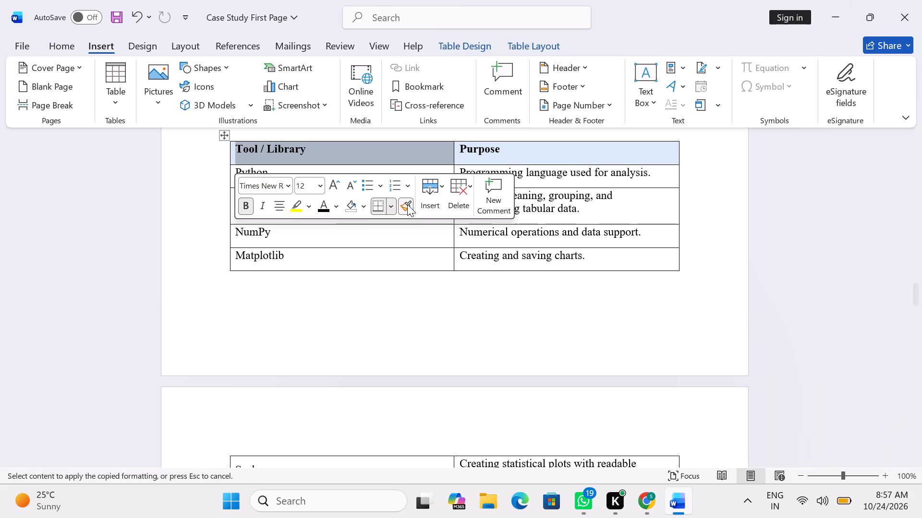
pyautogui.click(407, 204)
pyautogui.click(388, 204)
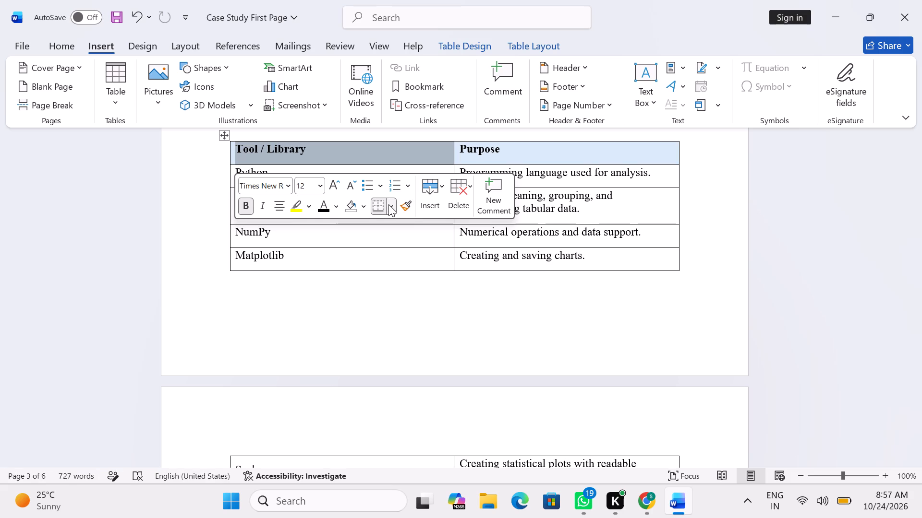
pyautogui.click(388, 204)
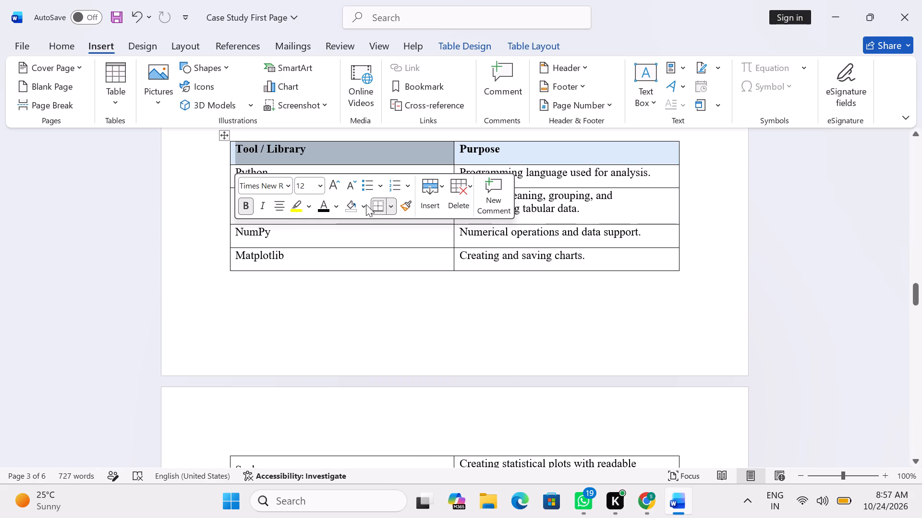
pyautogui.click(363, 204)
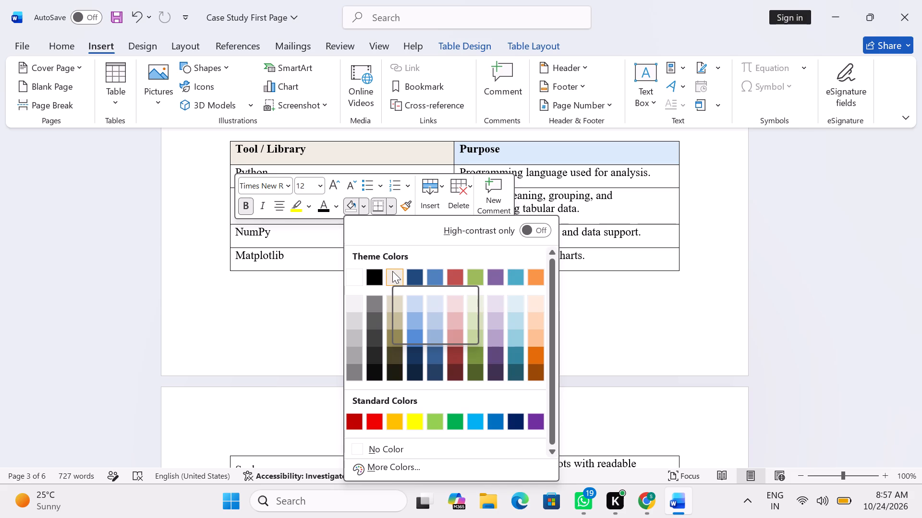
pyautogui.click(355, 301)
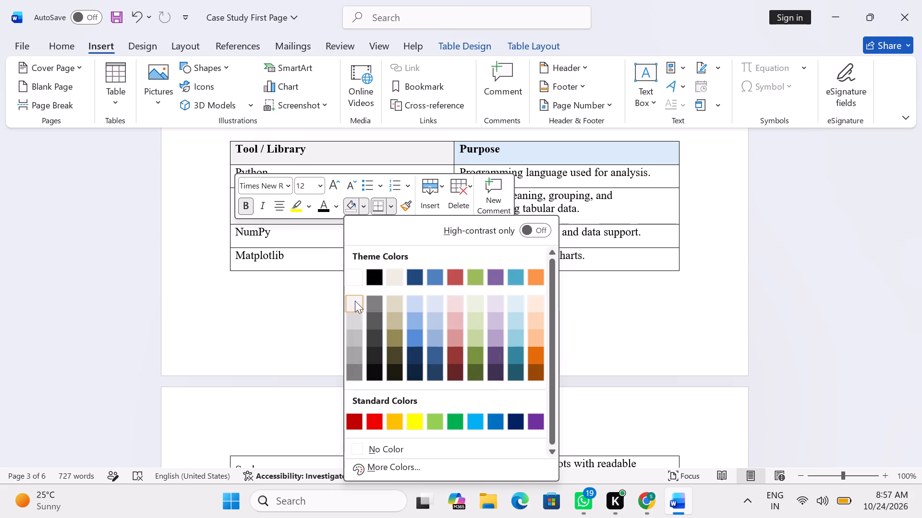
# Target the "Purpose" header cell of the tools table for a shading change.
pyautogui.click(525, 154)
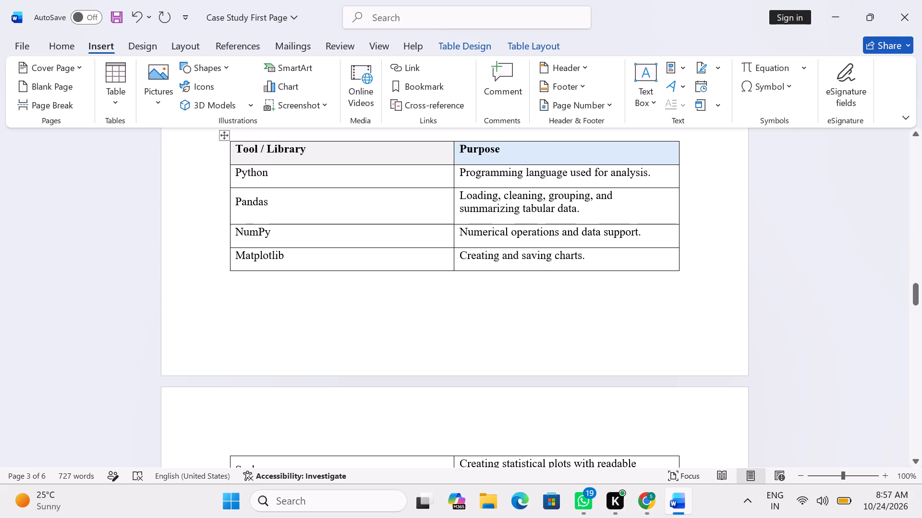
pyautogui.rightClick(526, 156)
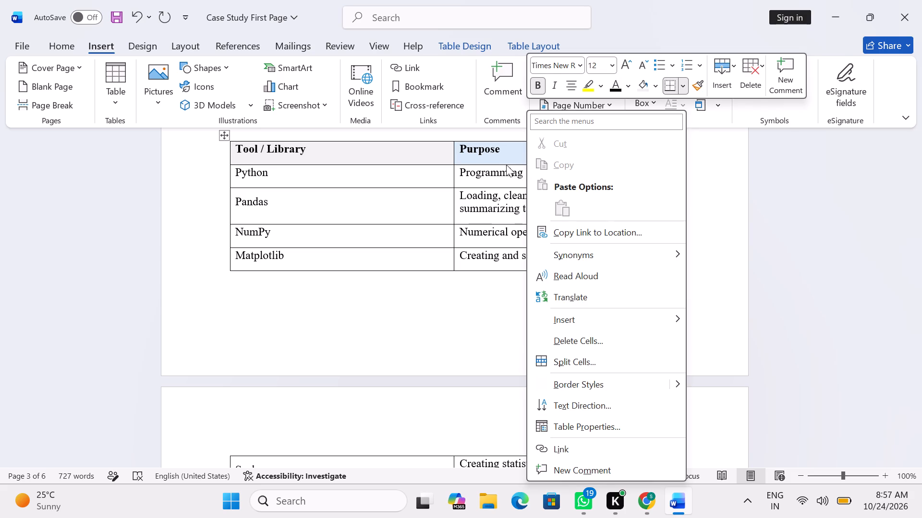
pyautogui.tripleClick(498, 154)
pyautogui.doubleClick(498, 154)
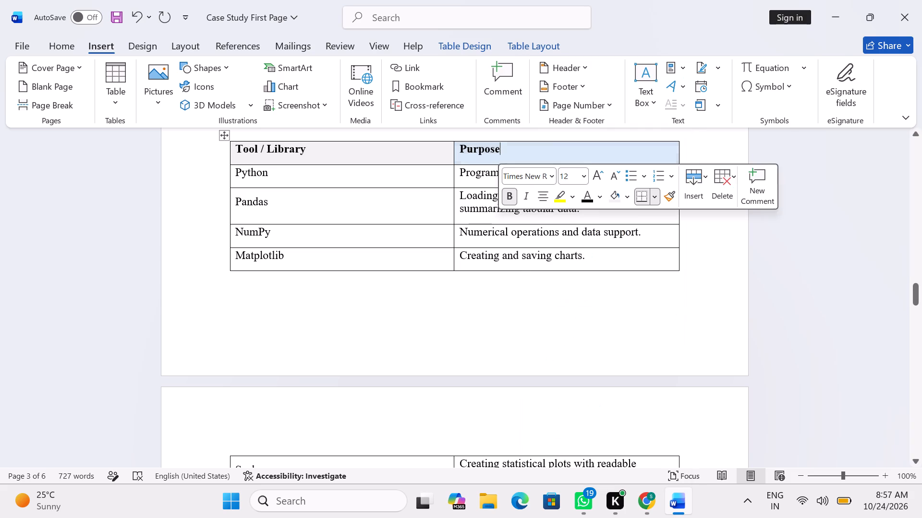
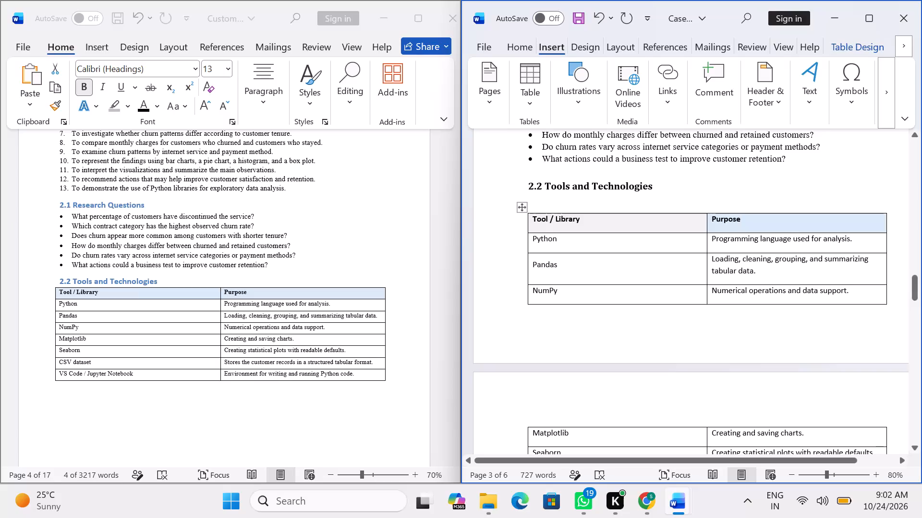
# Change the shading of the "Purpose" header cell in the tools table to the lightest grey theme colour.
pyautogui.click(768, 221)
pyautogui.moveTo(881, 227); pyautogui.dragTo(875, 224)
pyautogui.moveTo(875, 224); pyautogui.dragTo(806, 211)
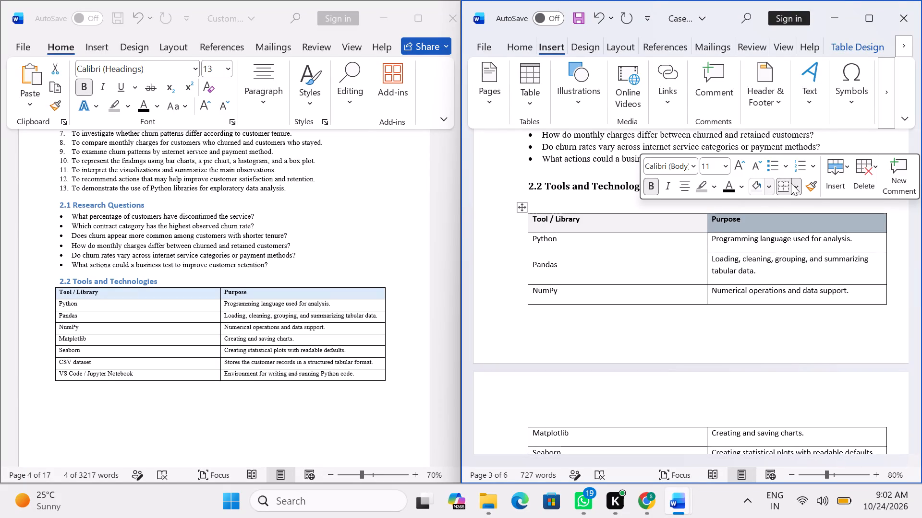
pyautogui.click(771, 184)
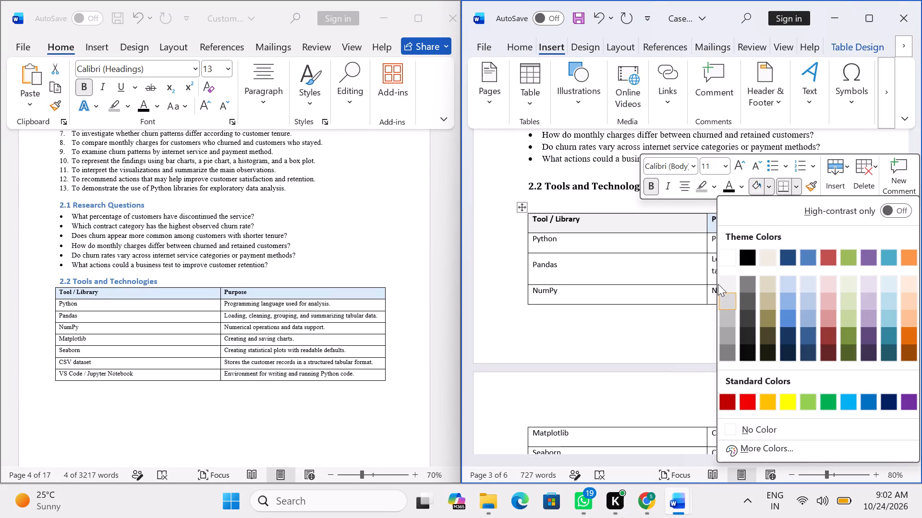
pyautogui.click(728, 280)
pyautogui.click(656, 337)
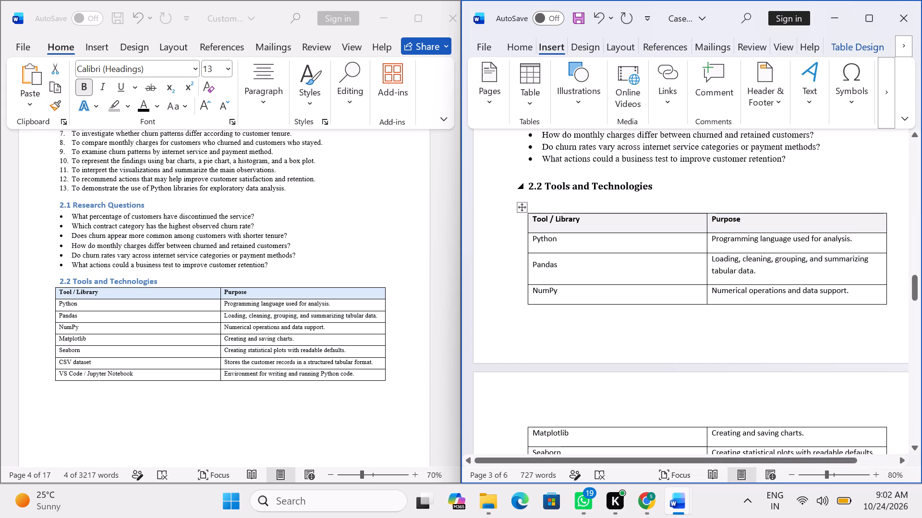
# Set the font of the "2.2 Tools and Technologies" heading to Times New Roman.
pyautogui.moveTo(670, 179); pyautogui.dragTo(655, 188)
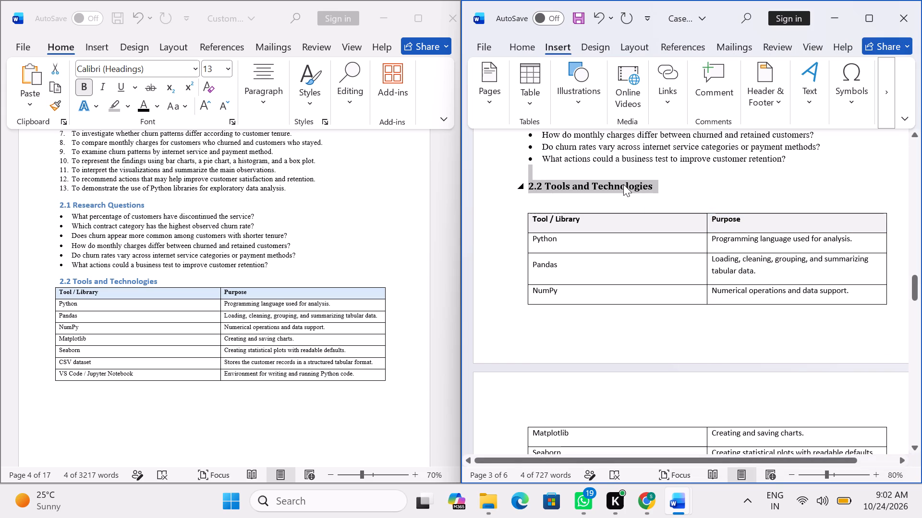
pyautogui.scroll(4, 646, 166)
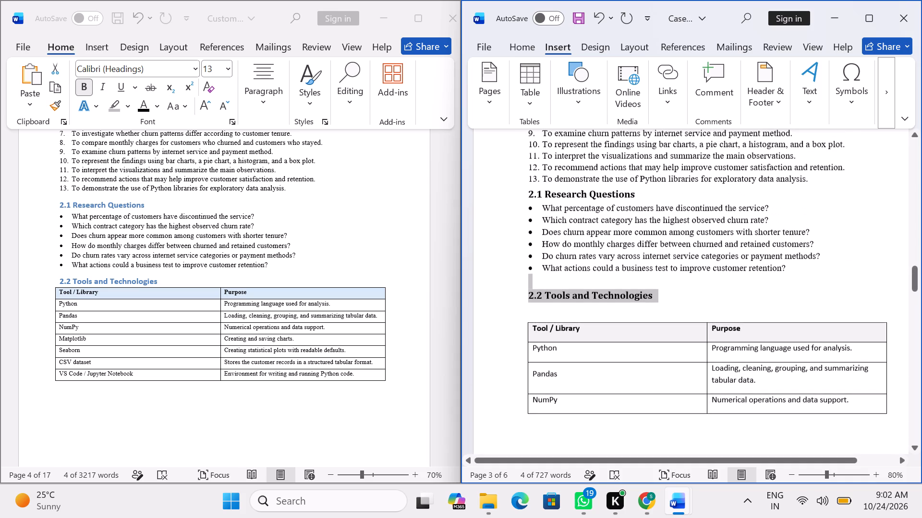
pyautogui.scroll(3, 646, 168)
pyautogui.click(523, 42)
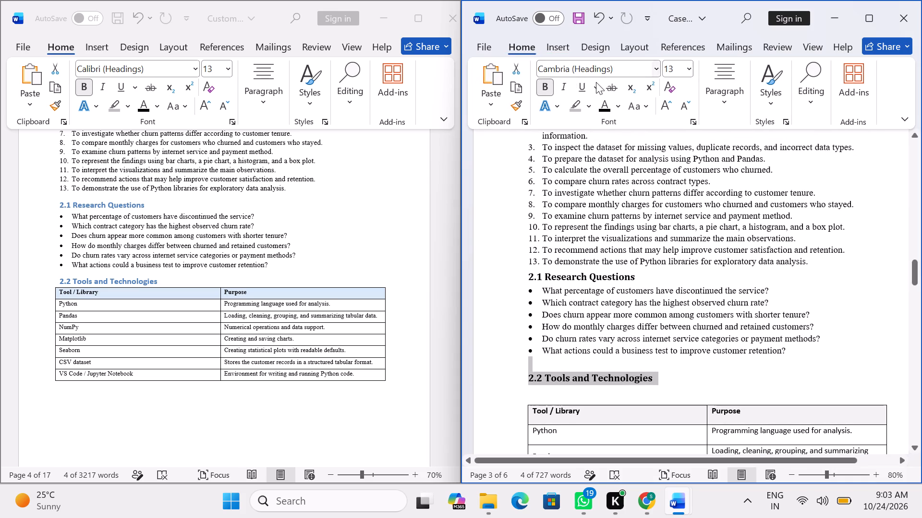
pyautogui.click(604, 68)
pyautogui.press('y')
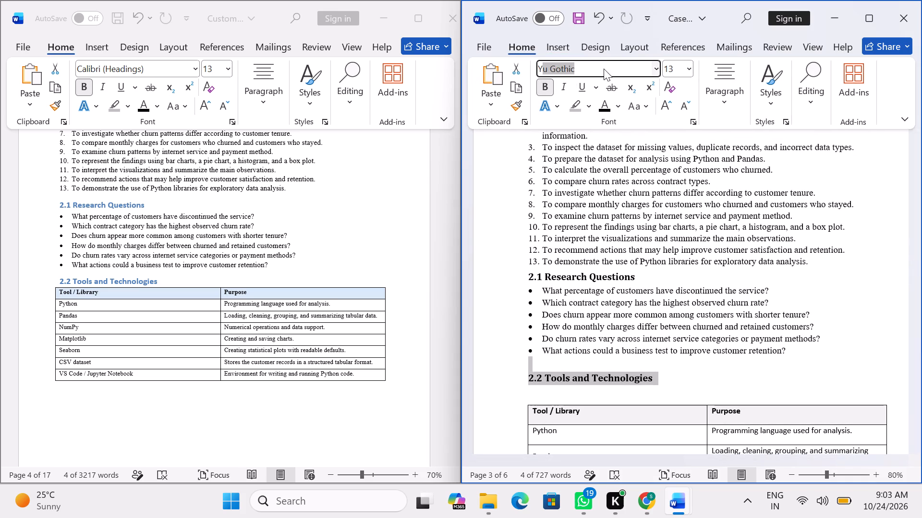
pyautogui.press('BackSpace')
pyautogui.write('ti')
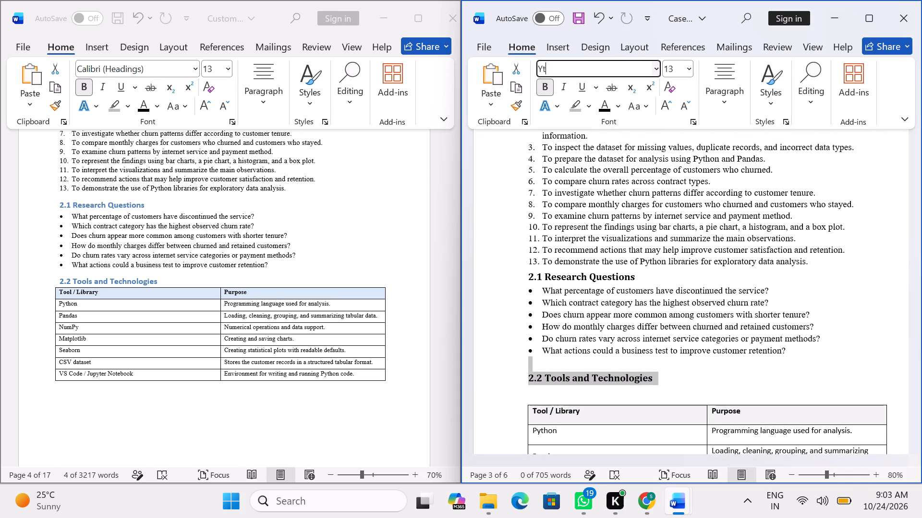
pyautogui.press('BackSpace')
pyautogui.press('BackSpace')
pyautogui.press('BackSpace')
pyautogui.write('ti')
pyautogui.press('Return')
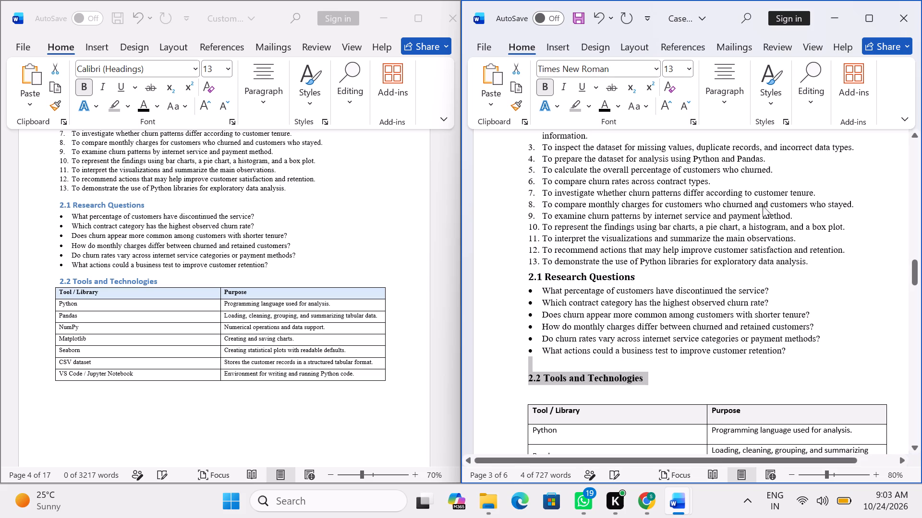
pyautogui.click(693, 389)
# Format all text in the Tools and Technologies table, including its header row, as Times New Roman, size 12.
pyautogui.scroll(-5, 695, 377)
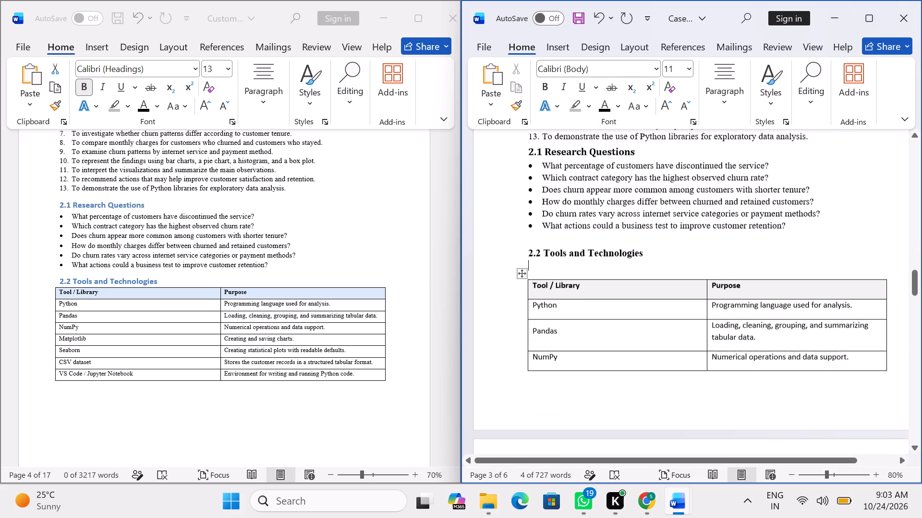
pyautogui.moveTo(534, 270); pyautogui.dragTo(537, 294)
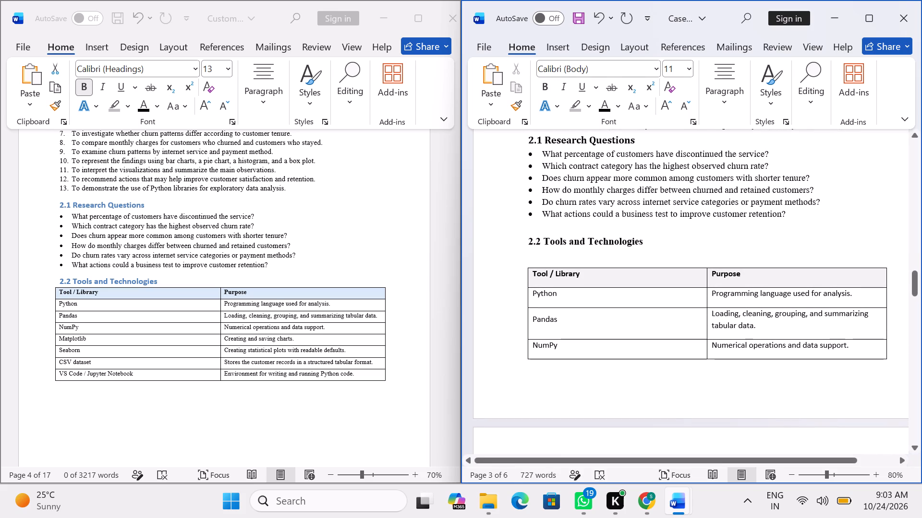
pyautogui.moveTo(537, 294); pyautogui.dragTo(707, 379)
pyautogui.scroll(-6, 570, 351)
pyautogui.scroll(-1, 609, 367)
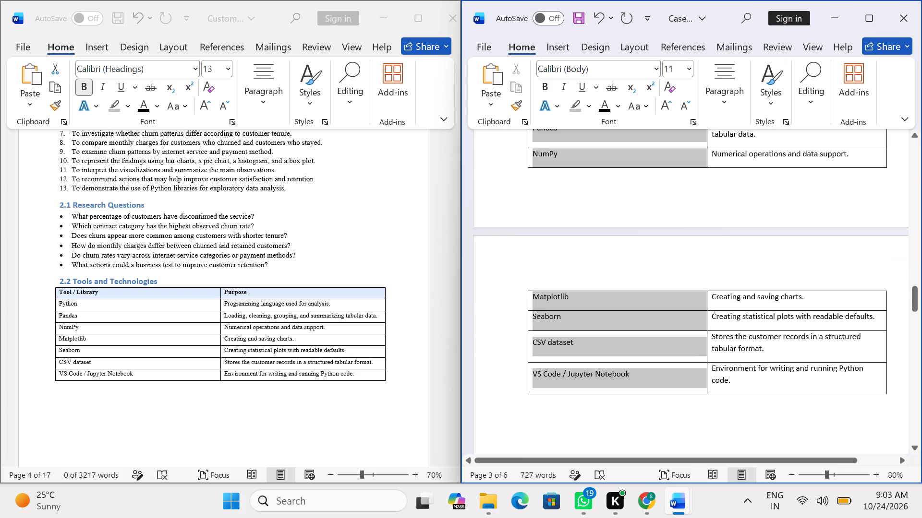
pyautogui.moveTo(707, 379); pyautogui.dragTo(807, 388)
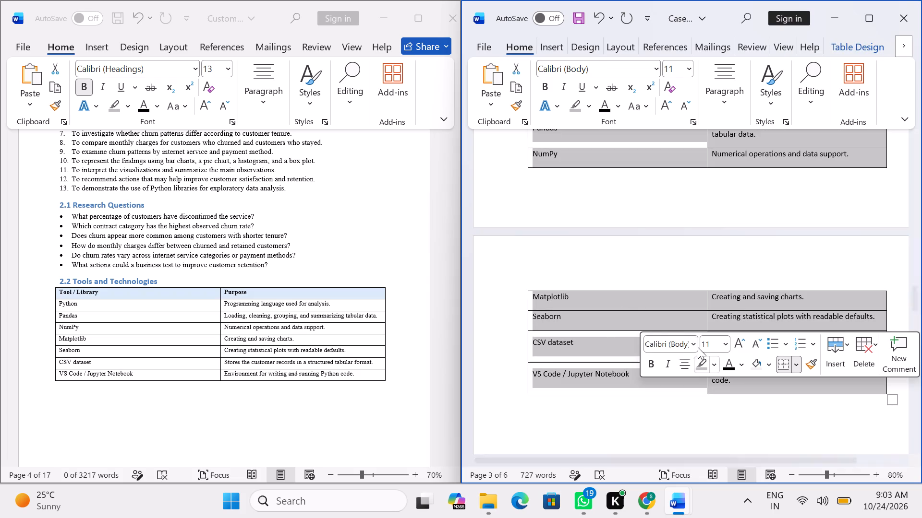
pyautogui.click(677, 341)
pyautogui.write('ti')
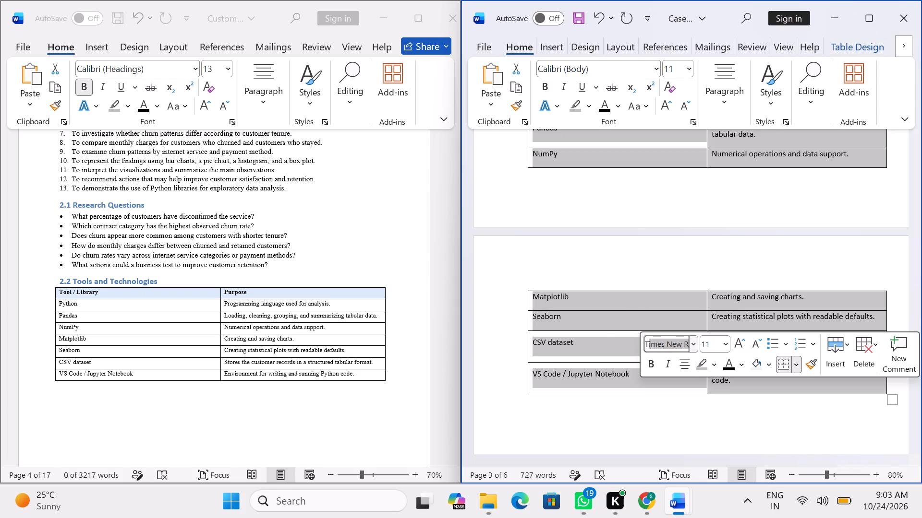
pyautogui.press('Return')
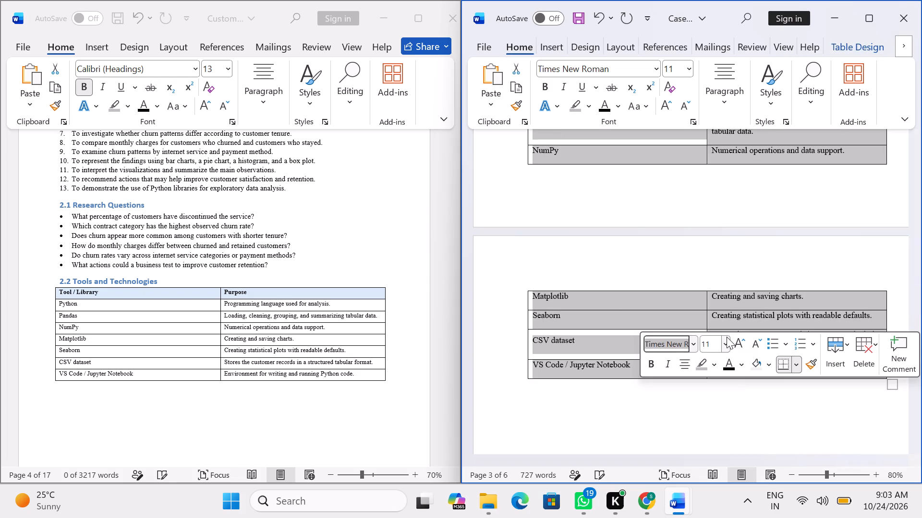
pyautogui.click(727, 343)
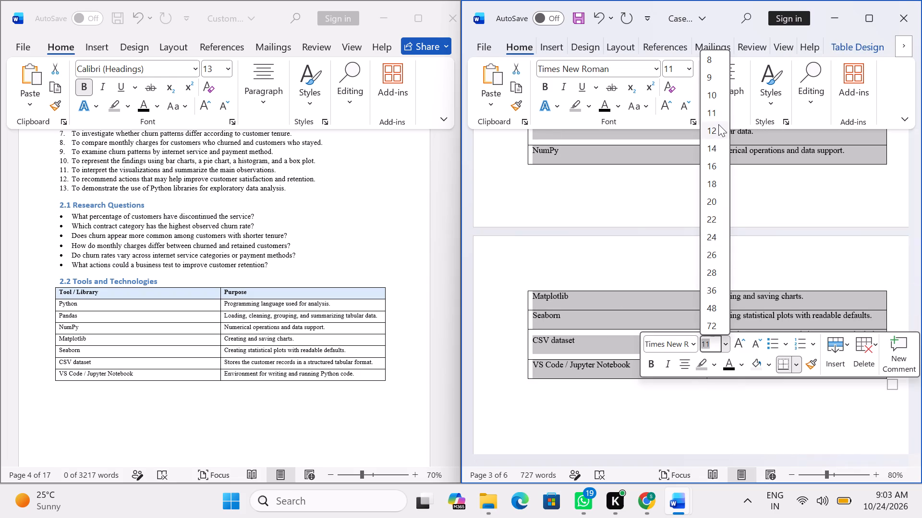
pyautogui.click(714, 129)
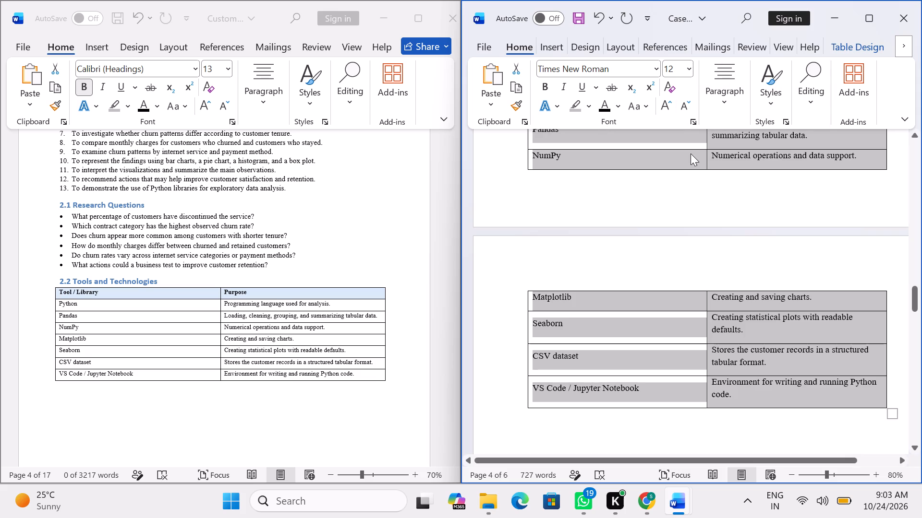
pyautogui.click(644, 251)
# Centre the text horizontally in every cell of the Tools and Technologies table, across both pages.
pyautogui.scroll(-1, 643, 252)
pyautogui.scroll(2, 643, 252)
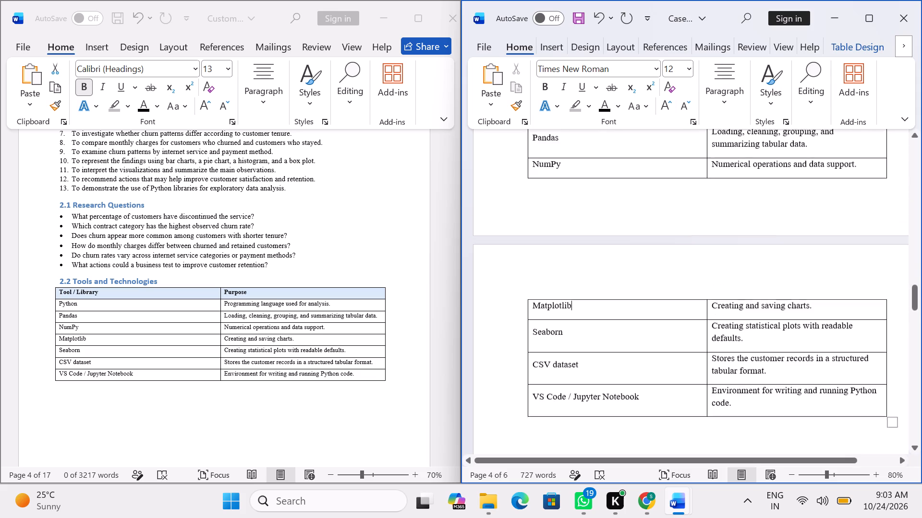
pyautogui.scroll(2, 644, 253)
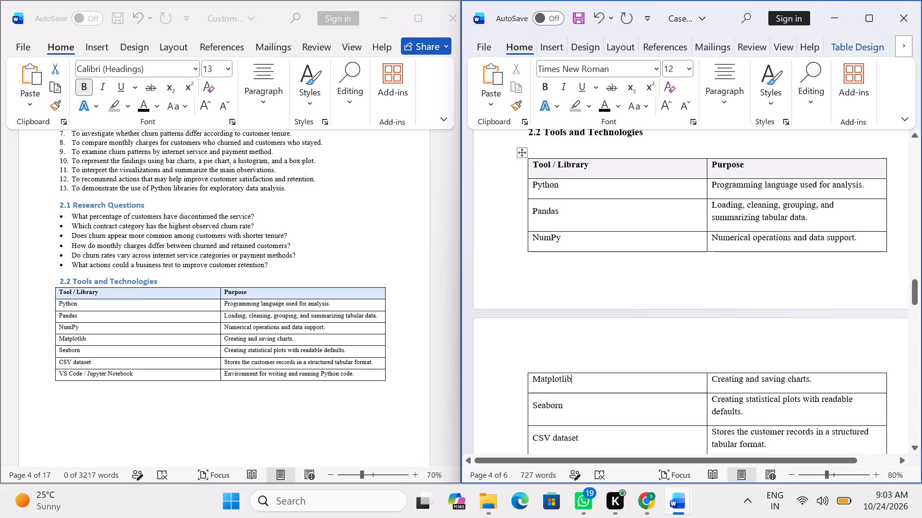
pyautogui.moveTo(532, 160); pyautogui.dragTo(769, 283)
pyautogui.scroll(-2, 764, 265)
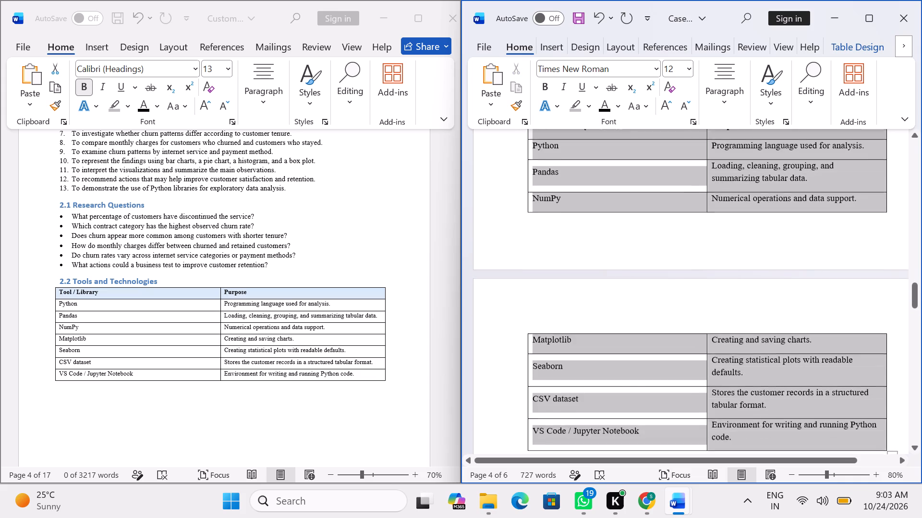
pyautogui.moveTo(769, 283); pyautogui.dragTo(801, 359)
pyautogui.scroll(-1, 776, 290)
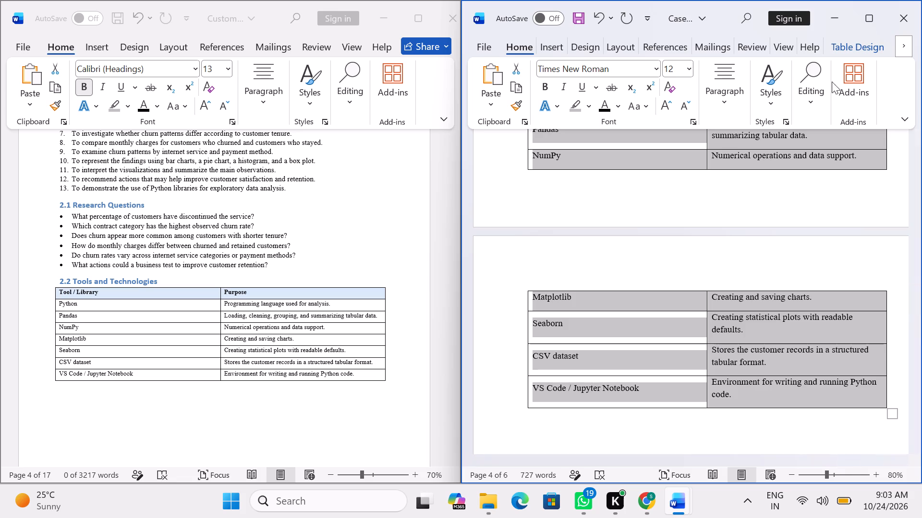
pyautogui.click(906, 118)
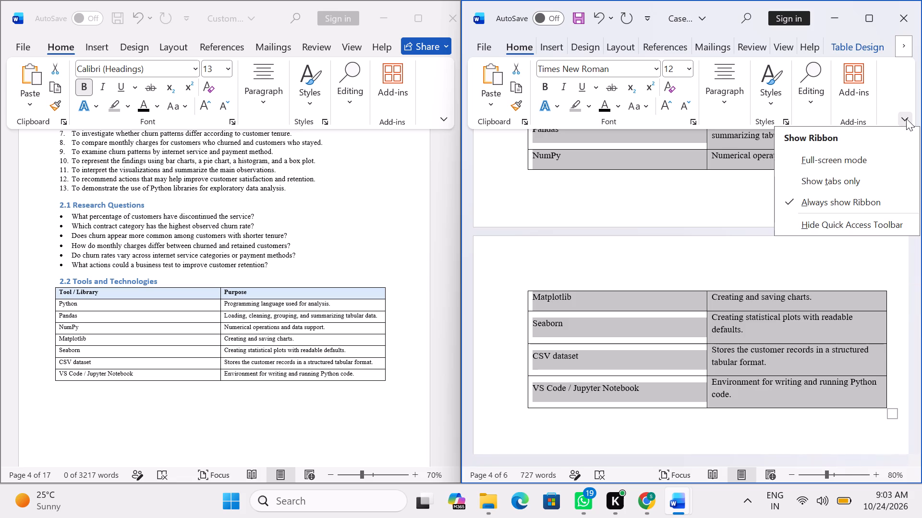
pyautogui.click(643, 195)
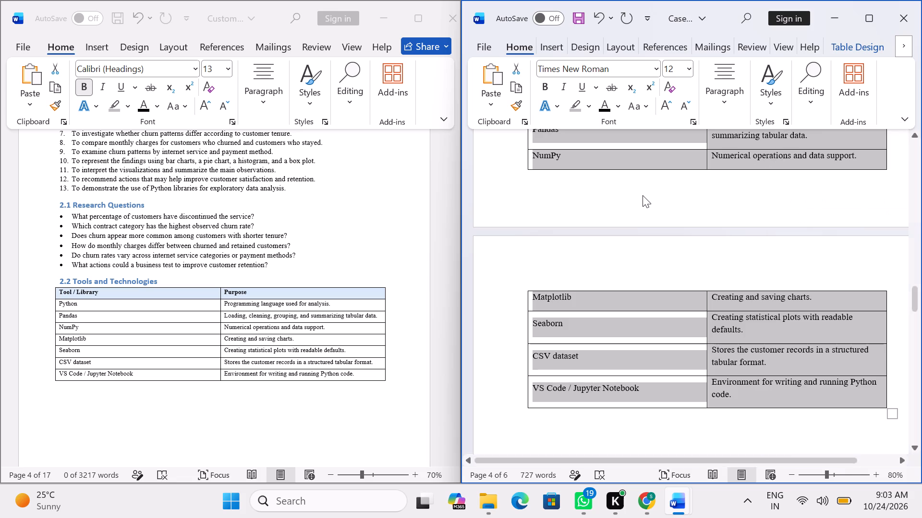
pyautogui.scroll(-1, 669, 99)
pyautogui.scroll(2, 669, 99)
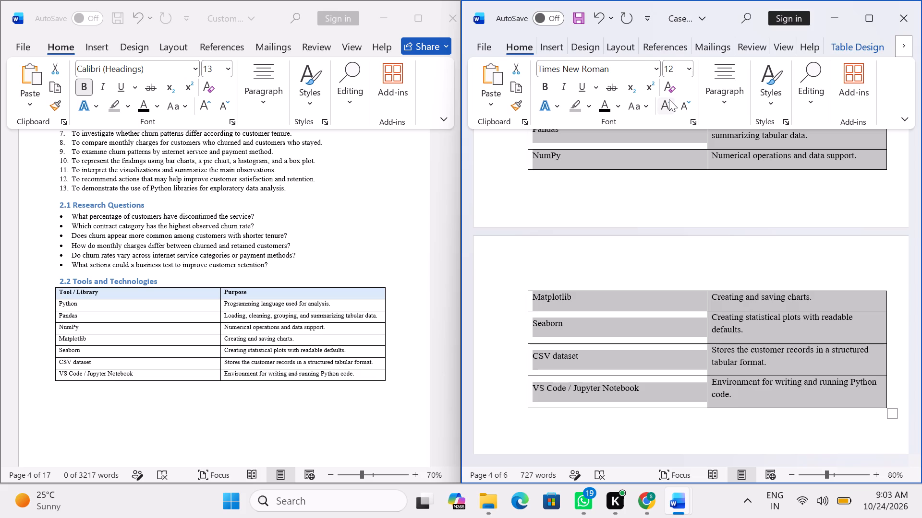
pyautogui.scroll(-1, 669, 99)
pyautogui.scroll(1, 669, 99)
pyautogui.click(725, 101)
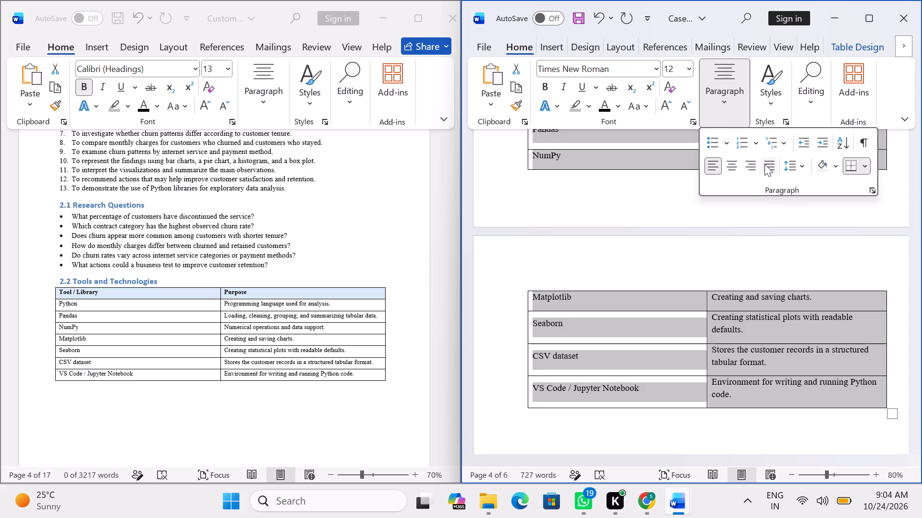
pyautogui.click(732, 166)
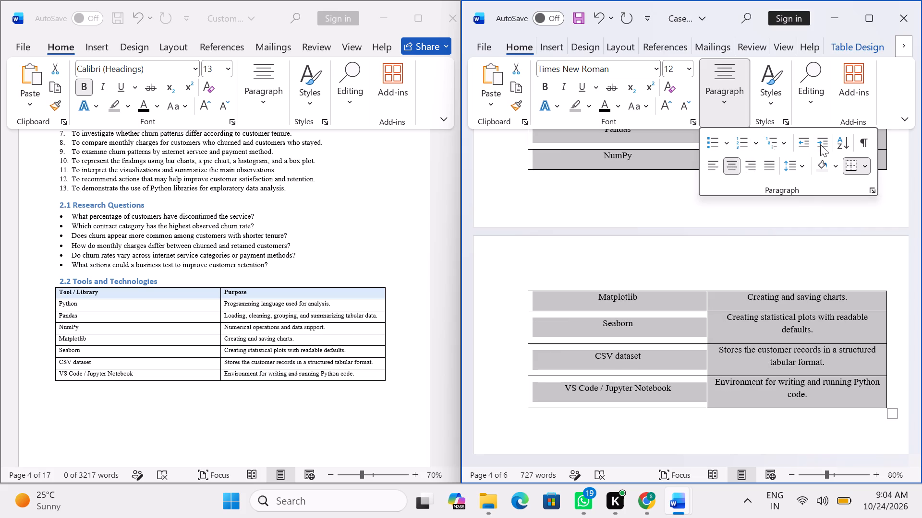
# Set the line spacing of the whole Tools and Technologies table to 1.0.
pyautogui.click(801, 166)
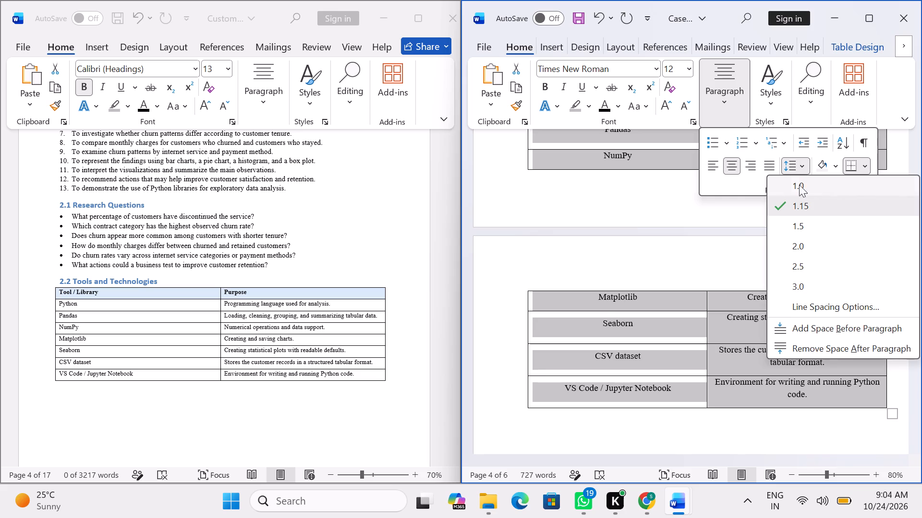
pyautogui.click(796, 181)
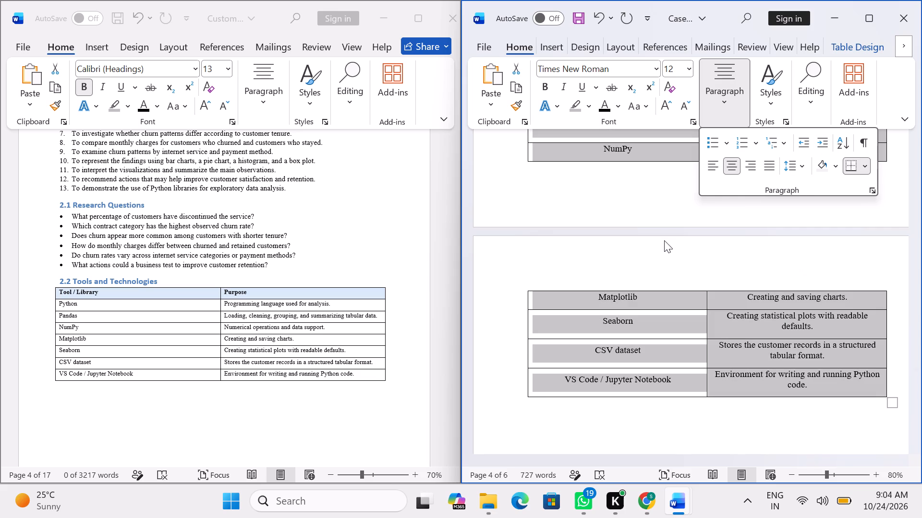
pyautogui.click(664, 246)
pyautogui.click(664, 265)
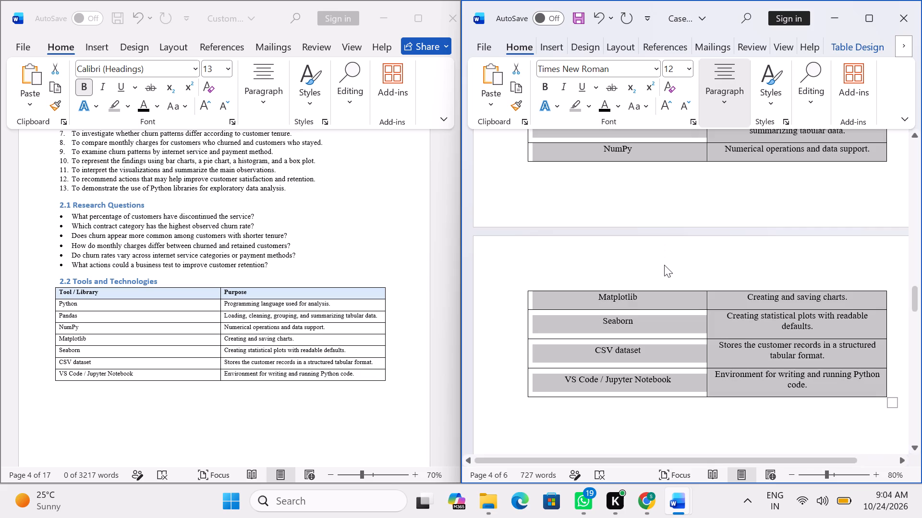
# Review the layout of the Tools and Technologies table across both pages and the area below it.
pyautogui.scroll(-1, 664, 265)
pyautogui.scroll(6, 664, 265)
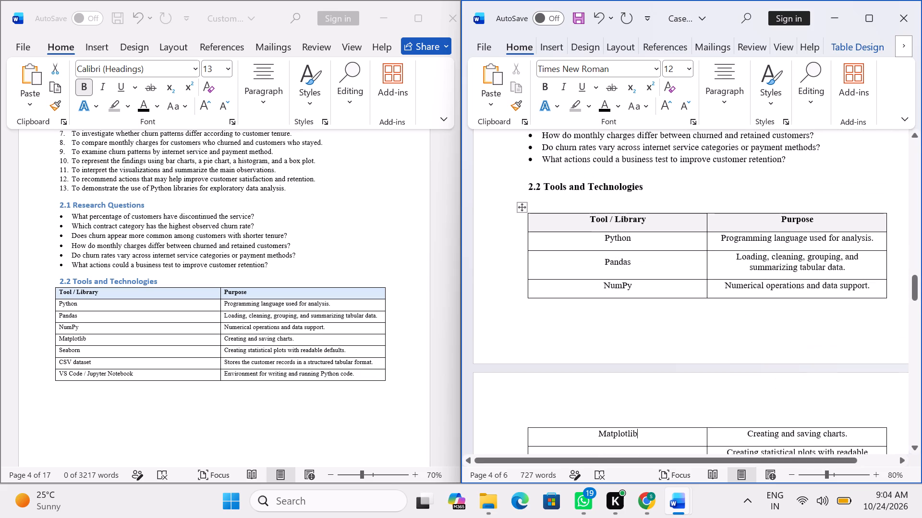
pyautogui.scroll(1, 664, 265)
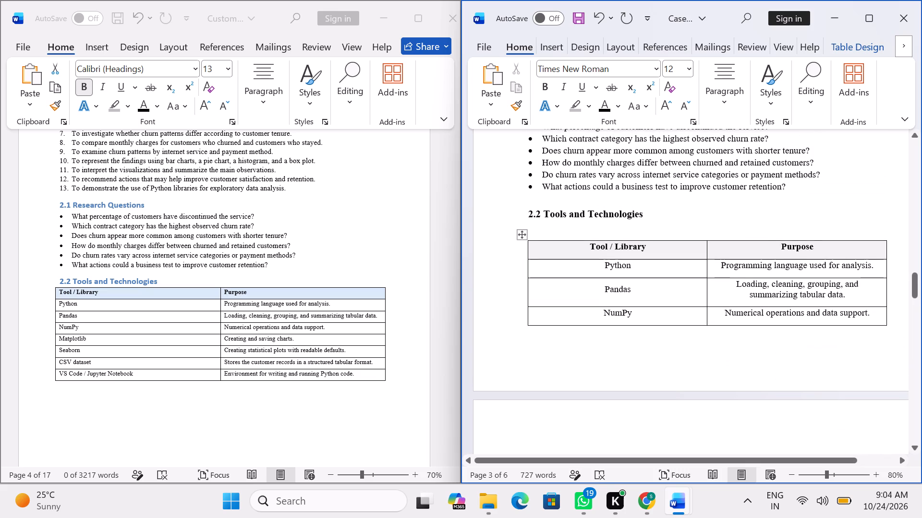
pyautogui.scroll(-7, 664, 265)
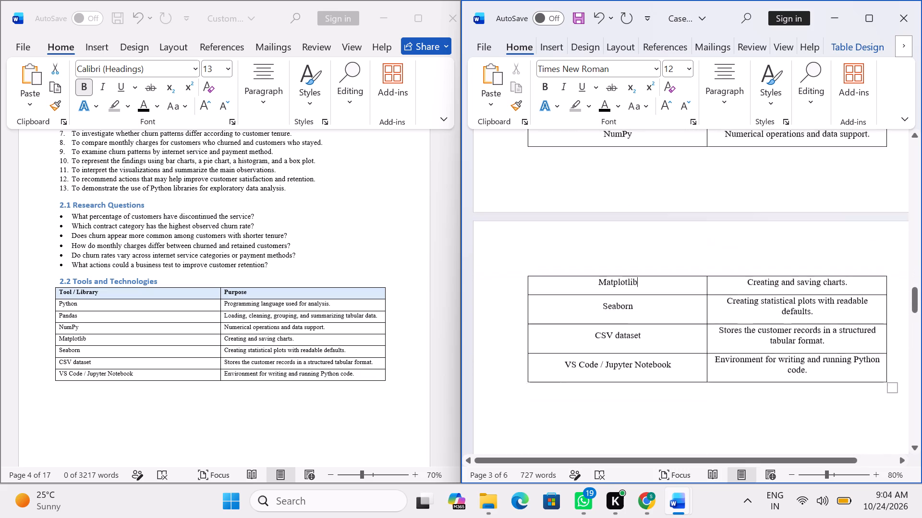
pyautogui.scroll(-8, 664, 265)
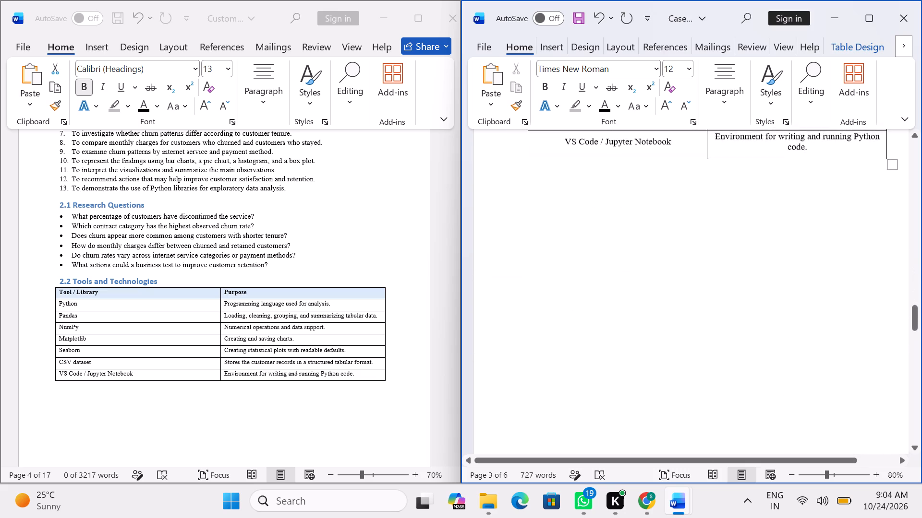
# Resize the Tools and Technologies table from its lower corner, making both columns slightly narrower.
pyautogui.scroll(1, 664, 265)
pyautogui.click(664, 265)
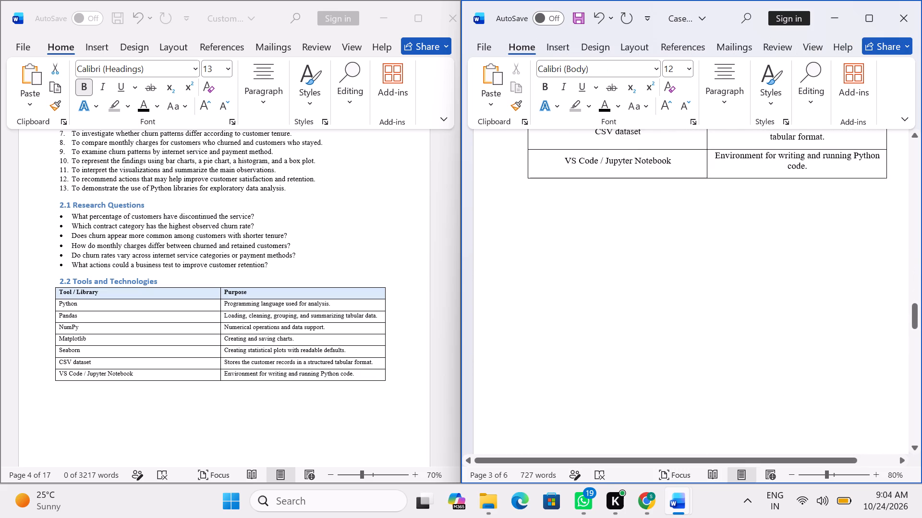
pyautogui.scroll(1, 669, 312)
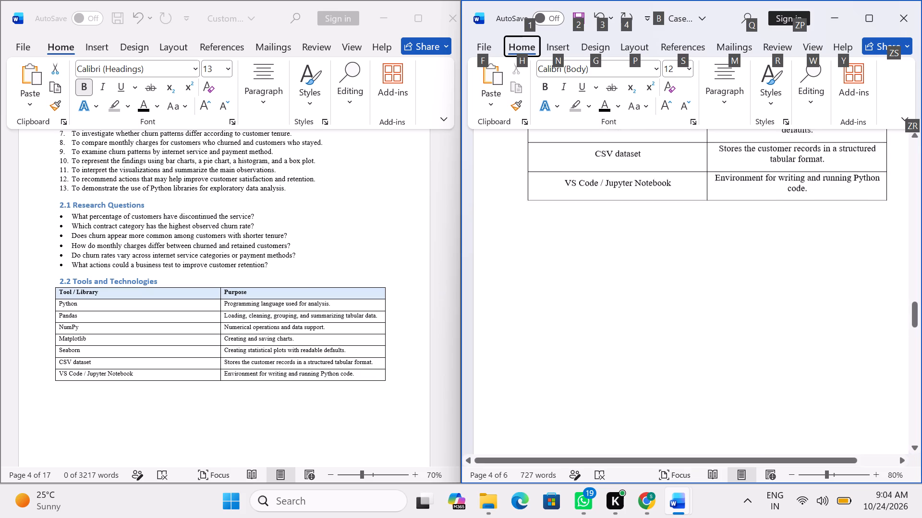
pyautogui.scroll(13, 669, 312)
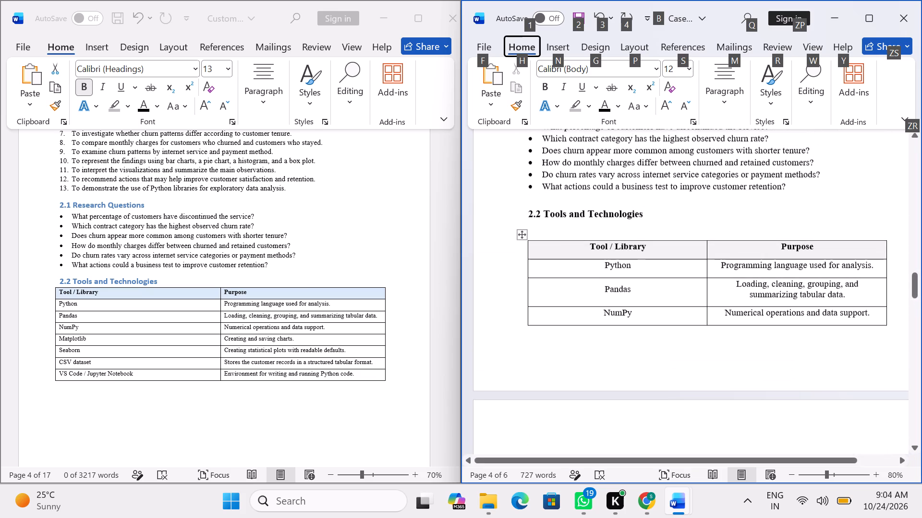
pyautogui.scroll(-7, 669, 311)
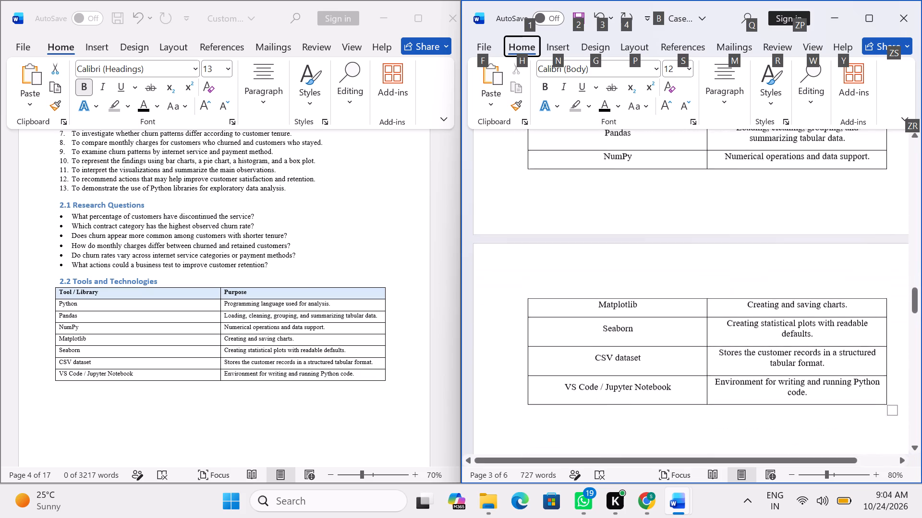
pyautogui.moveTo(891, 374); pyautogui.dragTo(892, 373)
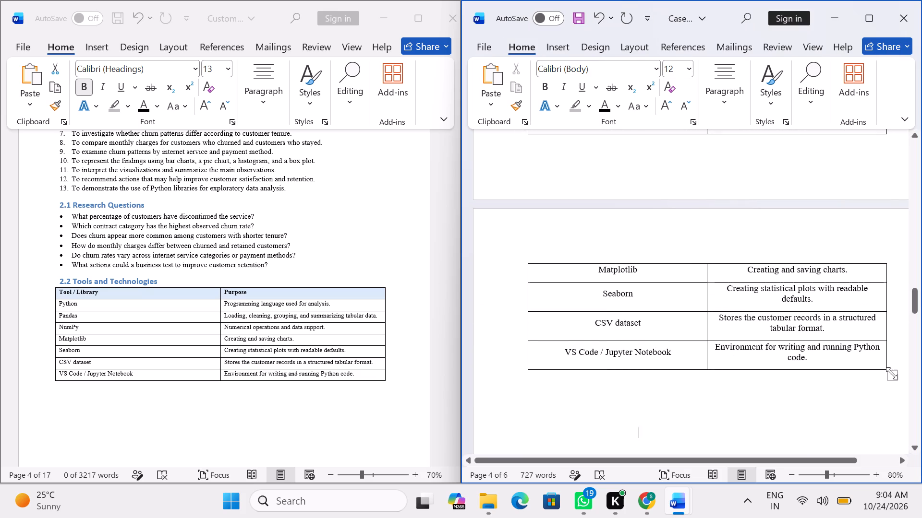
pyautogui.moveTo(892, 373); pyautogui.dragTo(895, 190)
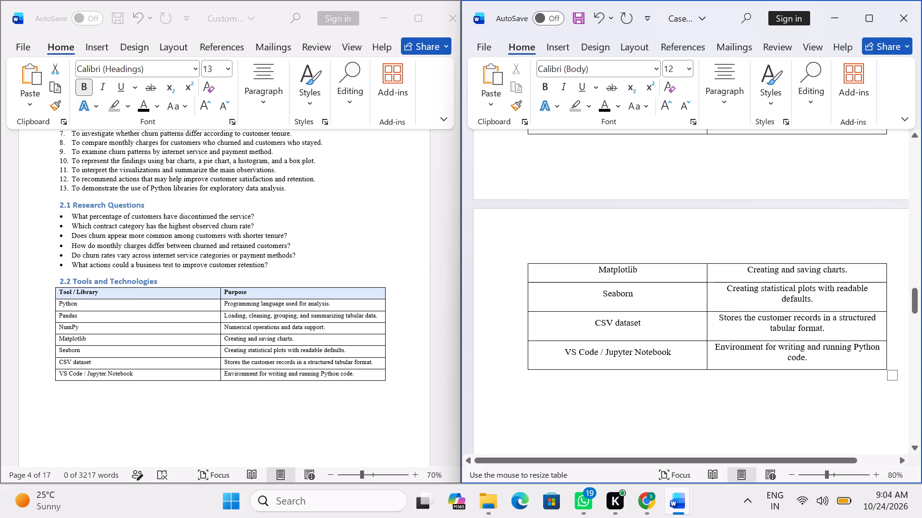
pyautogui.moveTo(895, 190); pyautogui.dragTo(884, 183)
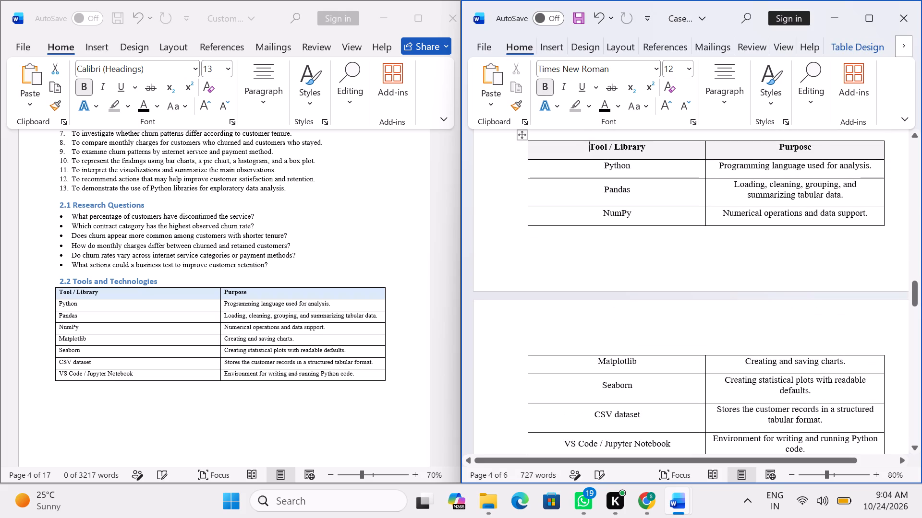
# Examine how the Tools and Technologies table splits across the two pages.
pyautogui.scroll(-1, 697, 256)
pyautogui.scroll(2, 694, 257)
pyautogui.click(678, 274)
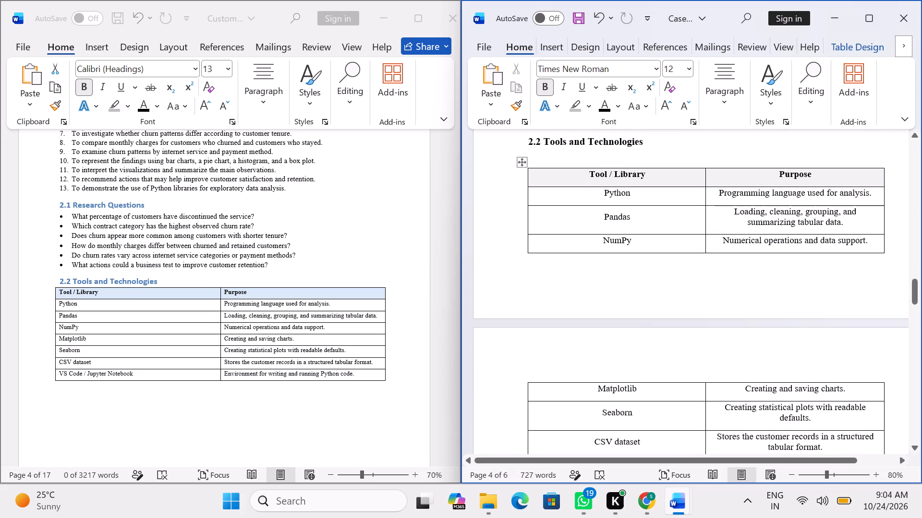
pyautogui.click(580, 274)
pyautogui.scroll(2, 565, 306)
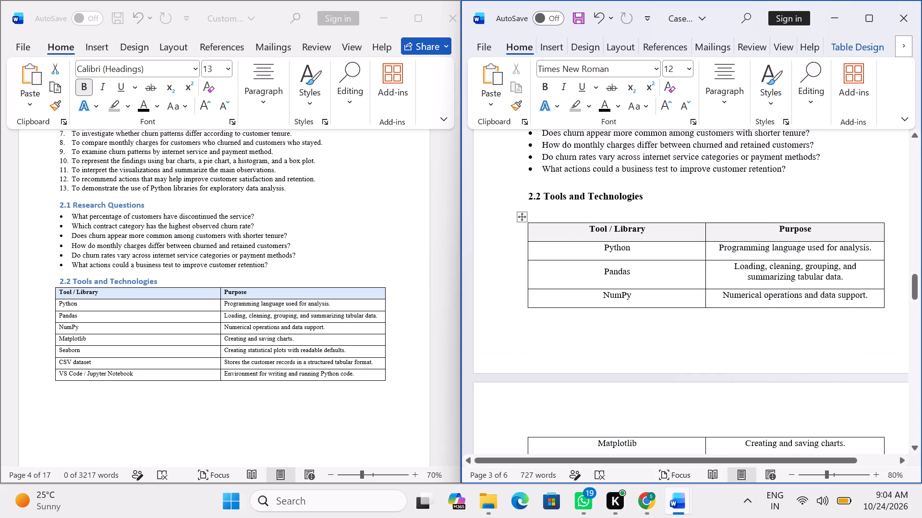
pyautogui.scroll(-2, 565, 306)
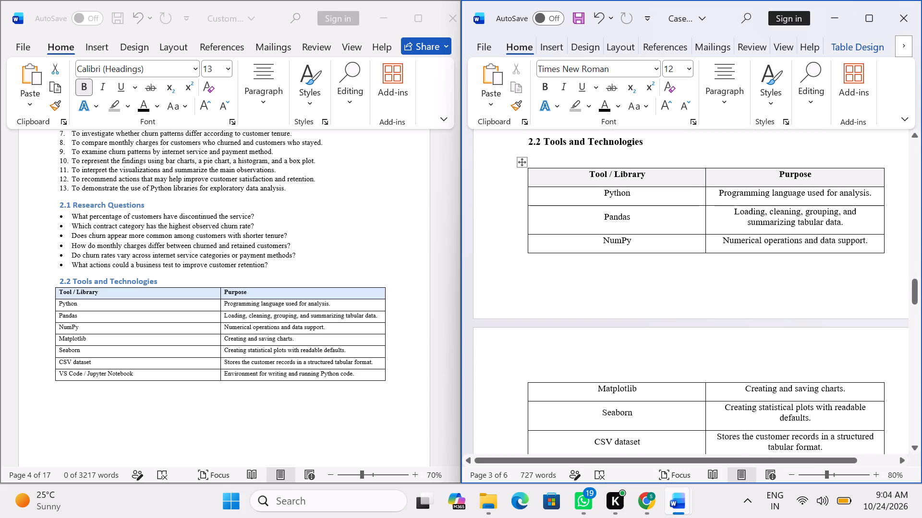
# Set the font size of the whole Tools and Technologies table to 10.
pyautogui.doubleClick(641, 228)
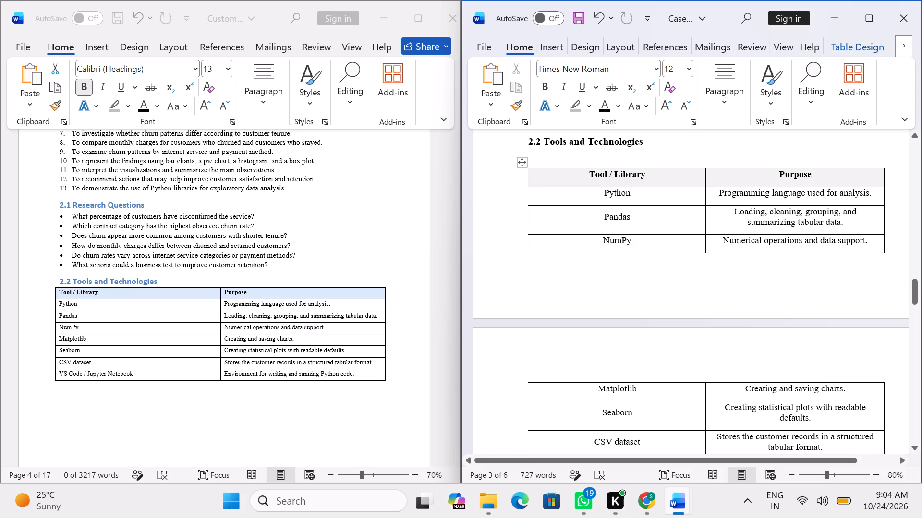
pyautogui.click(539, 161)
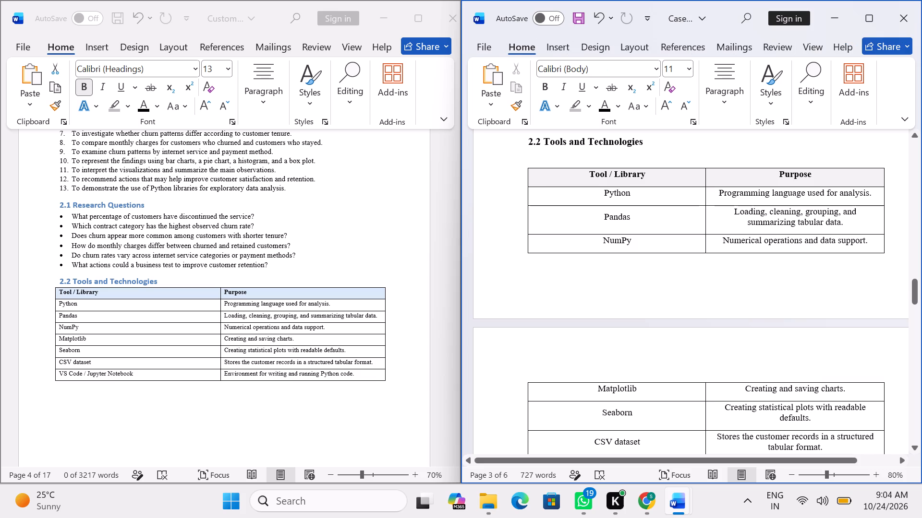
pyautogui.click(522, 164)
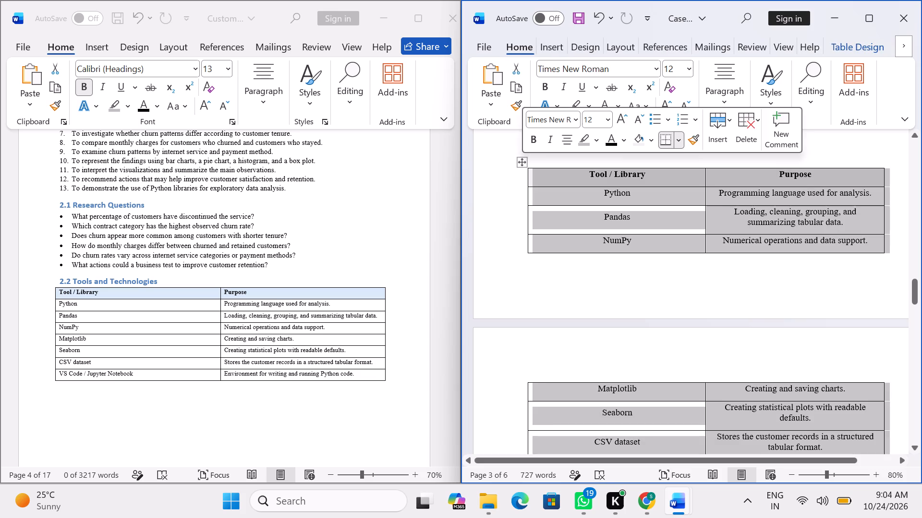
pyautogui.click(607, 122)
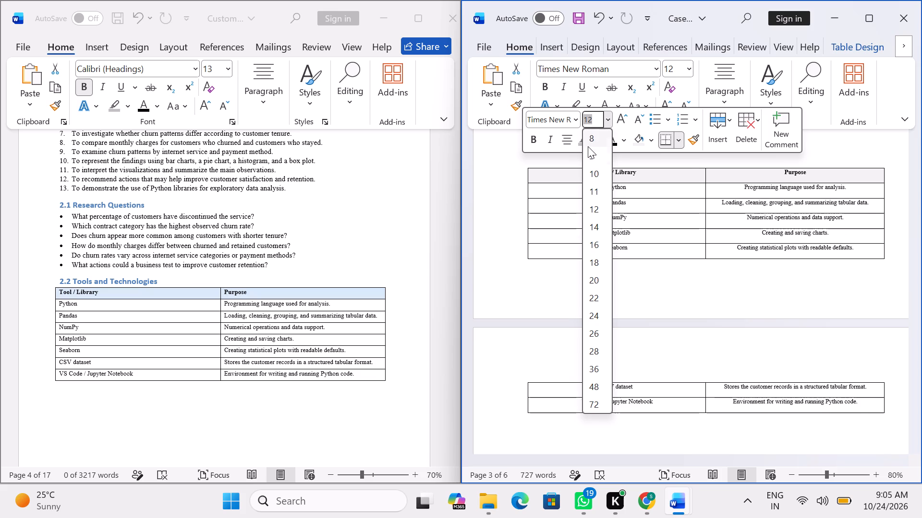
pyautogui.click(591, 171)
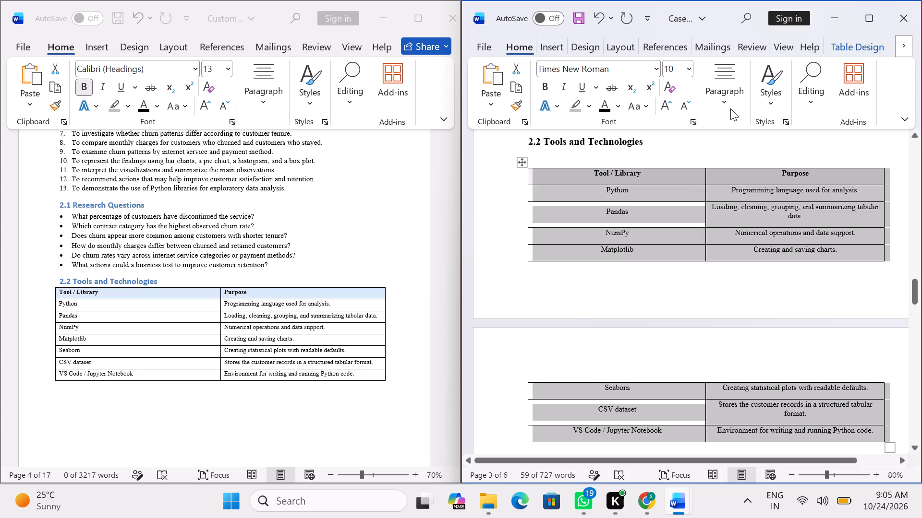
# Remove the space after paragraphs throughout the Tools and Technologies table.
pyautogui.click(731, 105)
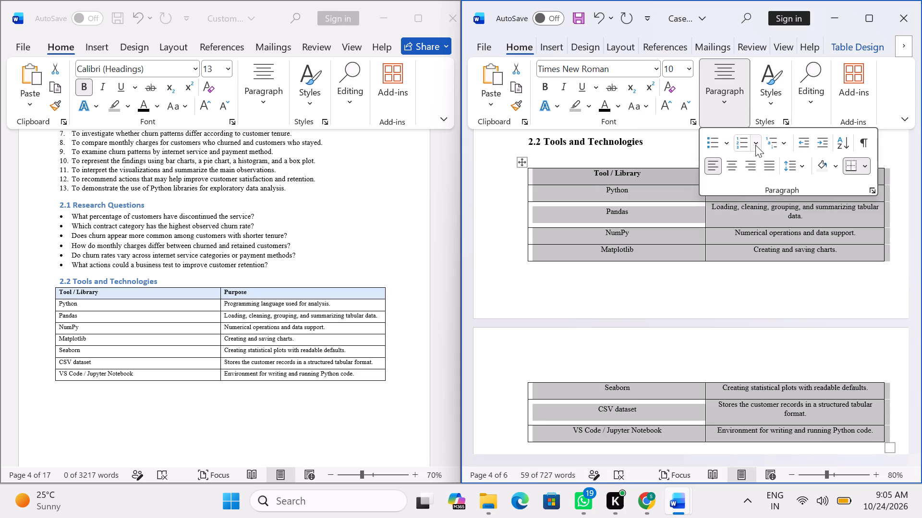
pyautogui.click(804, 165)
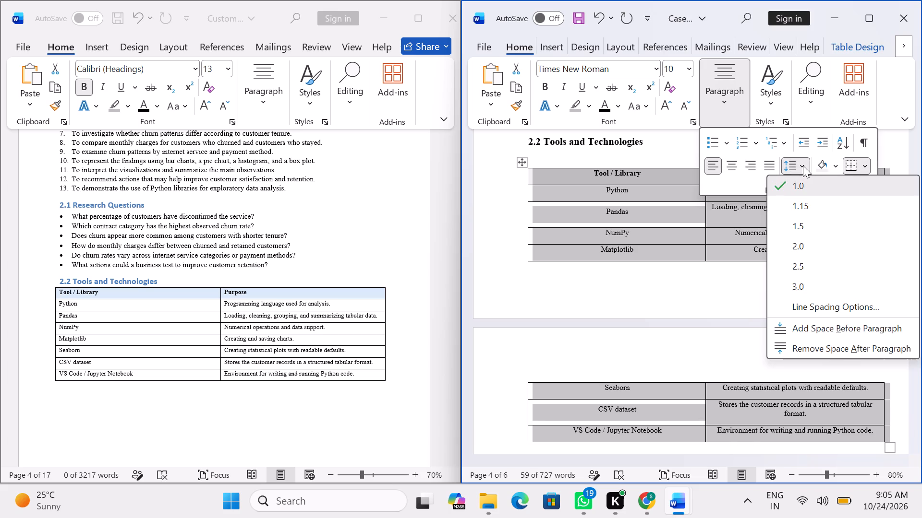
pyautogui.scroll(2, 805, 211)
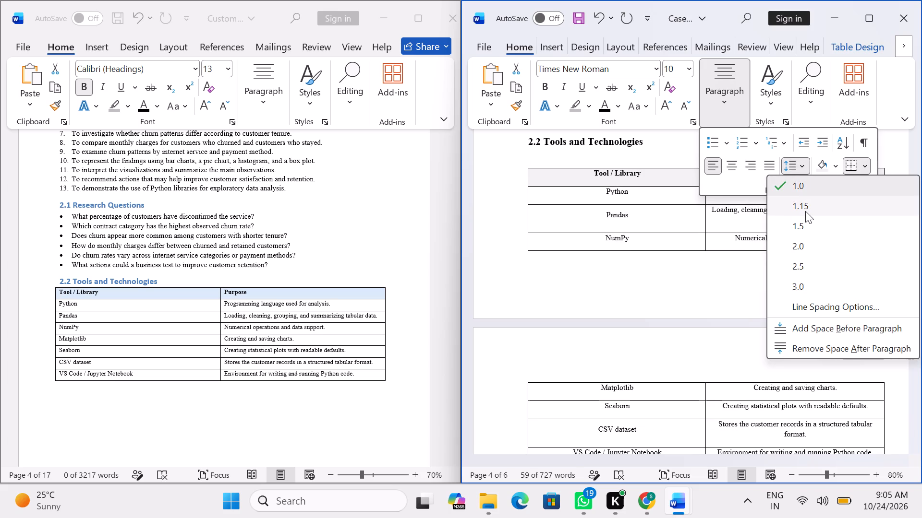
pyautogui.scroll(-1, 805, 212)
pyautogui.click(850, 344)
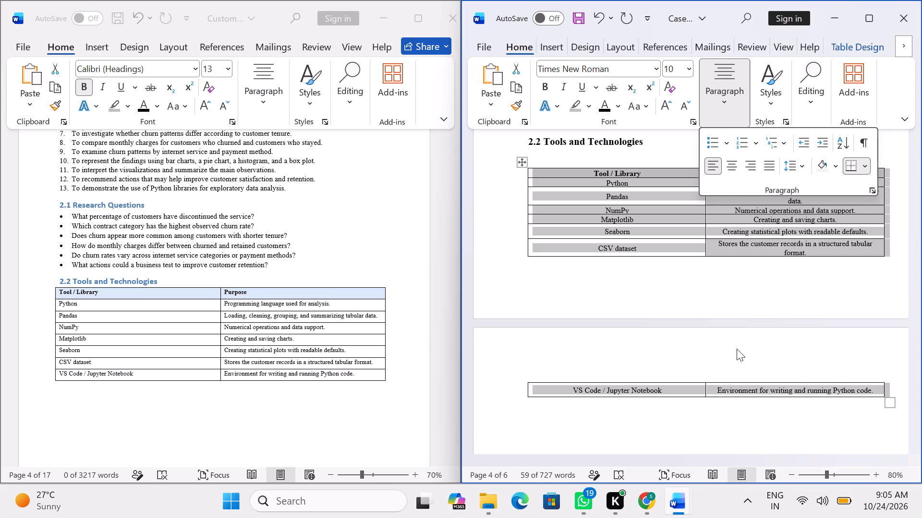
pyautogui.click(737, 349)
pyautogui.click(663, 286)
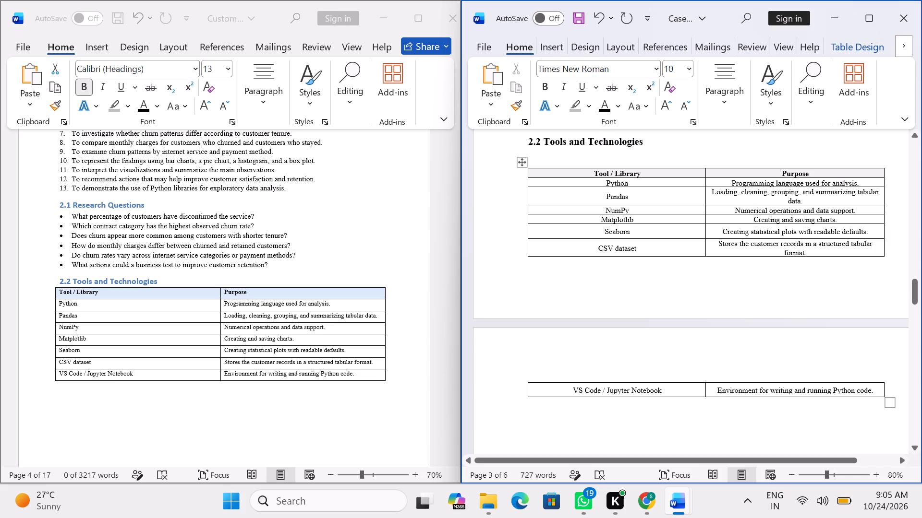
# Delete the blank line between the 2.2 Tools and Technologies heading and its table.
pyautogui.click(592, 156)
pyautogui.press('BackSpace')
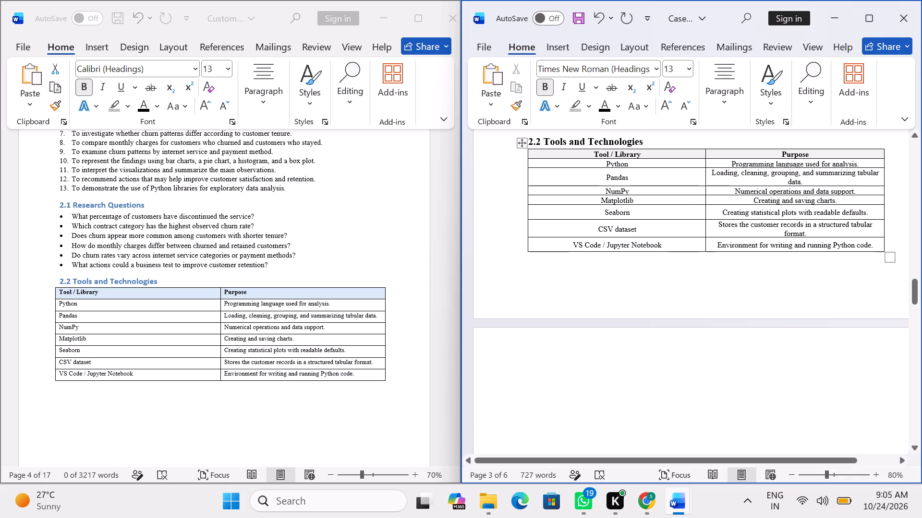
# Set the font size of the whole Tools and Technologies table to 11.
pyautogui.click(520, 142)
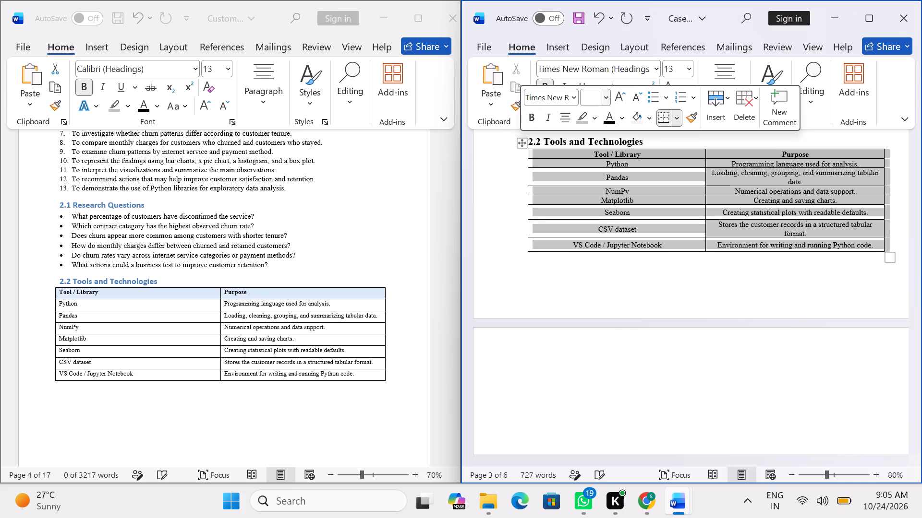
pyautogui.click(603, 100)
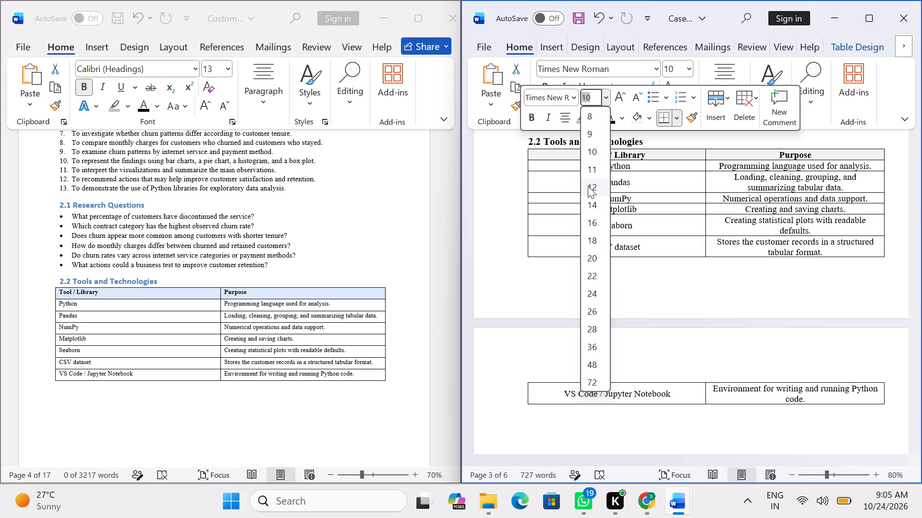
pyautogui.click(588, 173)
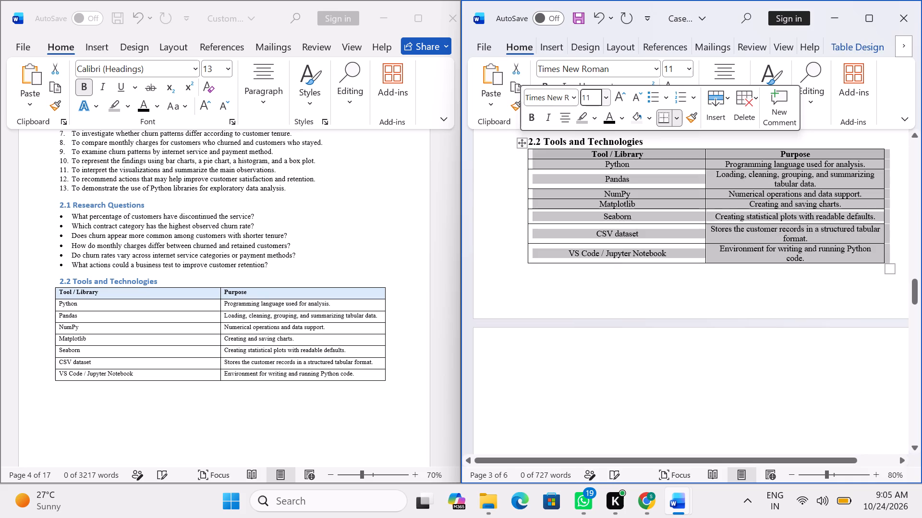
pyautogui.click(578, 299)
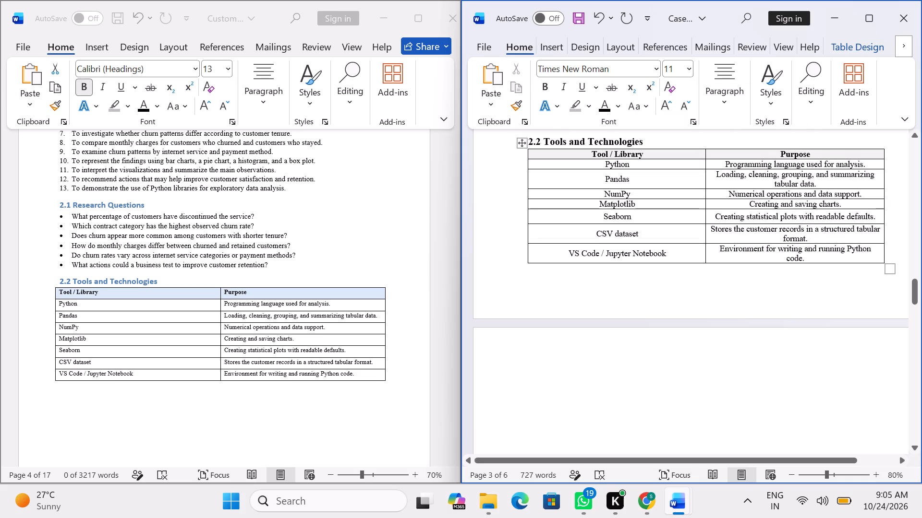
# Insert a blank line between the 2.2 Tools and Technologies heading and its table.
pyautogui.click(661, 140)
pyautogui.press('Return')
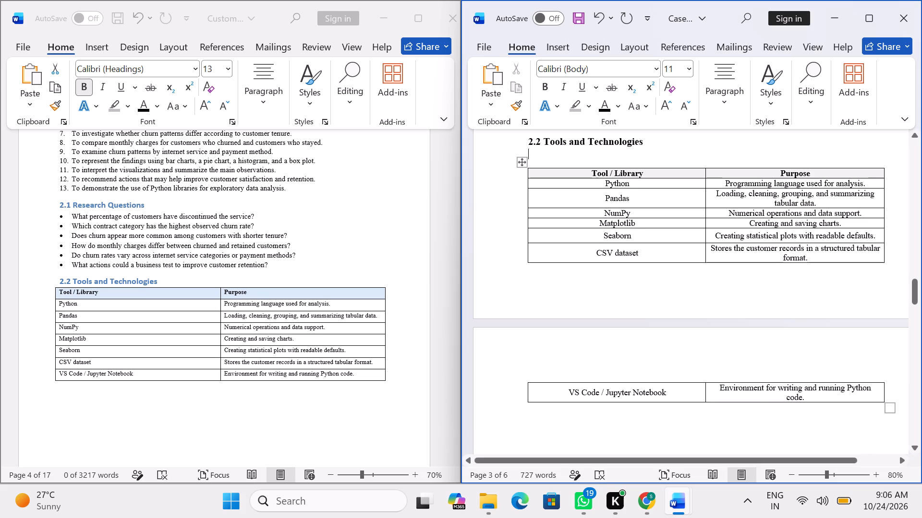
# Copy "NumPy" from its own row and append it after a comma in the Pandas cell, giving "Pandas , NumPy".
pyautogui.moveTo(634, 212); pyautogui.dragTo(594, 211)
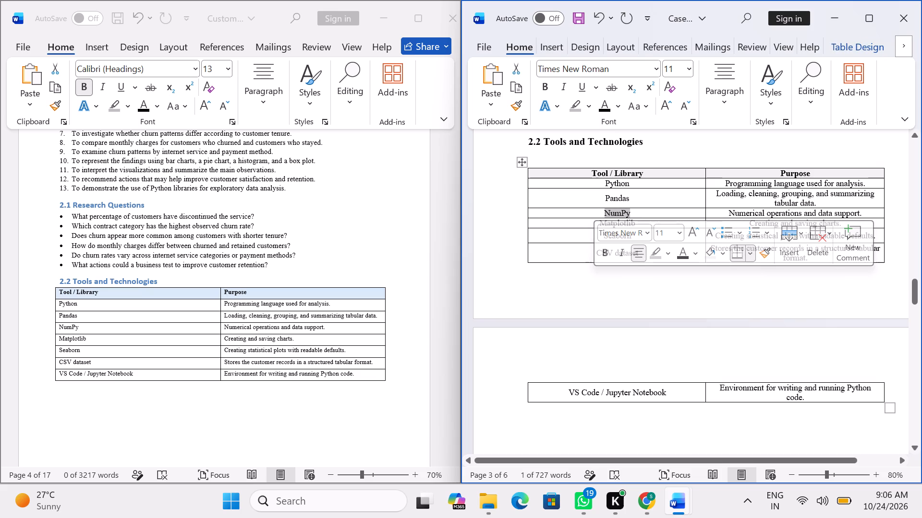
pyautogui.hotkey('ctrl', 'c')
pyautogui.click(634, 197)
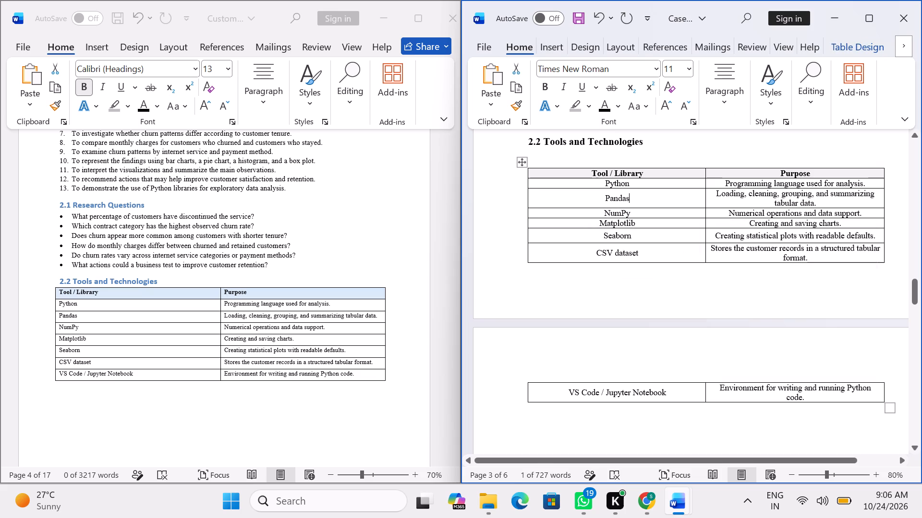
pyautogui.press(',')
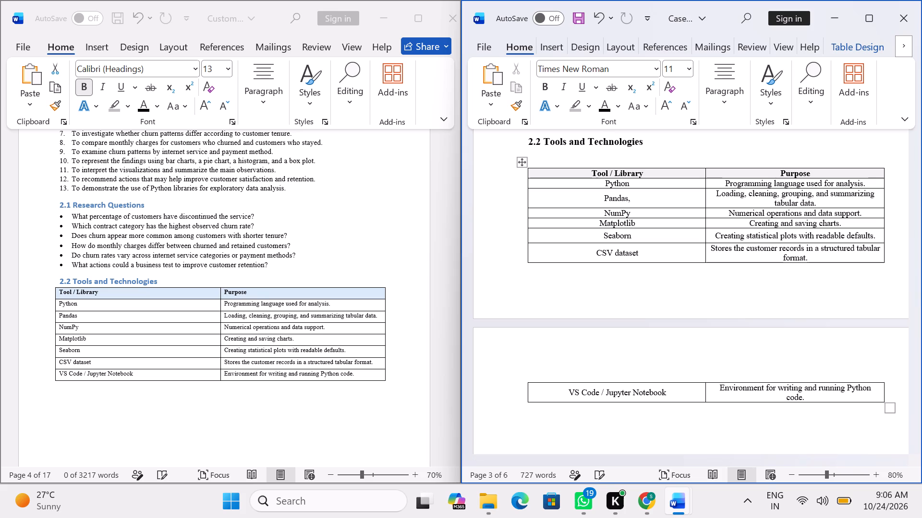
pyautogui.press('BackSpace')
pyautogui.press('space')
pyautogui.press(',')
pyautogui.hotkey('ctrl', 'v')
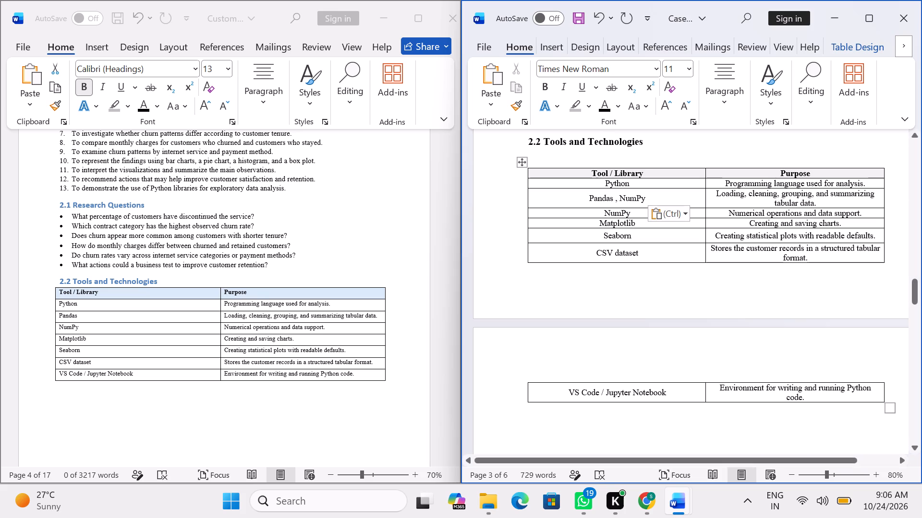
# Paste the copied "NumPy" over the purpose text in the NumPy row.
pyautogui.moveTo(862, 211); pyautogui.dragTo(732, 216)
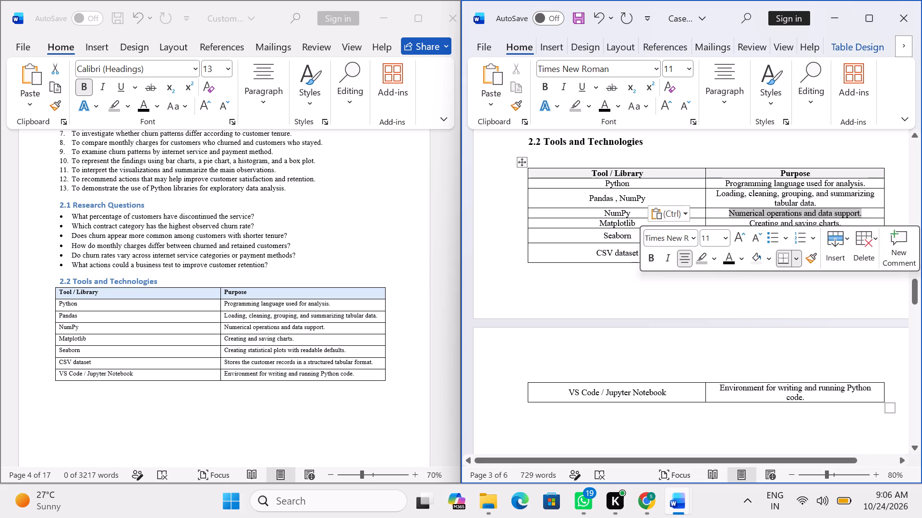
pyautogui.hotkey('ctrl', 'v')
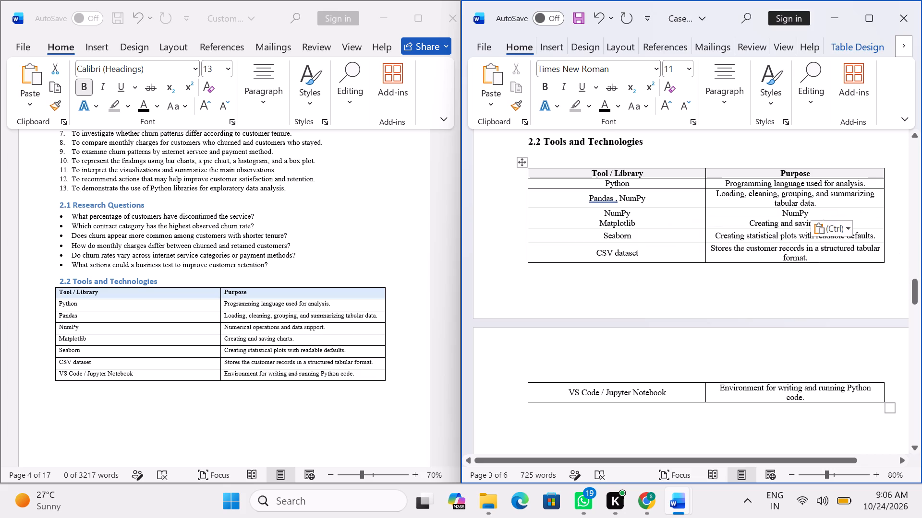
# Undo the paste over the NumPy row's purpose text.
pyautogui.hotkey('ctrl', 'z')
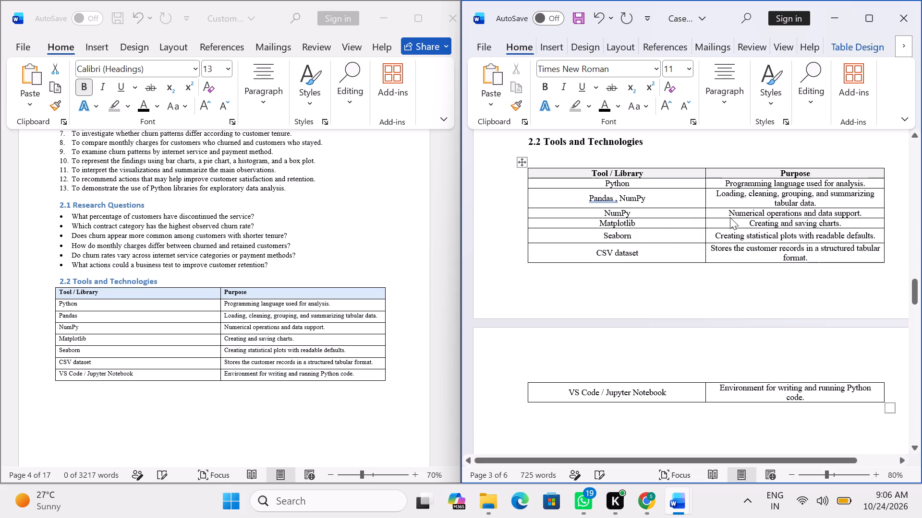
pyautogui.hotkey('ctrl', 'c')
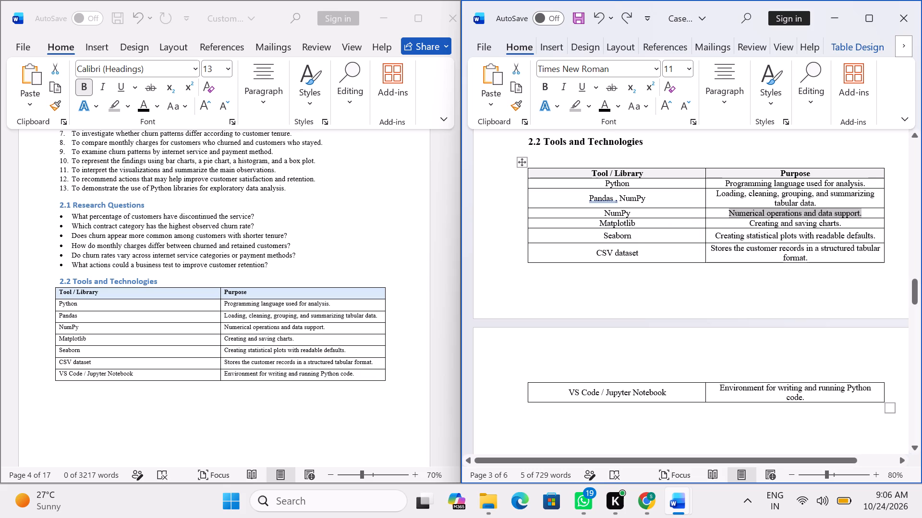
# Copy "Pandas" from its cell and insert it with a hyphen before that row's purpose text, giving "Pandas -Loading".
pyautogui.click(717, 193)
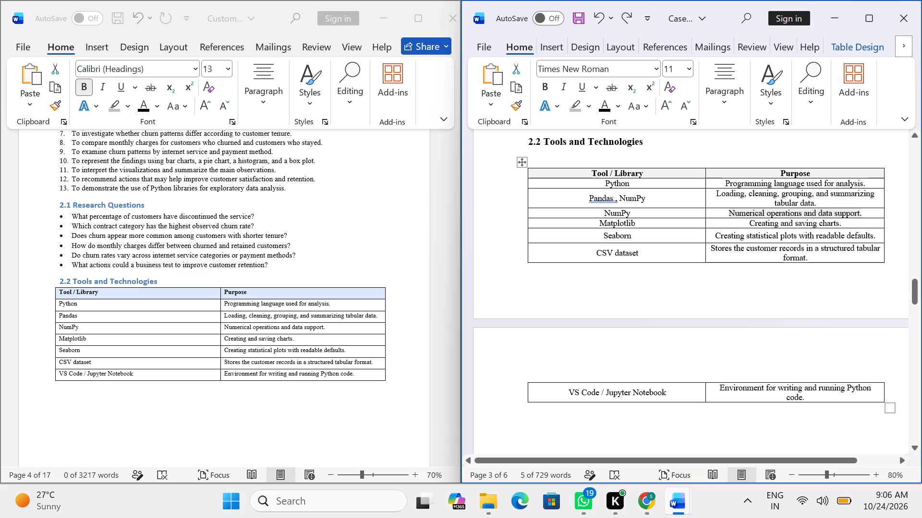
pyautogui.moveTo(612, 197); pyautogui.dragTo(600, 197)
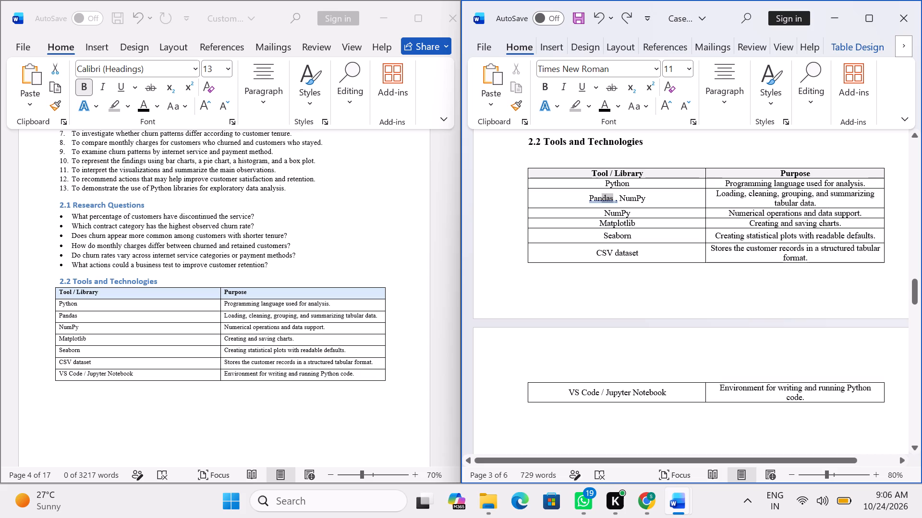
pyautogui.moveTo(600, 197); pyautogui.dragTo(585, 197)
pyautogui.hotkey('ctrl', 'c')
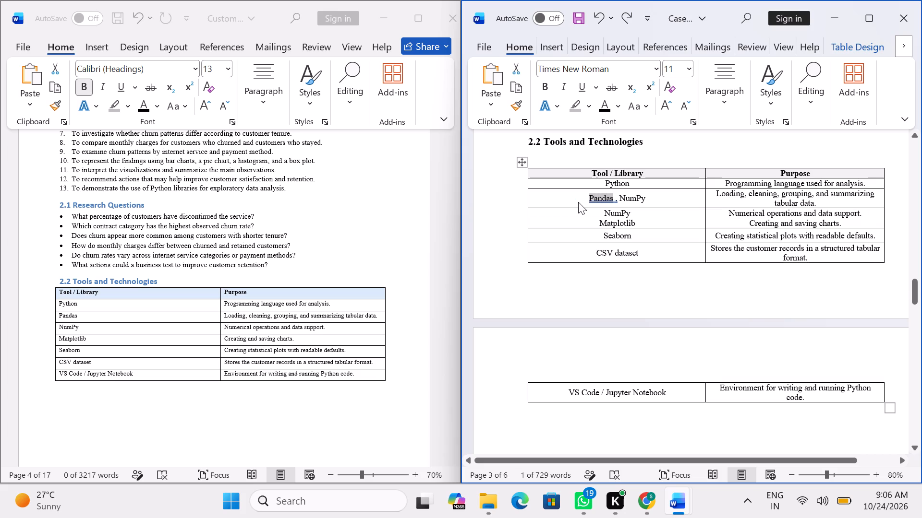
pyautogui.click(716, 189)
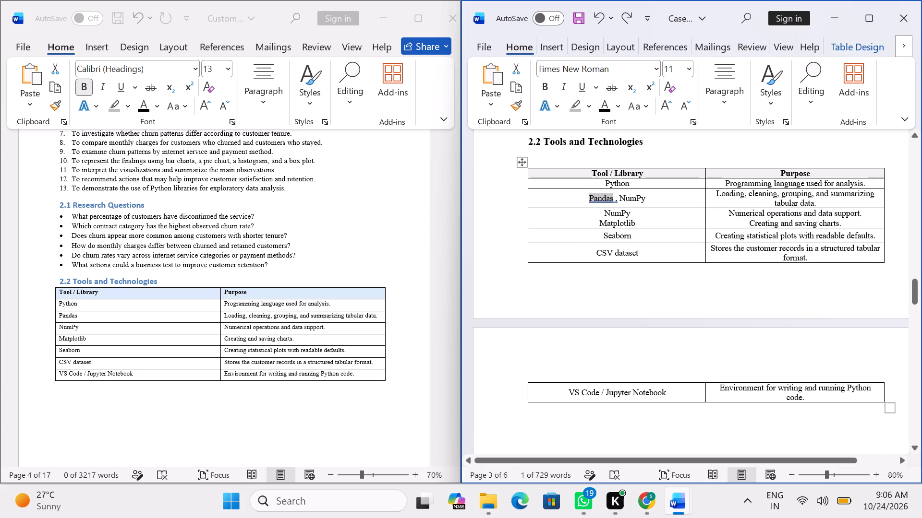
pyautogui.click(716, 195)
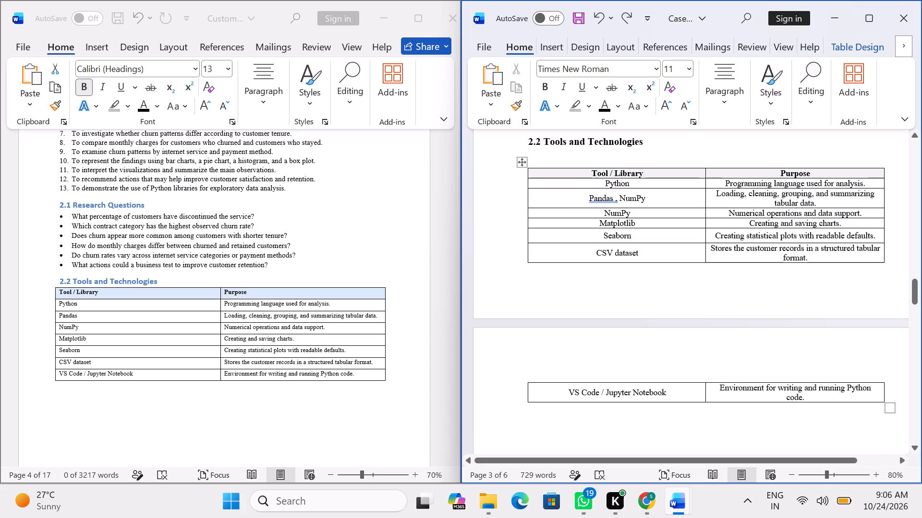
pyautogui.hotkey('ctrl', 'v')
pyautogui.press('-')
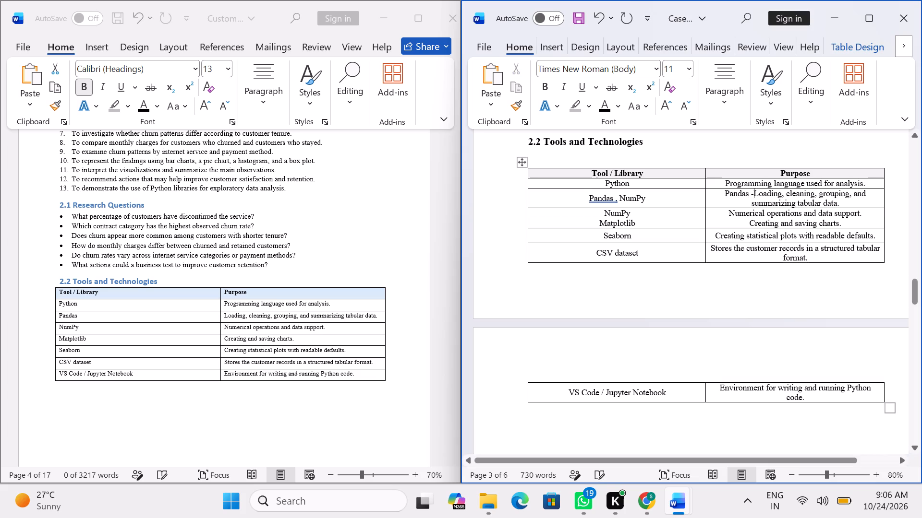
# Copy "NumPy" from its own row and append it with a hyphen to the end of the Pandas row's purpose text.
pyautogui.click(841, 204)
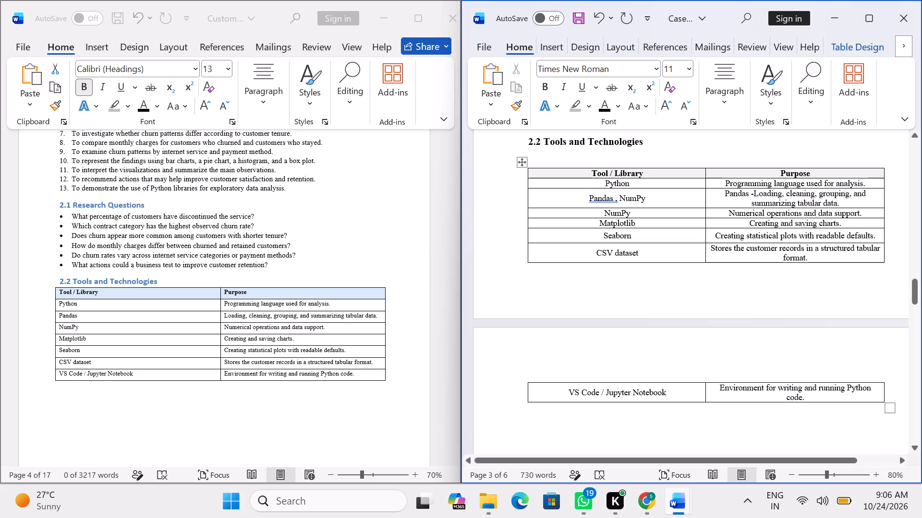
pyautogui.tripleClick(615, 212)
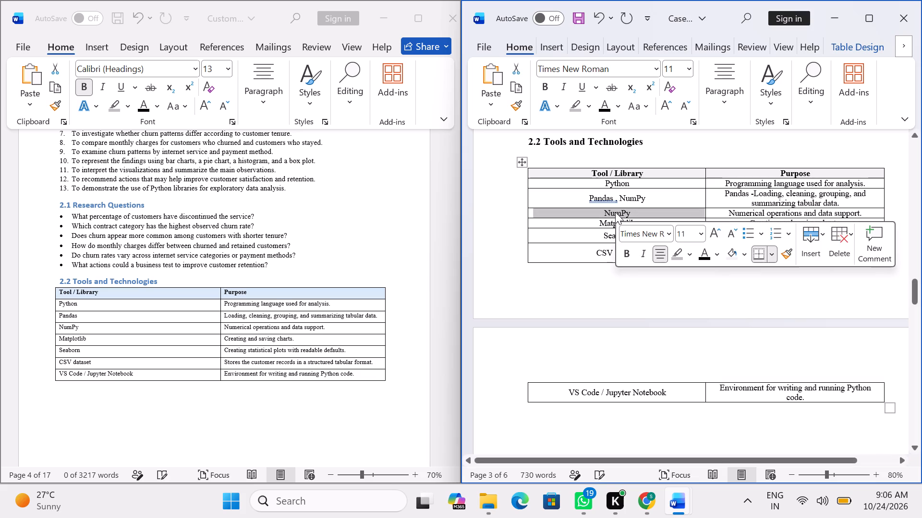
pyautogui.doubleClick(615, 212)
pyautogui.hotkey('ctrl', 'c')
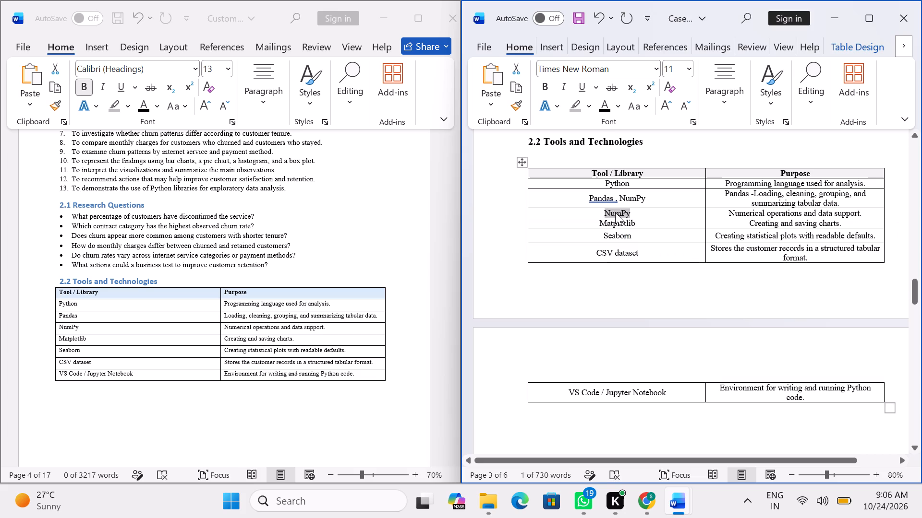
pyautogui.click(843, 201)
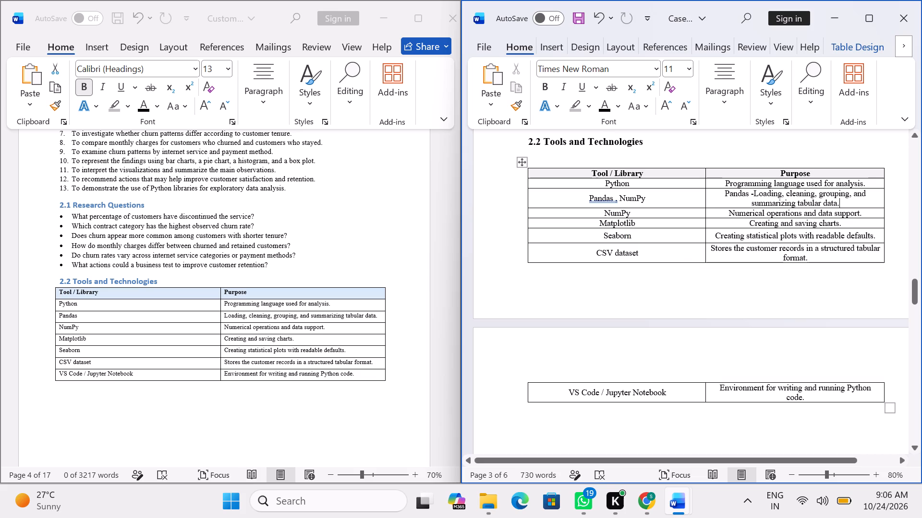
pyautogui.press('space')
pyautogui.hotkey('ctrl', 'v')
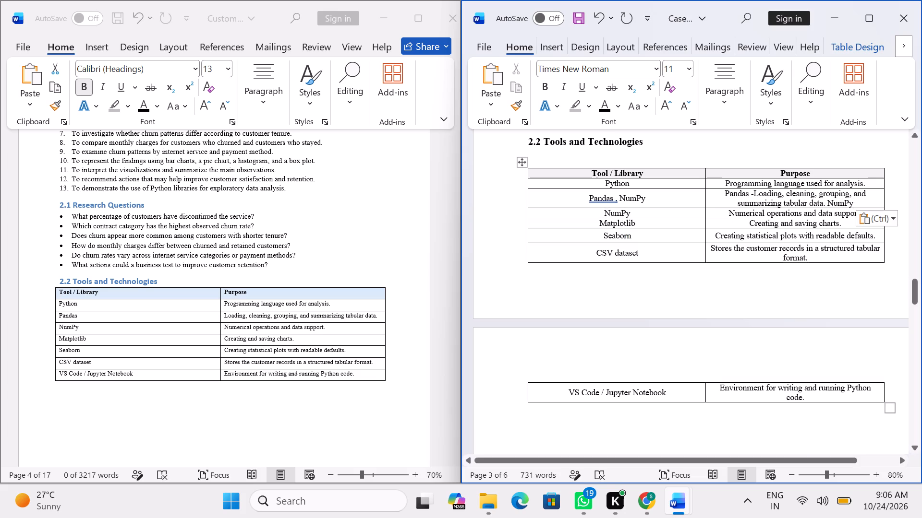
pyautogui.press('-')
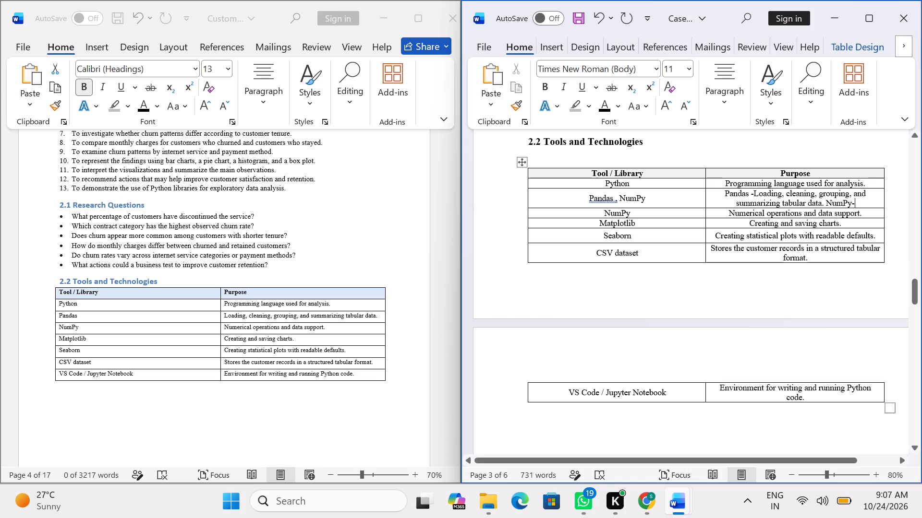
# Copy the NumPy row's purpose cell and put spaces around the hyphen after "NumPy" in the Pandas row's purpose text.
pyautogui.moveTo(725, 213); pyautogui.dragTo(863, 215)
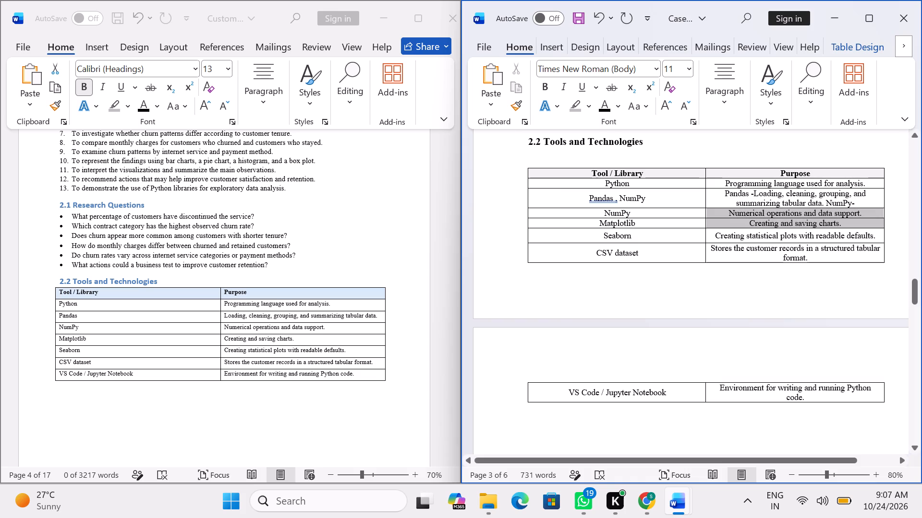
pyautogui.moveTo(863, 215); pyautogui.dragTo(865, 212)
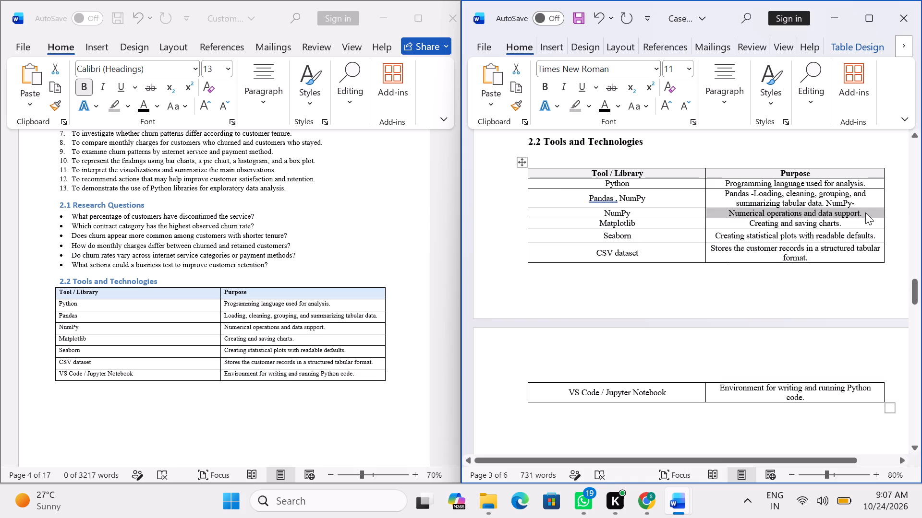
pyautogui.hotkey('ctrl', 'c')
pyautogui.click(855, 202)
pyautogui.press('BackSpace')
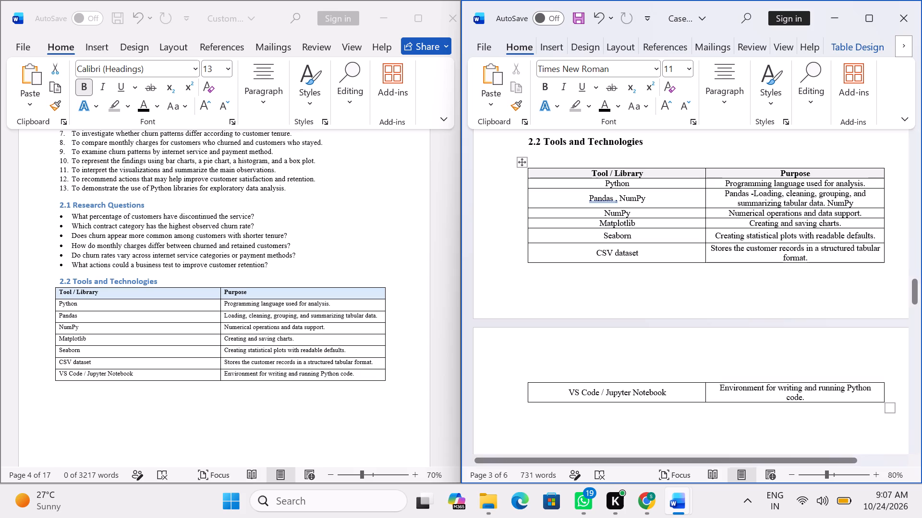
pyautogui.press('space')
pyautogui.write('-')
pyautogui.press('space')
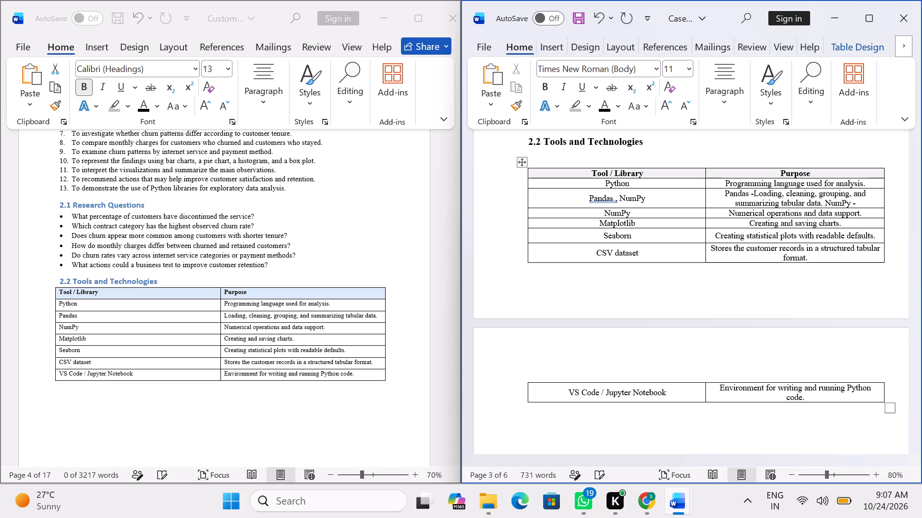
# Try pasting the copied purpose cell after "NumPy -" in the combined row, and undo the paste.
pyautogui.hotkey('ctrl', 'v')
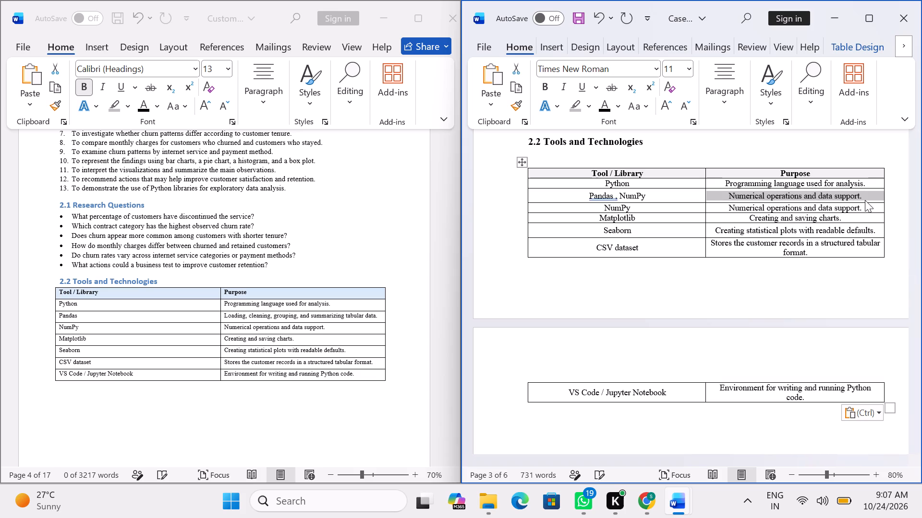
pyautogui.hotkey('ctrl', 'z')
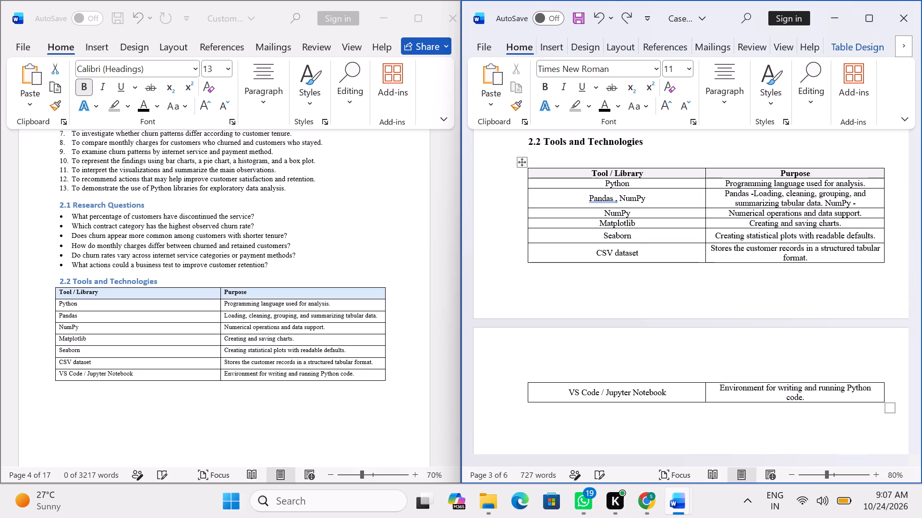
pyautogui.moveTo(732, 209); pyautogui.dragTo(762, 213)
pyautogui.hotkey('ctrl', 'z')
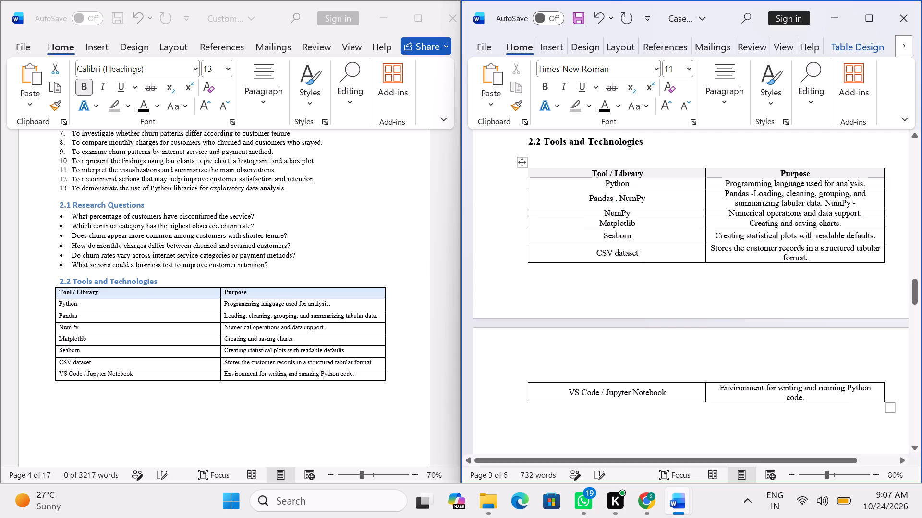
# Copy only the words "Numerical operations and data support" from the NumPy row and paste them after "NumPy -" in the combined row.
pyautogui.moveTo(728, 211); pyautogui.dragTo(734, 212)
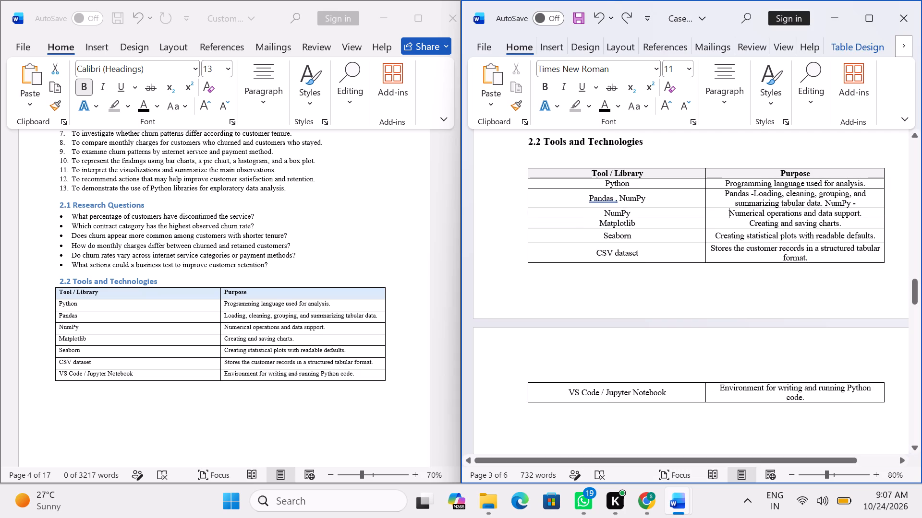
pyautogui.moveTo(734, 212); pyautogui.dragTo(843, 212)
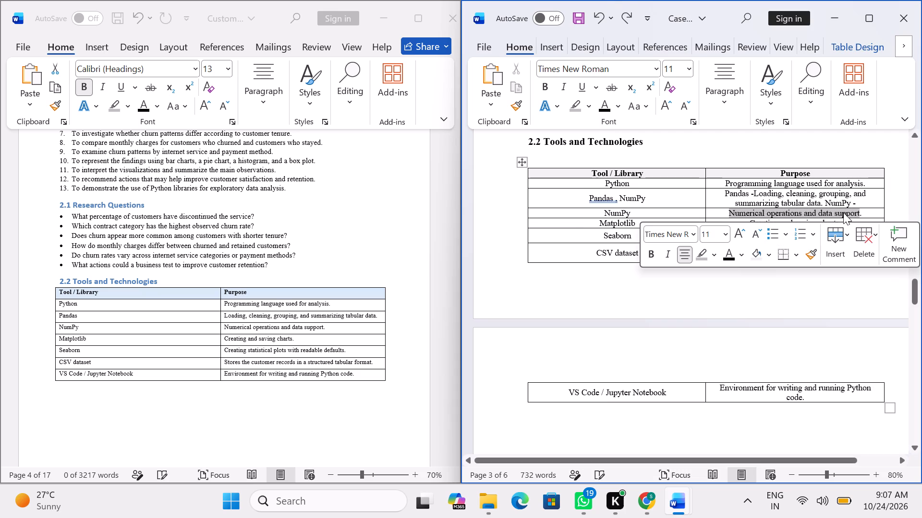
pyautogui.hotkey('ctrl', 'c')
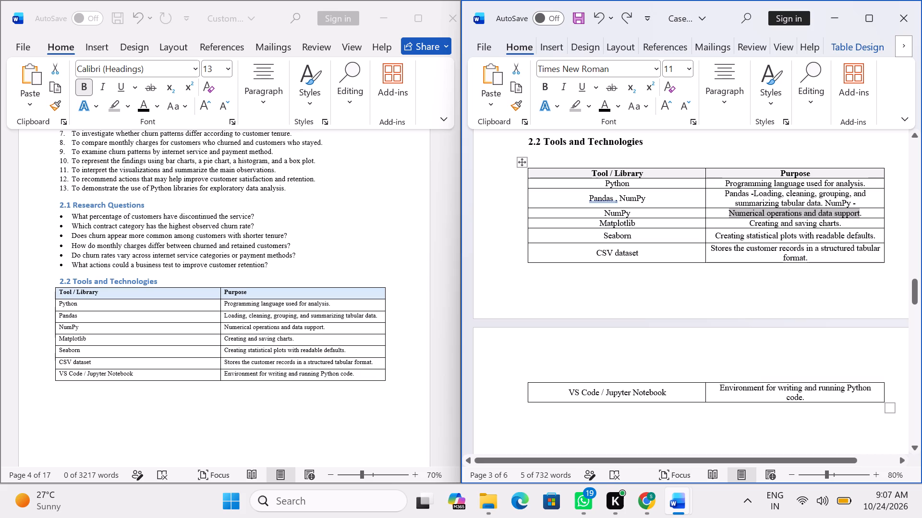
pyautogui.click(858, 199)
pyautogui.hotkey('ctrl', 'v')
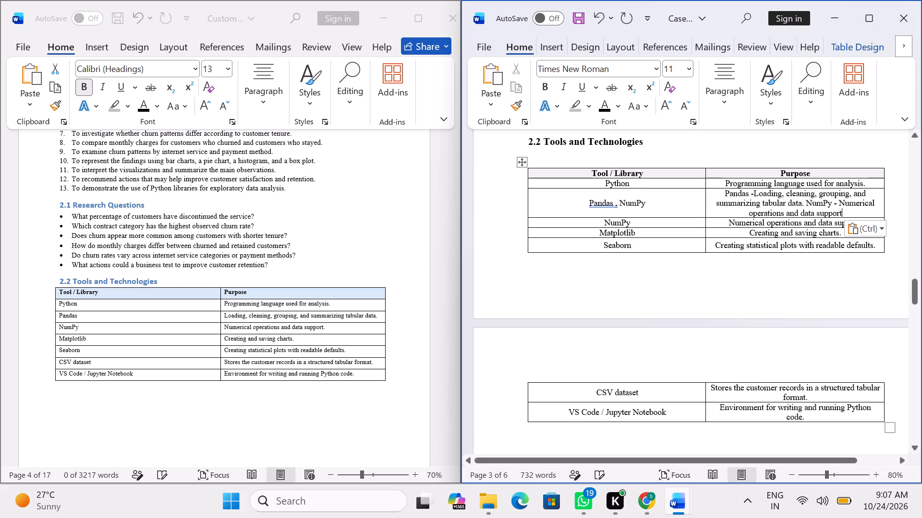
# Ignore the grammar flag on "Pandas ," in the combined Tool / Library cell once.
pyautogui.click(608, 202)
pyautogui.rightClick(610, 203)
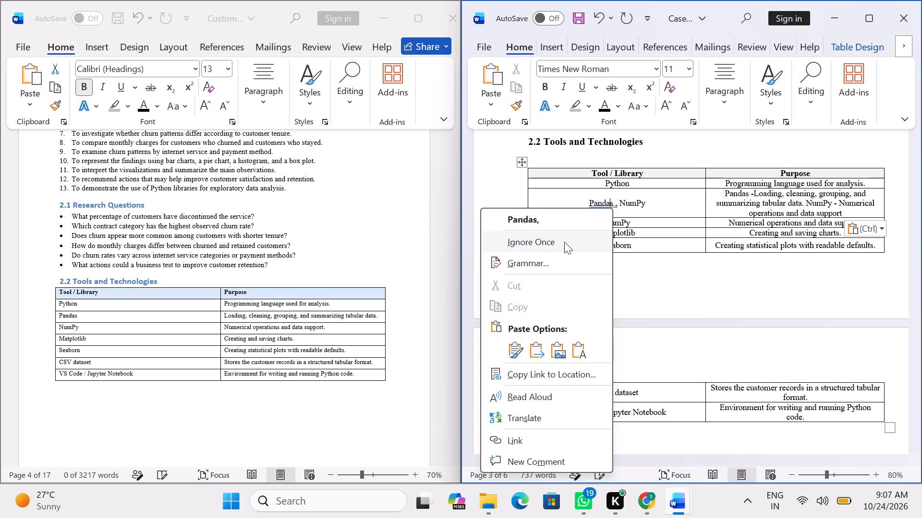
pyautogui.click(564, 242)
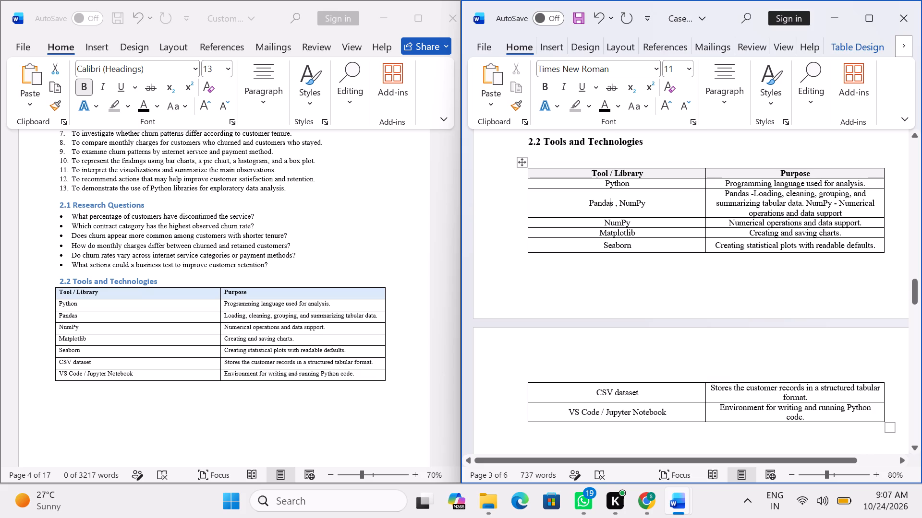
# Remove the blank line between the 2.2 Tools and Technologies heading and its table.
pyautogui.click(658, 140)
pyautogui.click(596, 164)
pyautogui.press('BackSpace')
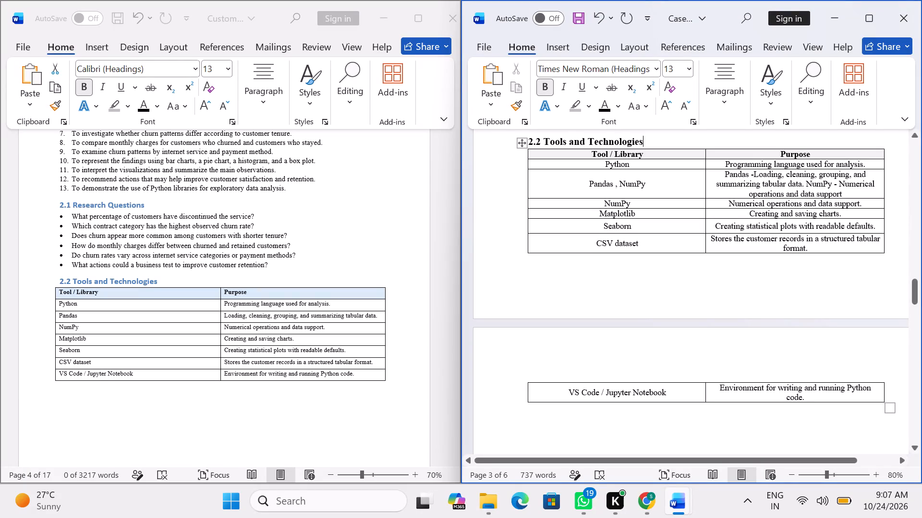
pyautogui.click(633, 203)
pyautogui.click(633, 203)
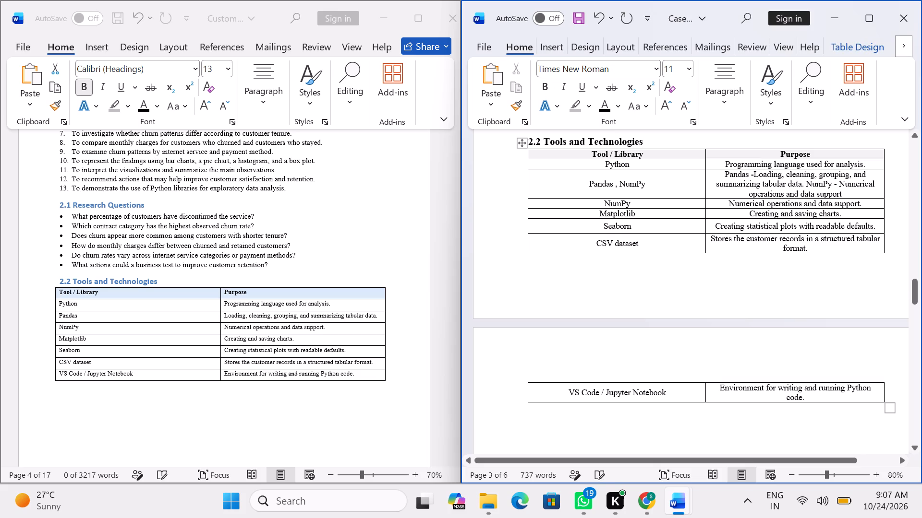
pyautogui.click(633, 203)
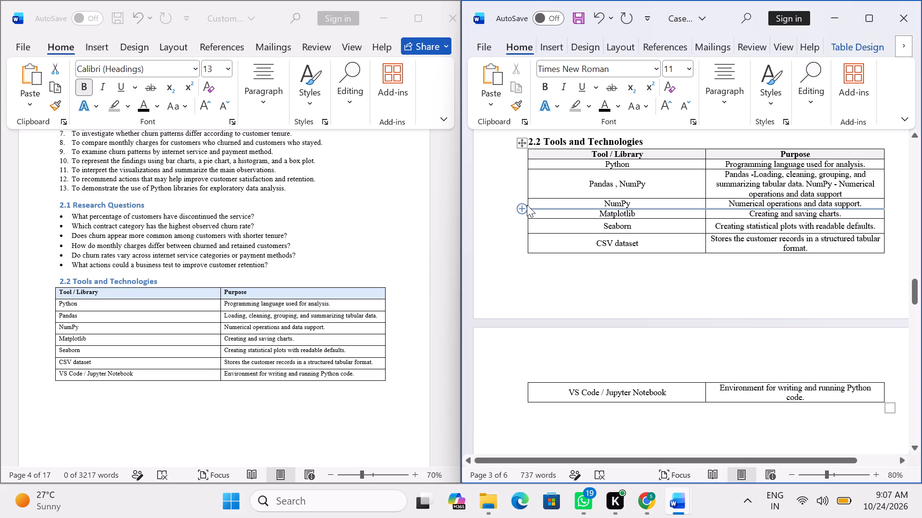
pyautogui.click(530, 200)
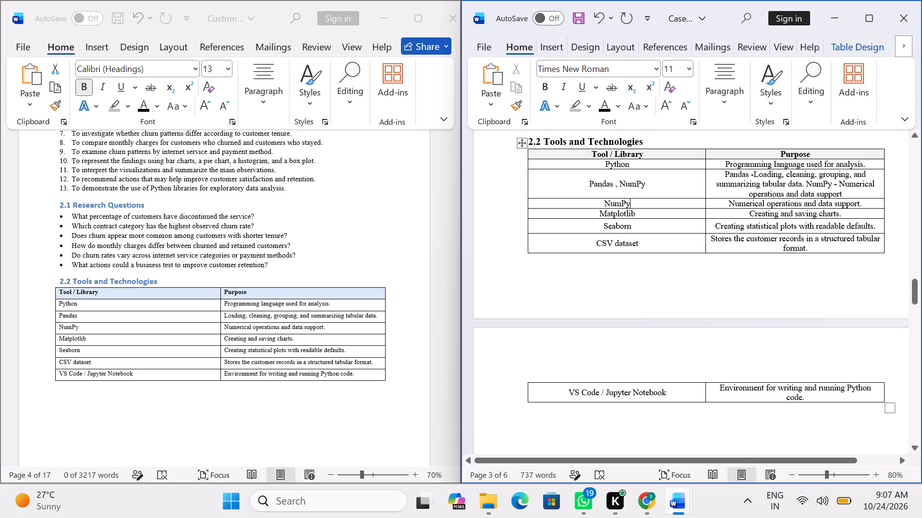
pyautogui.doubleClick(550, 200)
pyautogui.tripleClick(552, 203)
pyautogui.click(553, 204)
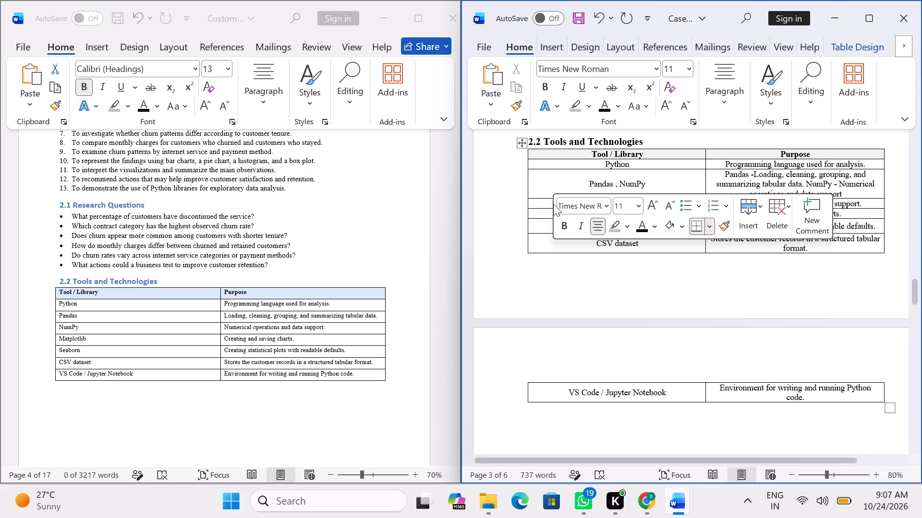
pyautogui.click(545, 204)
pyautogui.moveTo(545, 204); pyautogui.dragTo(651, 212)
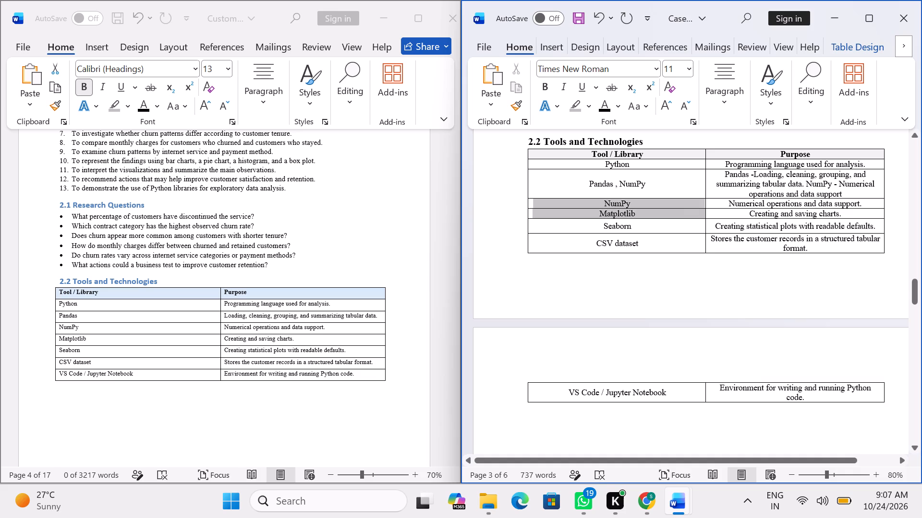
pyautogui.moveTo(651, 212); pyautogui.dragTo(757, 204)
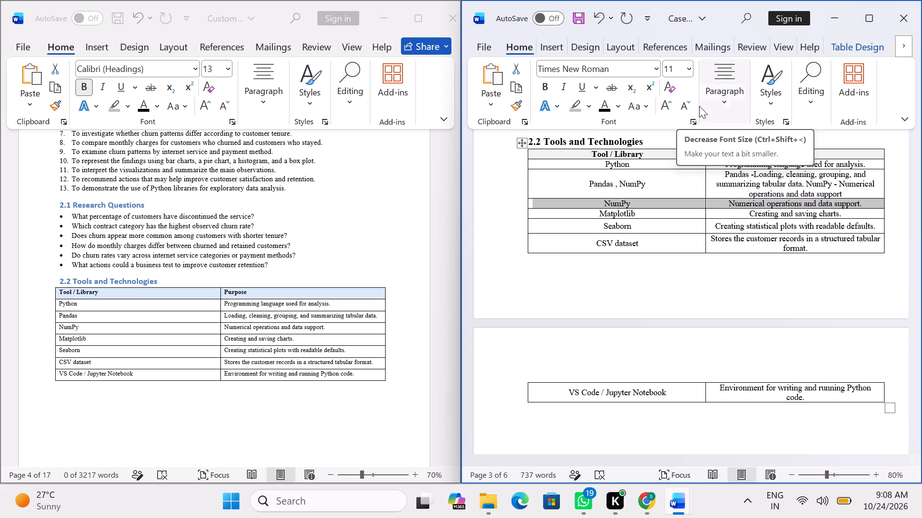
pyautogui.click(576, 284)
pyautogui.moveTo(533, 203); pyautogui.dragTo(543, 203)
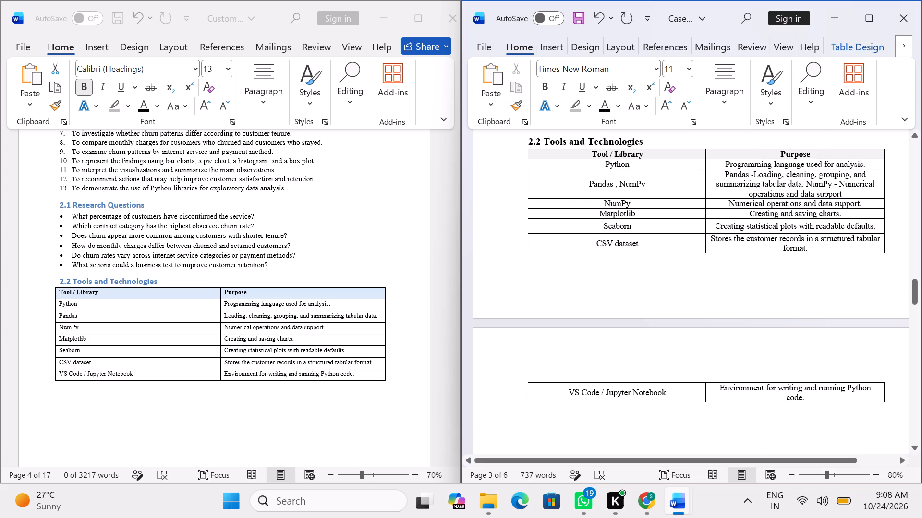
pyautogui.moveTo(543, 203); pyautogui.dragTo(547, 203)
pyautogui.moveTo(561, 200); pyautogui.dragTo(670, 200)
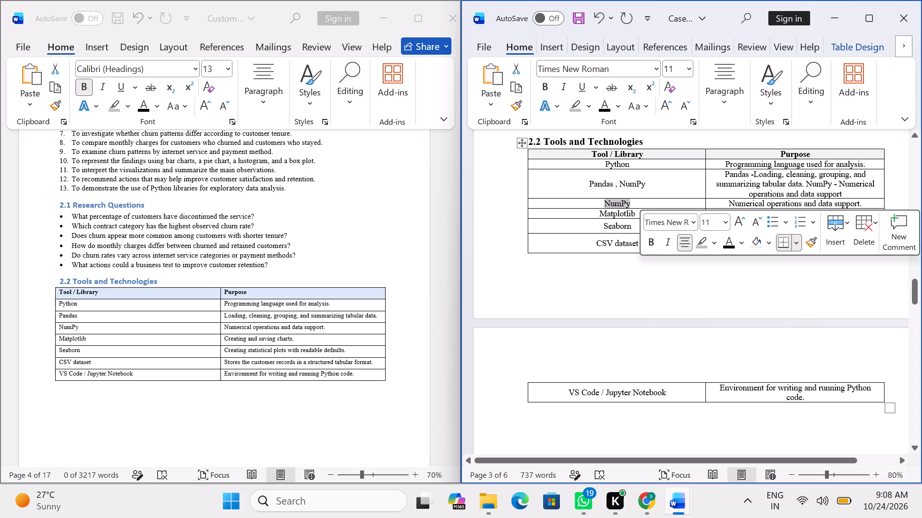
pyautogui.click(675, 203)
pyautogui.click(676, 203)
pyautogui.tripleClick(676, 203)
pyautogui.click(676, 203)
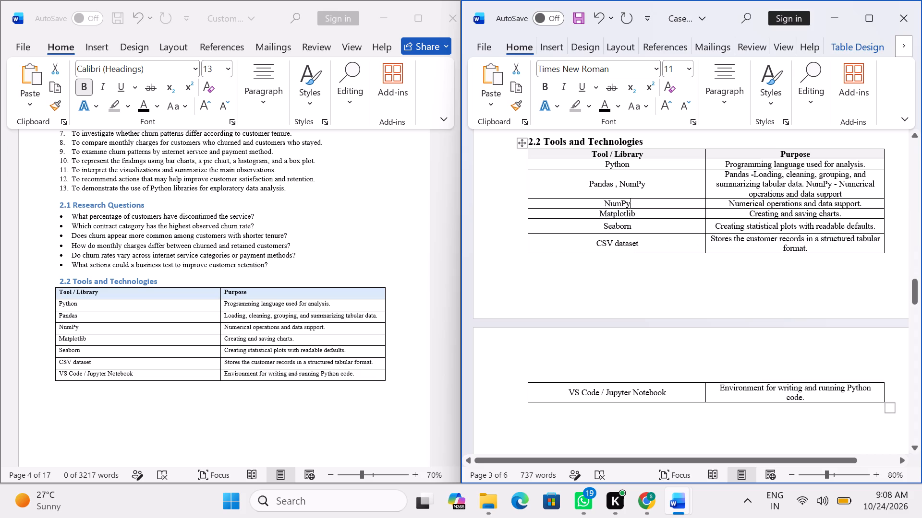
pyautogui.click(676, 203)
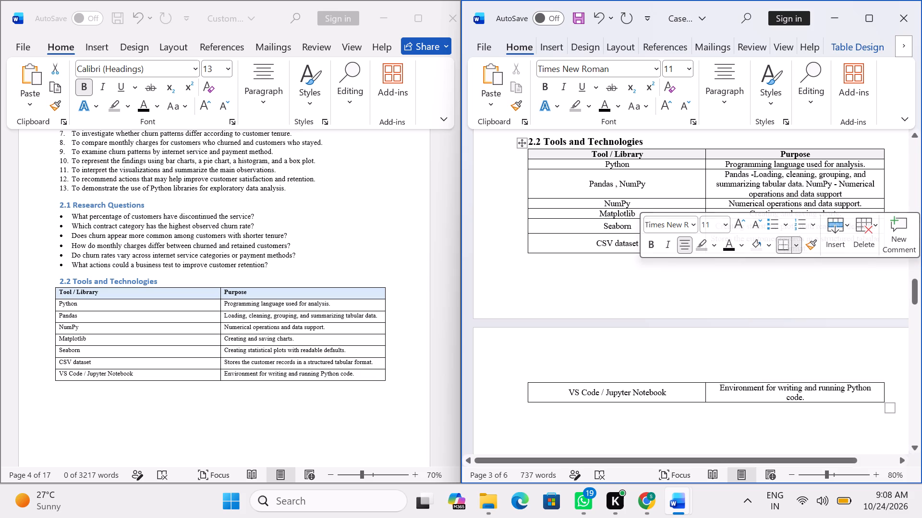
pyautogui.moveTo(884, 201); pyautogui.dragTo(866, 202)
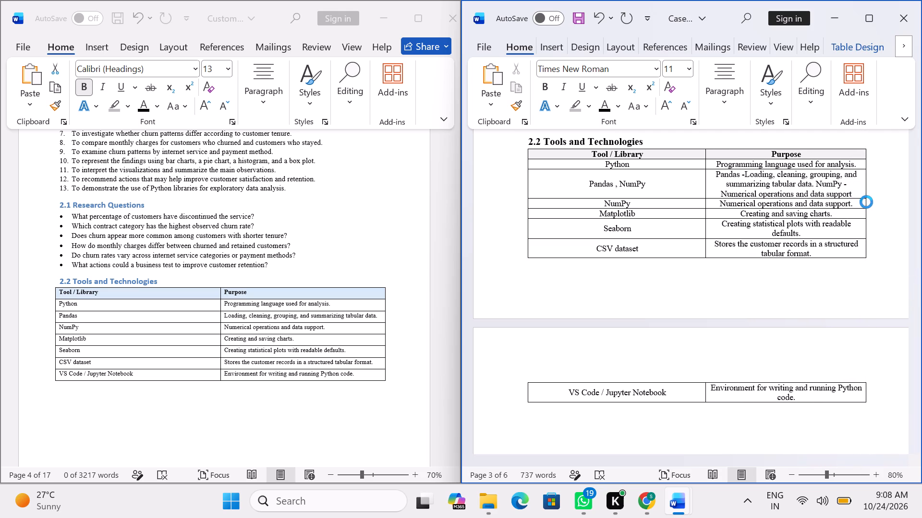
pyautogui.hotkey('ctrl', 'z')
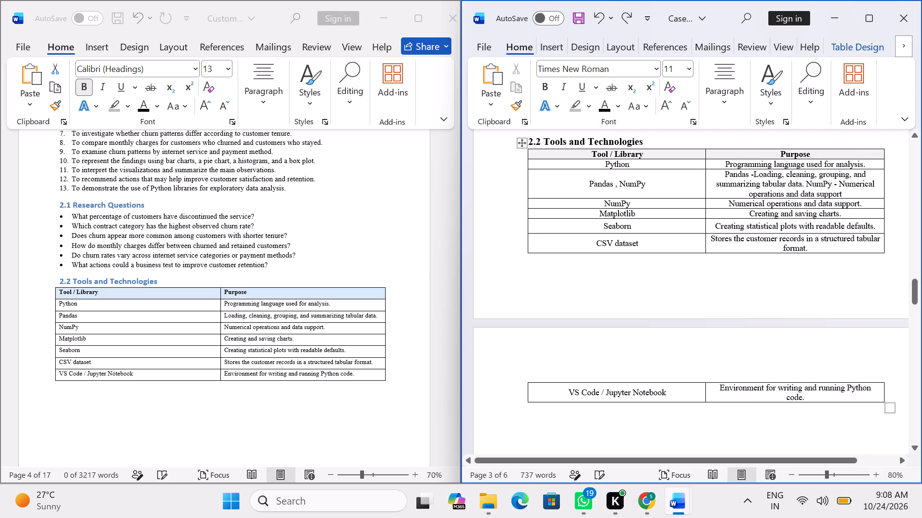
# Delete the separate NumPy row from the 2.2 Tools and Technologies table.
pyautogui.moveTo(535, 201); pyautogui.dragTo(629, 203)
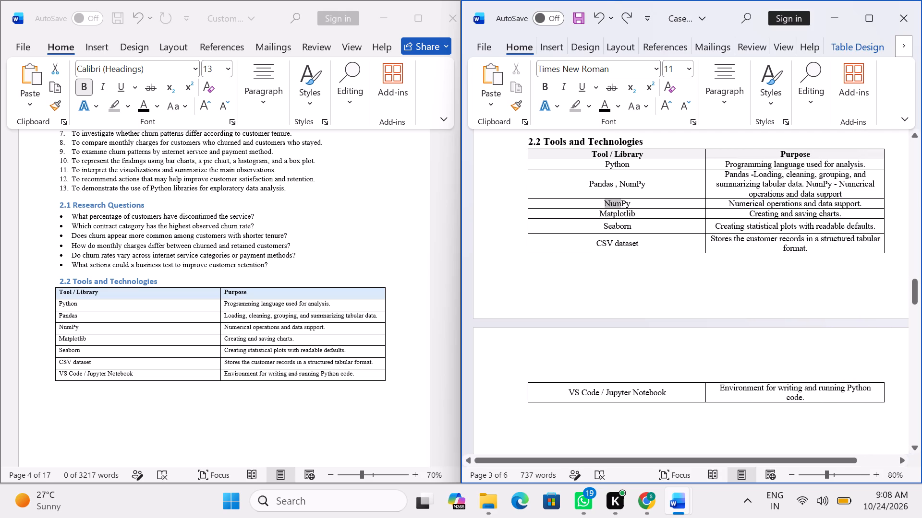
pyautogui.moveTo(629, 203); pyautogui.dragTo(821, 206)
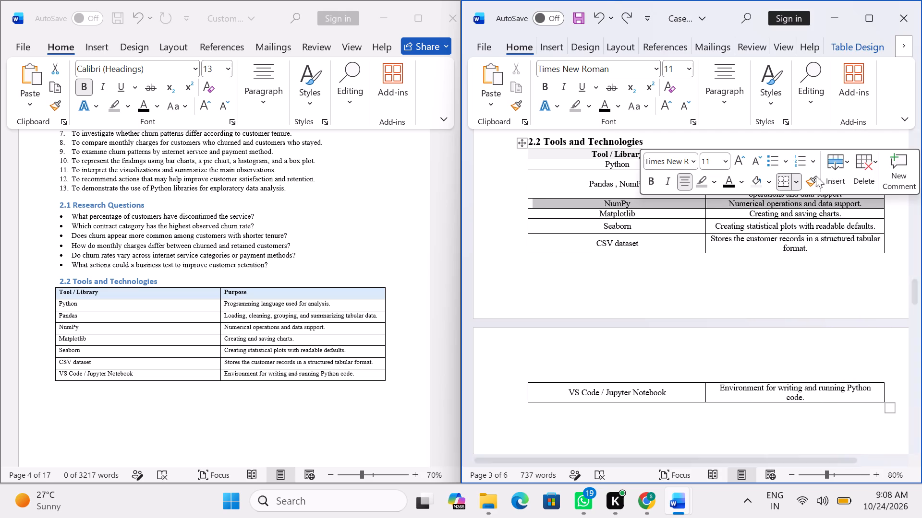
pyautogui.click(861, 161)
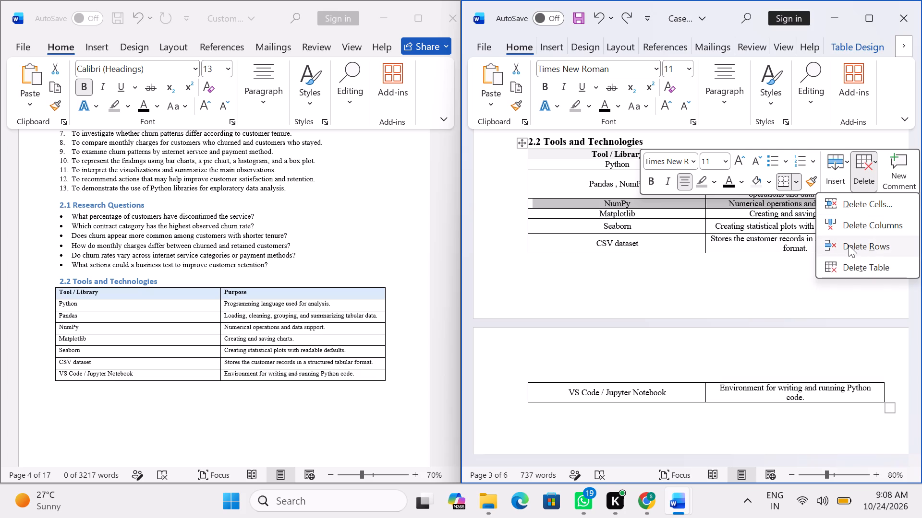
pyautogui.click(849, 245)
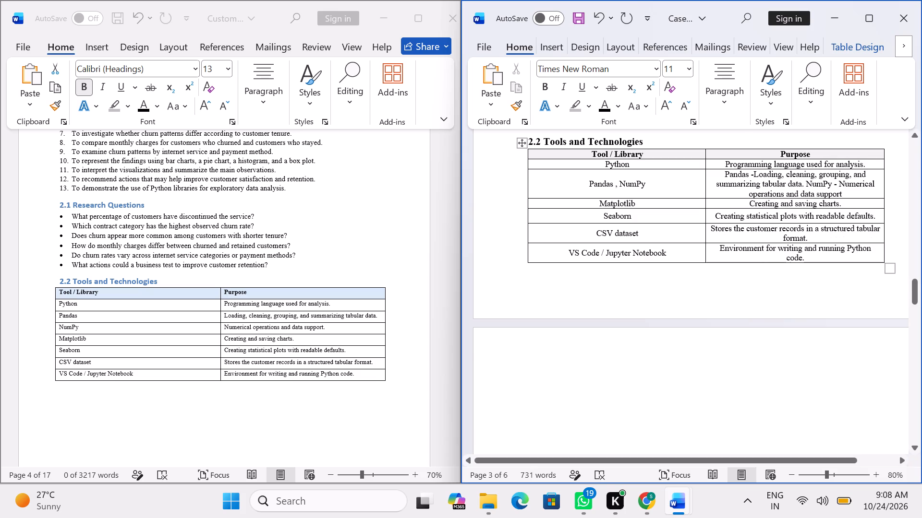
# Set the line spacing of the whole Tools and Technologies table to 1.0.
pyautogui.scroll(1, 665, 267)
pyautogui.scroll(-2, 665, 267)
pyautogui.scroll(2, 665, 267)
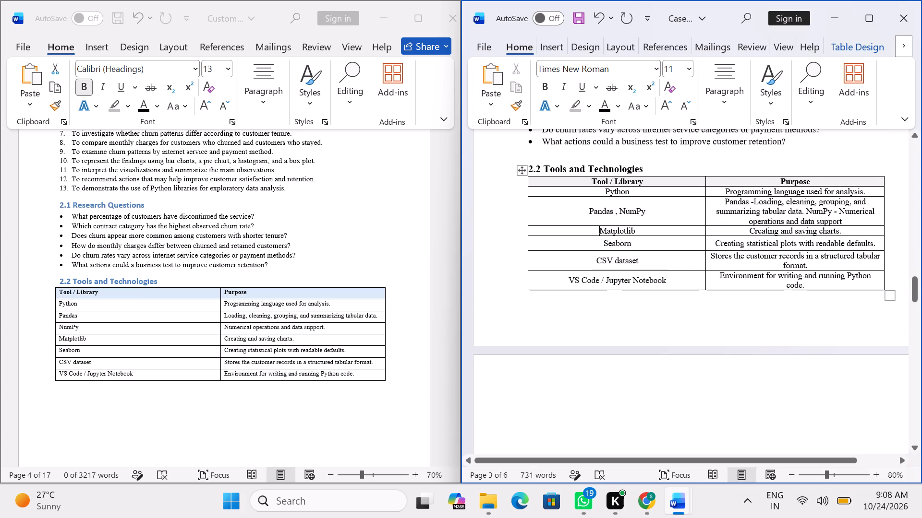
pyautogui.click(522, 168)
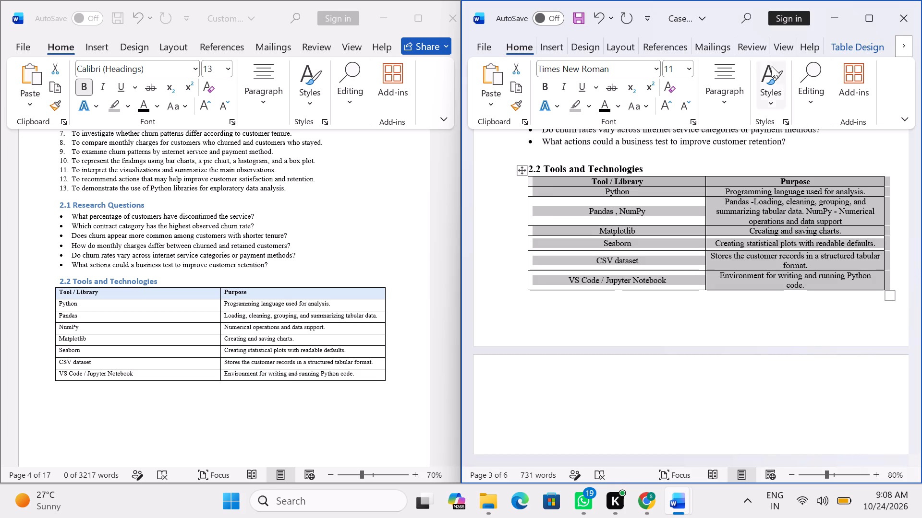
pyautogui.click(727, 92)
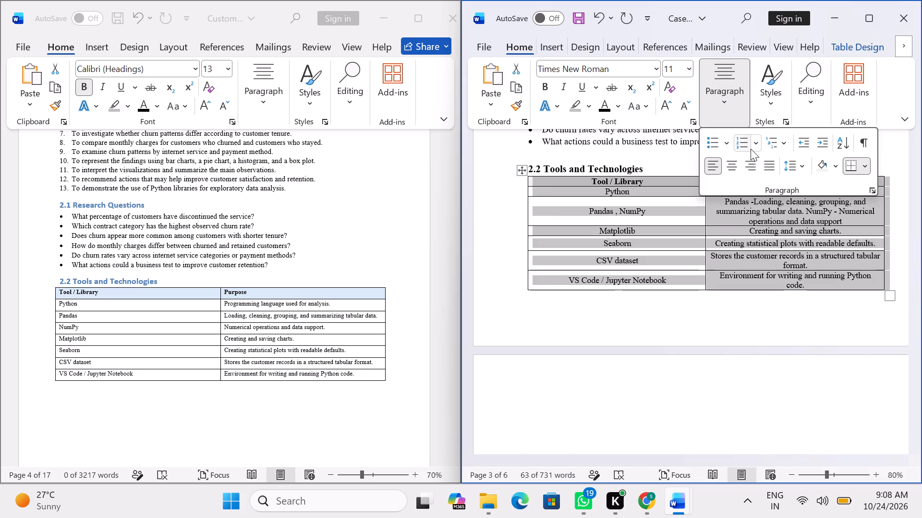
pyautogui.click(784, 162)
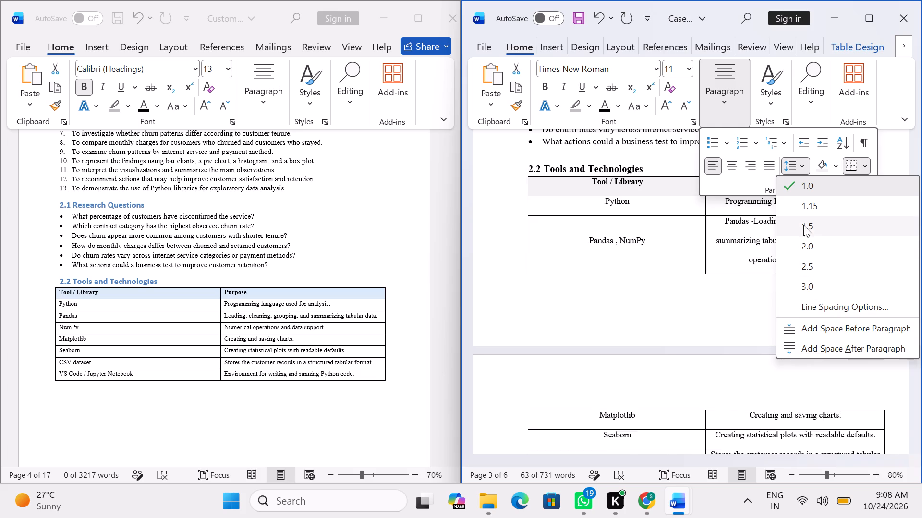
pyautogui.click(802, 179)
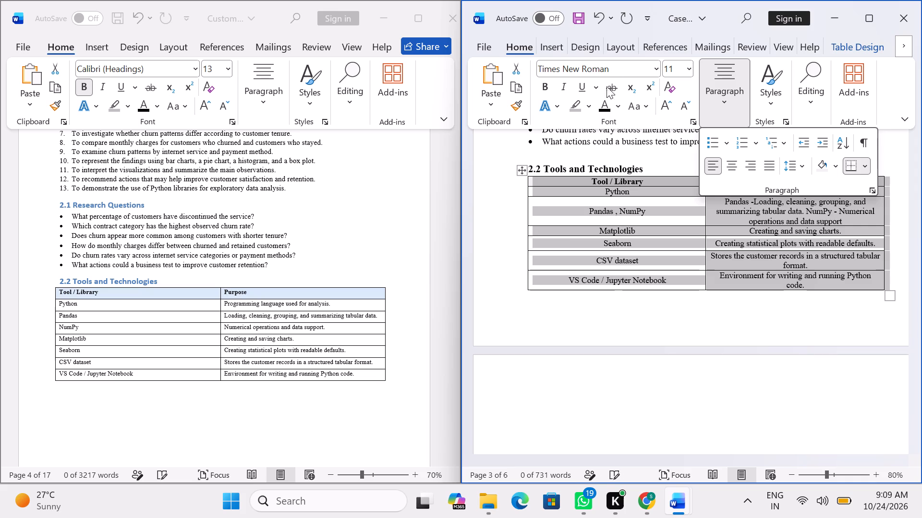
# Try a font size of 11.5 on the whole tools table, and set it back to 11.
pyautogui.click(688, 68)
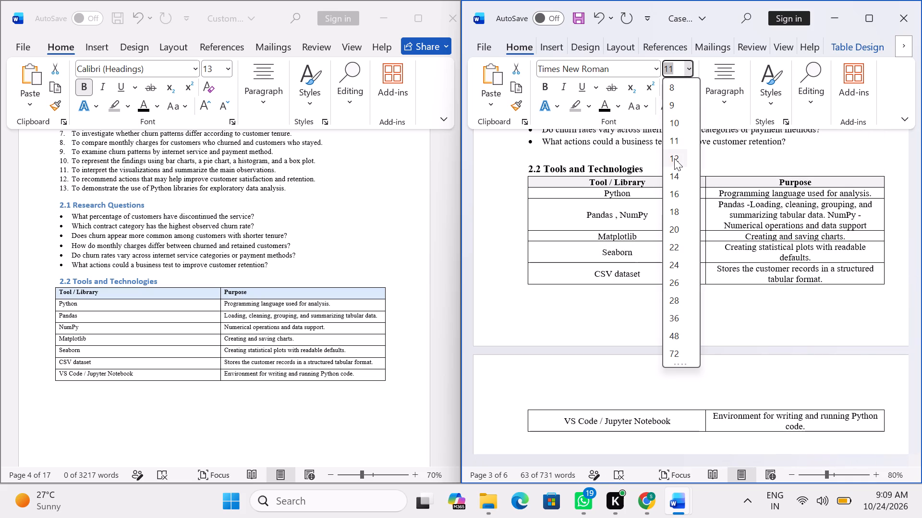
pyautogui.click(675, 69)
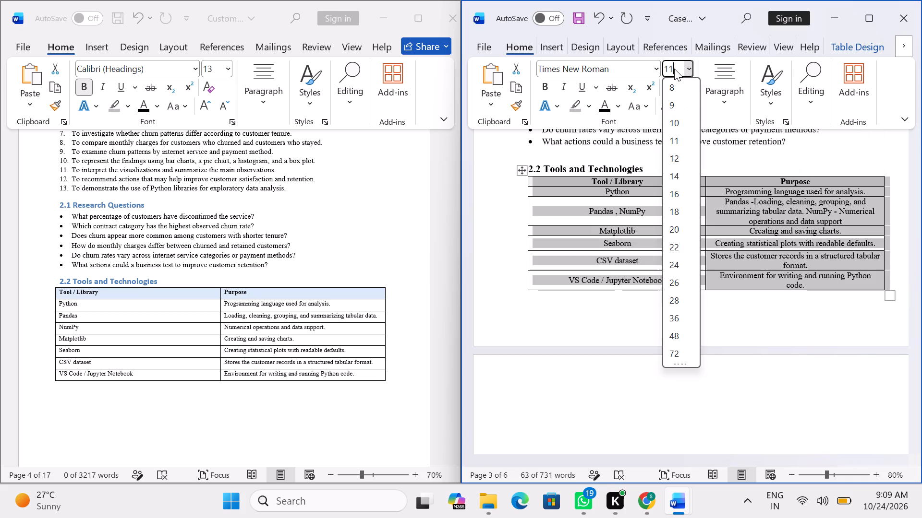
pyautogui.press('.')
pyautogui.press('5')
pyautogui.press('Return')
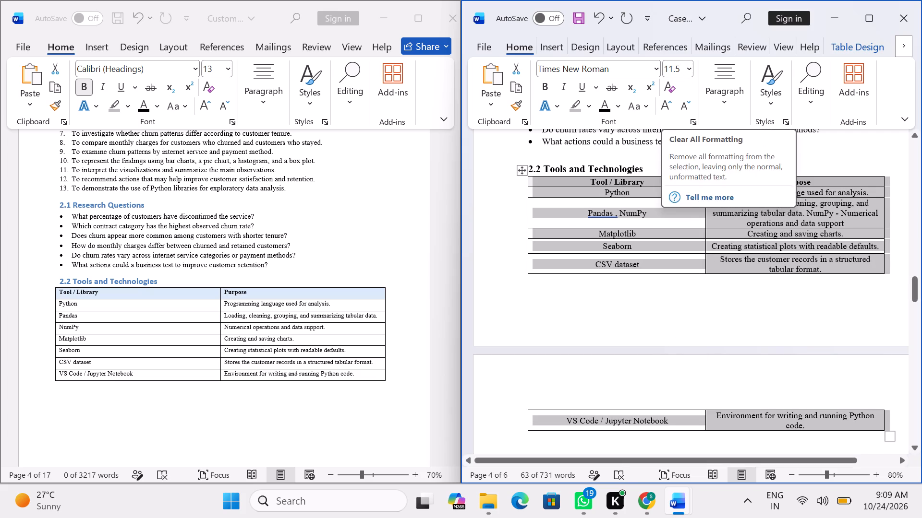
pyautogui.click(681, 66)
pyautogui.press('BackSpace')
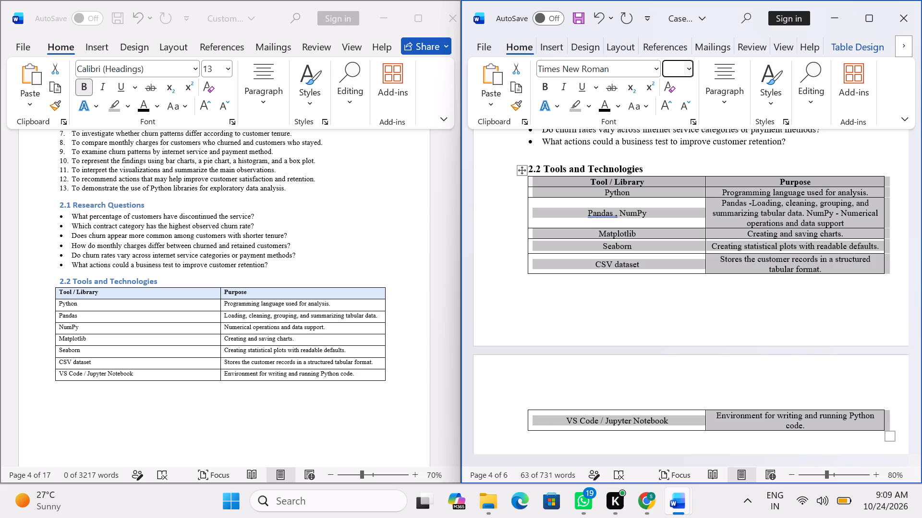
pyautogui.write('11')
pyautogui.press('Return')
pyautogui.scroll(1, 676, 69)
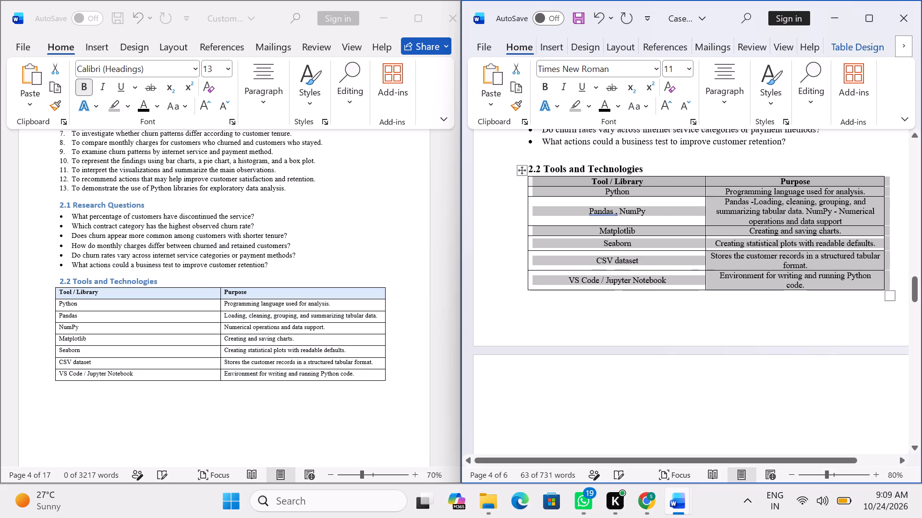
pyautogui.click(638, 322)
# Ignore the grammar flag on "Pandas ," in the combined Tool / Library cell once.
pyautogui.click(608, 213)
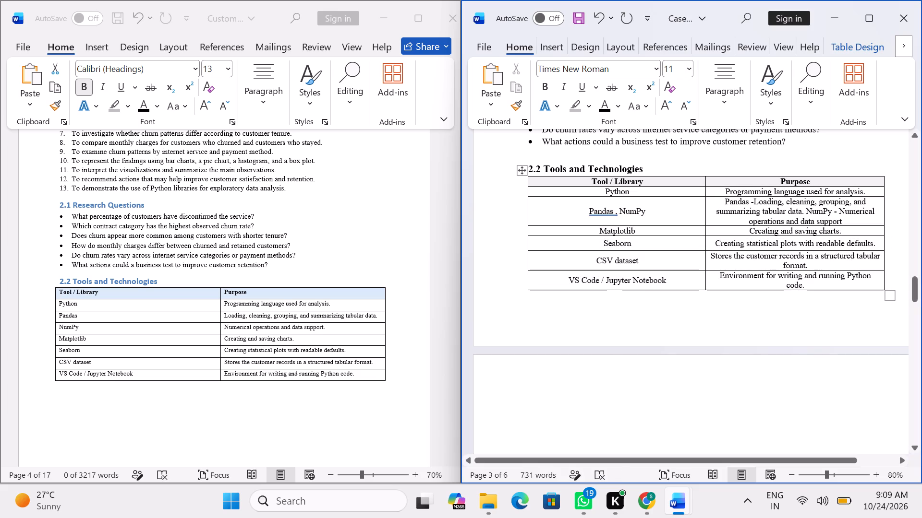
pyautogui.rightClick(608, 213)
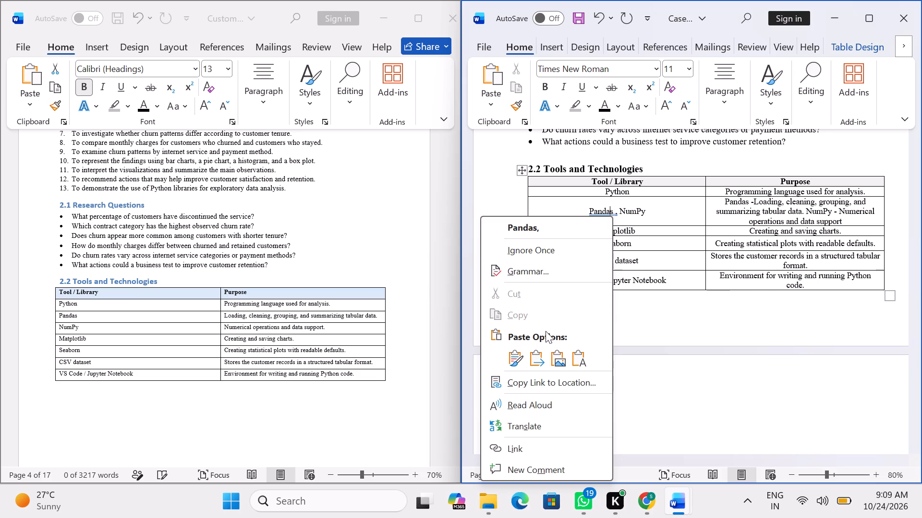
pyautogui.click(540, 247)
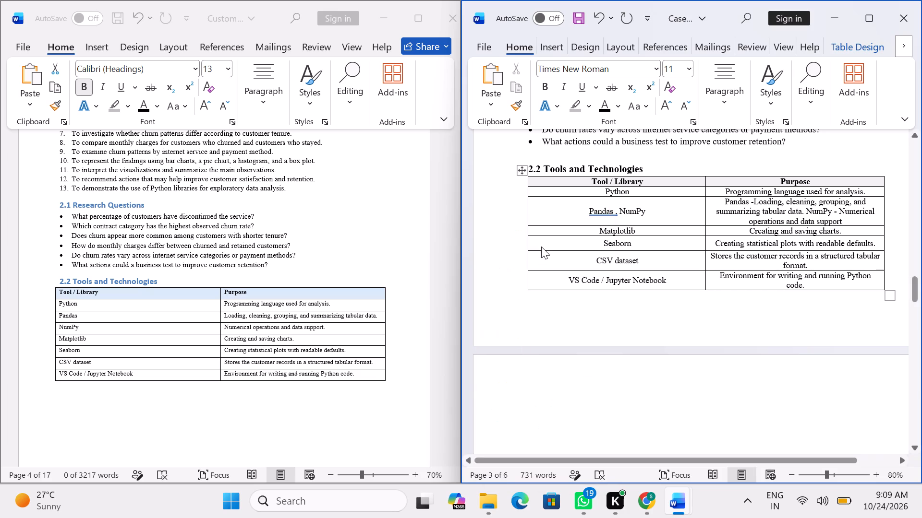
pyautogui.click(641, 312)
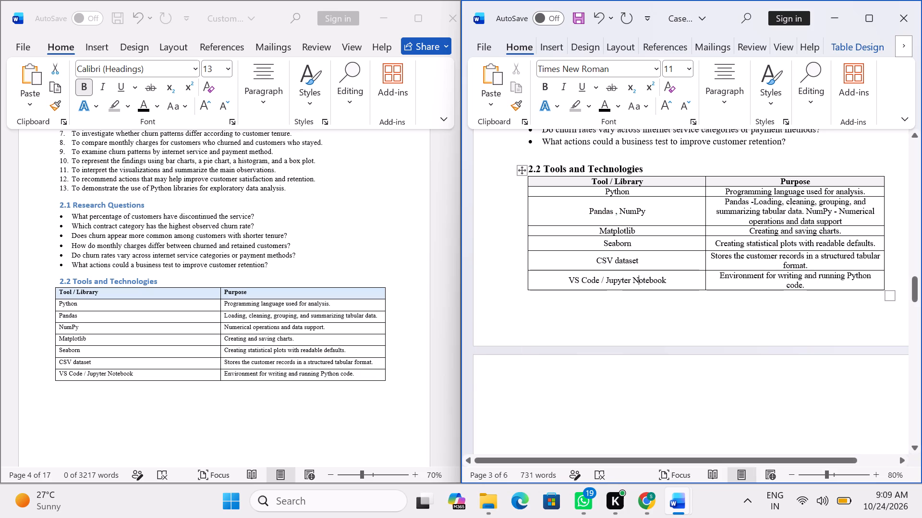
pyautogui.click(717, 314)
# Insert a blank line between the 2.2 Tools and Technologies heading and its table.
pyautogui.scroll(3, 654, 333)
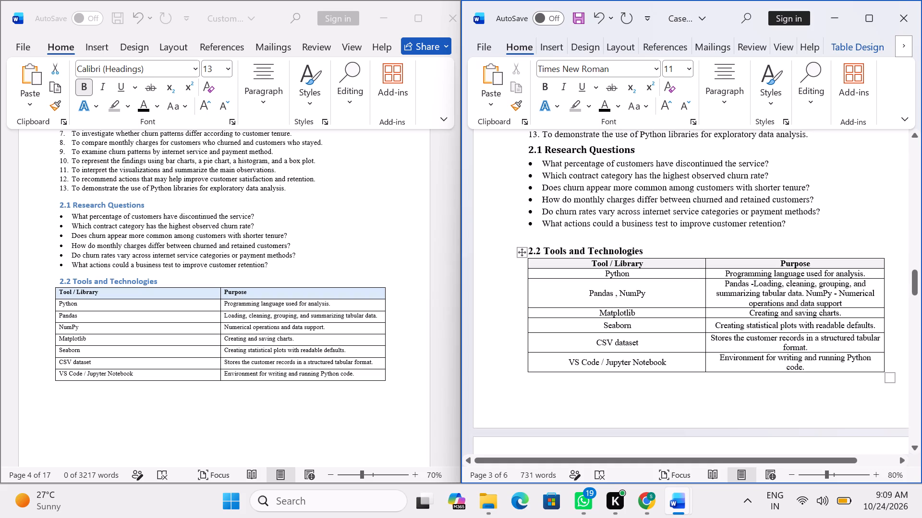
pyautogui.click(648, 252)
pyautogui.press('Return')
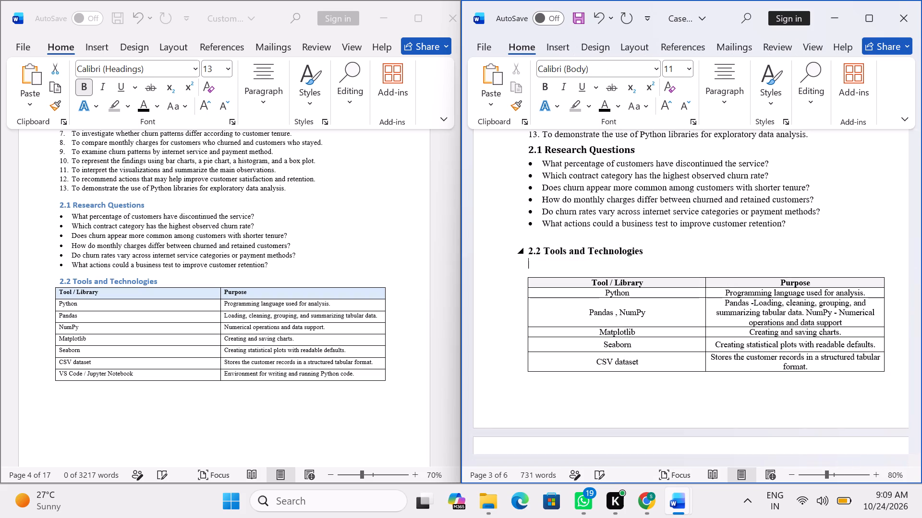
# Check how the 2.2 Tools and Technologies table and the section above it fall across the page break.
pyautogui.scroll(-1, 625, 435)
pyautogui.scroll(1, 625, 435)
pyautogui.scroll(-6, 625, 435)
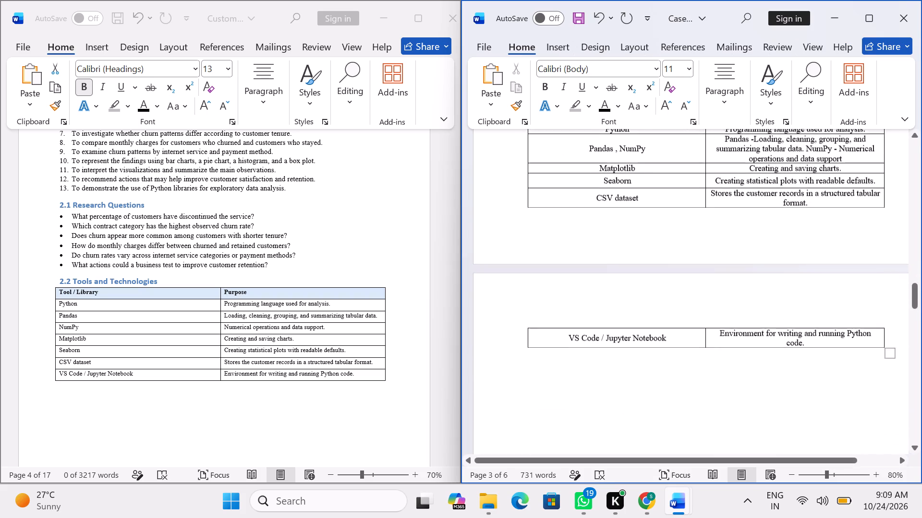
pyautogui.scroll(-3, 627, 435)
pyautogui.scroll(7, 627, 435)
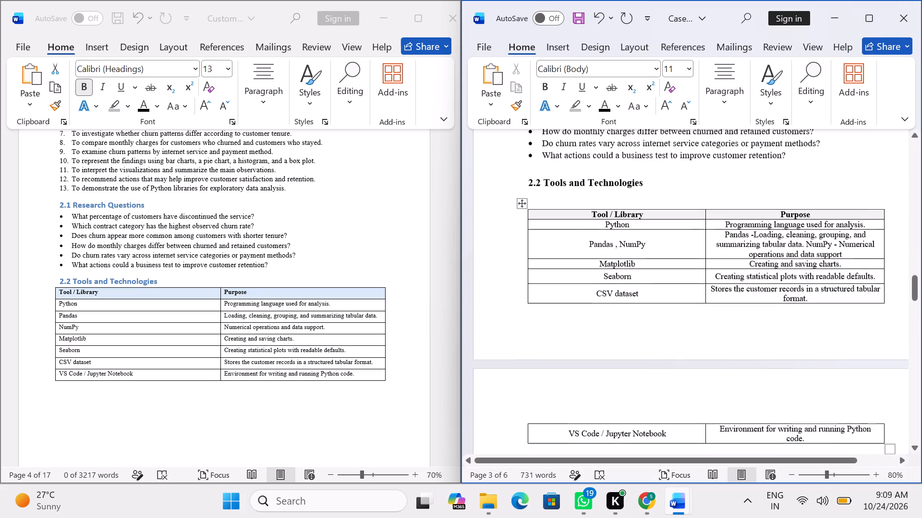
pyautogui.scroll(5, 629, 432)
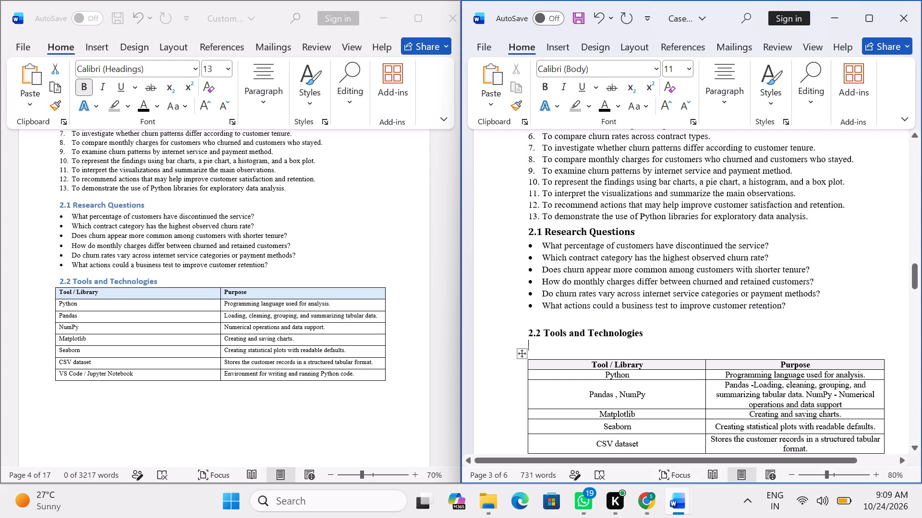
pyautogui.scroll(-6, 630, 431)
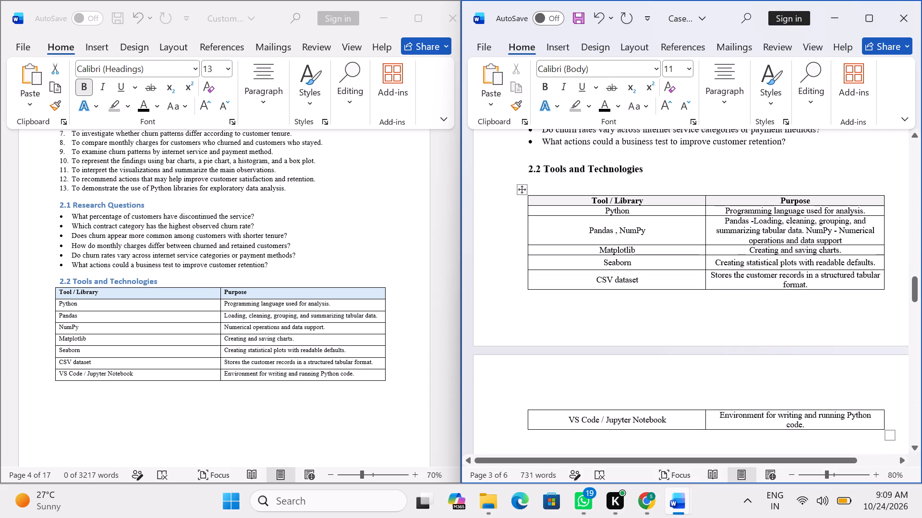
# Remove the blank lines below and above the 2.2 Tools and Technologies heading, and reinsert one between the heading and its table.
pyautogui.press('BackSpace')
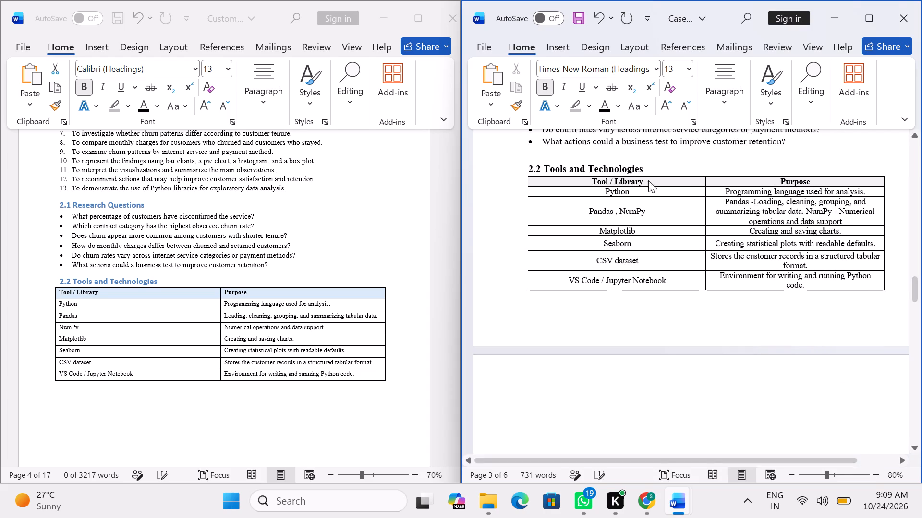
pyautogui.click(810, 149)
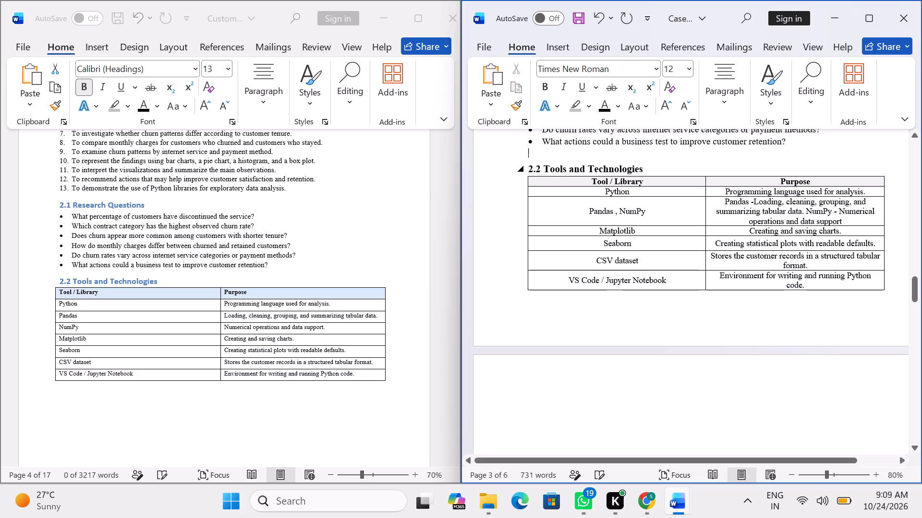
pyautogui.press('BackSpace')
pyautogui.press('BackSpace')
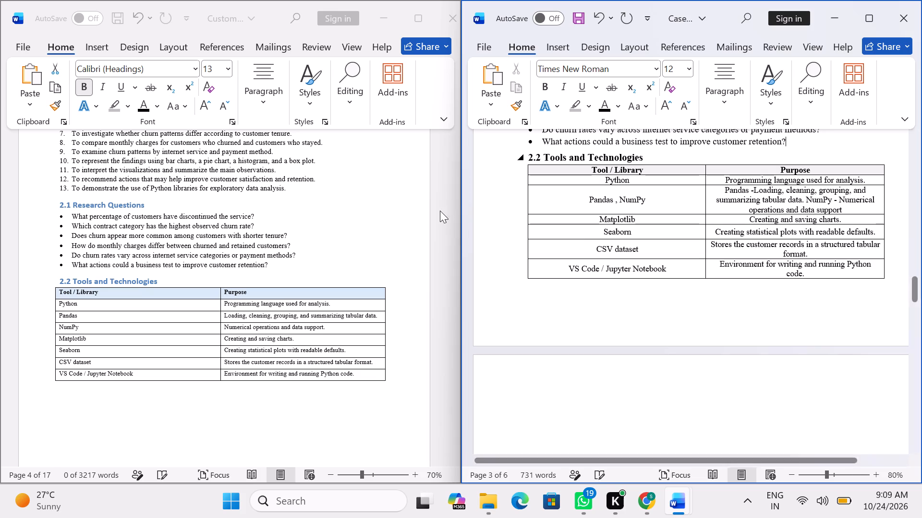
pyautogui.click(664, 157)
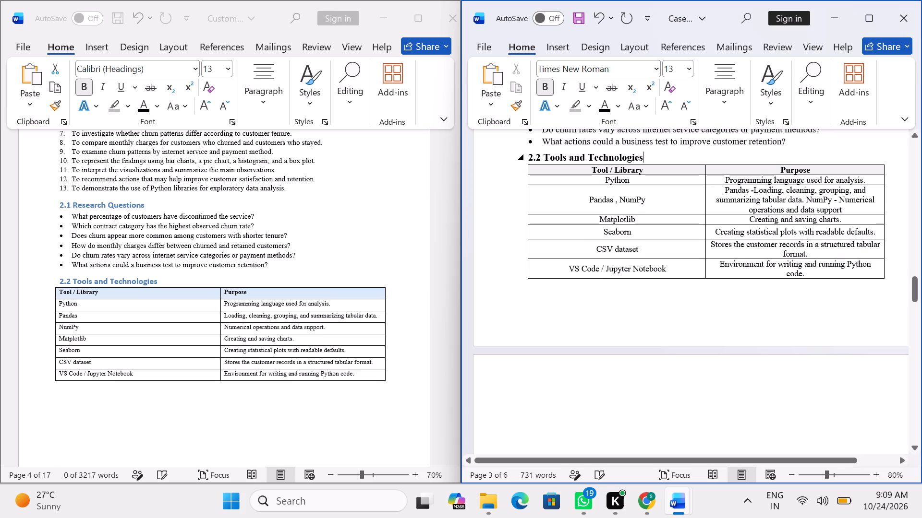
pyautogui.press('Return')
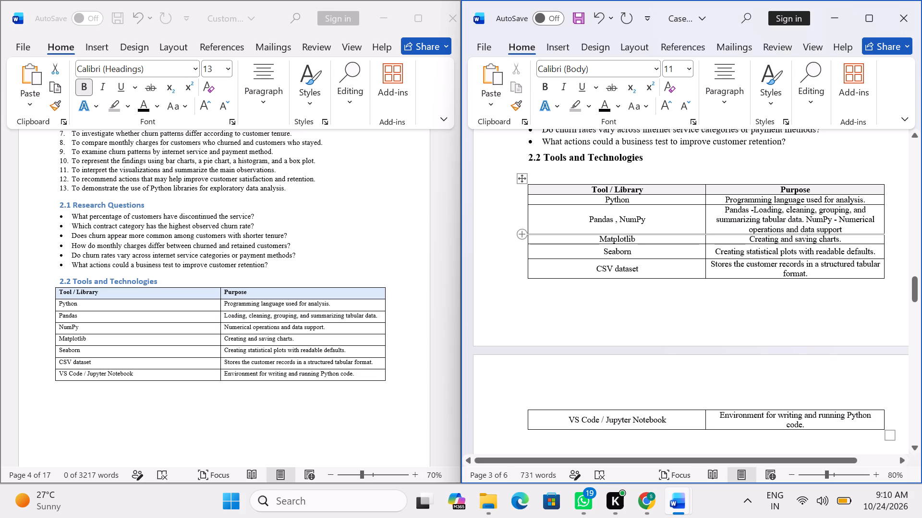
# Move the outer edge of the Tool / Library column slightly outward to widen the tools table.
pyautogui.click(528, 185)
pyautogui.click(514, 259)
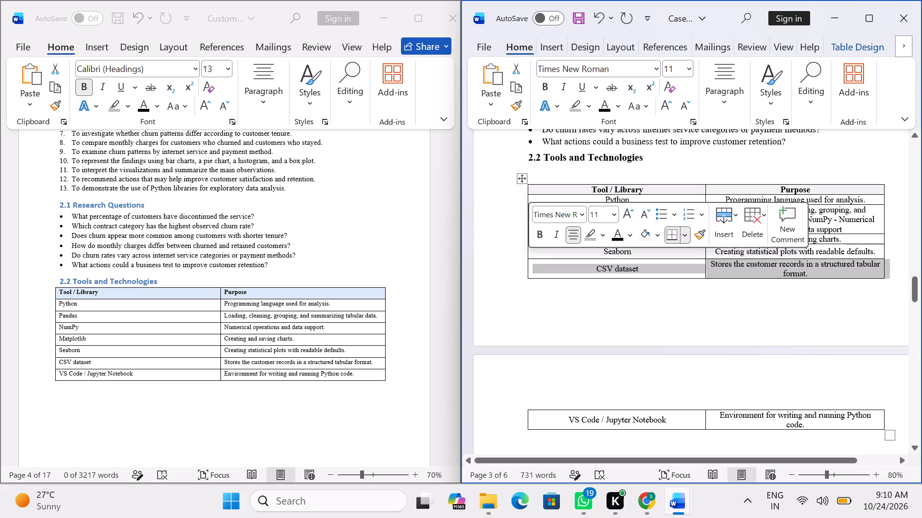
pyautogui.click(485, 272)
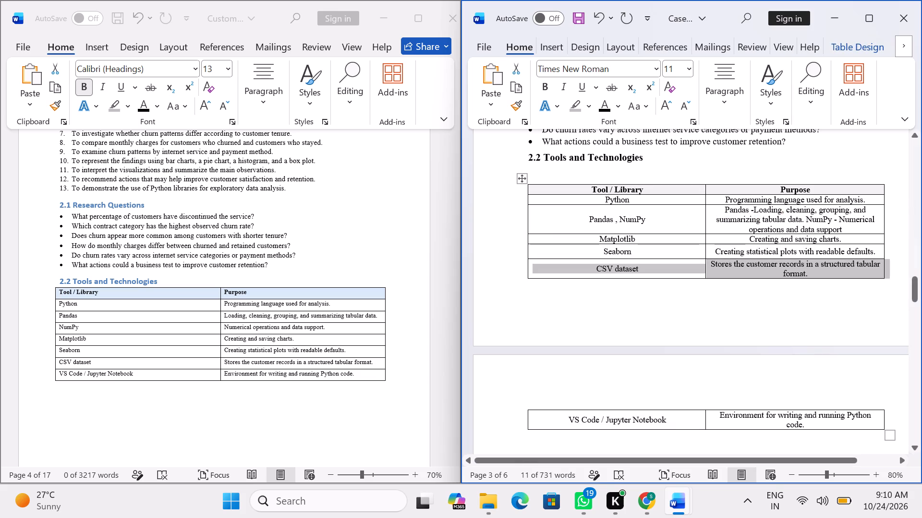
pyautogui.moveTo(527, 193); pyautogui.dragTo(522, 195)
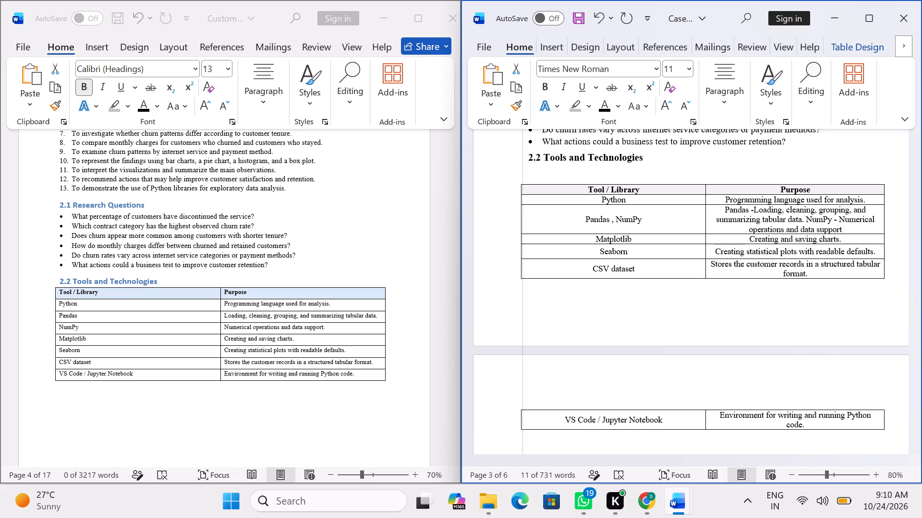
pyautogui.moveTo(522, 195); pyautogui.dragTo(521, 195)
pyautogui.moveTo(521, 195); pyautogui.dragTo(519, 199)
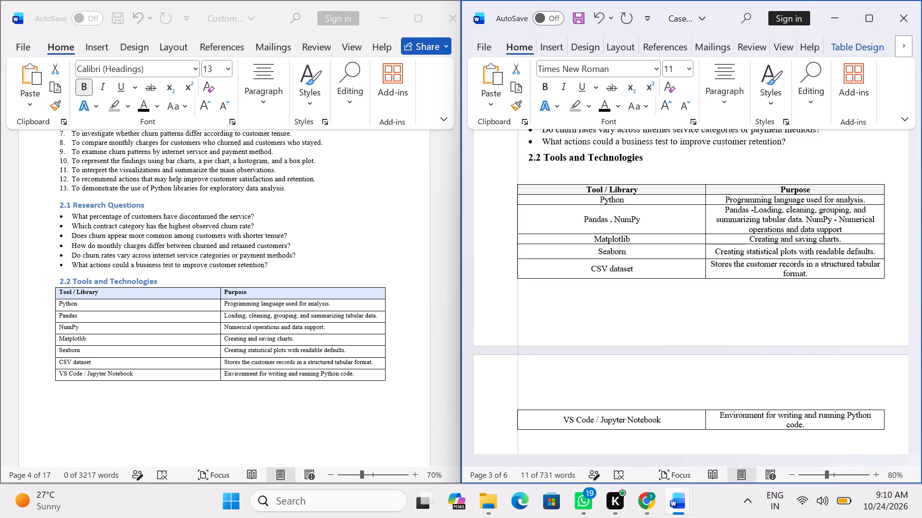
pyautogui.moveTo(519, 199); pyautogui.dragTo(525, 200)
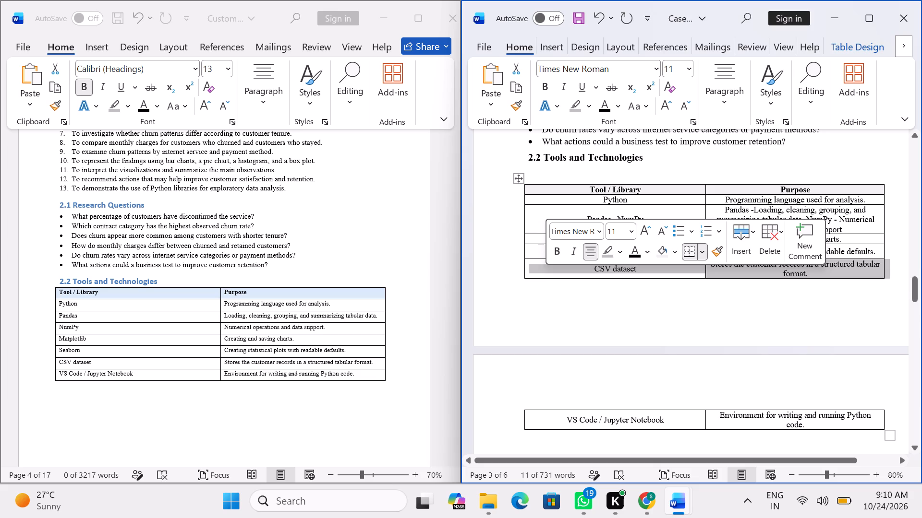
# Narrow the Tool / Library column and widen the Purpose column until the Pandas and NumPy descriptions fit on one line each.
pyautogui.click(706, 201)
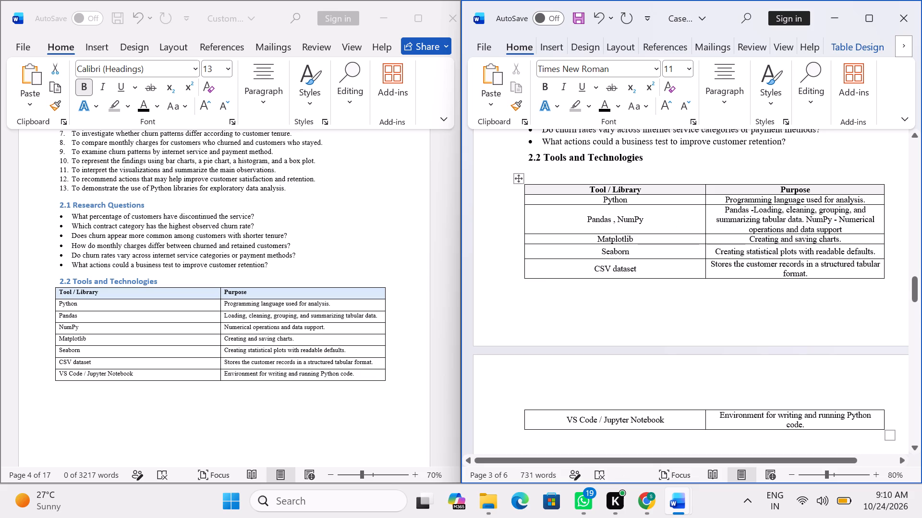
pyautogui.moveTo(705, 220); pyautogui.dragTo(676, 222)
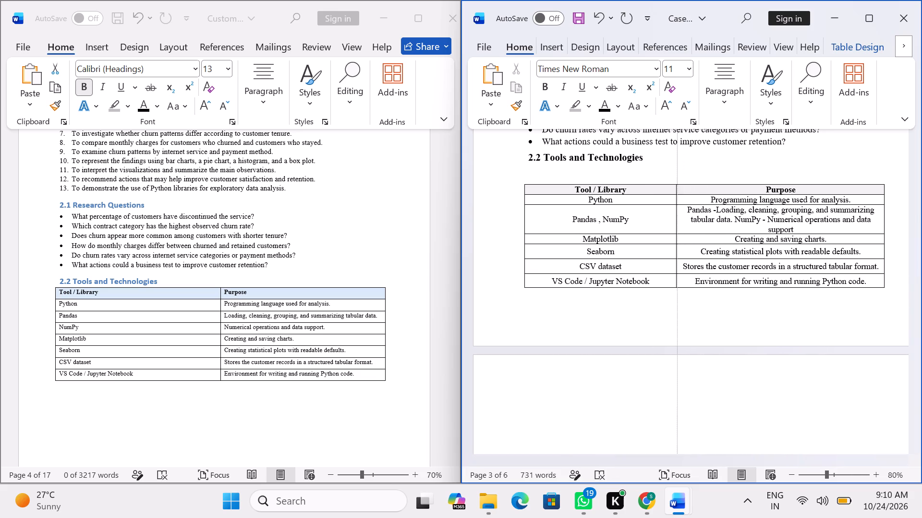
pyautogui.moveTo(676, 222); pyautogui.dragTo(659, 223)
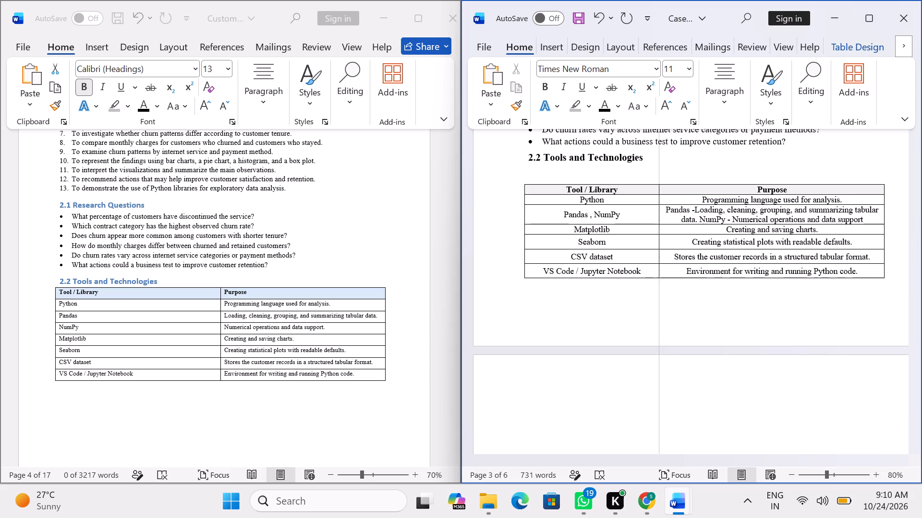
pyautogui.moveTo(659, 223); pyautogui.dragTo(645, 223)
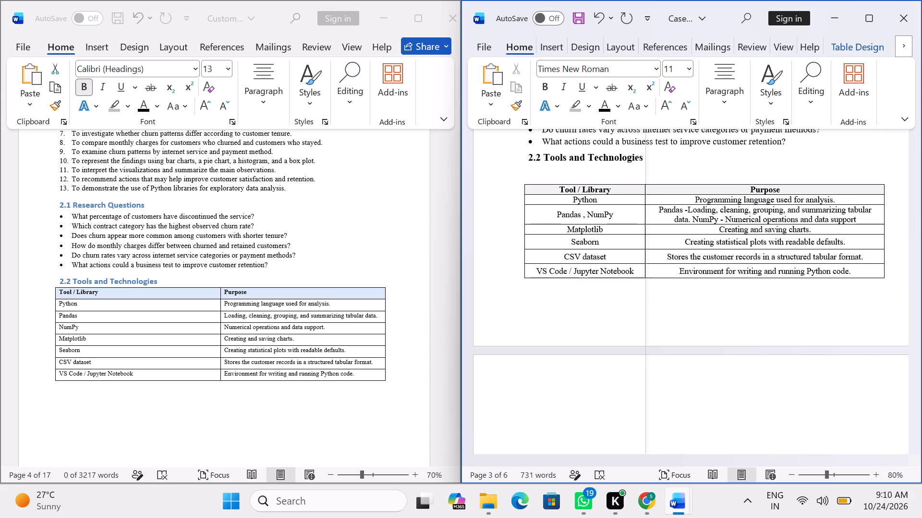
pyautogui.moveTo(645, 223); pyautogui.dragTo(642, 223)
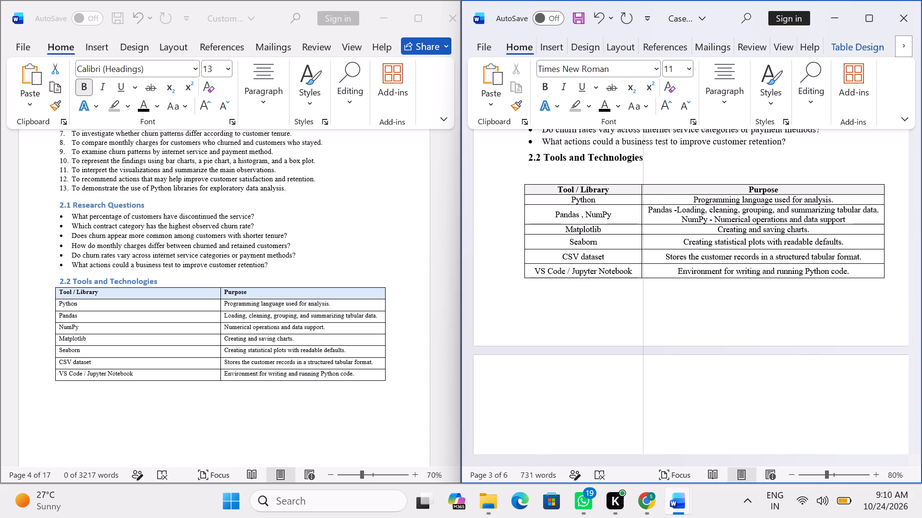
pyautogui.moveTo(642, 223); pyautogui.dragTo(638, 223)
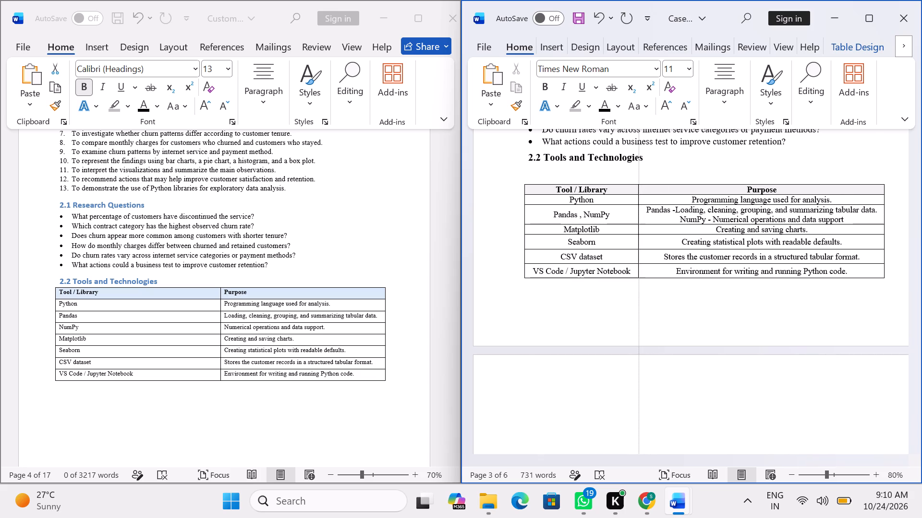
pyautogui.moveTo(638, 223); pyautogui.dragTo(634, 224)
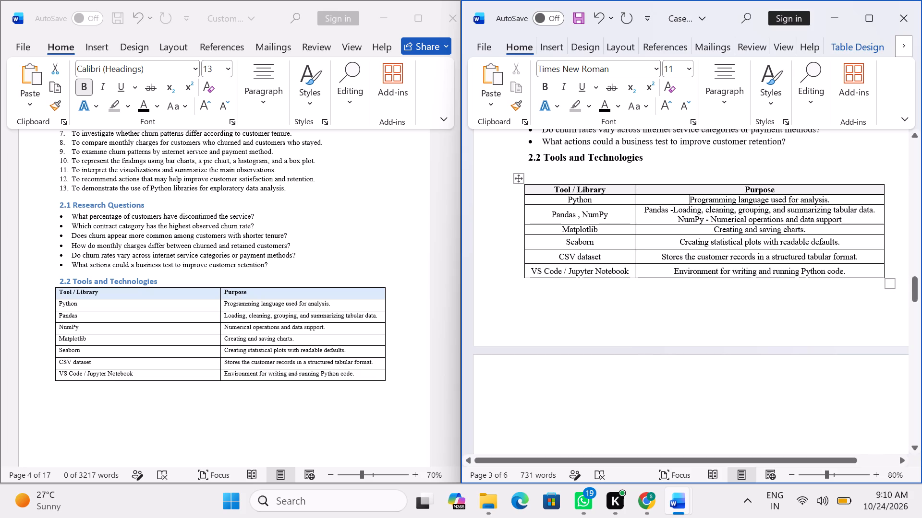
# Set the font size of the whole Tools and Technologies table to 12.
pyautogui.click(519, 178)
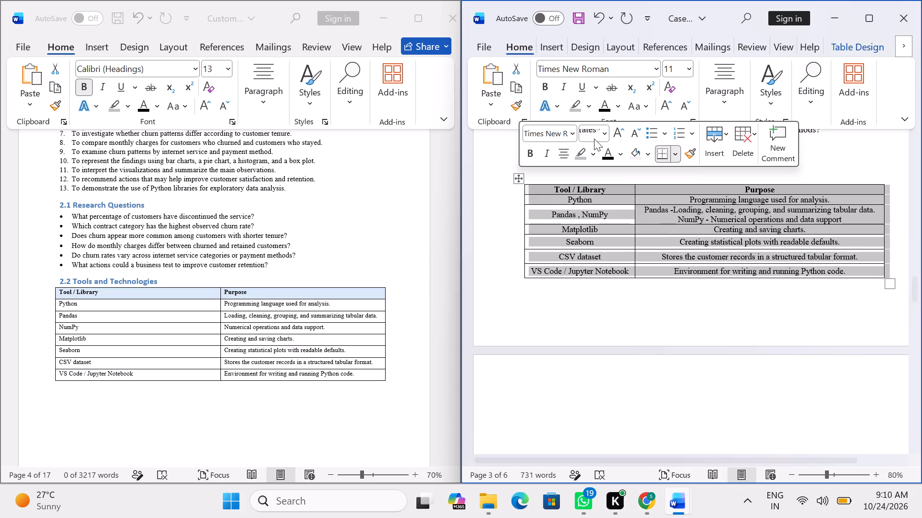
pyautogui.click(605, 132)
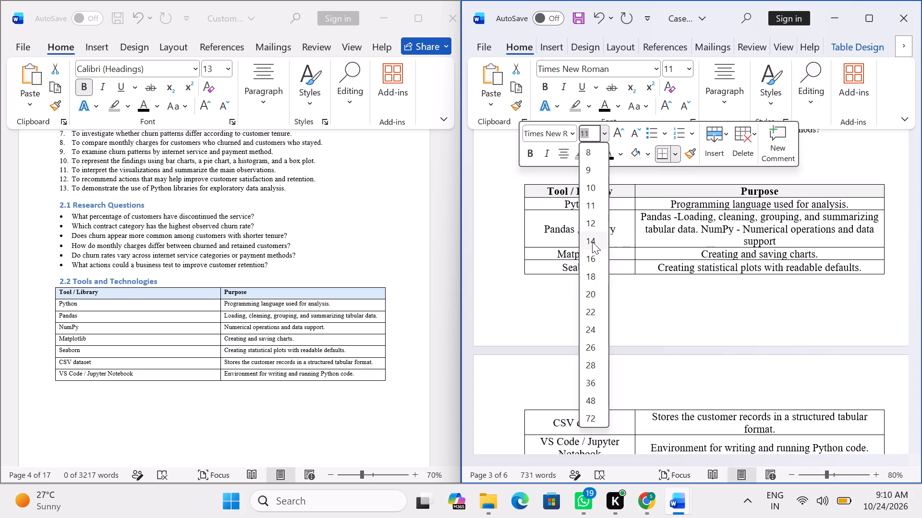
pyautogui.click(591, 220)
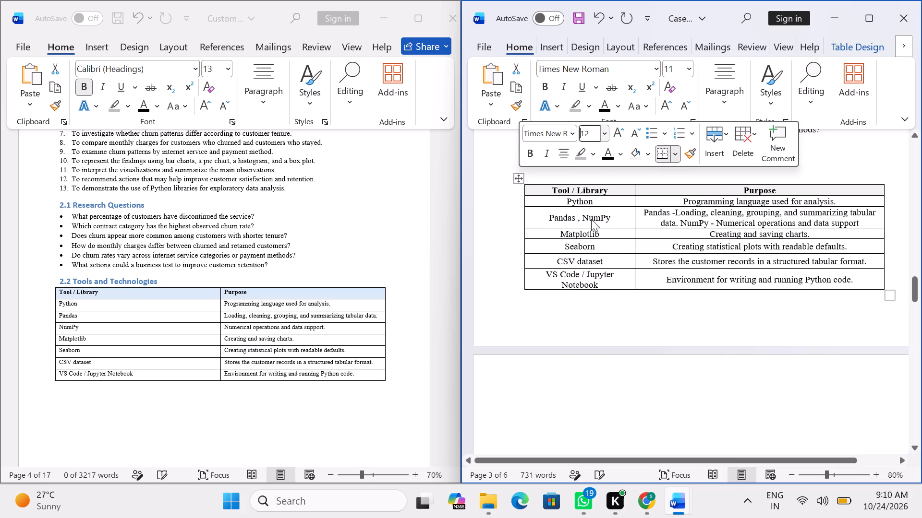
pyautogui.click(612, 317)
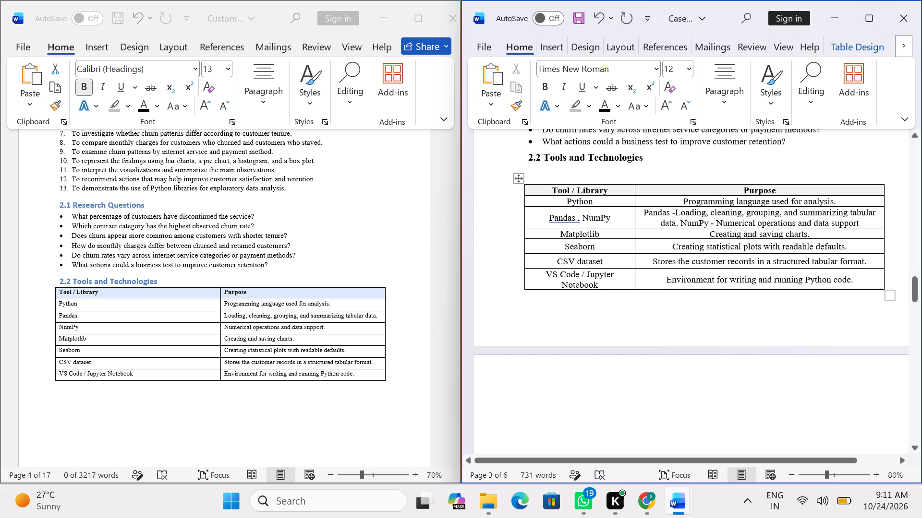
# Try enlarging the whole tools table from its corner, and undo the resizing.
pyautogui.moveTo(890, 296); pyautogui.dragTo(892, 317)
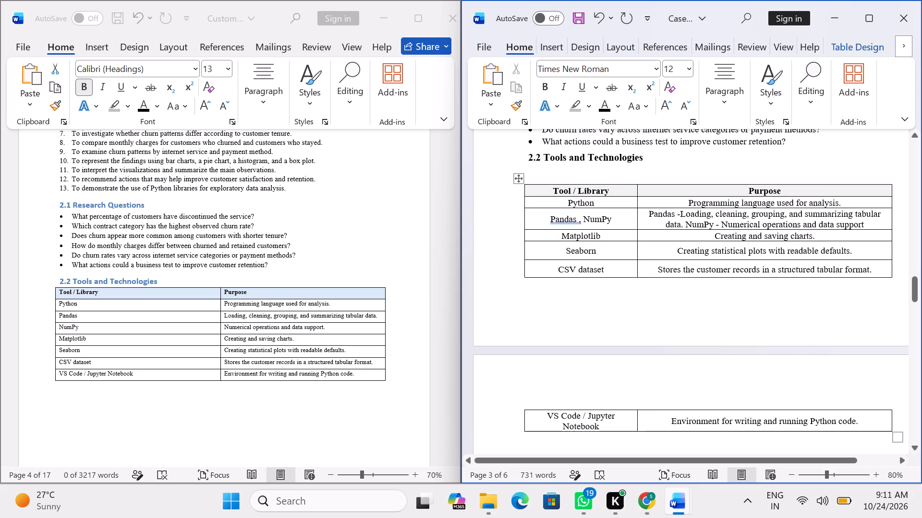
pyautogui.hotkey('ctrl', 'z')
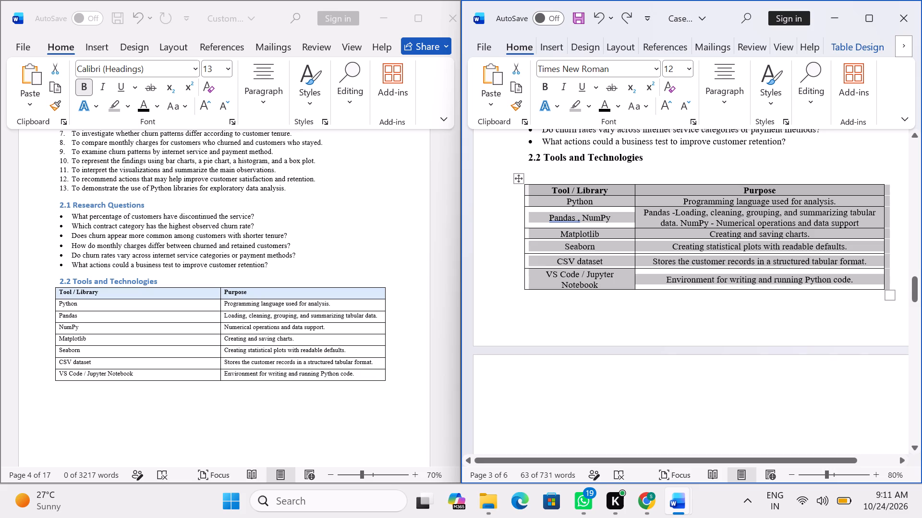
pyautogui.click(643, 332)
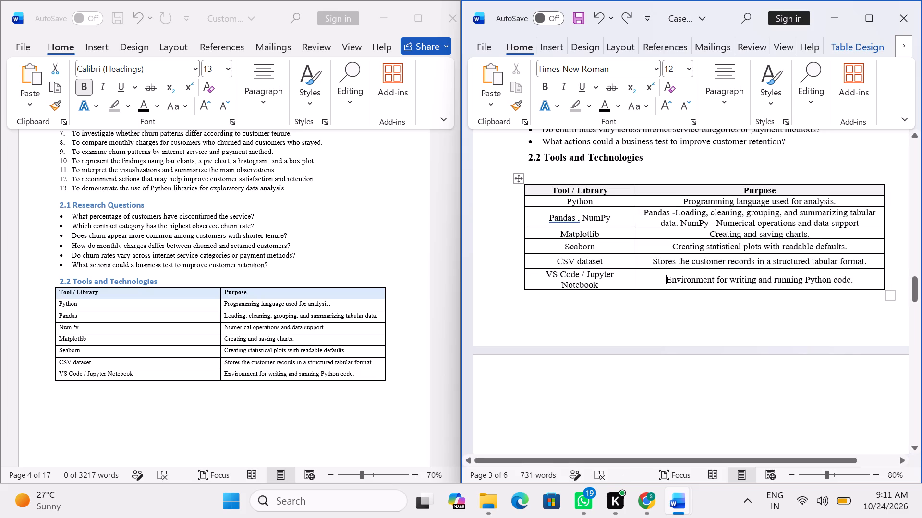
# Ignore the grammar flag on "Pandas ," in the Tool / Library column once.
pyautogui.click(566, 220)
pyautogui.rightClick(566, 220)
pyautogui.click(561, 217)
pyautogui.rightClick(561, 217)
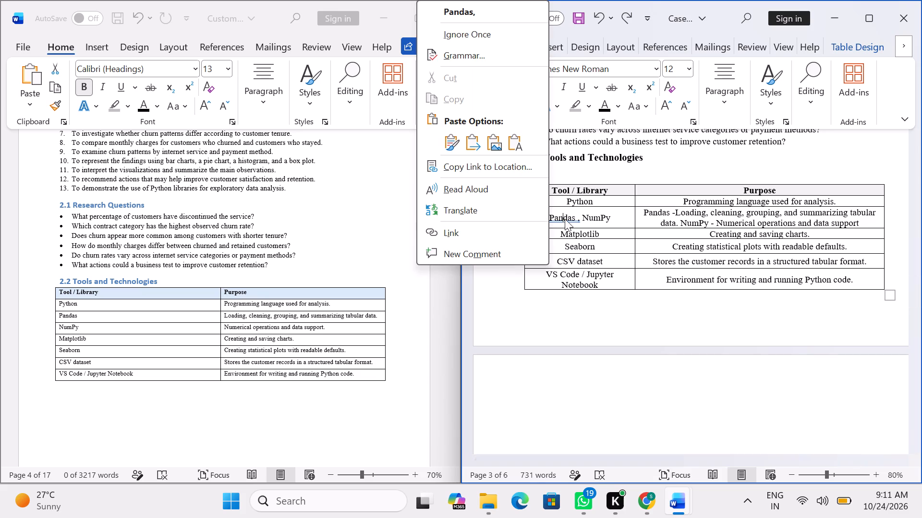
pyautogui.click(463, 34)
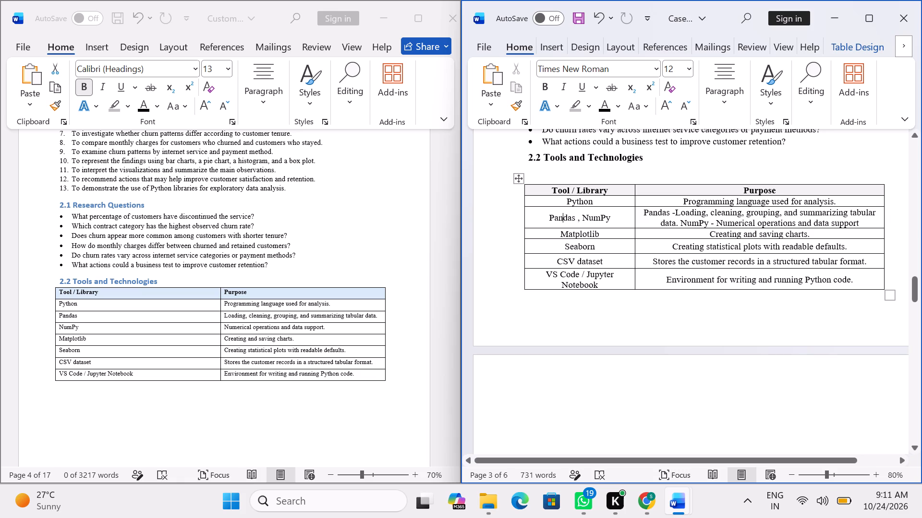
# Left-align the text in the Tool / Library column of the 2.2 Tools and Technologies table.
pyautogui.click(522, 187)
pyautogui.click(516, 219)
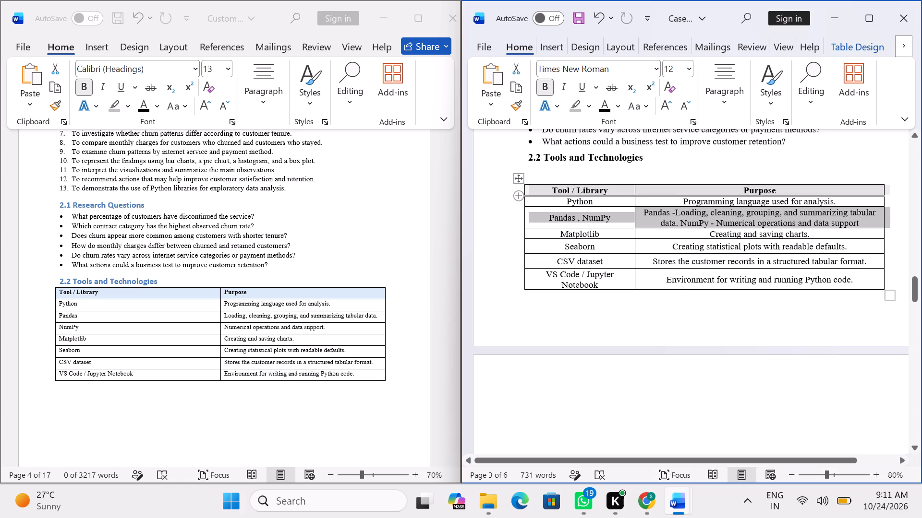
pyautogui.click(562, 165)
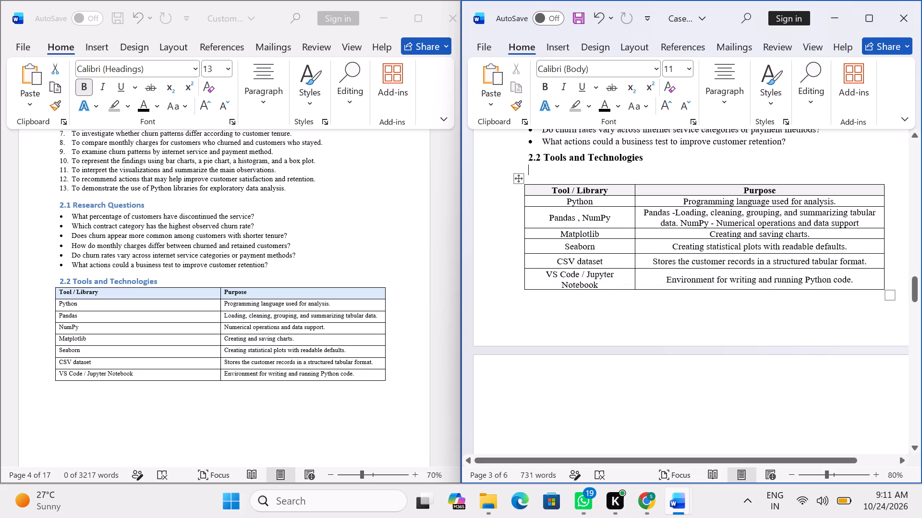
pyautogui.click(526, 185)
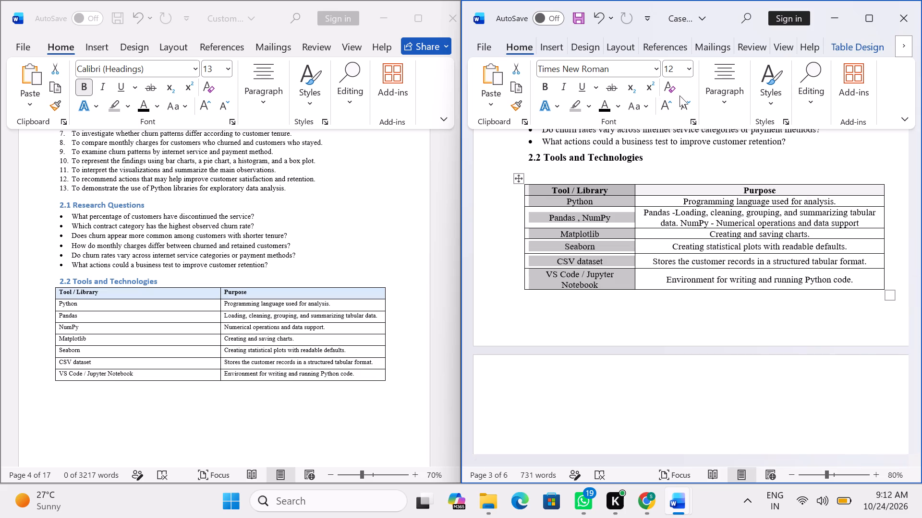
pyautogui.click(724, 73)
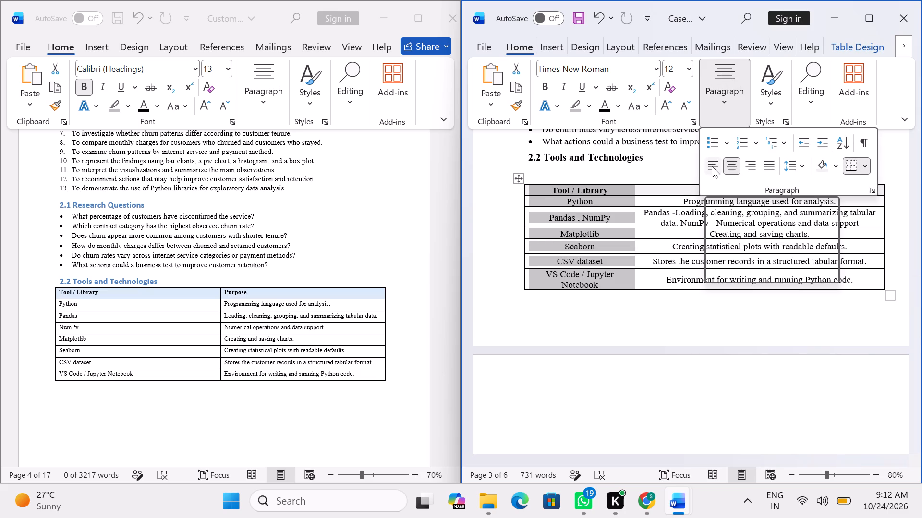
pyautogui.click(712, 166)
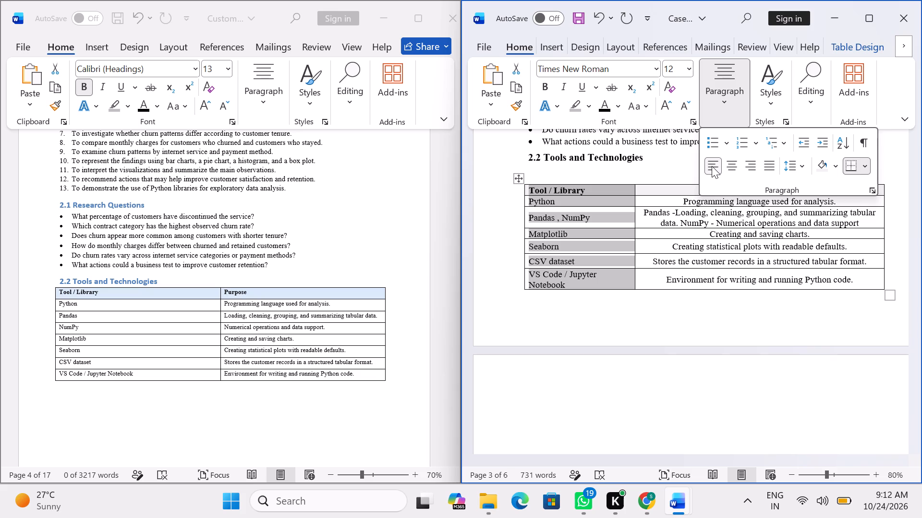
pyautogui.click(612, 317)
pyautogui.click(682, 226)
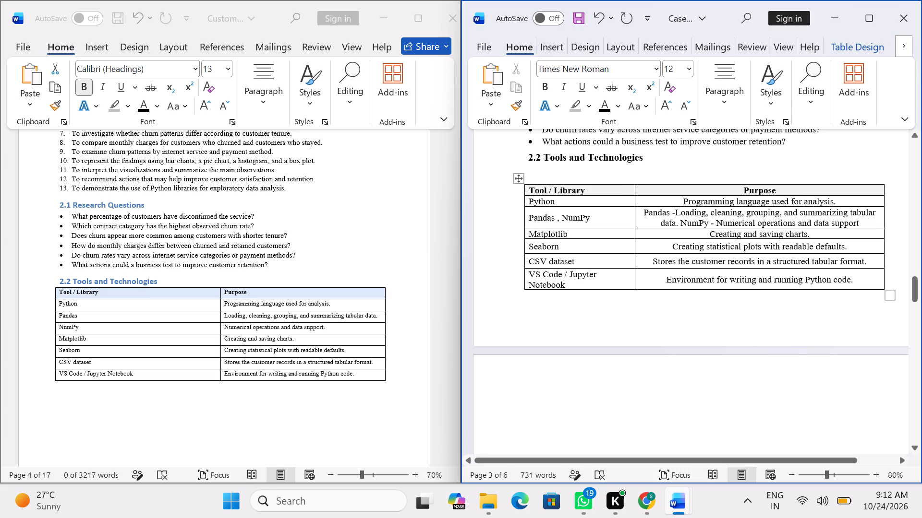
# Left-align the text in the Purpose column of the 2.2 Tools and Technologies table.
pyautogui.click(862, 186)
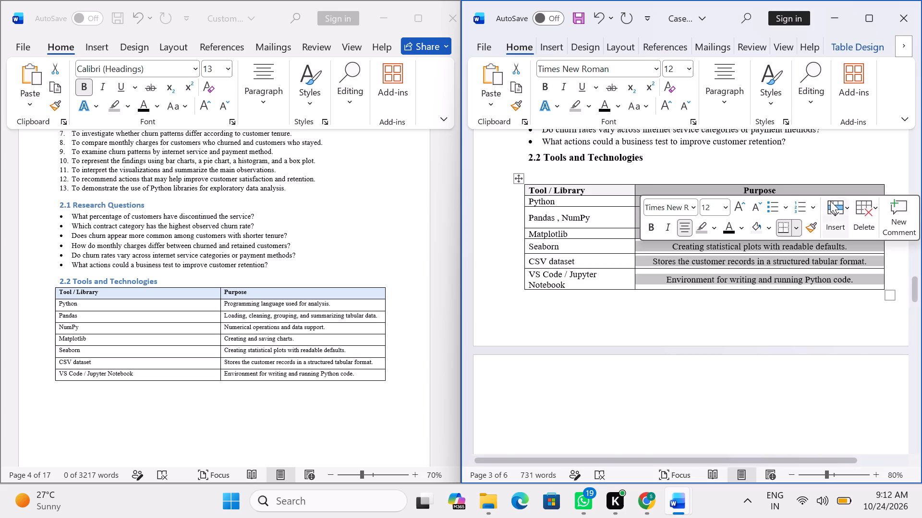
pyautogui.click(739, 91)
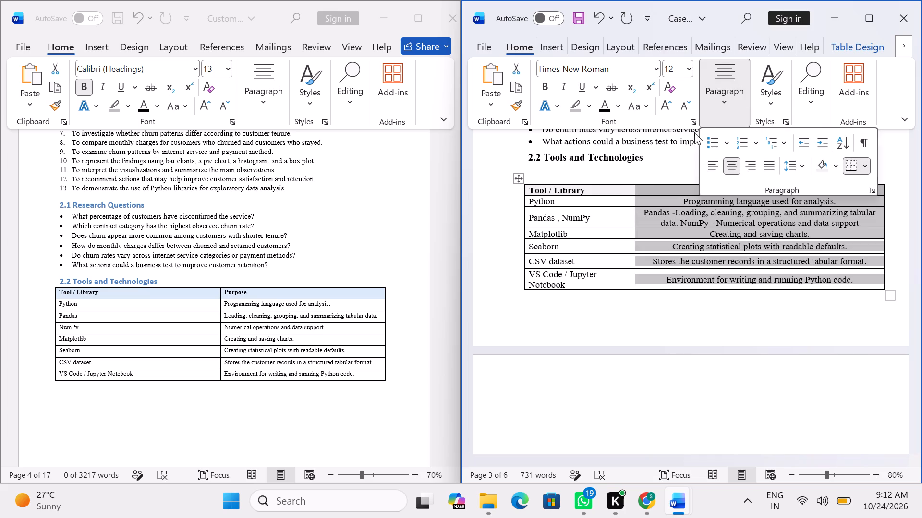
pyautogui.click(712, 159)
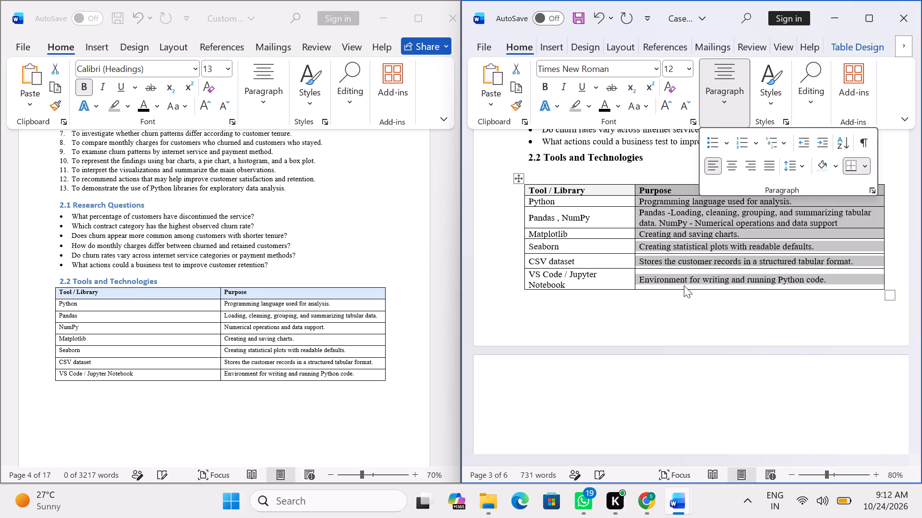
pyautogui.click(678, 311)
pyautogui.click(678, 311)
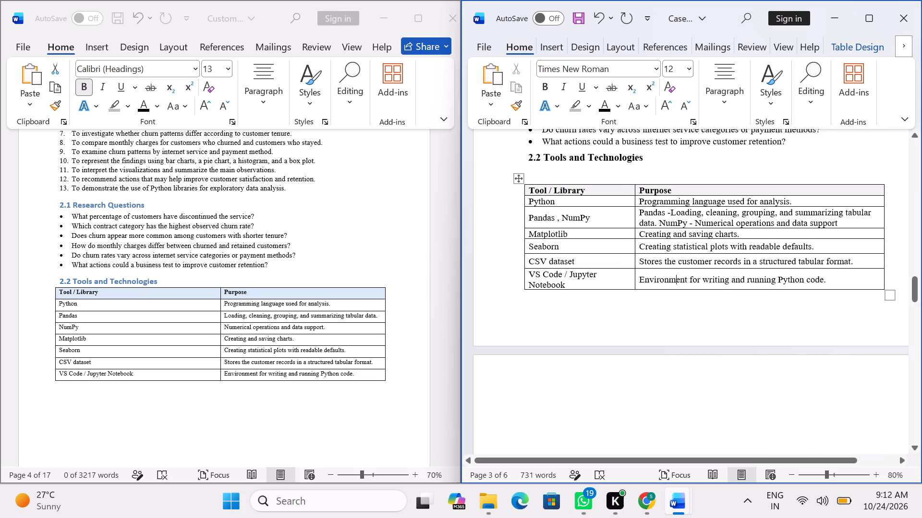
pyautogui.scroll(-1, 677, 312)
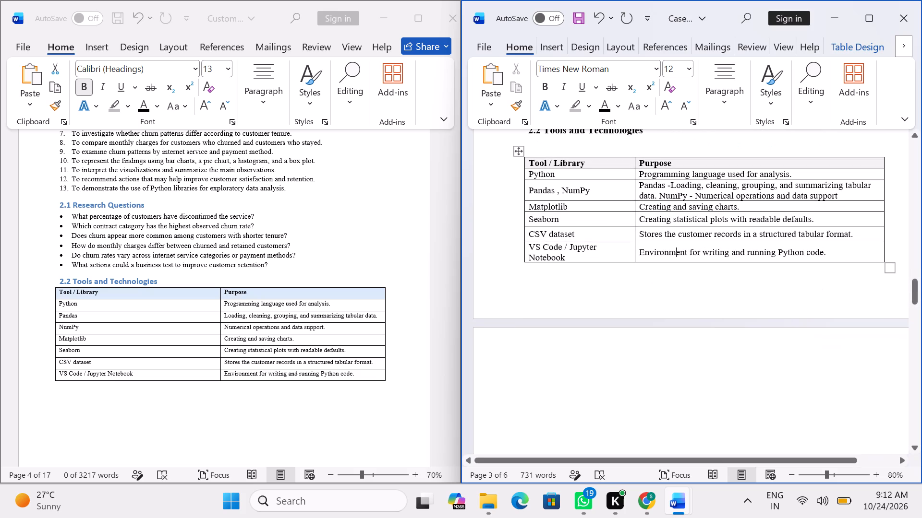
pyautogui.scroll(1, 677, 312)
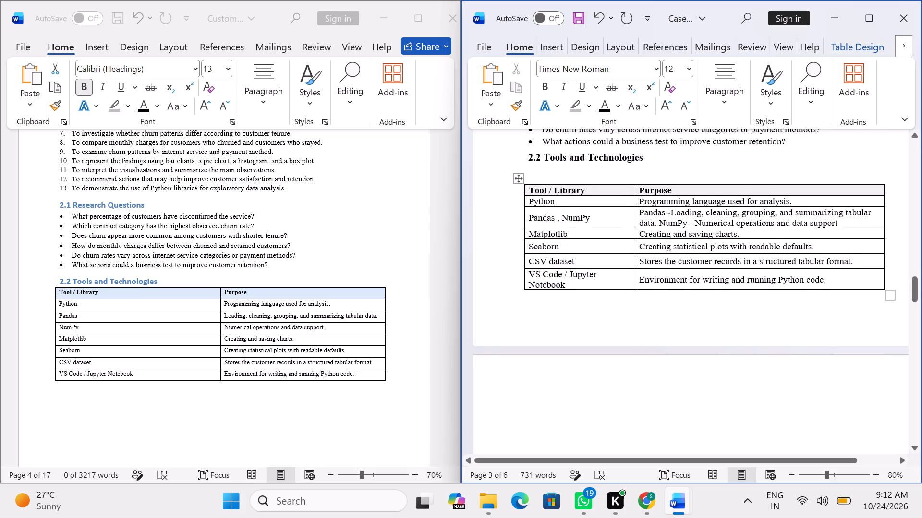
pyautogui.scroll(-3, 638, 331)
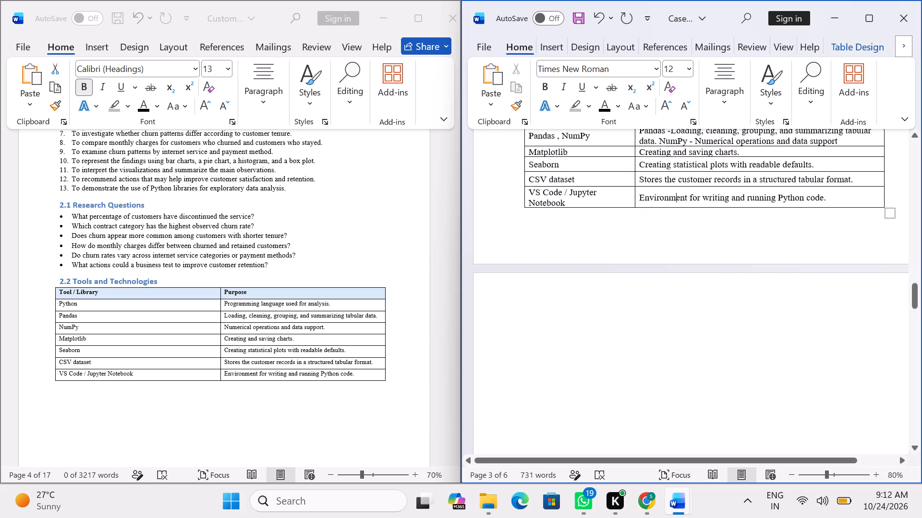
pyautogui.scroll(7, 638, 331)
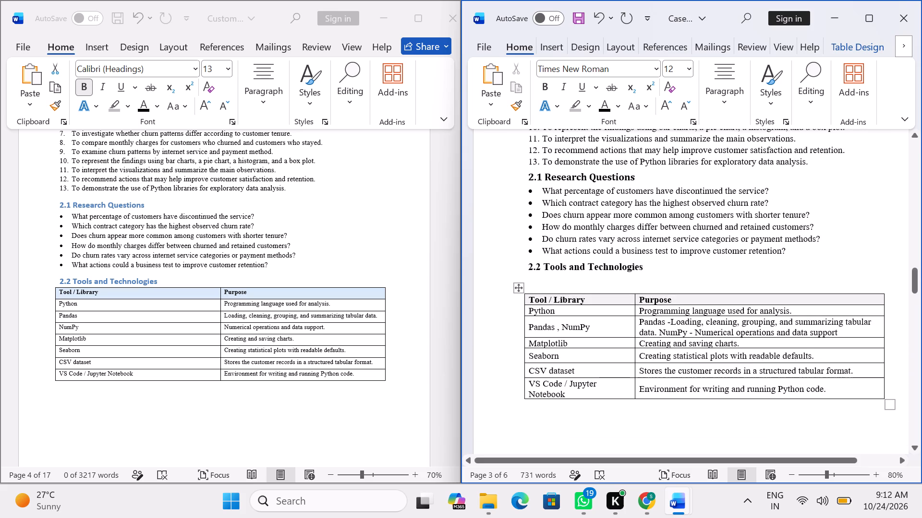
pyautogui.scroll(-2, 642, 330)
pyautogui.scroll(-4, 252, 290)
# Copy the Dataset Description section from the source report, from its heading through the last bullet of 3.4 Types of Data.
pyautogui.scroll(-4, 252, 291)
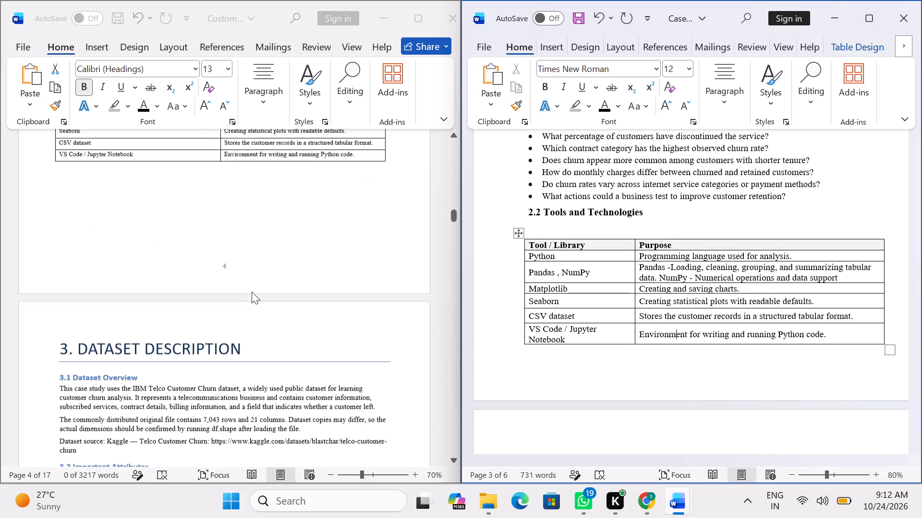
pyautogui.scroll(-4, 252, 292)
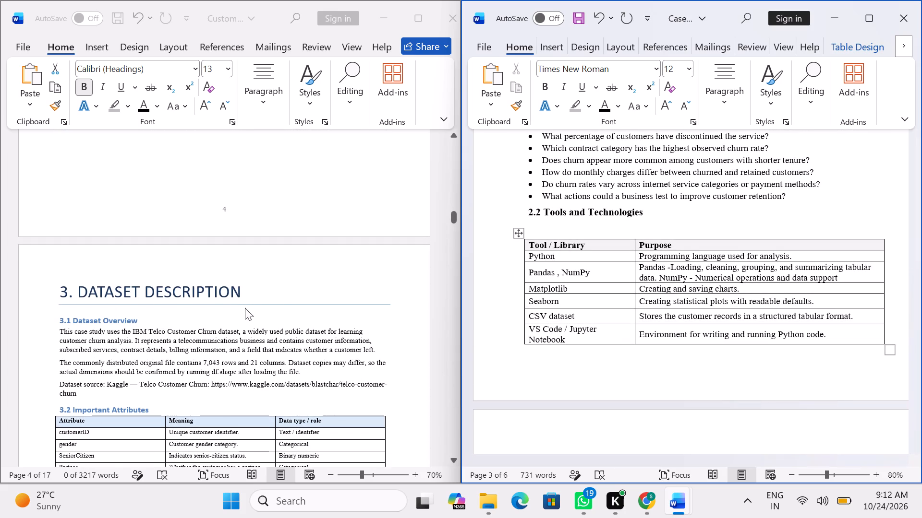
pyautogui.scroll(-2, 83, 281)
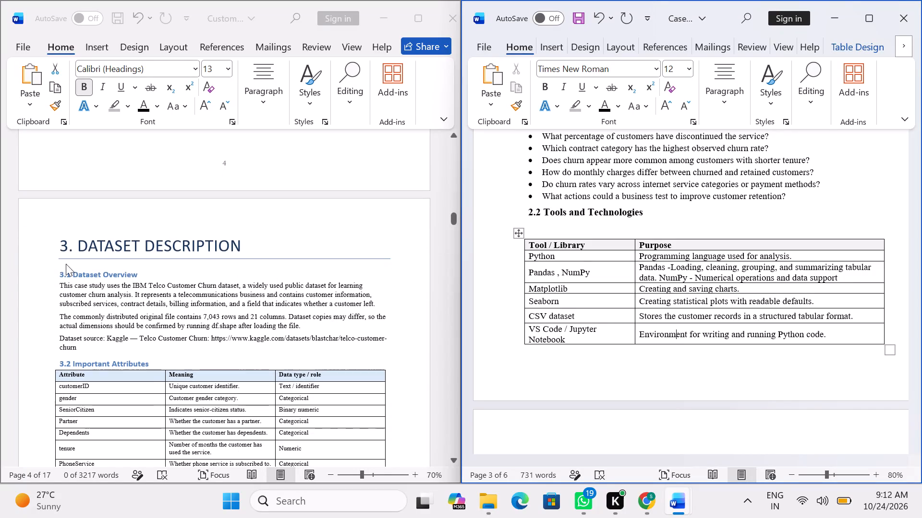
pyautogui.moveTo(57, 235); pyautogui.dragTo(89, 280)
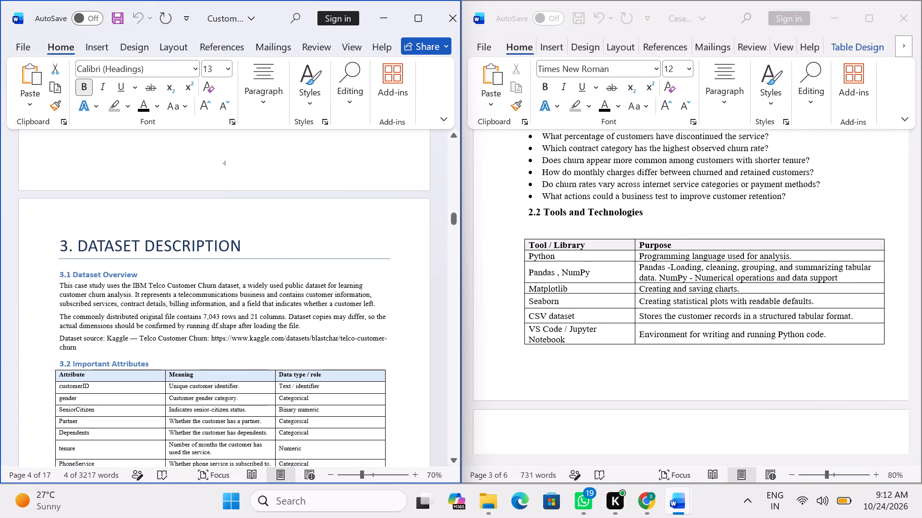
pyautogui.moveTo(70, 238); pyautogui.dragTo(151, 310)
pyautogui.scroll(-4, 120, 302)
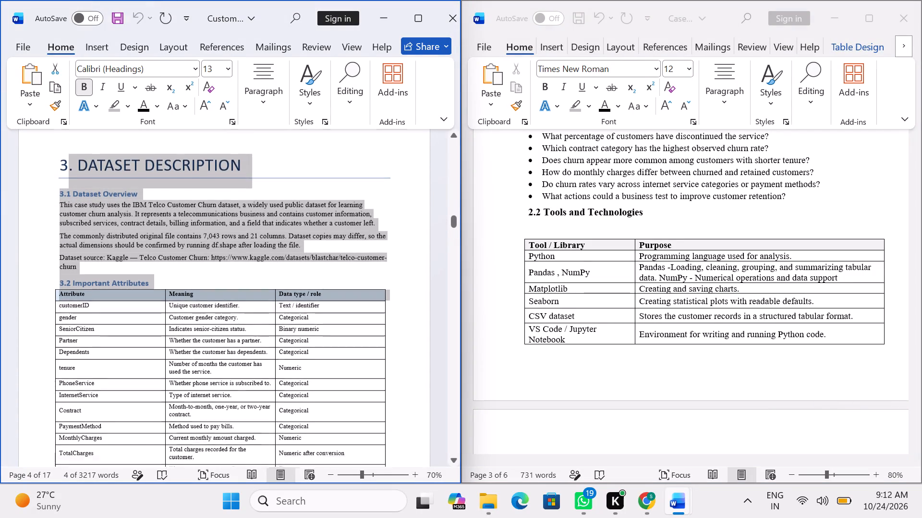
pyautogui.scroll(-6, 151, 310)
pyautogui.moveTo(151, 310); pyautogui.dragTo(183, 312)
pyautogui.scroll(-6, 170, 314)
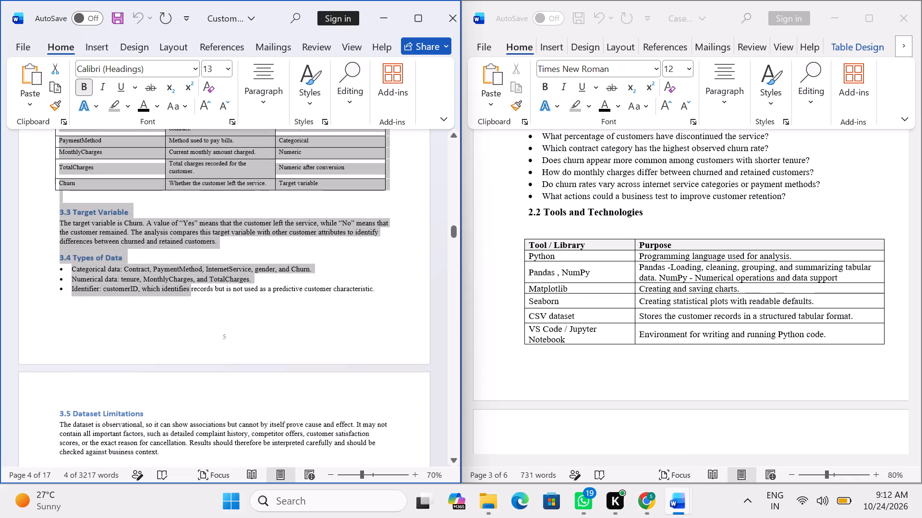
pyautogui.moveTo(183, 312); pyautogui.dragTo(378, 296)
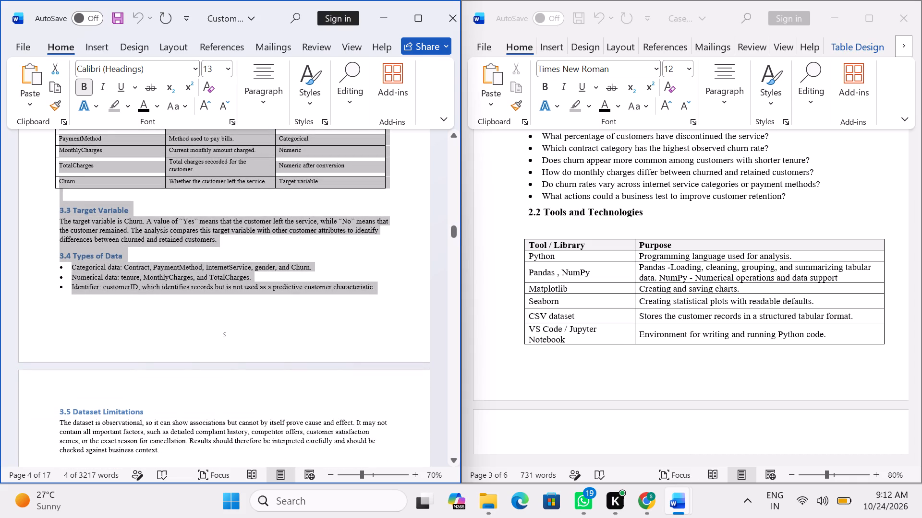
pyautogui.moveTo(378, 296); pyautogui.dragTo(378, 296)
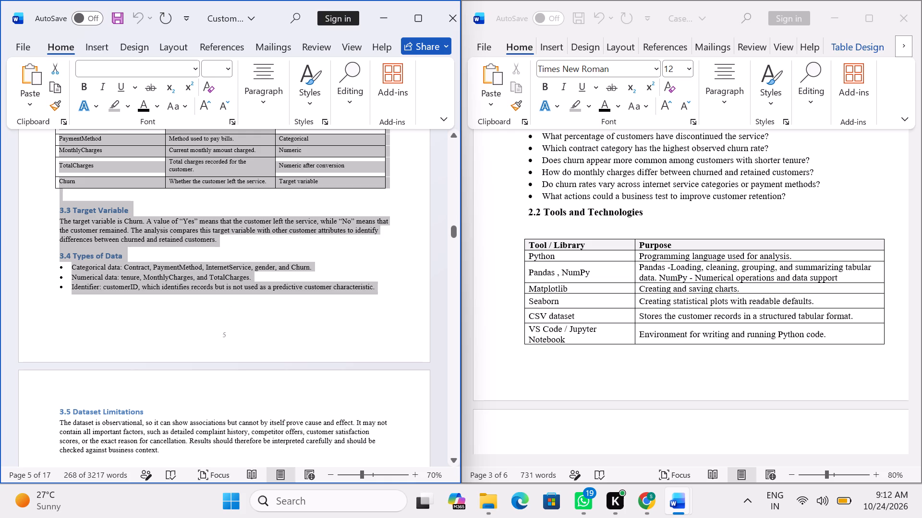
pyautogui.hotkey('ctrl', 'c')
# Paste the copied Dataset Description content onto the blank page after the Tools and Technologies table in the case study document.
pyautogui.scroll(-2, 756, 352)
pyautogui.click(743, 373)
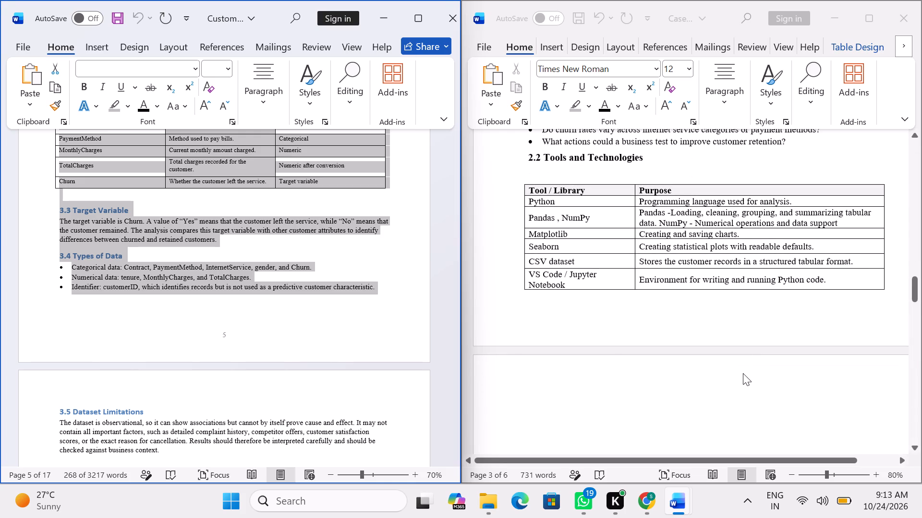
pyautogui.scroll(-2, 676, 386)
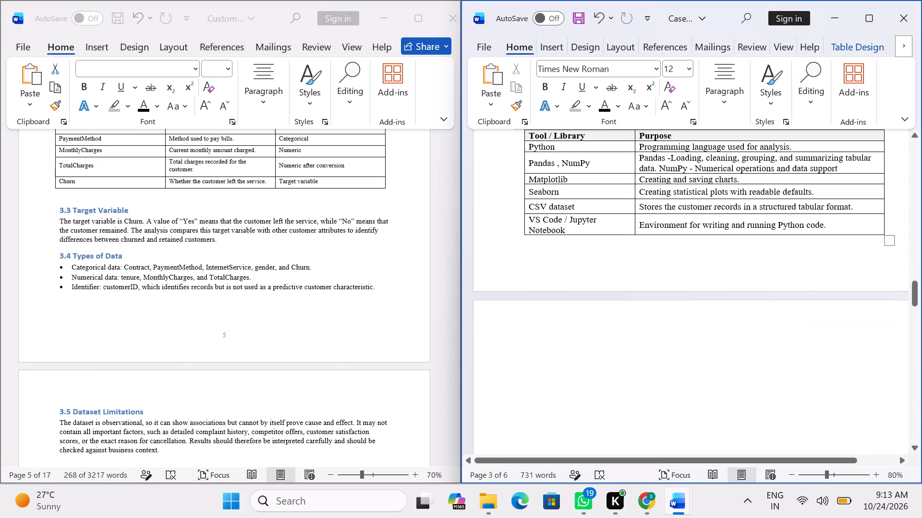
pyautogui.click(576, 327)
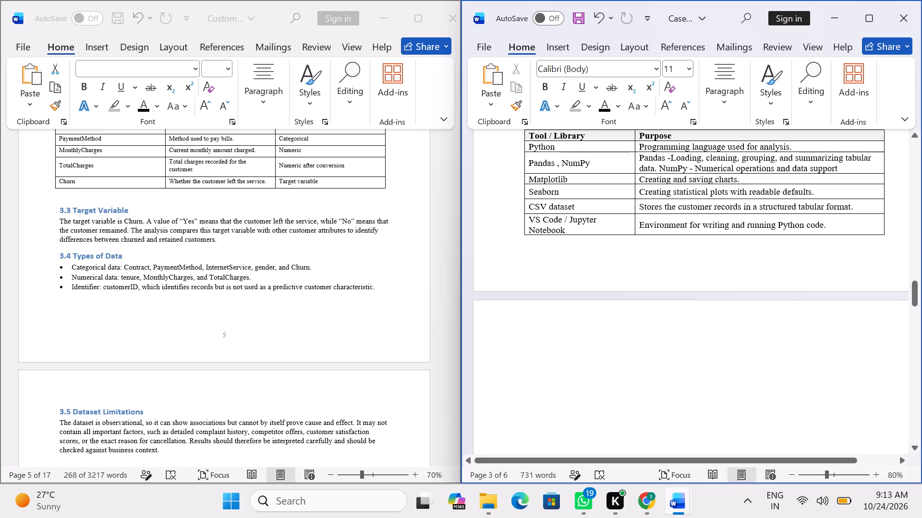
pyautogui.hotkey('ctrl', 'v')
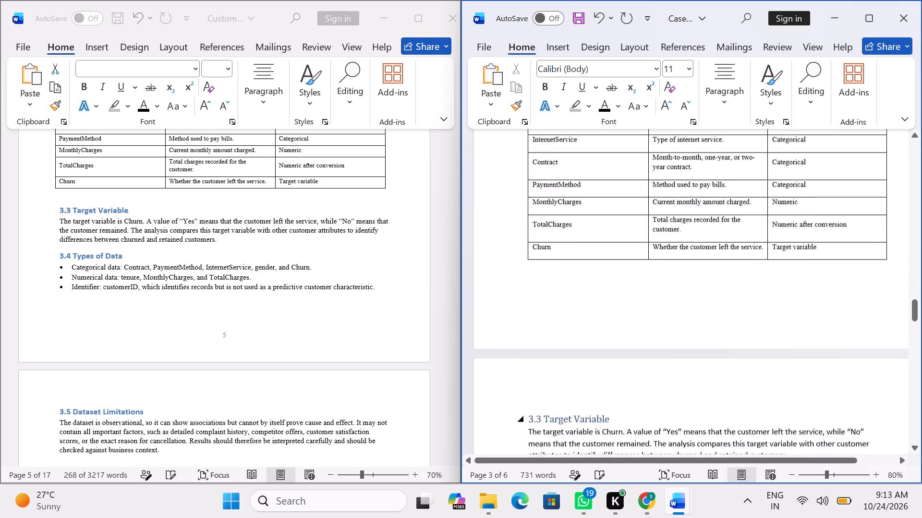
# Replace the stray period and space before the pasted DATASET DESCRIPTION heading with the section number "3.".
pyautogui.scroll(13, 671, 271)
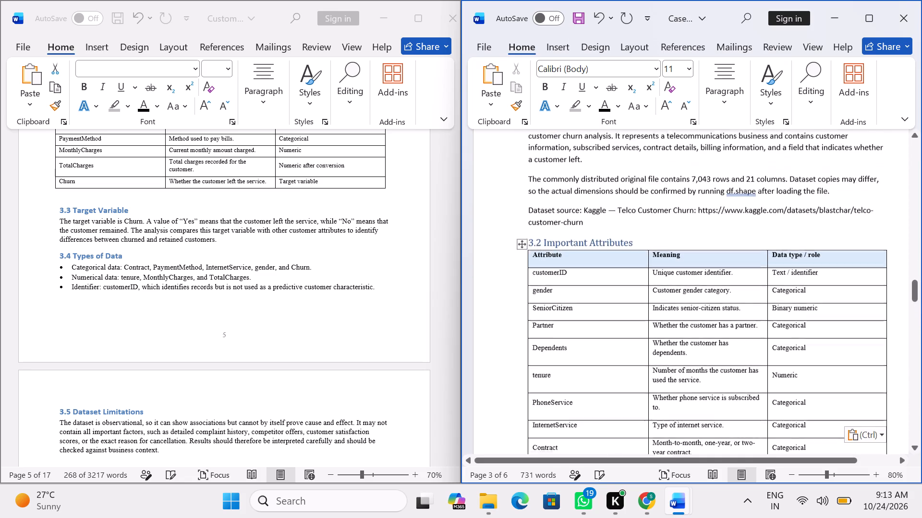
pyautogui.scroll(8, 672, 269)
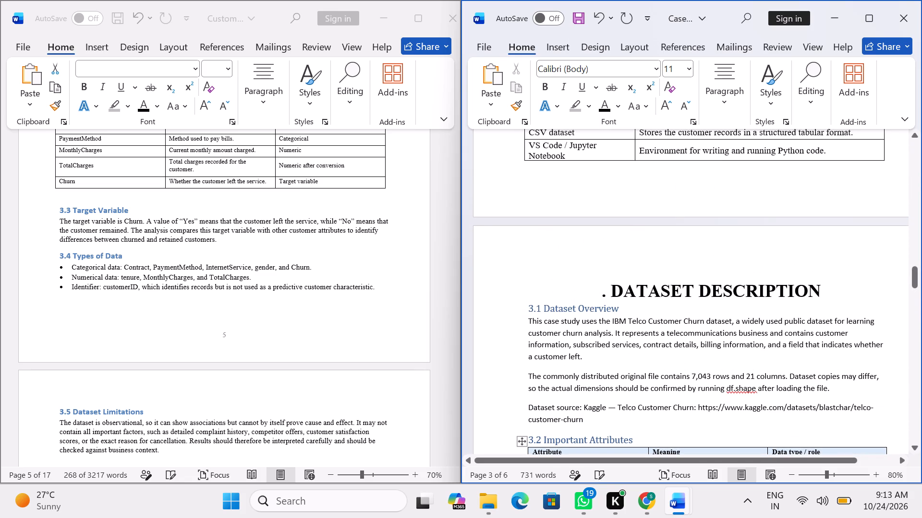
pyautogui.click(611, 282)
pyautogui.press('BackSpace')
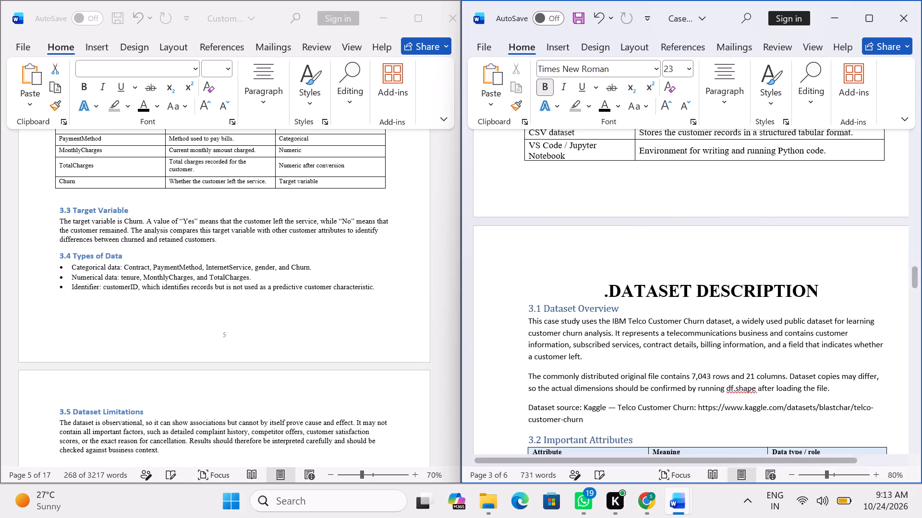
pyautogui.press('BackSpace')
pyautogui.press('3')
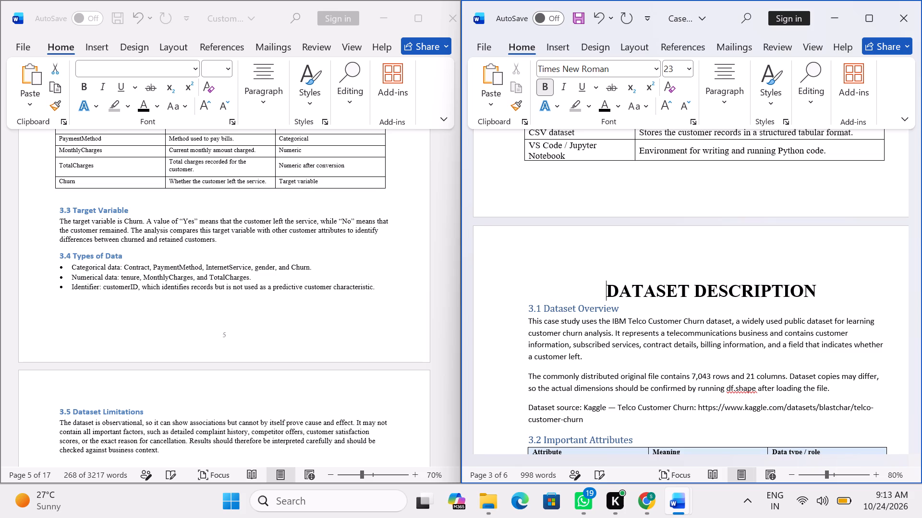
pyautogui.press('.')
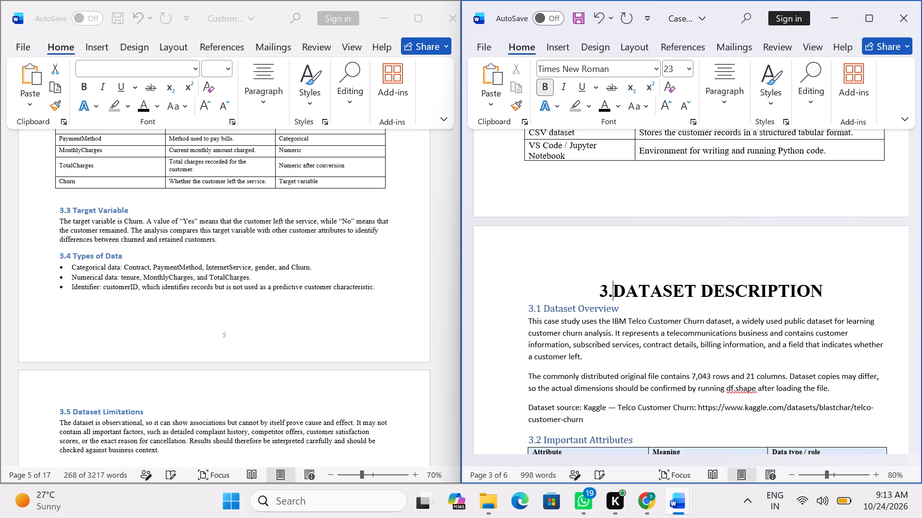
# Check the font and size of the 2. OBJECTIVES heading as a reference for formatting the section 3 heading.
pyautogui.scroll(20, 628, 280)
pyautogui.scroll(1, 628, 280)
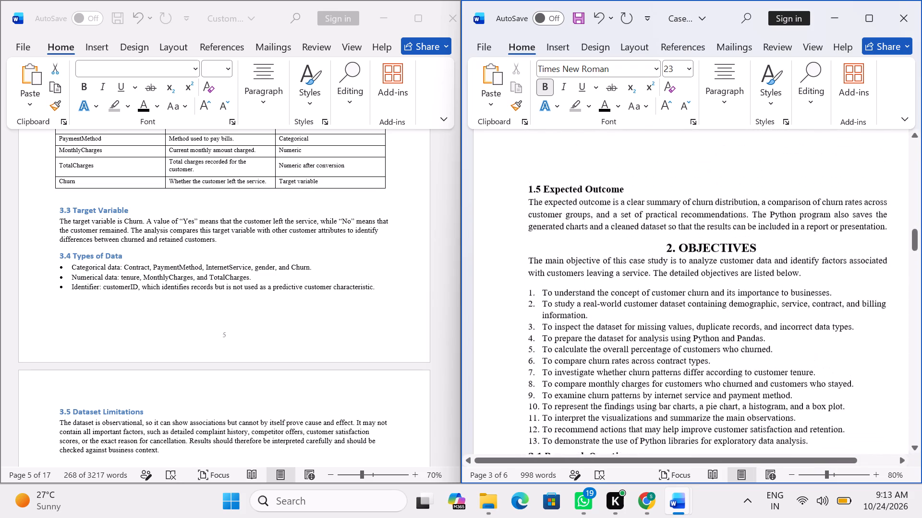
pyautogui.scroll(3, 629, 283)
pyautogui.scroll(-4, 629, 283)
pyautogui.scroll(8, 629, 283)
pyautogui.scroll(-3, 630, 282)
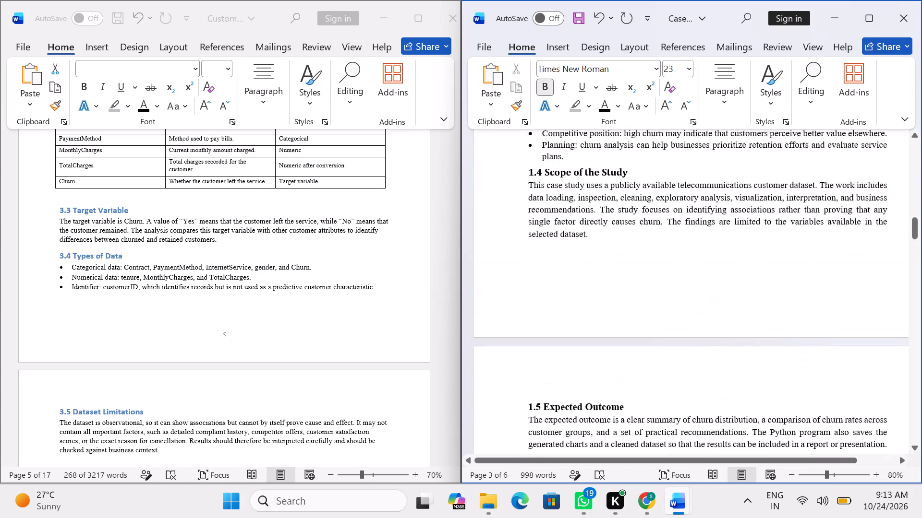
pyautogui.scroll(-8, 630, 282)
pyautogui.click(703, 196)
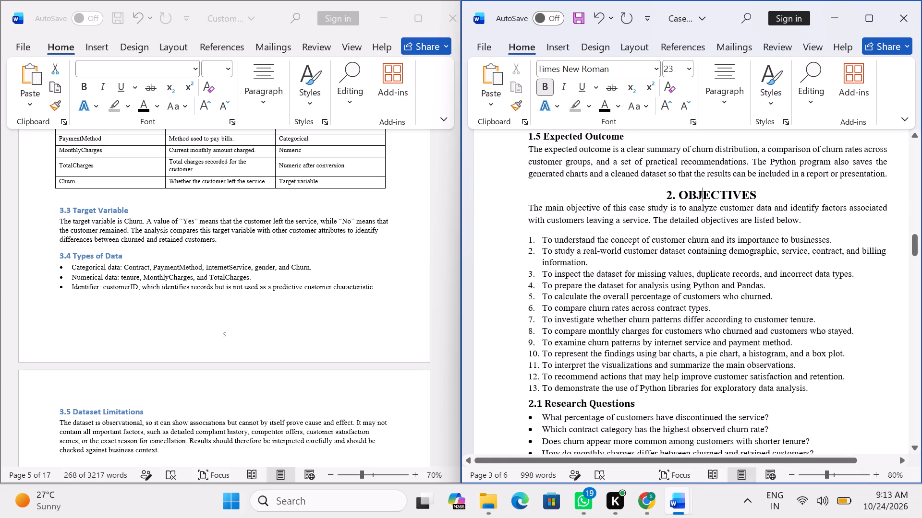
pyautogui.click(703, 196)
pyautogui.click(703, 196)
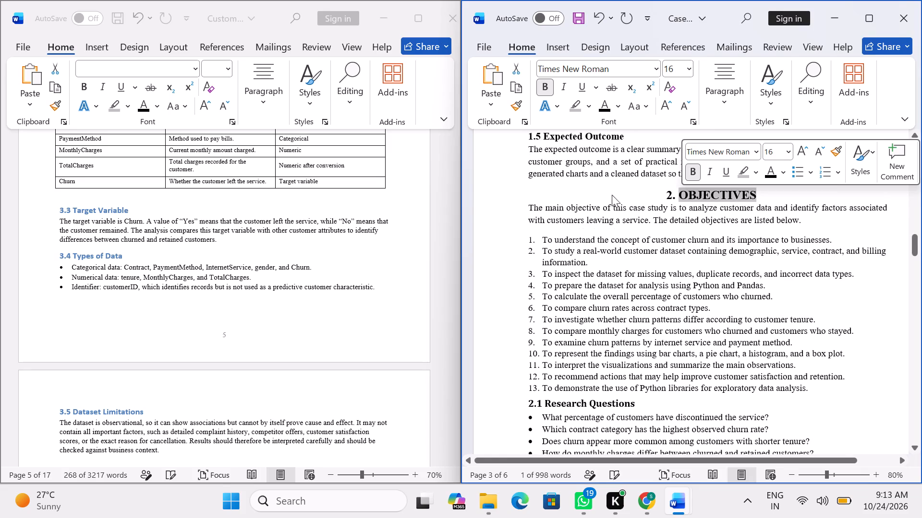
pyautogui.click(582, 195)
# Set the font size of the 3.DATASET DESCRIPTION heading to 13.
pyautogui.scroll(-20, 691, 226)
pyautogui.scroll(-4, 691, 226)
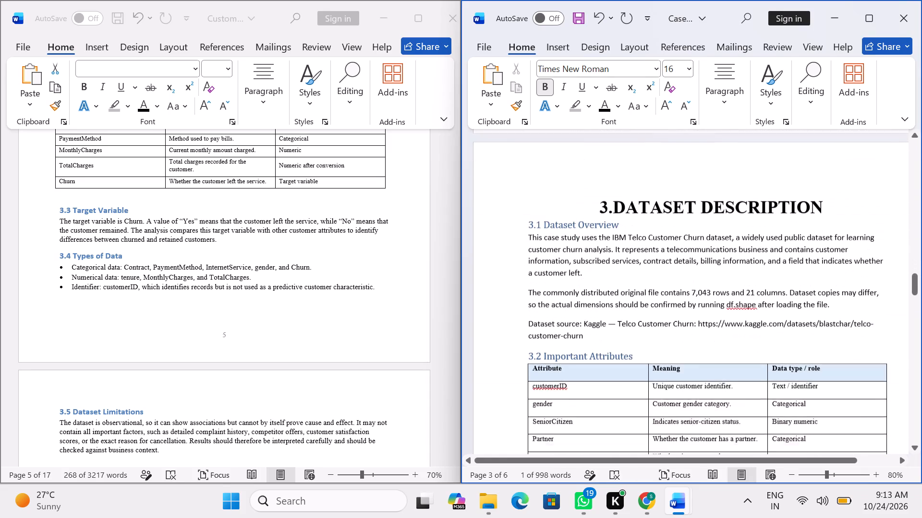
pyautogui.moveTo(826, 187); pyautogui.dragTo(567, 189)
pyautogui.click(672, 147)
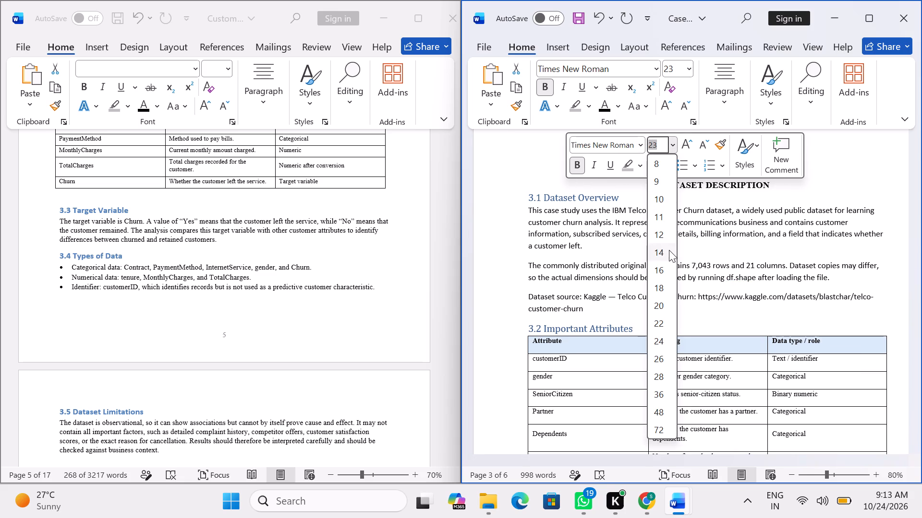
pyautogui.click(657, 143)
pyautogui.press('BackSpace')
pyautogui.press('BackSpace')
pyautogui.write('13')
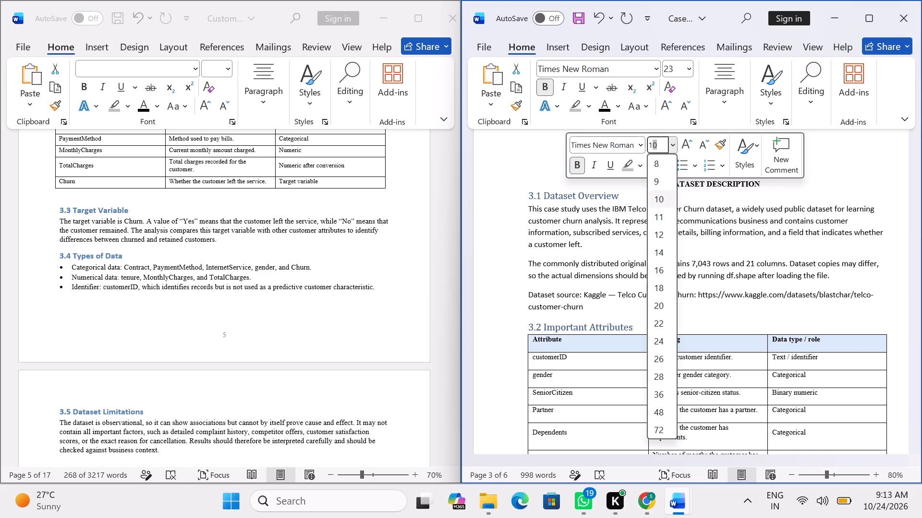
pyautogui.press('Return')
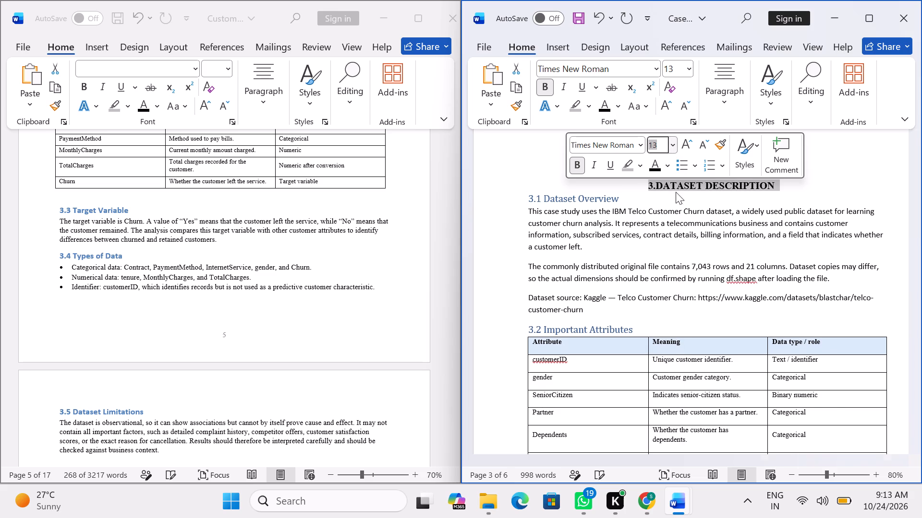
pyautogui.click(568, 170)
pyautogui.click(550, 168)
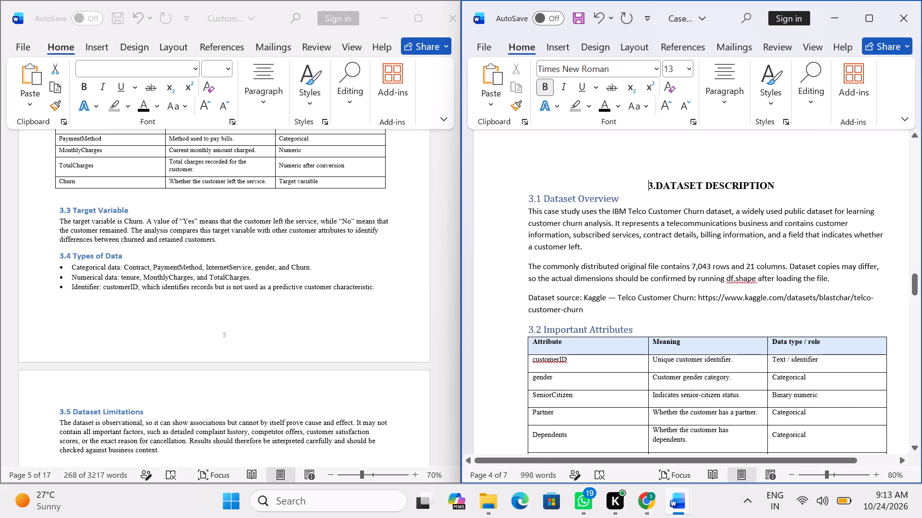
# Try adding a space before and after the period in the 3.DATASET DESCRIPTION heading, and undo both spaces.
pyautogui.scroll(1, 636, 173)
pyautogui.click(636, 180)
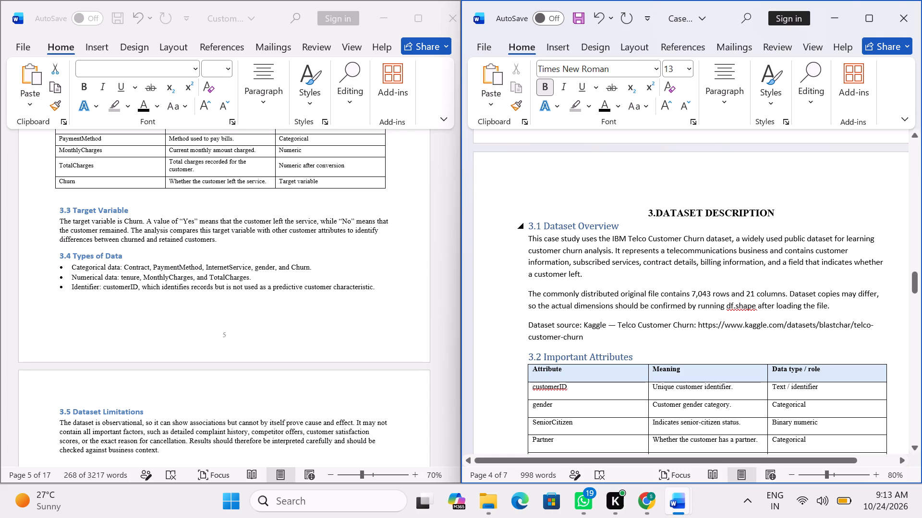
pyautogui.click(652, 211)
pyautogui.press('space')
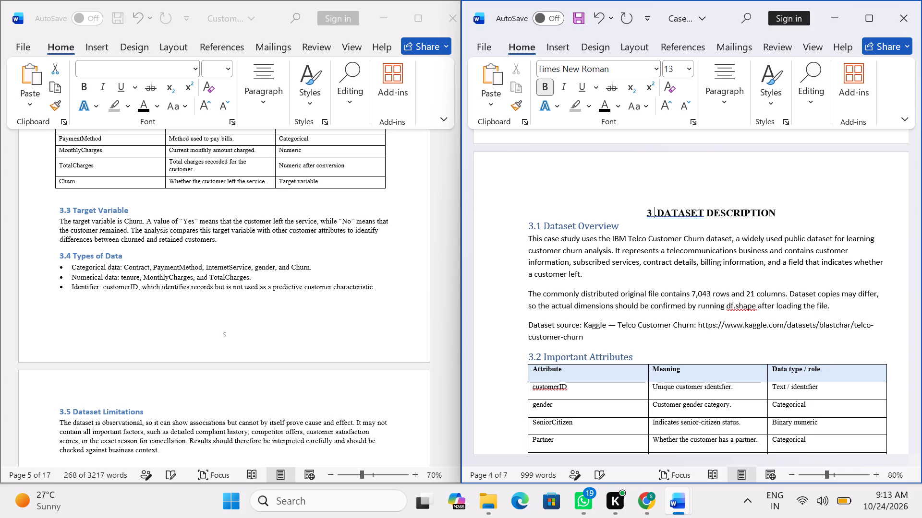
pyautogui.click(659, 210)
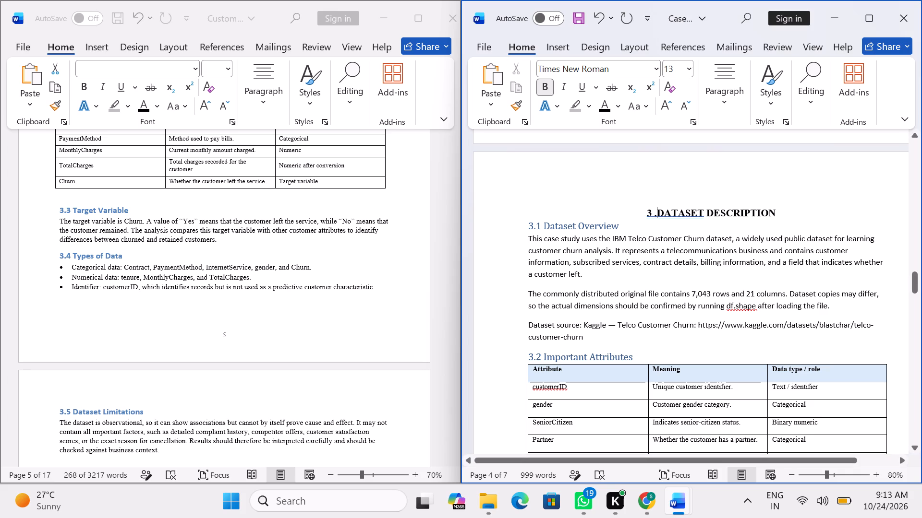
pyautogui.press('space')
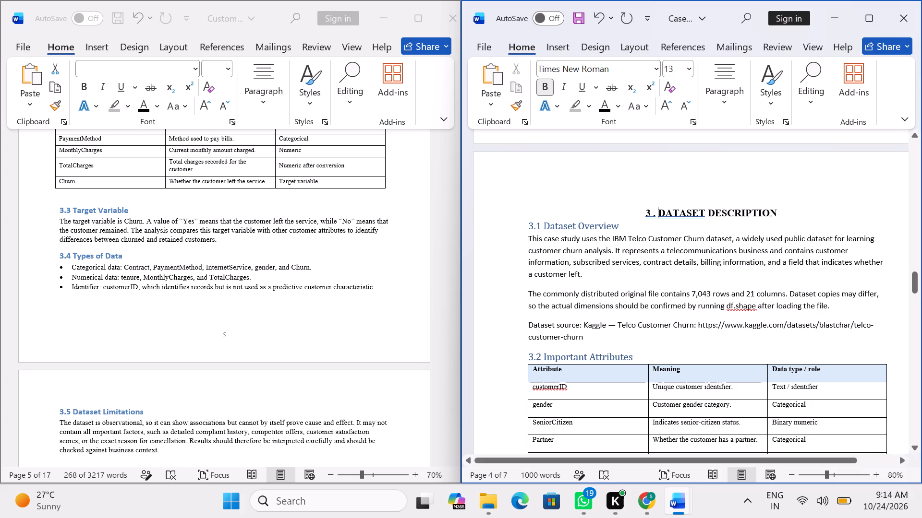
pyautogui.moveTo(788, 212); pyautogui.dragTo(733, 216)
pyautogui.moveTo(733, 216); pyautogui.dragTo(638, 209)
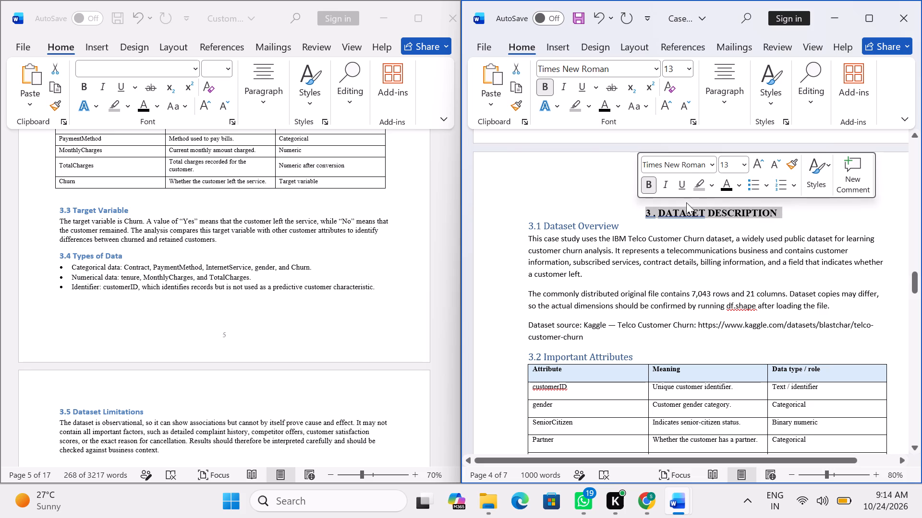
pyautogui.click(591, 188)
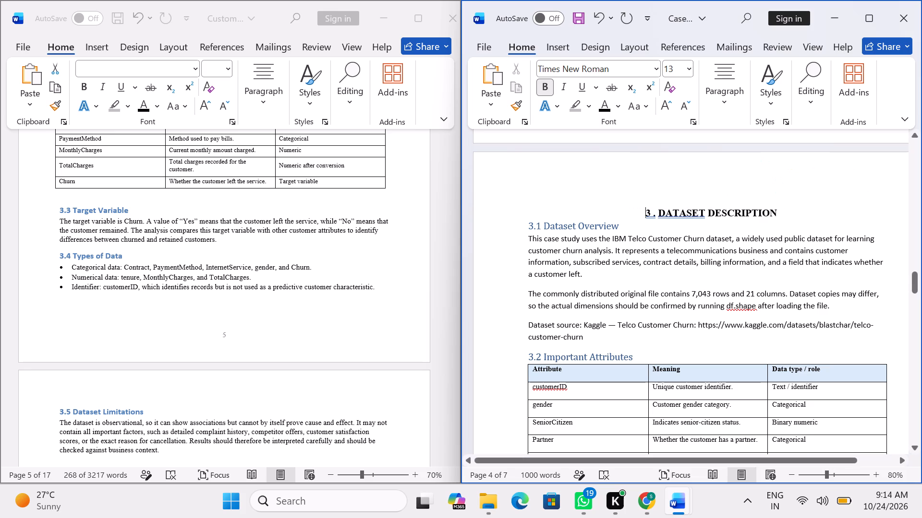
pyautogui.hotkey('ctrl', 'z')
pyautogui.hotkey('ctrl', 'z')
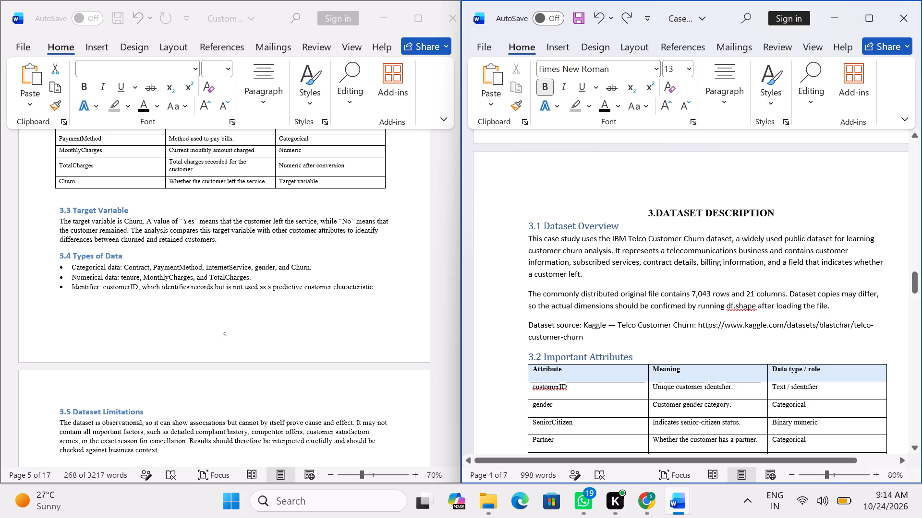
# Compare the 3.DATASET DESCRIPTION heading with the headings and subheadings of section 2 for formatting consistency.
pyautogui.moveTo(785, 208); pyautogui.dragTo(649, 212)
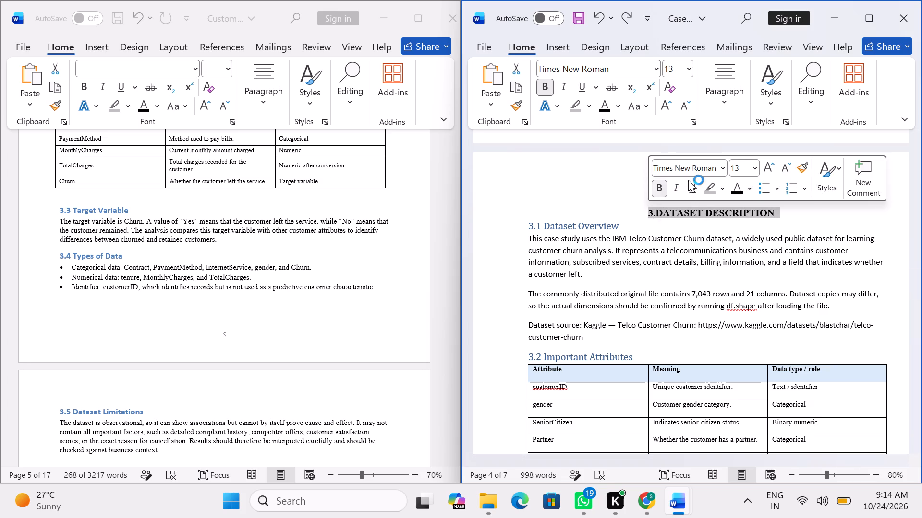
pyautogui.click(589, 181)
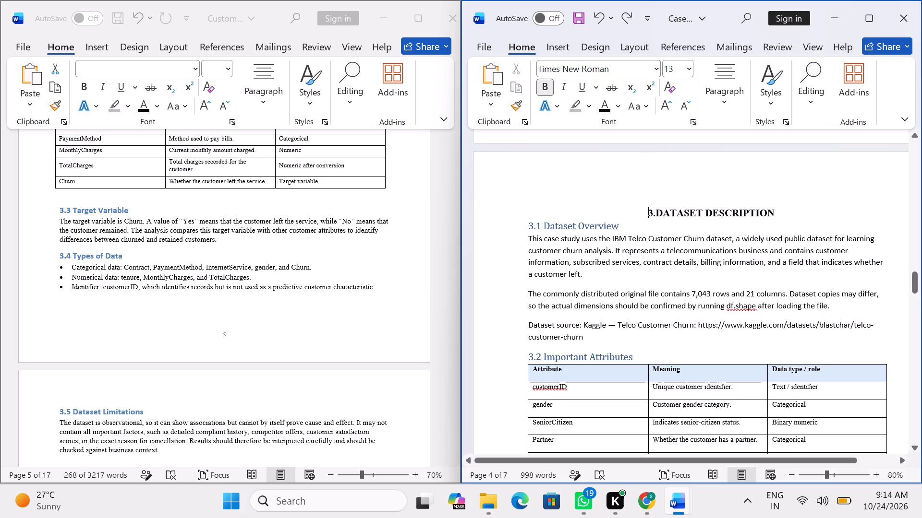
pyautogui.scroll(9, 730, 205)
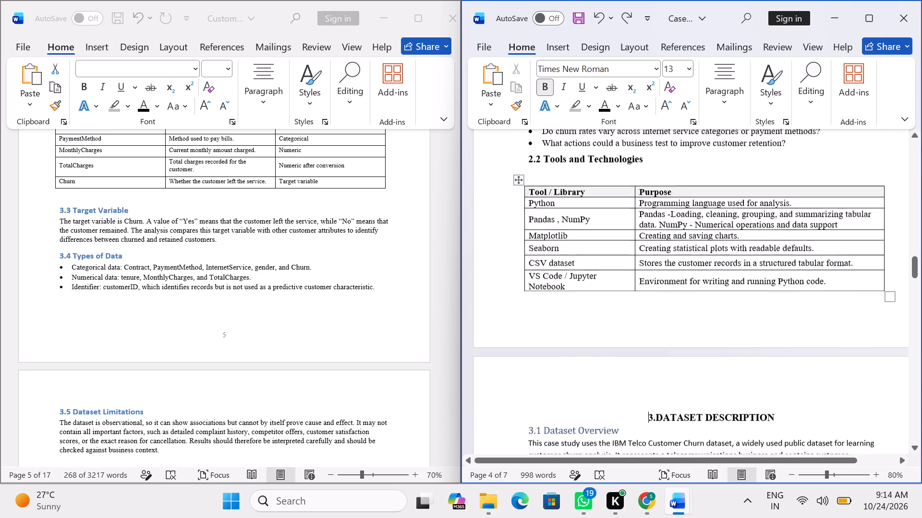
pyautogui.scroll(9, 732, 213)
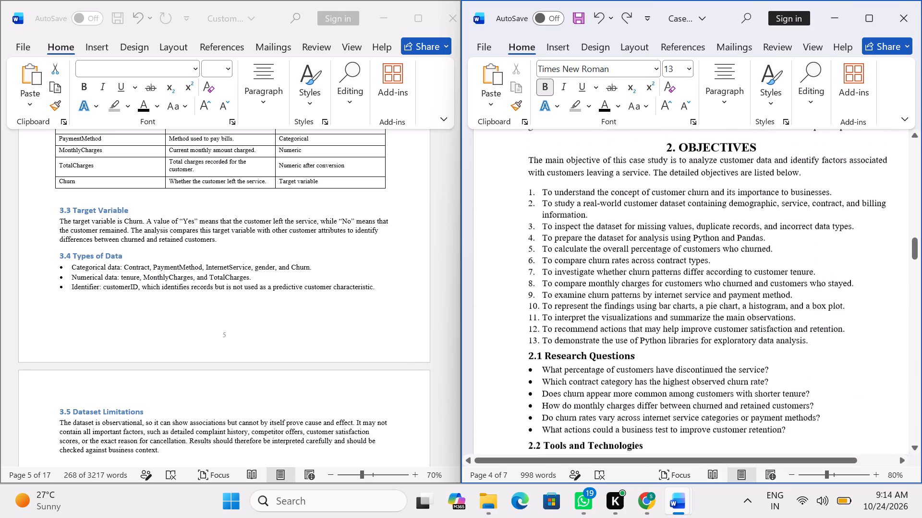
pyautogui.scroll(5, 732, 213)
pyautogui.scroll(-7, 732, 213)
pyautogui.scroll(3, 733, 214)
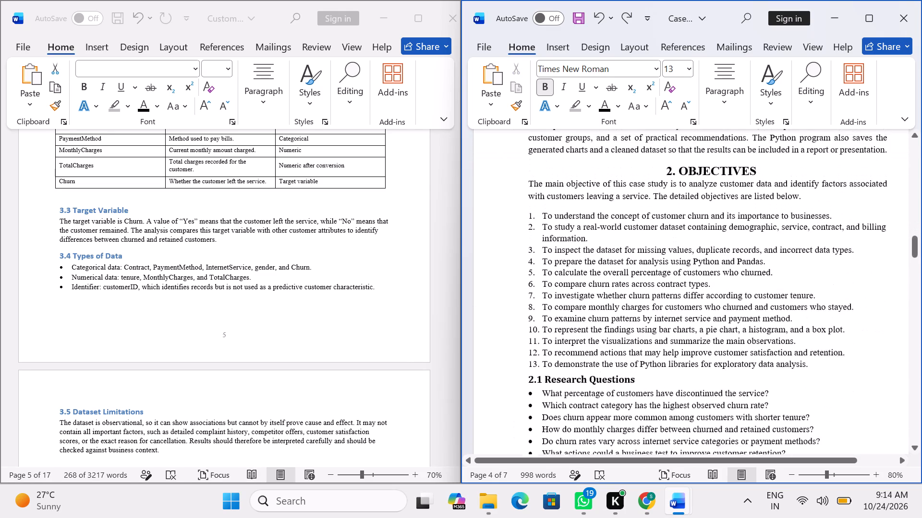
pyautogui.scroll(2, 733, 214)
# Make the 3.1 Dataset Overview subheading bold and black.
pyautogui.scroll(-16, 733, 214)
pyautogui.scroll(-5, 733, 214)
pyautogui.moveTo(632, 221); pyautogui.dragTo(515, 232)
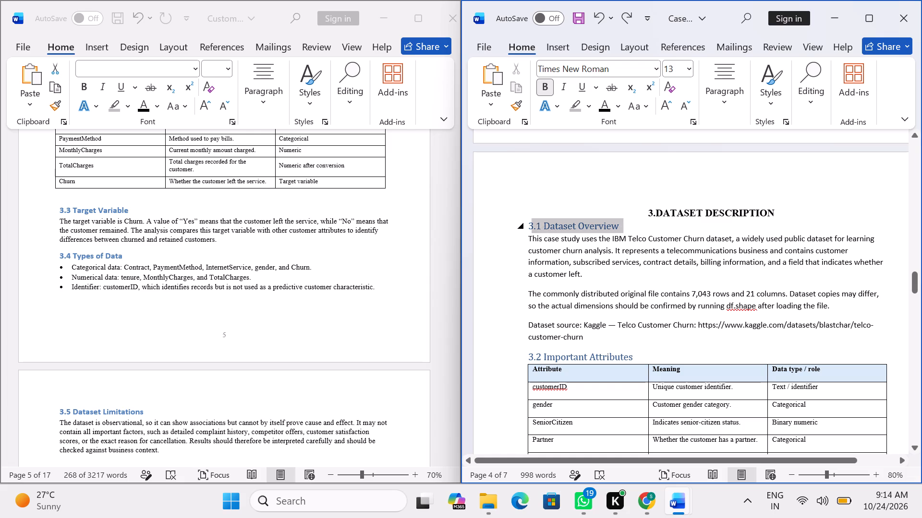
pyautogui.moveTo(515, 232); pyautogui.dragTo(509, 225)
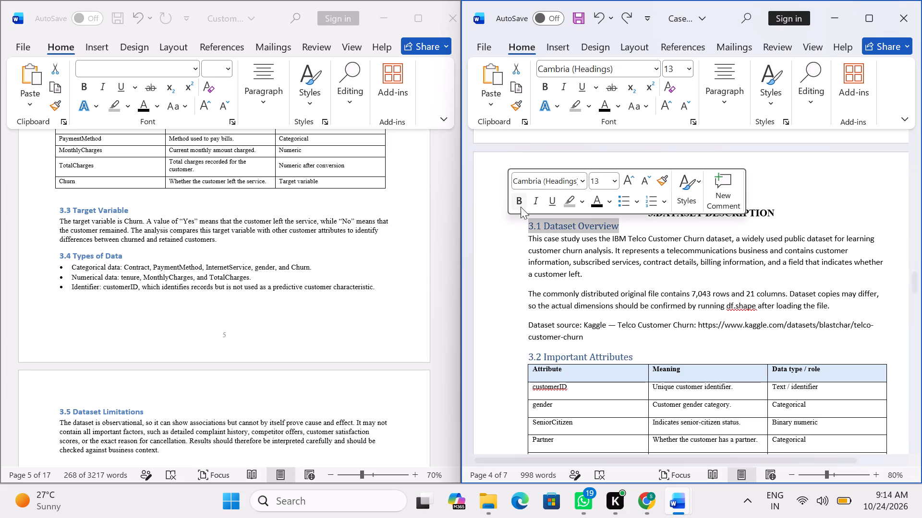
pyautogui.click(520, 205)
pyautogui.click(592, 199)
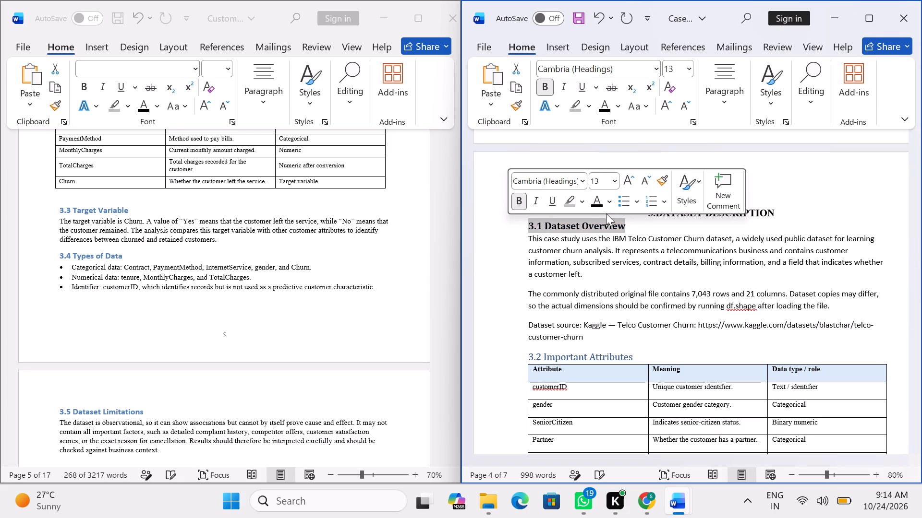
pyautogui.click(631, 226)
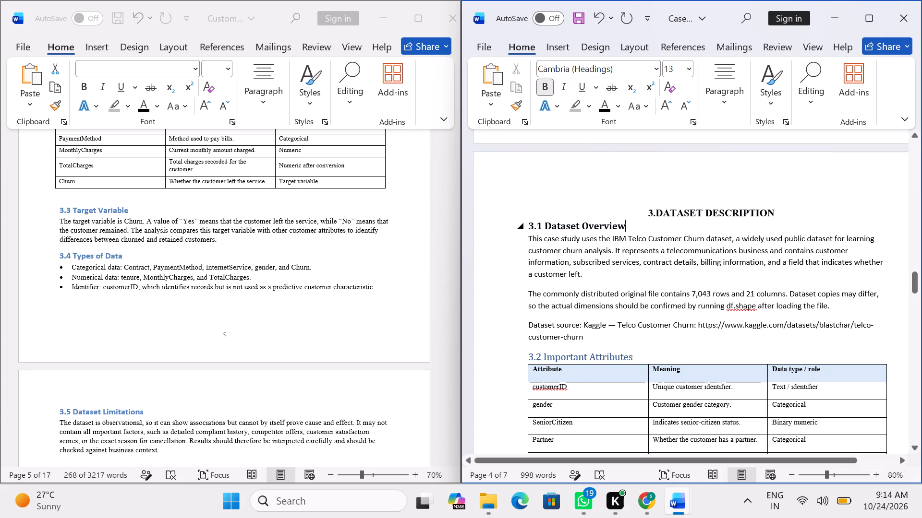
# Set the body paragraphs under 3.1 Dataset Overview, through the dataset source link, to Times New Roman, size 12.
pyautogui.moveTo(528, 239); pyautogui.dragTo(640, 344)
pyautogui.scroll(-1, 658, 321)
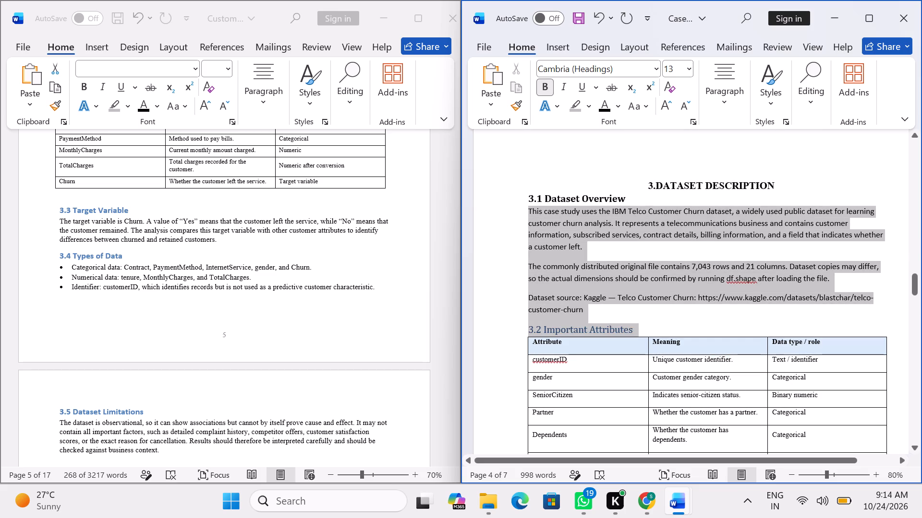
pyautogui.moveTo(640, 344); pyautogui.dragTo(585, 310)
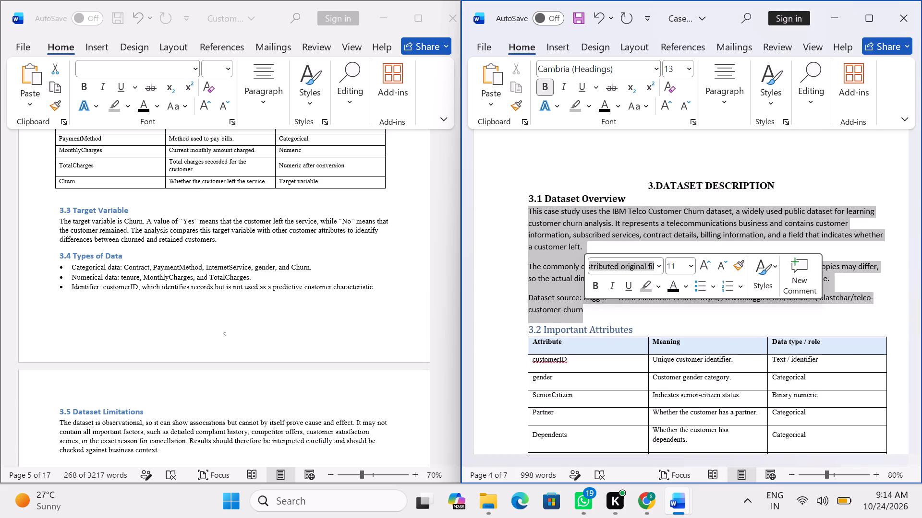
pyautogui.click(639, 264)
pyautogui.press('t')
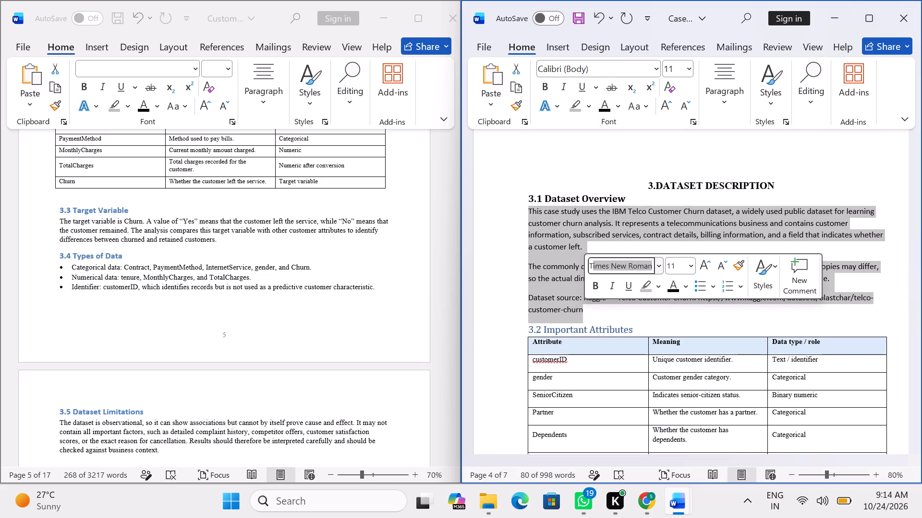
pyautogui.press('Return')
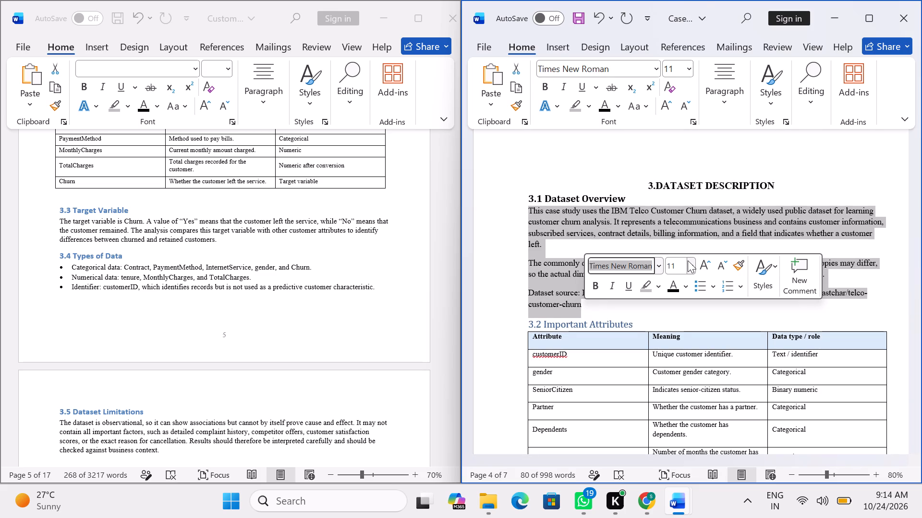
pyautogui.click(688, 261)
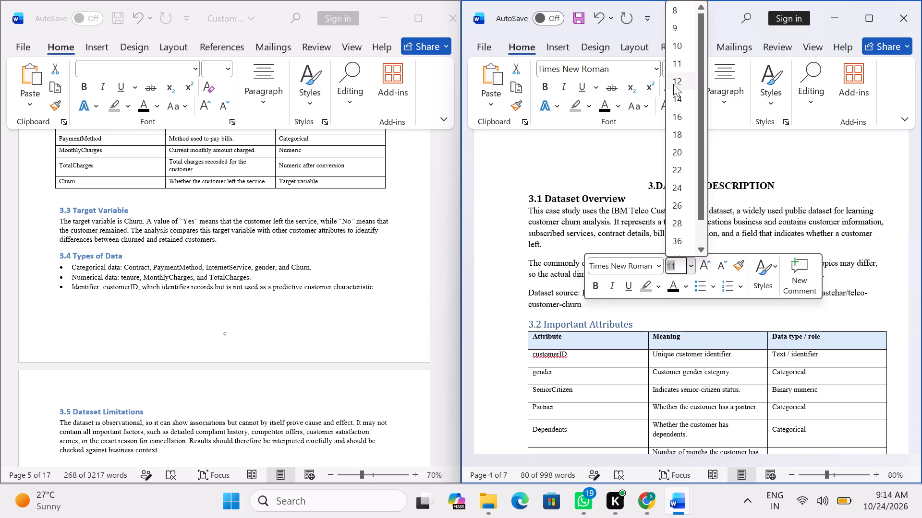
pyautogui.click(673, 84)
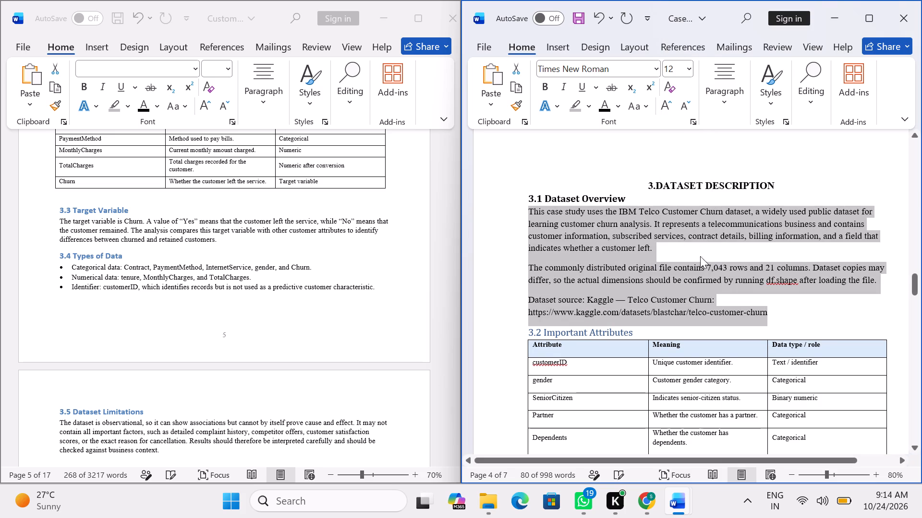
# Justify the body paragraphs under 3.1 Dataset Overview, through the dataset source link.
pyautogui.click(724, 66)
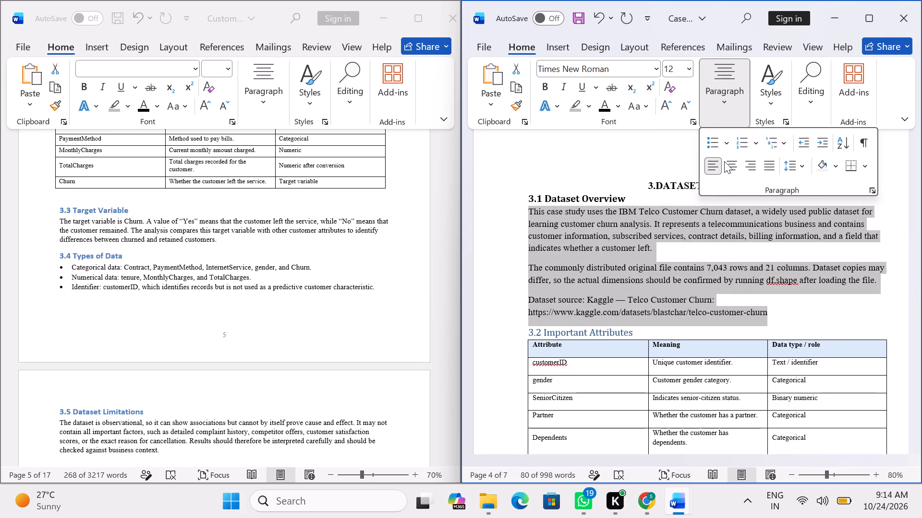
pyautogui.click(729, 171)
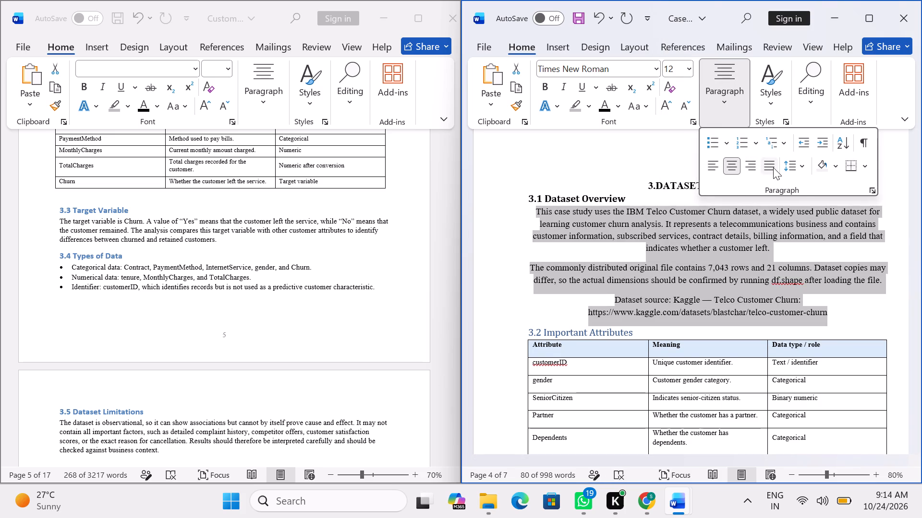
pyautogui.click(773, 167)
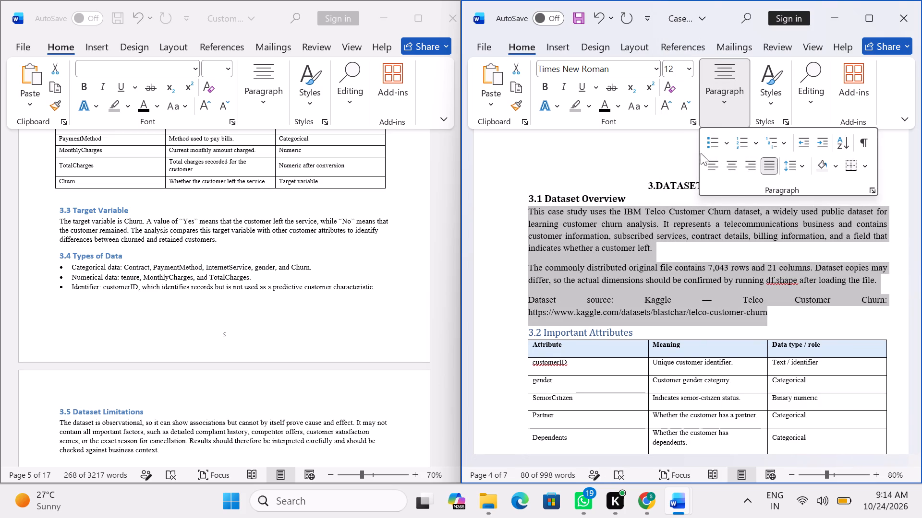
pyautogui.click(714, 166)
pyautogui.click(766, 164)
pyautogui.click(613, 154)
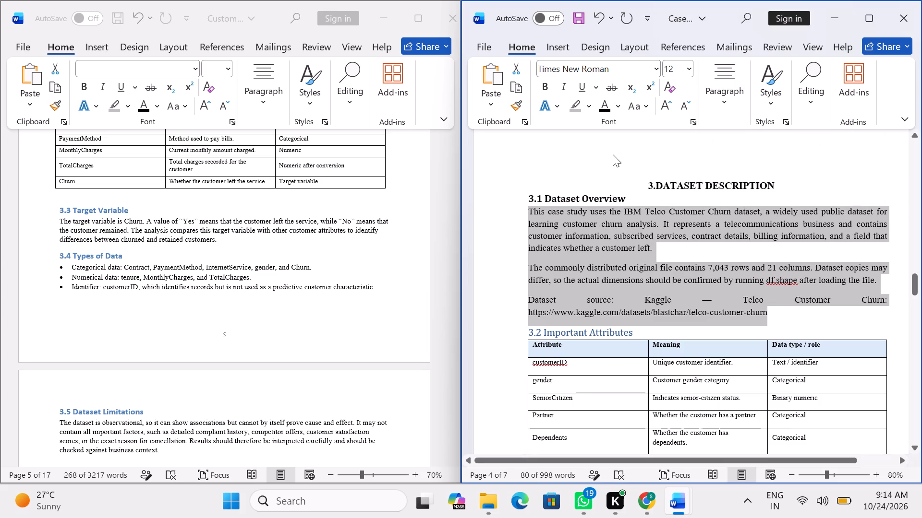
# Left-align the Dataset source paragraph with the Kaggle link under 3.1 Dataset Overview.
pyautogui.click(711, 295)
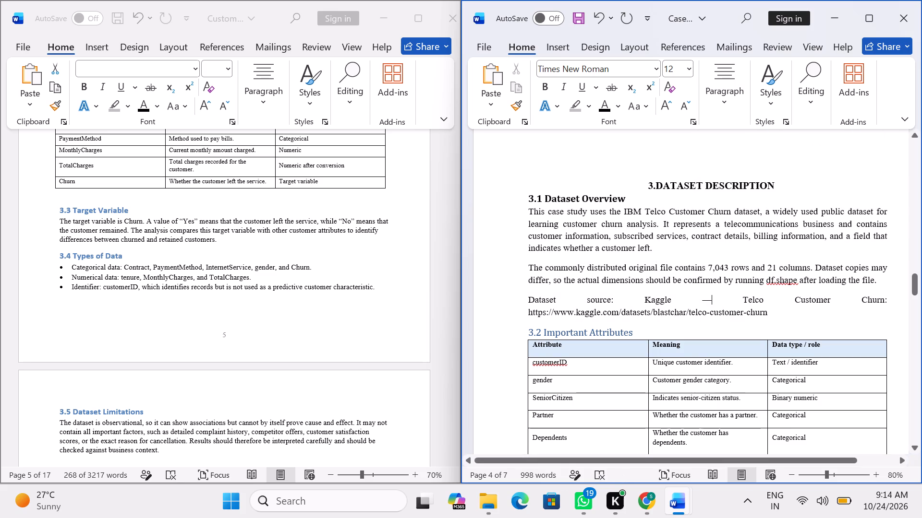
pyautogui.moveTo(527, 300); pyautogui.dragTo(630, 301)
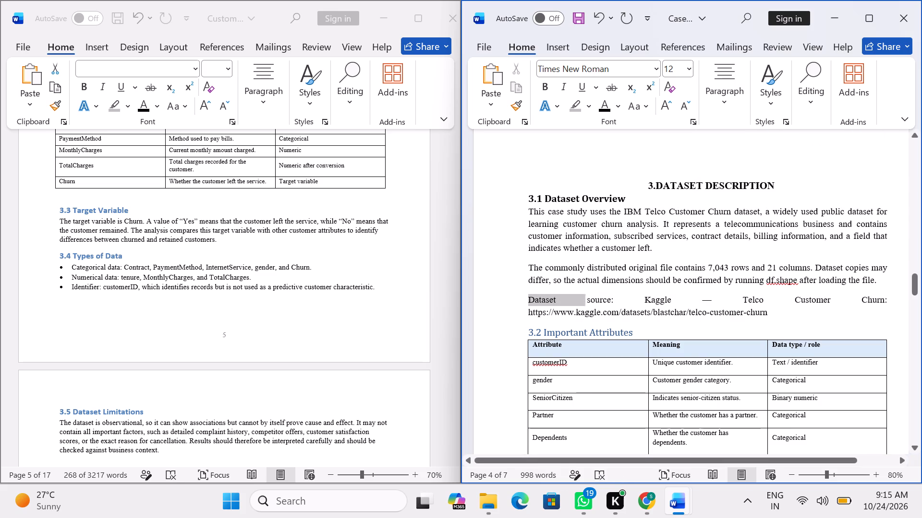
pyautogui.moveTo(630, 301); pyautogui.dragTo(765, 312)
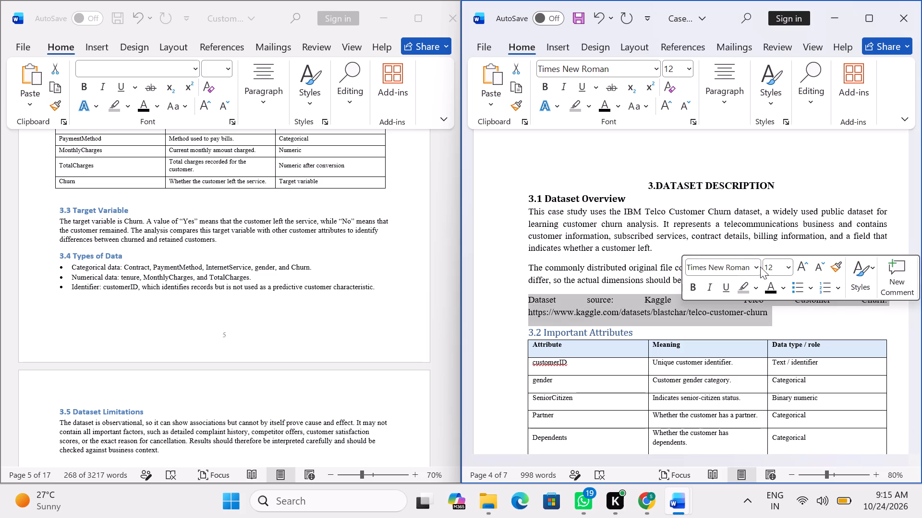
pyautogui.click(707, 81)
pyautogui.click(710, 168)
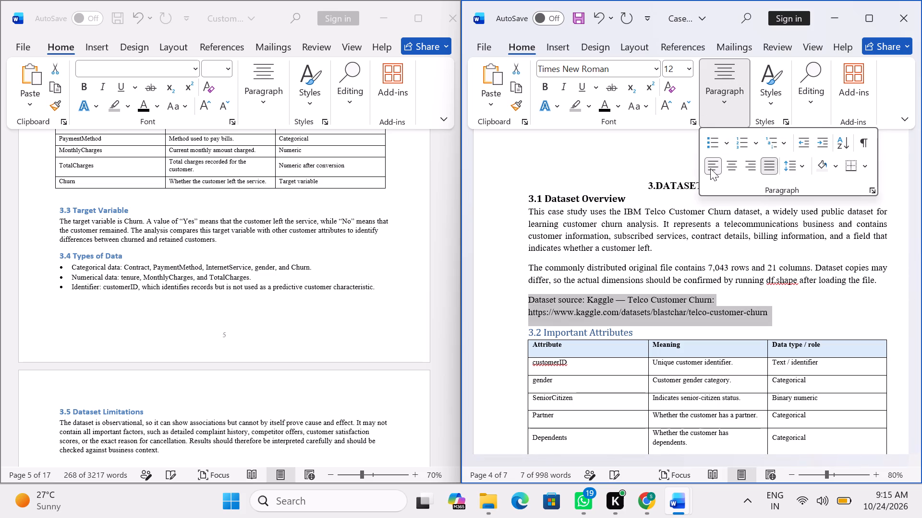
pyautogui.click(563, 172)
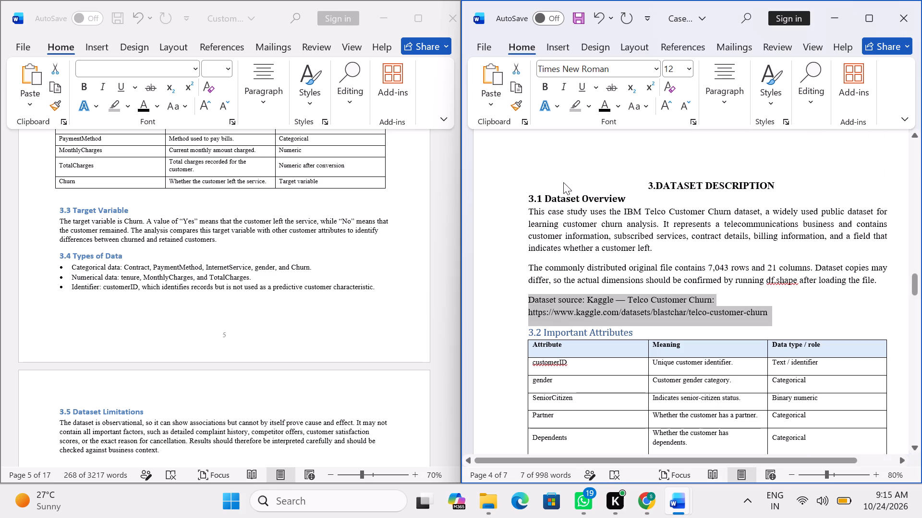
# Toggle off justified alignment on the paragraph beginning "The commonly distributed original file" under 3.1 Dataset Overview.
pyautogui.click(709, 253)
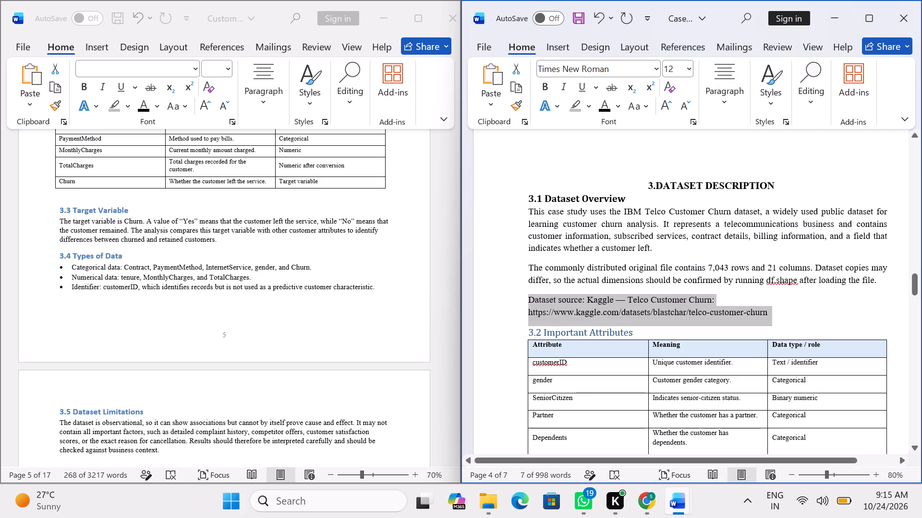
pyautogui.moveTo(881, 278); pyautogui.dragTo(683, 262)
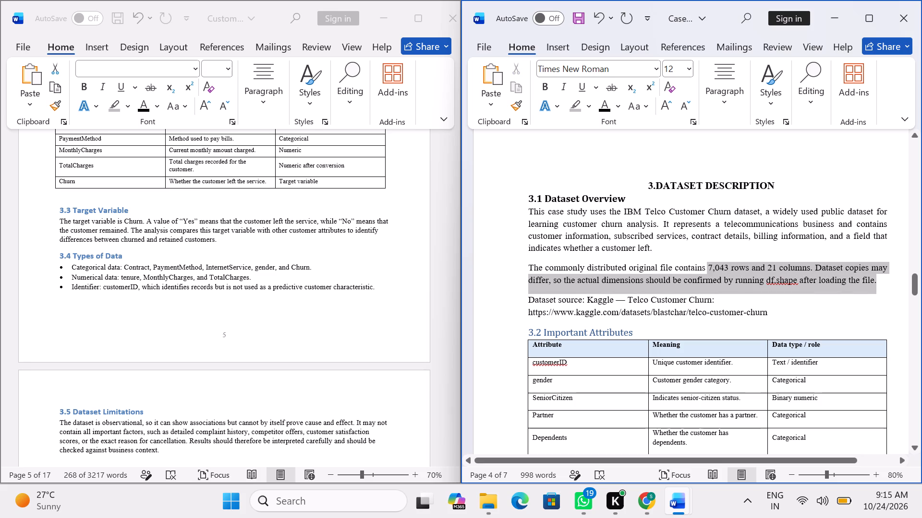
pyautogui.moveTo(683, 262); pyautogui.dragTo(535, 263)
pyautogui.click(709, 77)
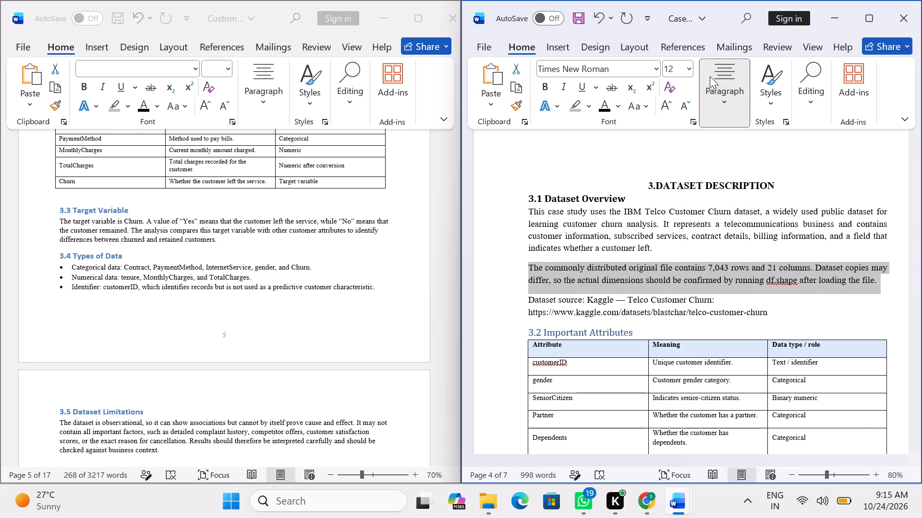
pyautogui.click(770, 168)
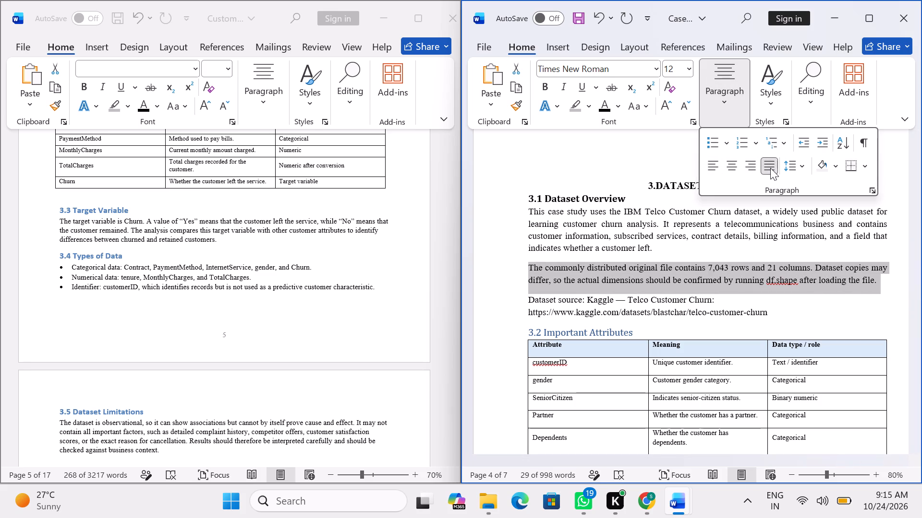
pyautogui.click(617, 131)
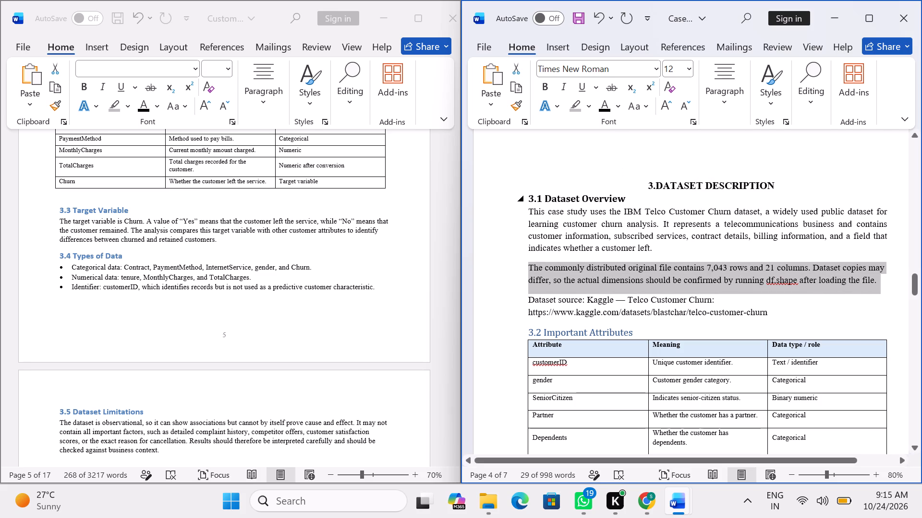
# Make the 3.2 Important Attributes subheading bold and black.
pyautogui.scroll(-2, 659, 257)
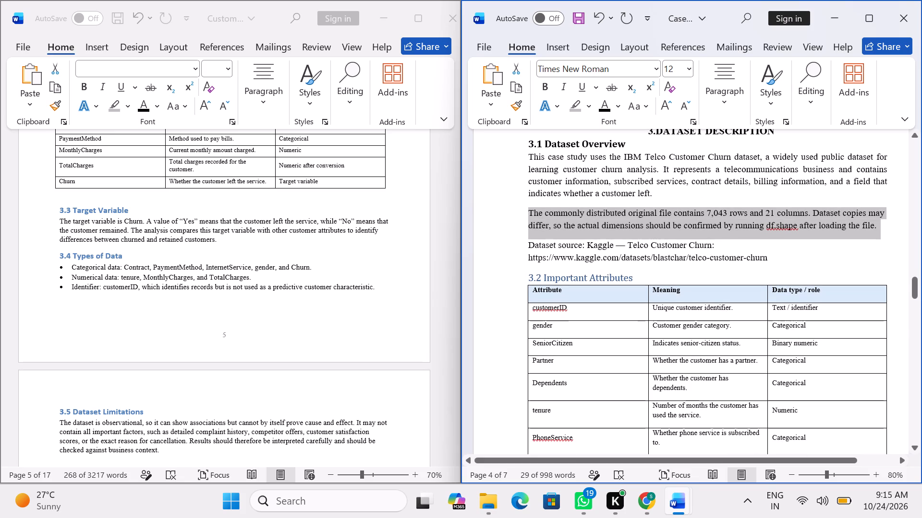
pyautogui.scroll(8, 667, 258)
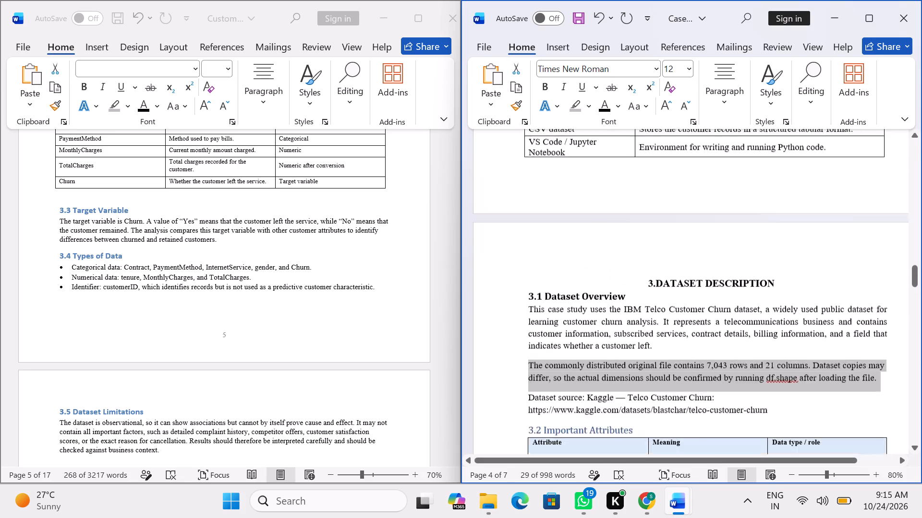
pyautogui.scroll(-5, 676, 256)
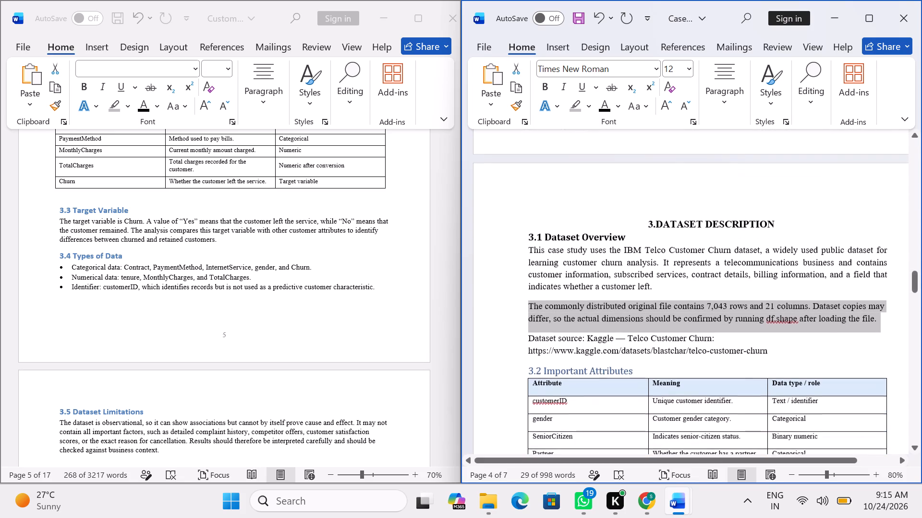
pyautogui.scroll(-2, 679, 255)
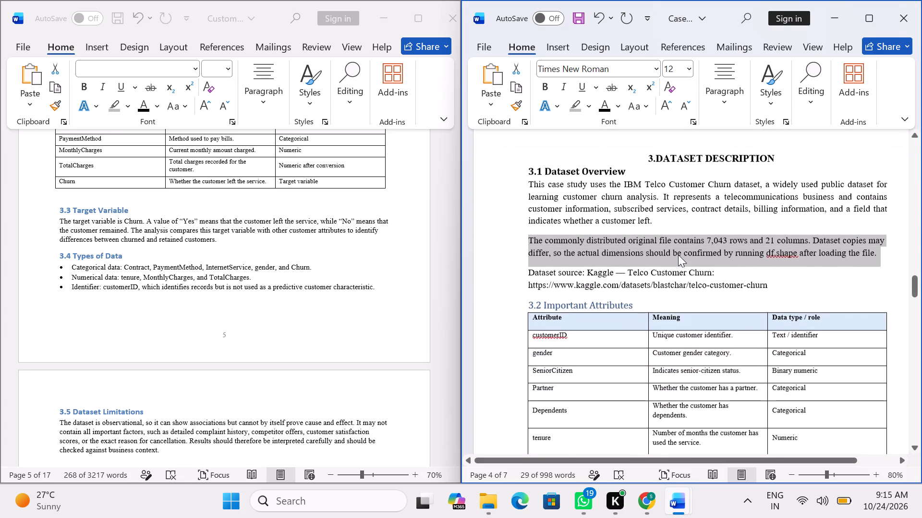
pyautogui.scroll(-2, 678, 254)
pyautogui.scroll(-1, 634, 259)
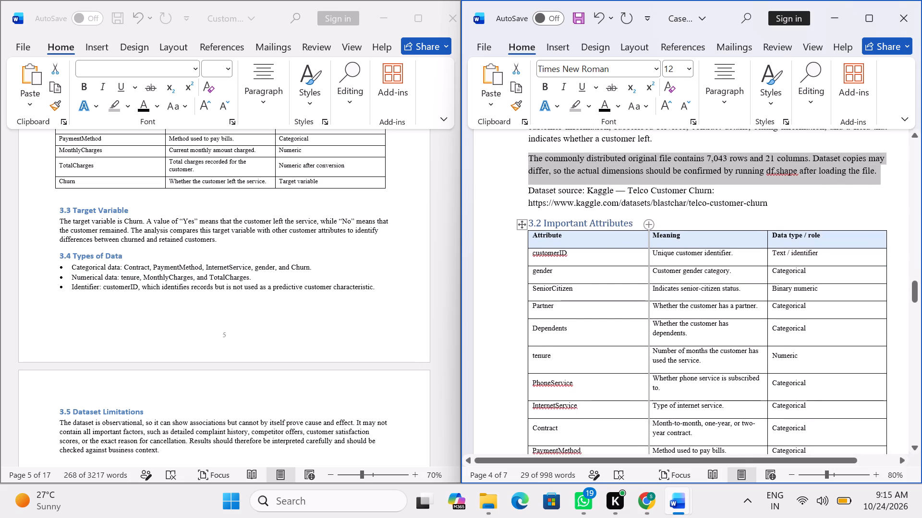
pyautogui.moveTo(635, 221); pyautogui.dragTo(524, 220)
pyautogui.click(530, 198)
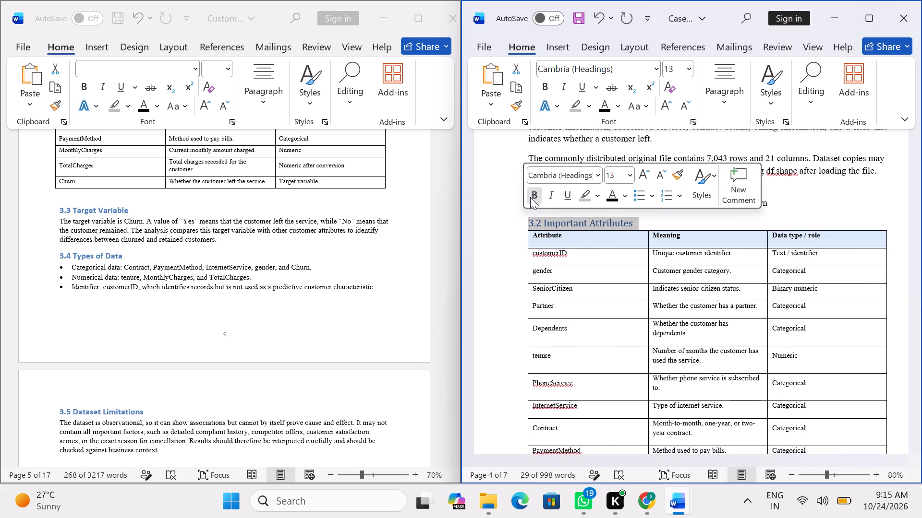
pyautogui.click(607, 192)
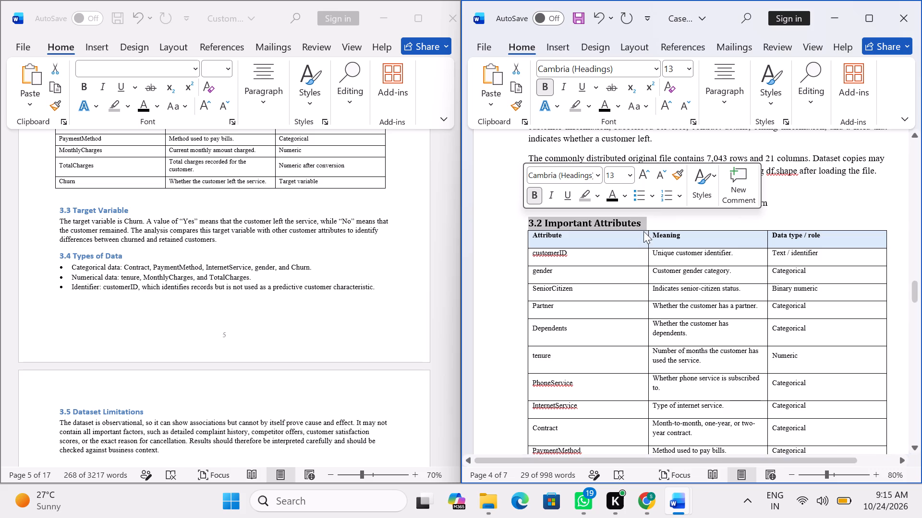
pyautogui.click(700, 215)
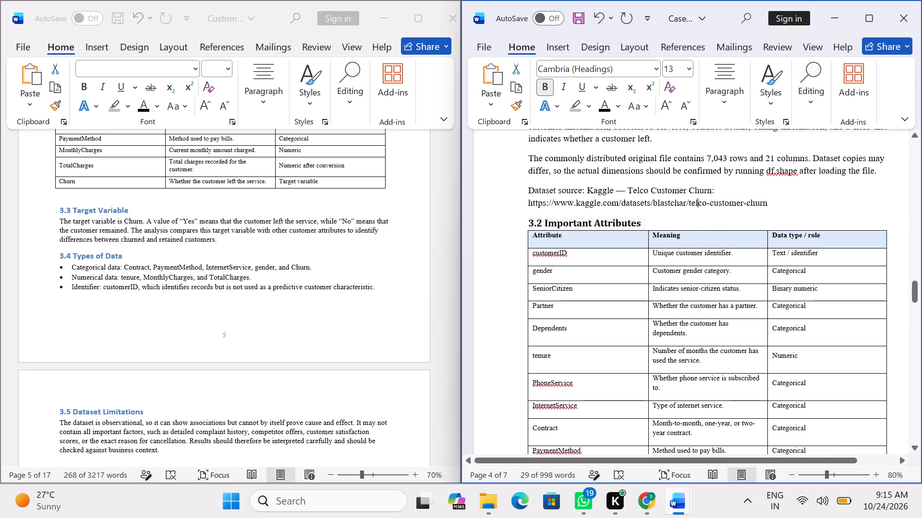
# Change the header row shading of the Important Attributes table to the lightest grey theme colour.
pyautogui.click(591, 235)
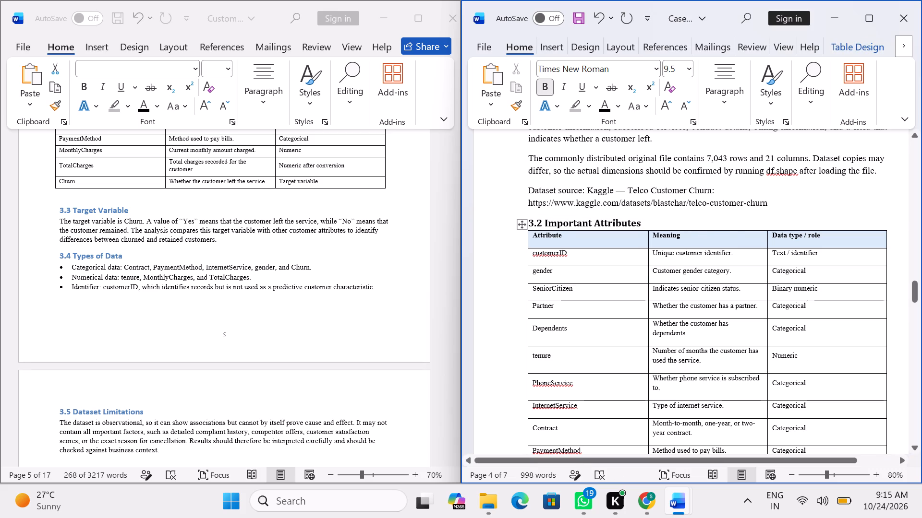
pyautogui.click(587, 241)
pyautogui.moveTo(880, 238); pyautogui.dragTo(554, 232)
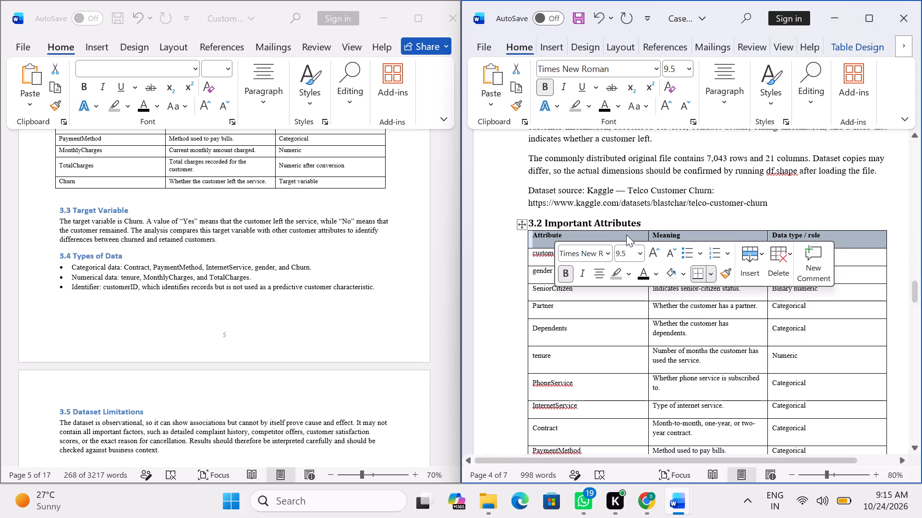
pyautogui.click(681, 277)
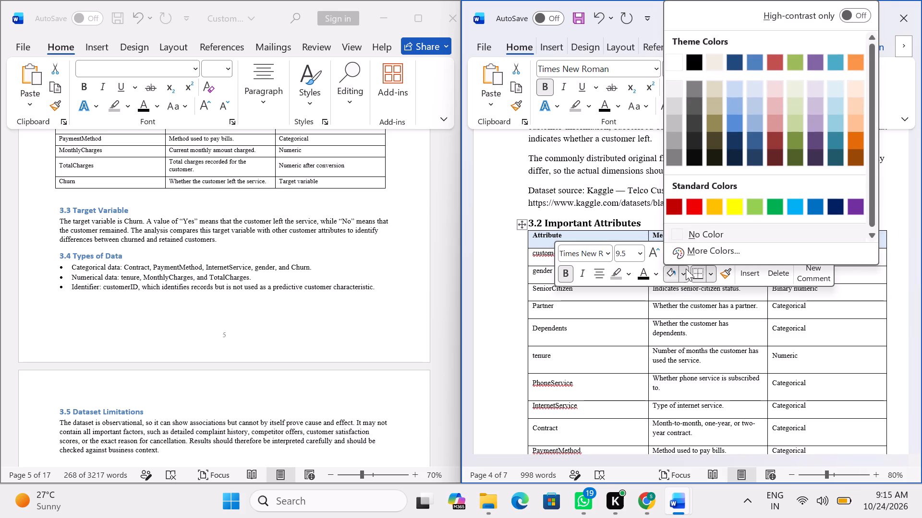
pyautogui.click(671, 85)
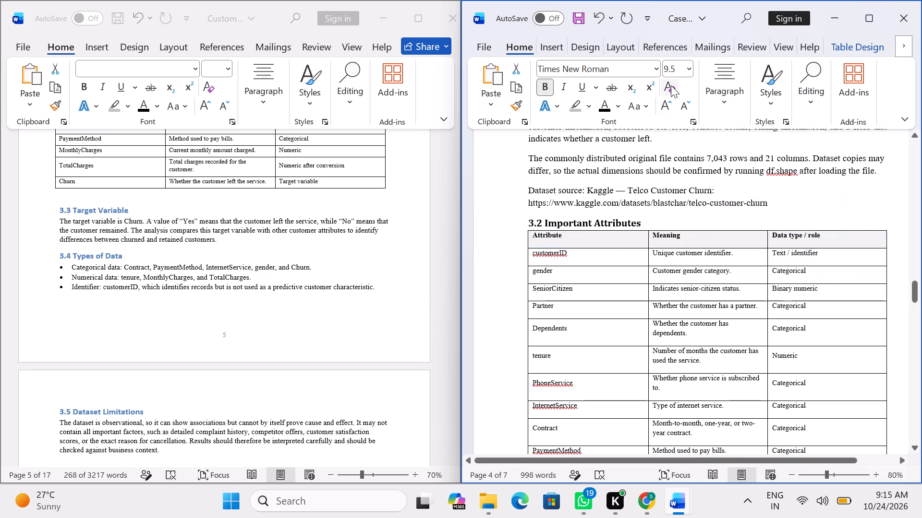
pyautogui.click(498, 249)
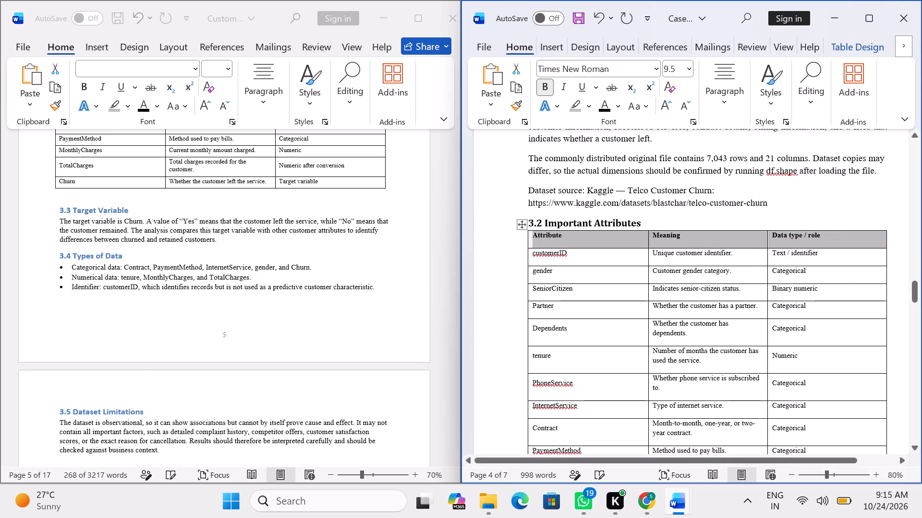
pyautogui.click(490, 263)
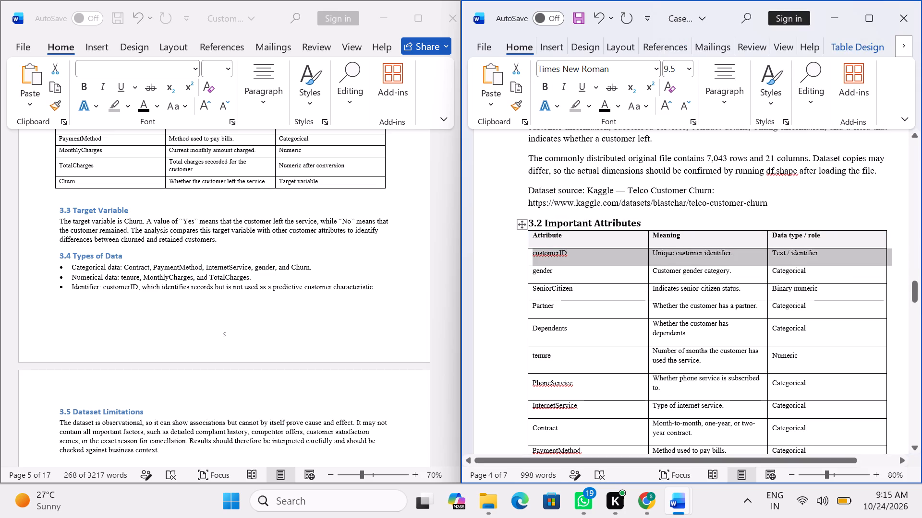
# Set the font of the entire Important Attributes table to Times New Roman.
pyautogui.scroll(-13, 706, 172)
pyautogui.scroll(1, 704, 176)
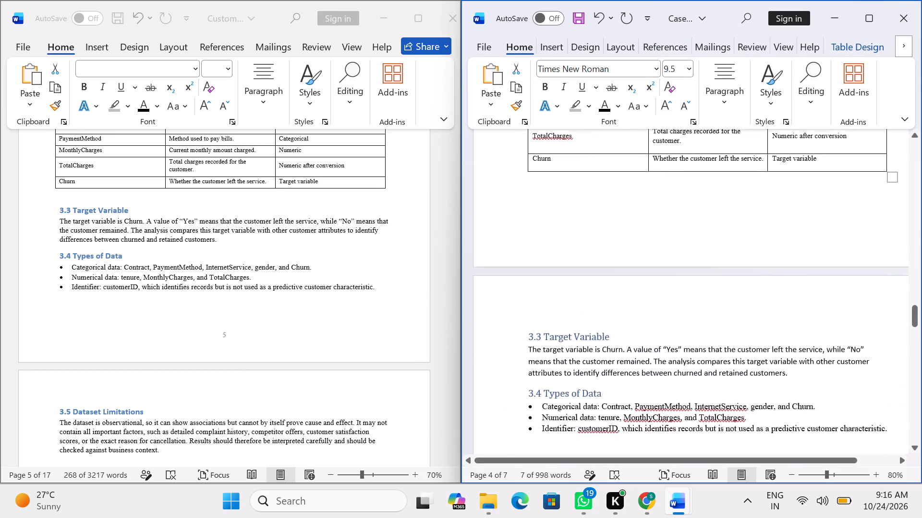
pyautogui.scroll(9, 704, 176)
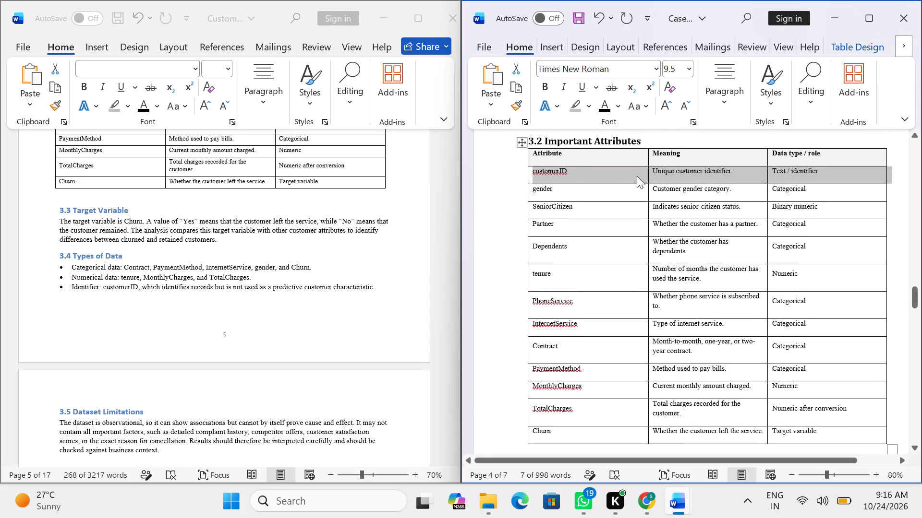
pyautogui.click(522, 146)
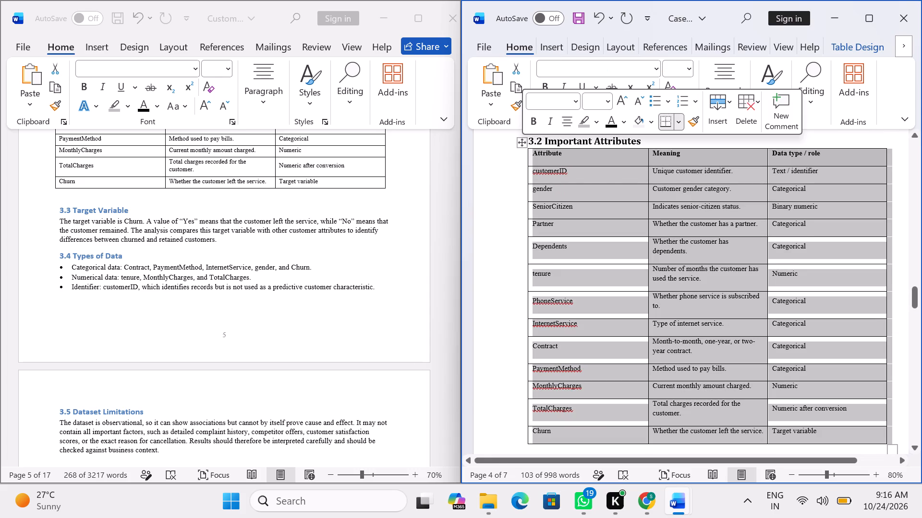
pyautogui.click(553, 99)
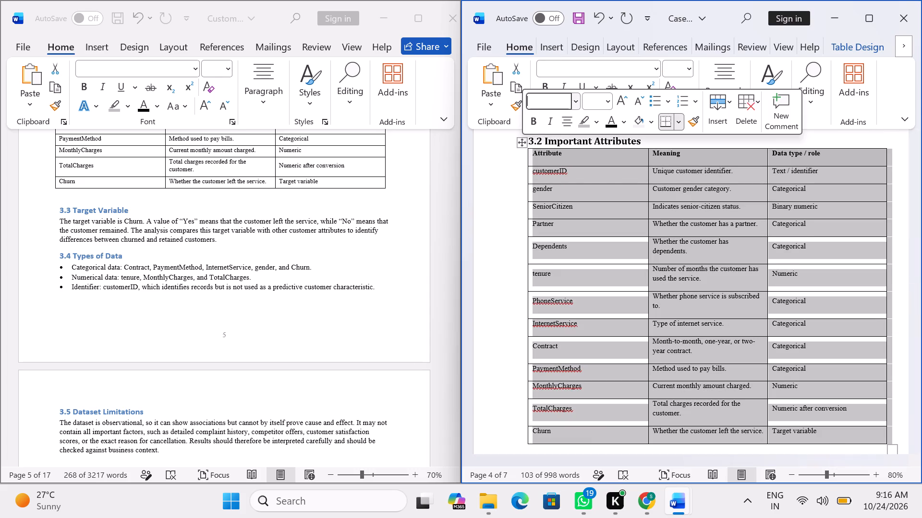
pyautogui.write('ti')
pyautogui.press('Return')
pyautogui.write('ti')
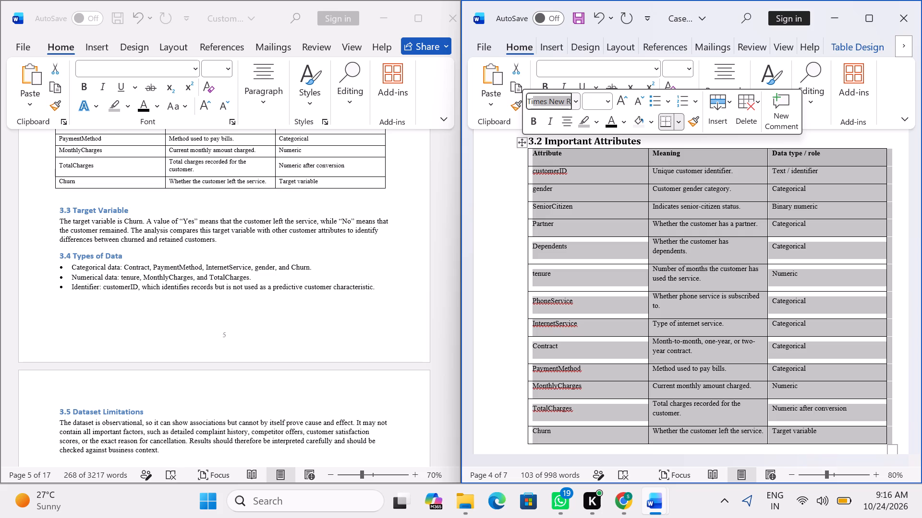
pyautogui.press('Return')
pyautogui.write('ti')
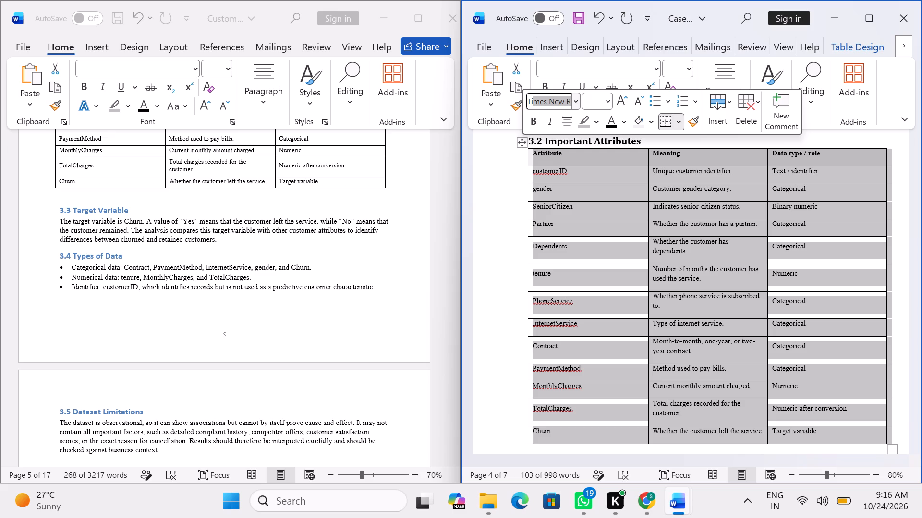
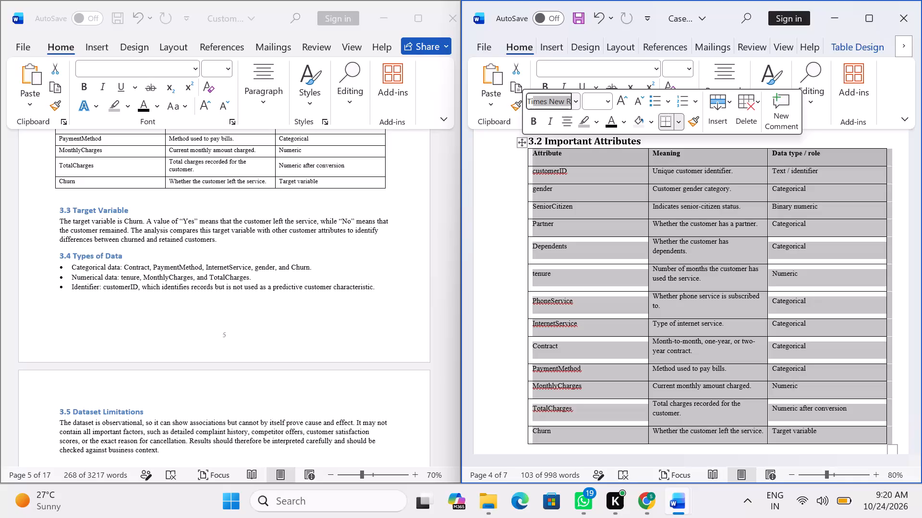
# Apply Times New Roman to all text in the selected Important Attributes table.
pyautogui.press('Return')
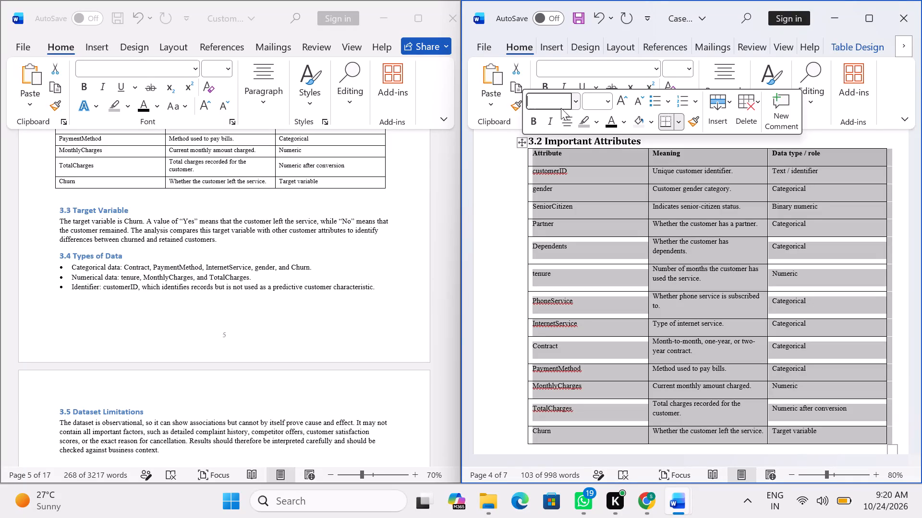
pyautogui.click(582, 100)
pyautogui.click(574, 100)
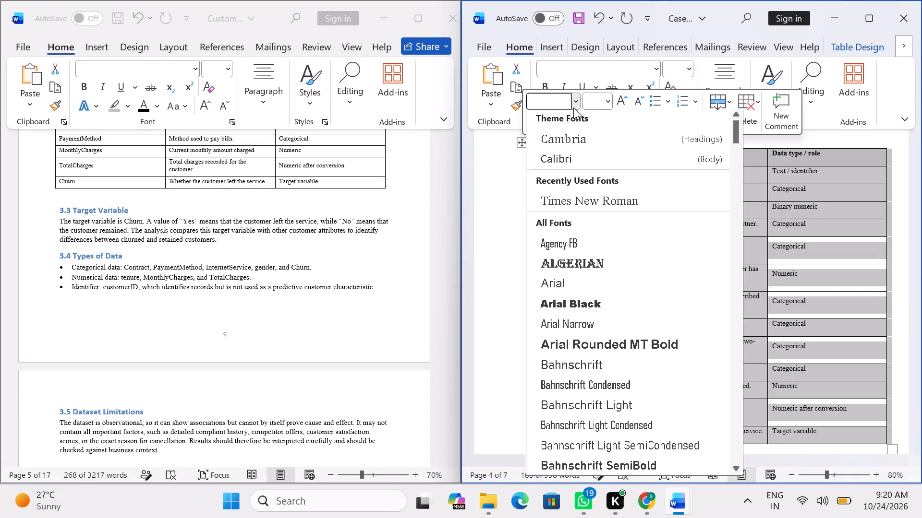
pyautogui.scroll(-11, 572, 309)
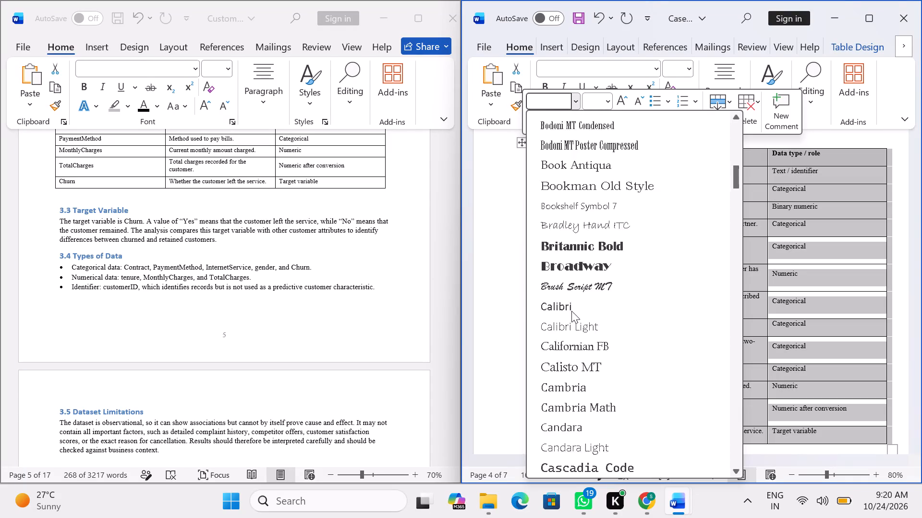
pyautogui.scroll(-16, 571, 311)
pyautogui.scroll(-5, 571, 311)
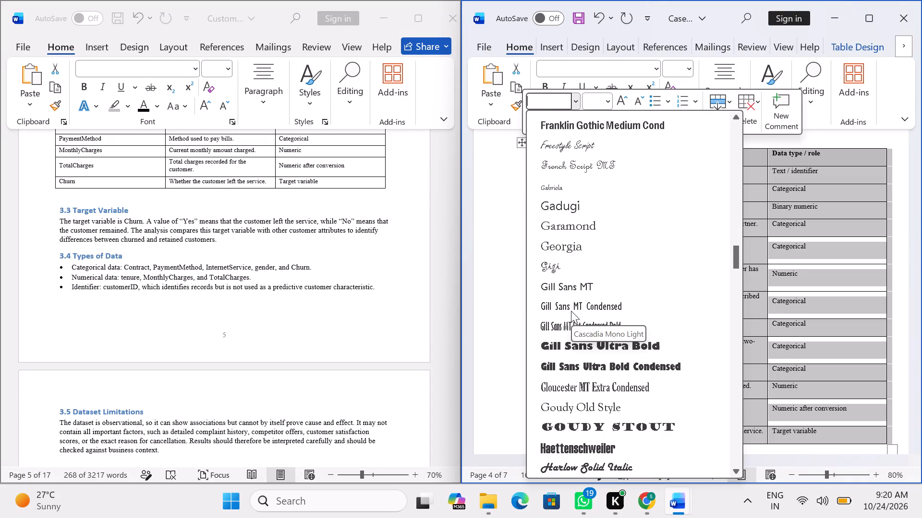
pyautogui.scroll(-17, 570, 311)
pyautogui.scroll(-6, 565, 318)
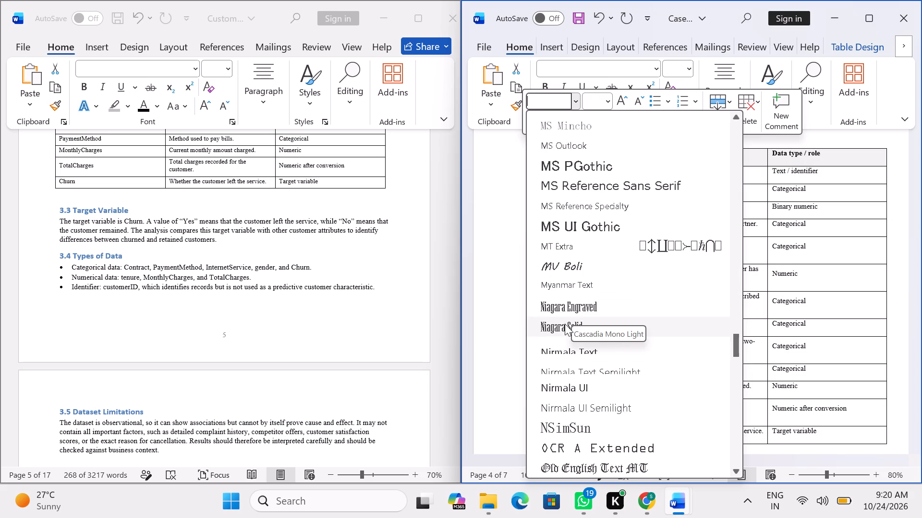
pyautogui.scroll(-6, 565, 324)
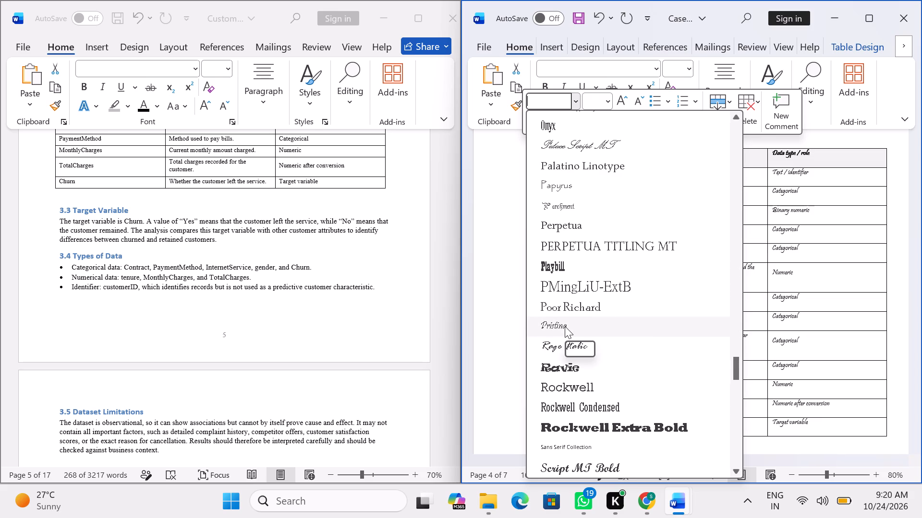
pyautogui.scroll(-17, 565, 326)
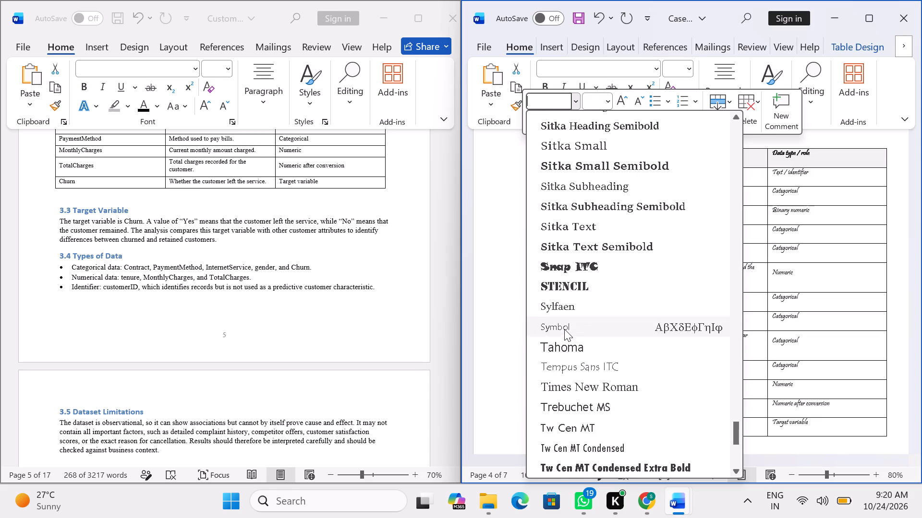
pyautogui.scroll(-5, 564, 329)
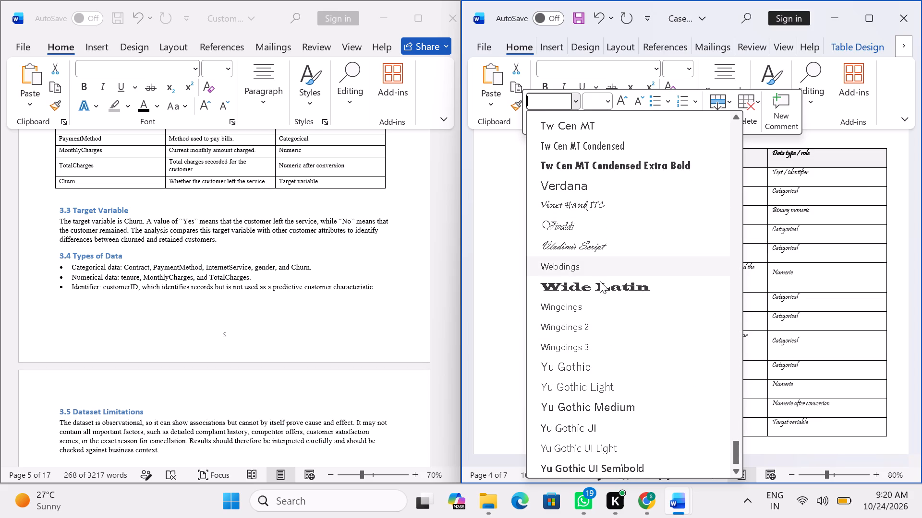
pyautogui.scroll(3, 596, 288)
pyautogui.click(592, 264)
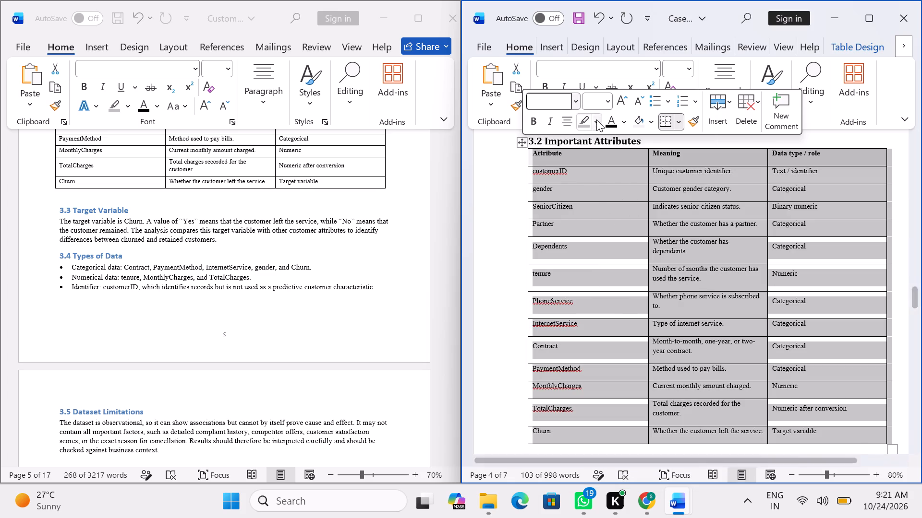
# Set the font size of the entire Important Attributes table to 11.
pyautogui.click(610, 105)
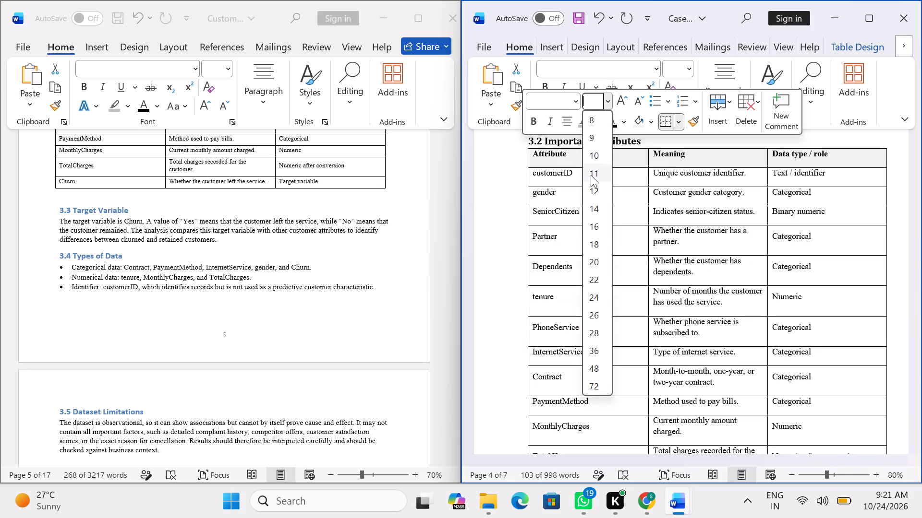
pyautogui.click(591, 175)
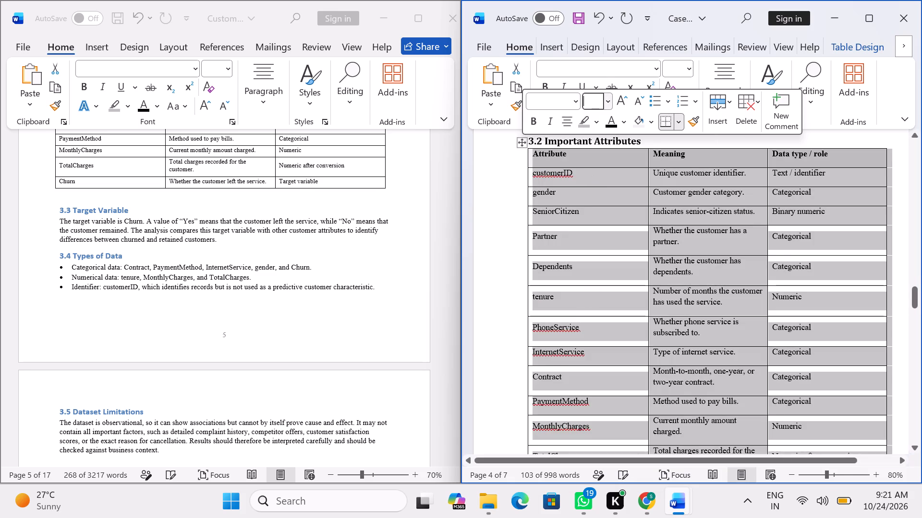
# Remove the space after paragraphs throughout the Important Attributes table.
pyautogui.scroll(-12, 586, 320)
pyautogui.scroll(4, 586, 320)
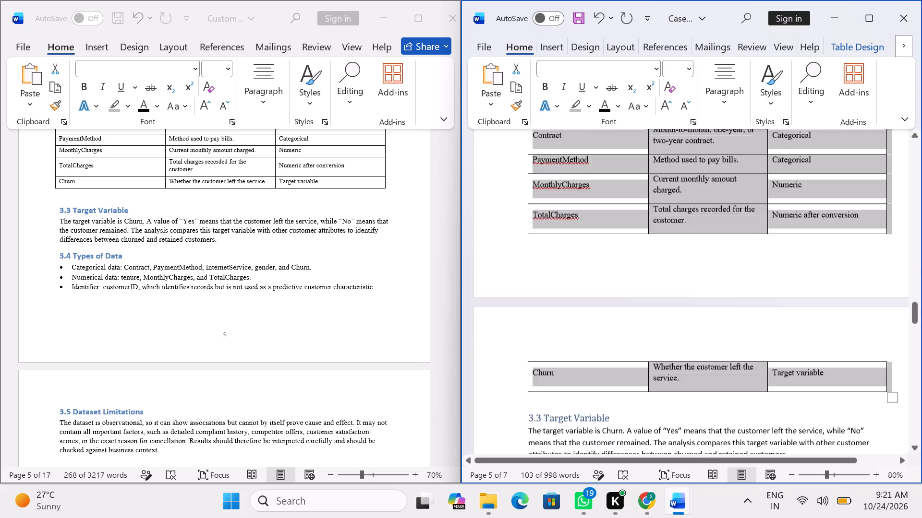
pyautogui.scroll(8, 586, 320)
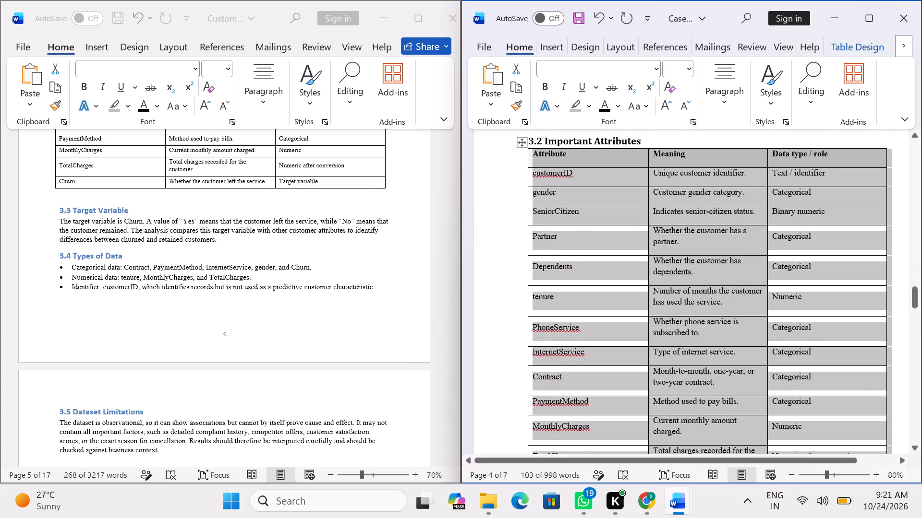
pyautogui.click(723, 81)
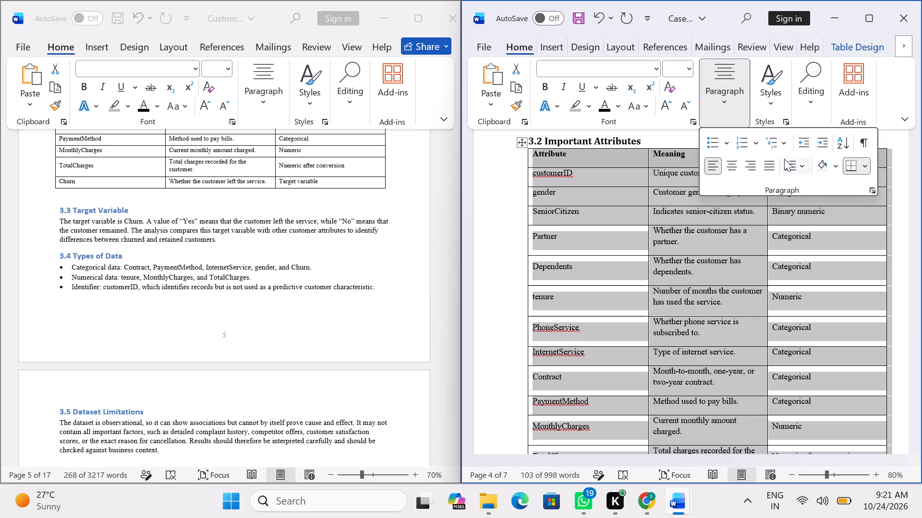
pyautogui.click(802, 166)
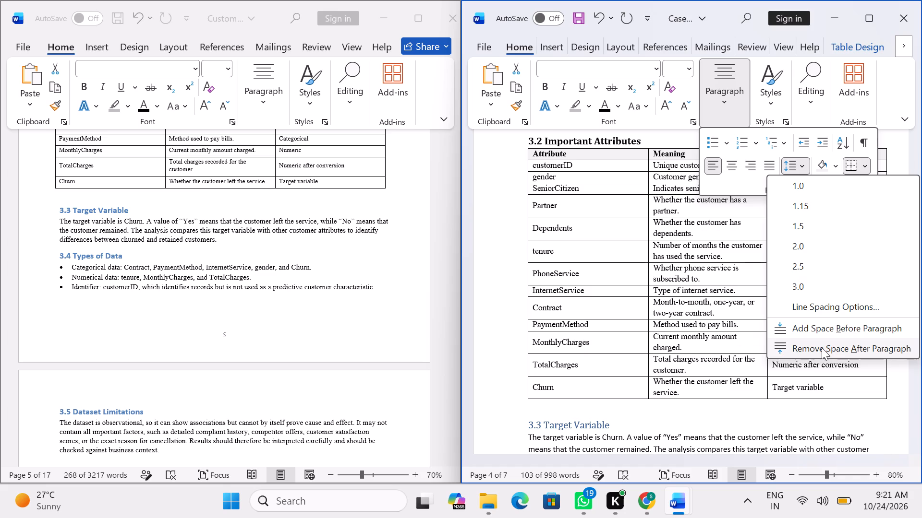
pyautogui.click(822, 348)
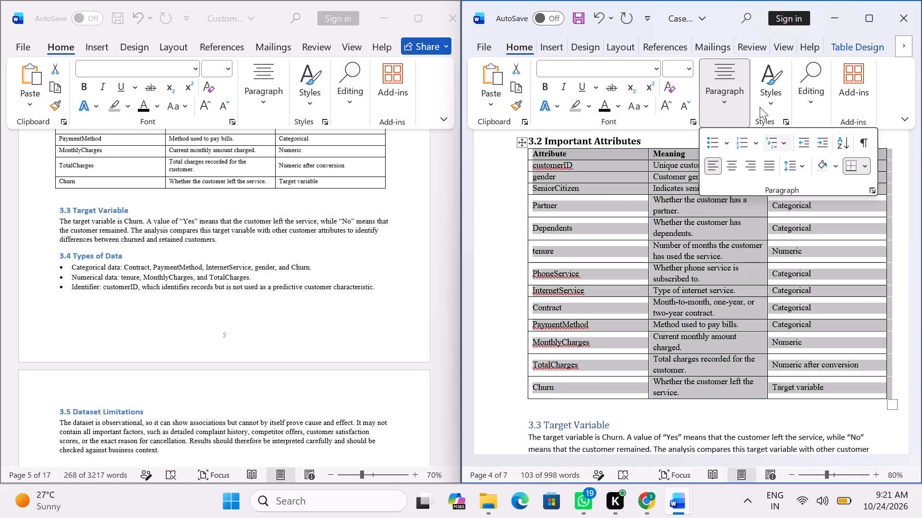
# Set the font size of the entire Important Attributes table to 12.
pyautogui.click(617, 69)
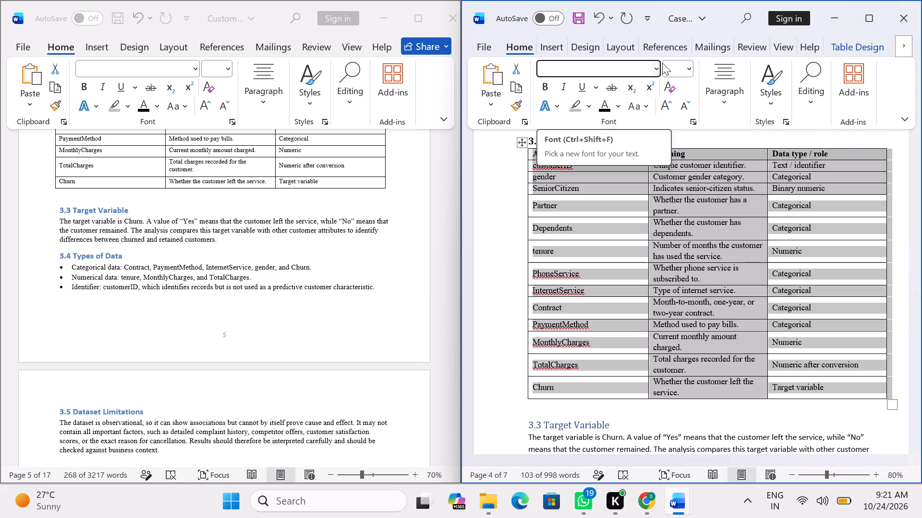
pyautogui.click(691, 71)
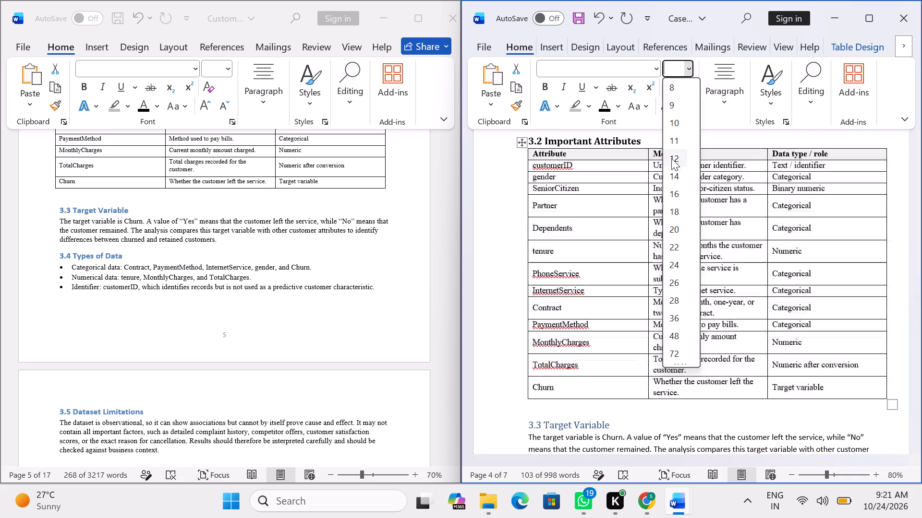
pyautogui.click(671, 160)
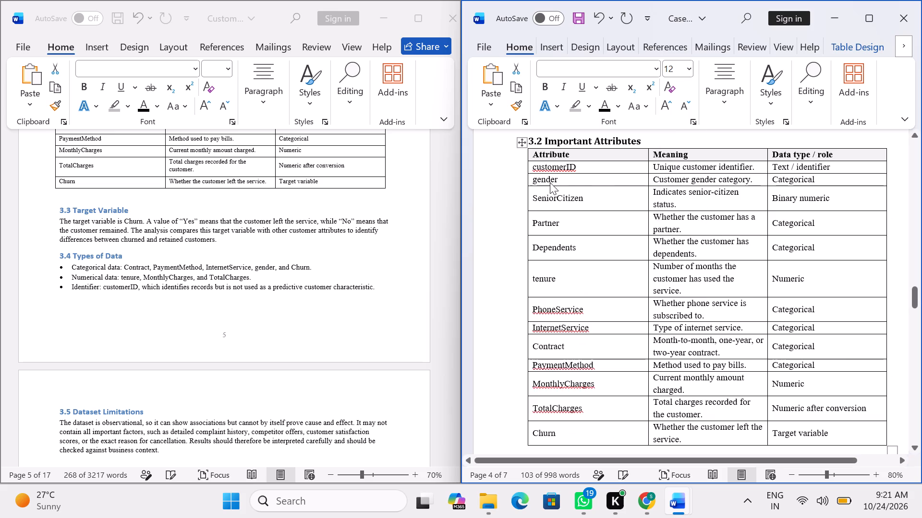
# Narrow the Attribute column of the Important Attributes table to fit its entries closely, giving the freed width to the Meaning column.
pyautogui.click(487, 193)
pyautogui.scroll(-10, 741, 264)
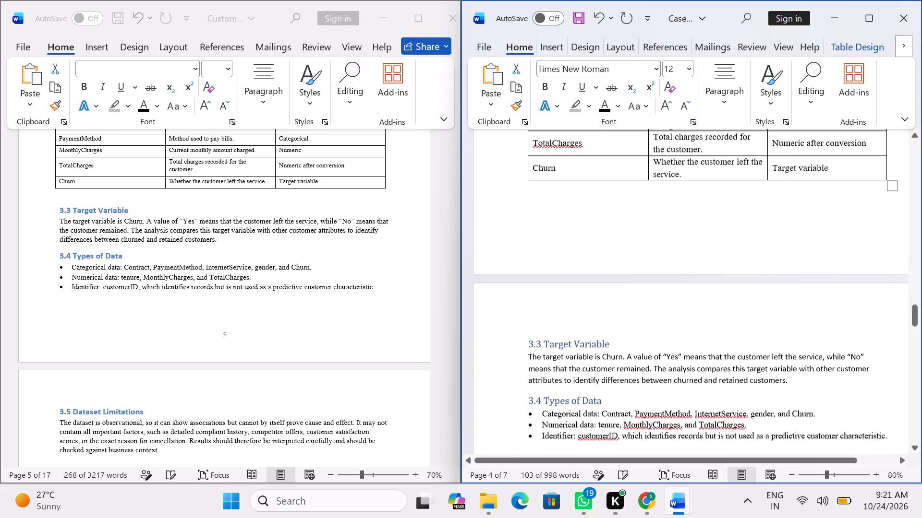
pyautogui.scroll(9, 740, 269)
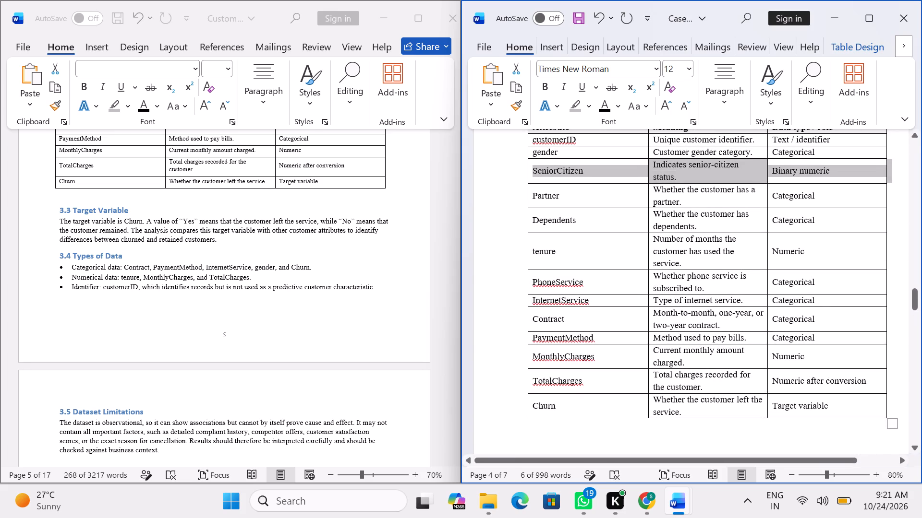
pyautogui.scroll(-2, 734, 424)
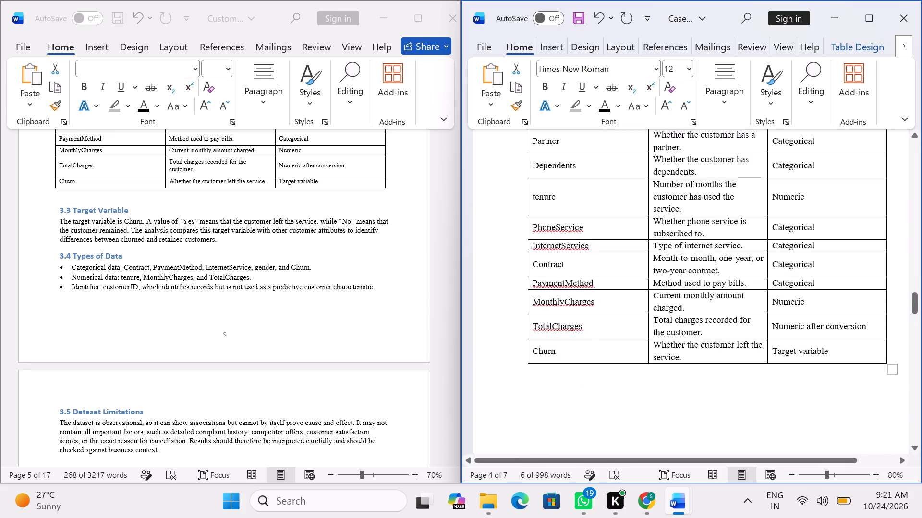
pyautogui.scroll(3, 603, 279)
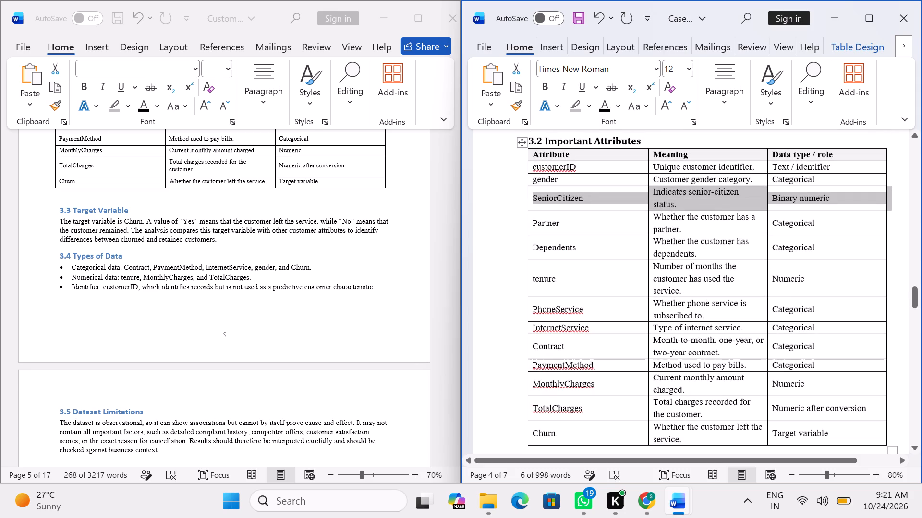
pyautogui.moveTo(648, 169); pyautogui.dragTo(610, 173)
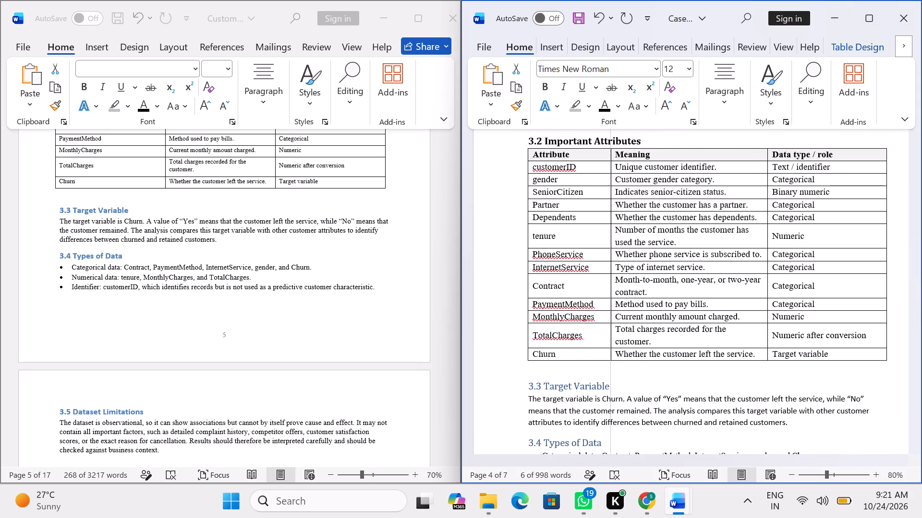
pyautogui.moveTo(610, 173); pyautogui.dragTo(610, 174)
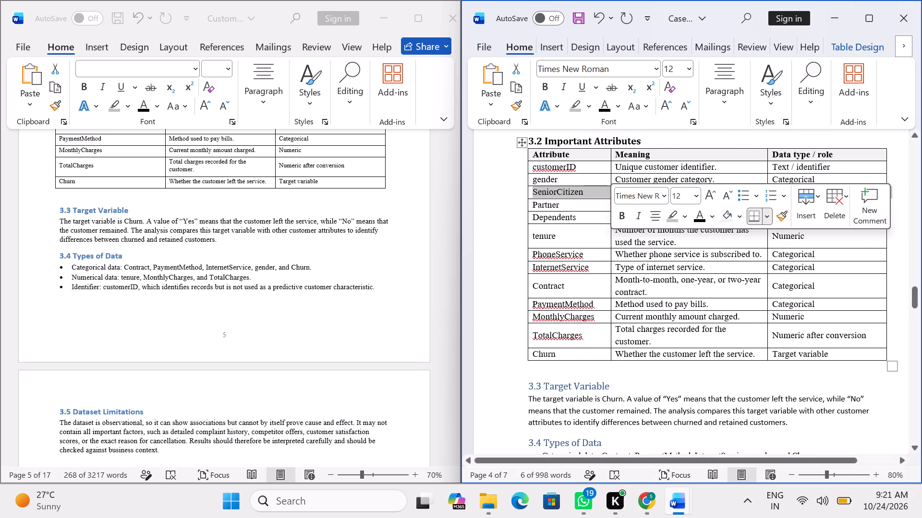
# Widen the Meaning column slightly so the TotalCharges row fits on one line, including "Numeric after conversion".
pyautogui.moveTo(767, 167); pyautogui.dragTo(776, 166)
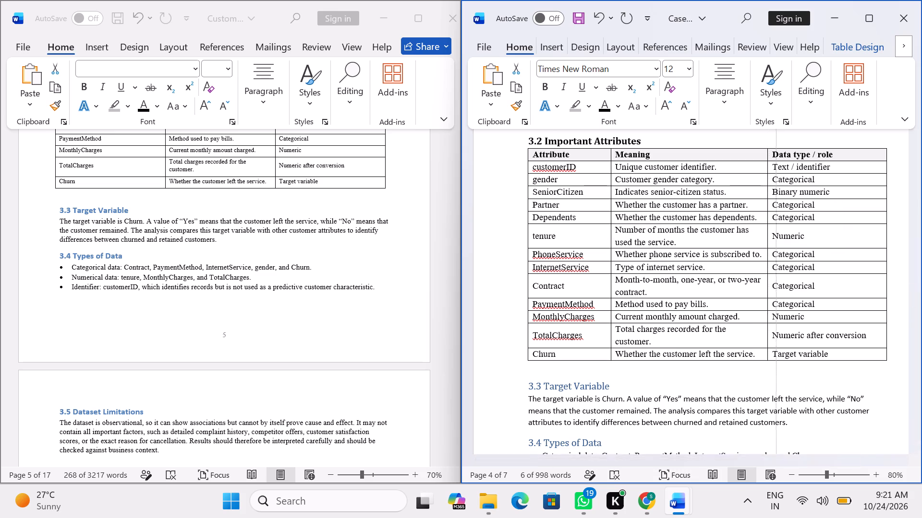
pyautogui.moveTo(776, 166); pyautogui.dragTo(782, 166)
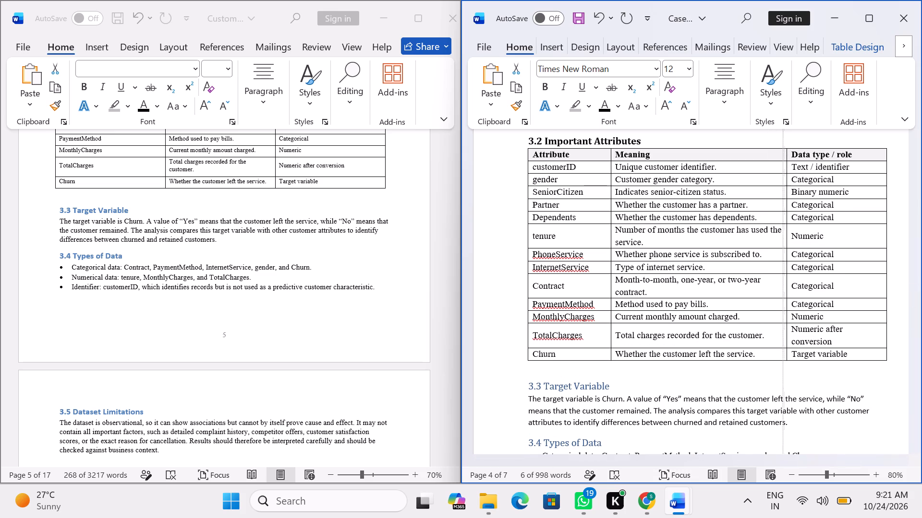
pyautogui.moveTo(782, 166); pyautogui.dragTo(778, 167)
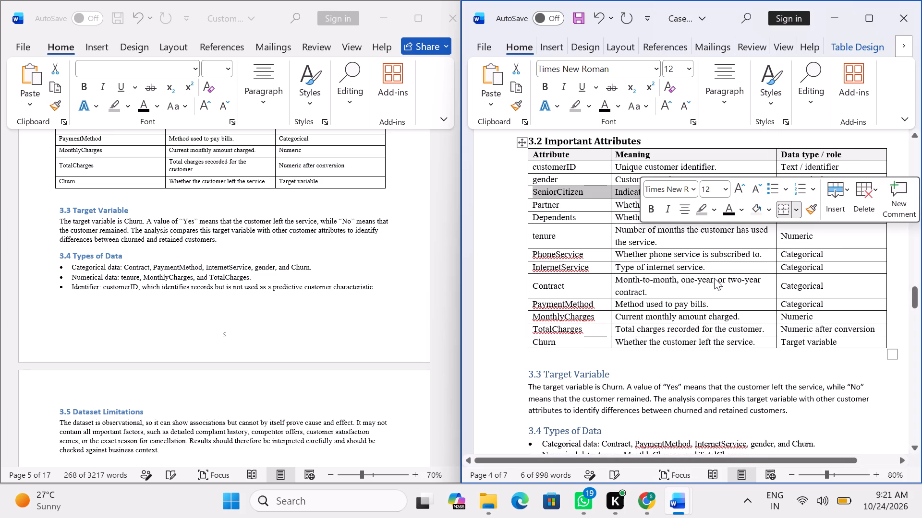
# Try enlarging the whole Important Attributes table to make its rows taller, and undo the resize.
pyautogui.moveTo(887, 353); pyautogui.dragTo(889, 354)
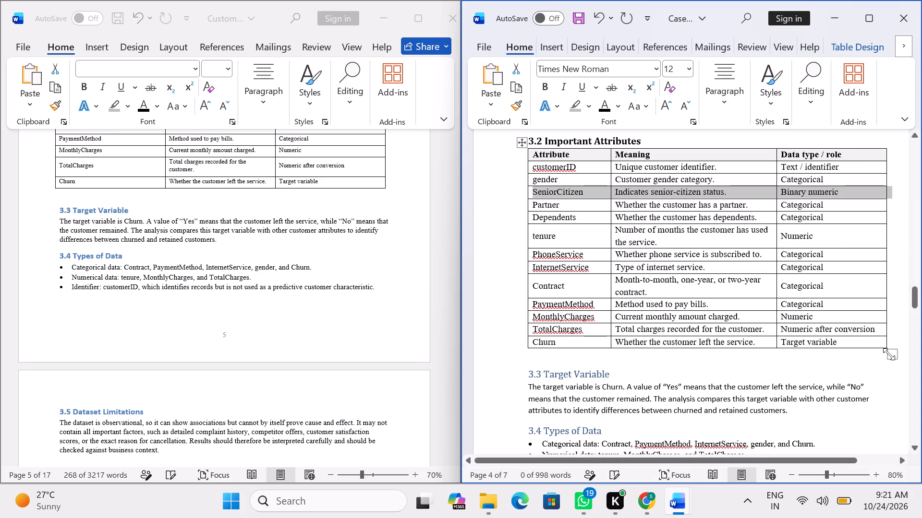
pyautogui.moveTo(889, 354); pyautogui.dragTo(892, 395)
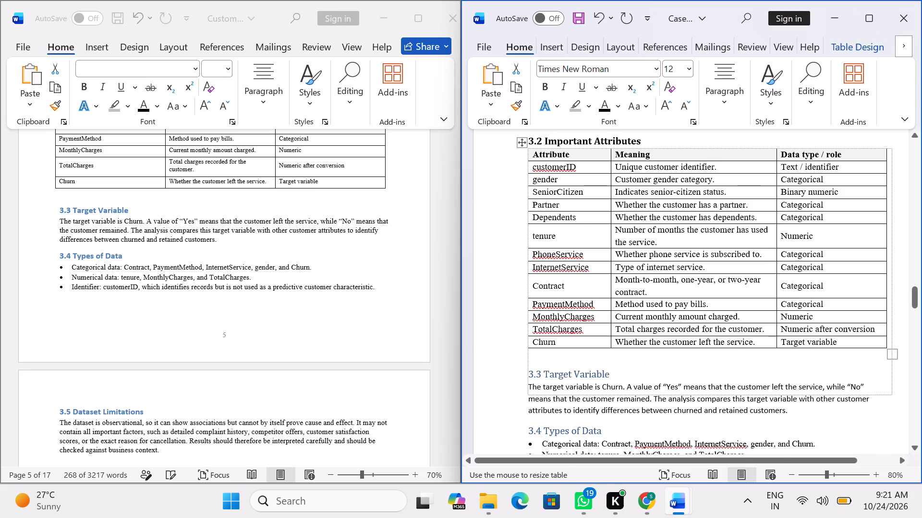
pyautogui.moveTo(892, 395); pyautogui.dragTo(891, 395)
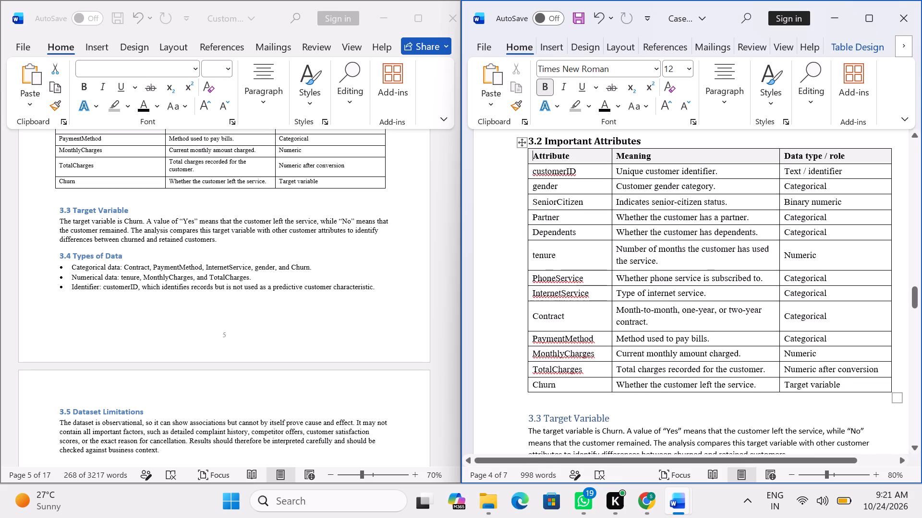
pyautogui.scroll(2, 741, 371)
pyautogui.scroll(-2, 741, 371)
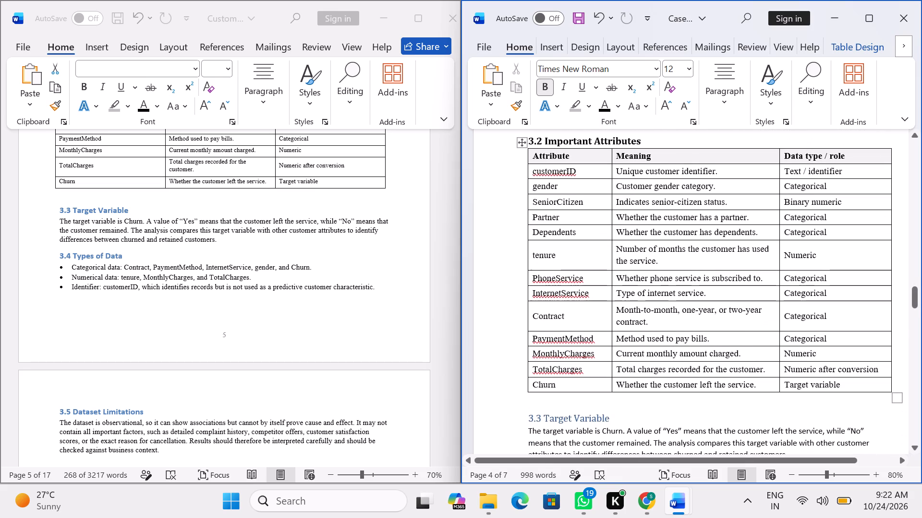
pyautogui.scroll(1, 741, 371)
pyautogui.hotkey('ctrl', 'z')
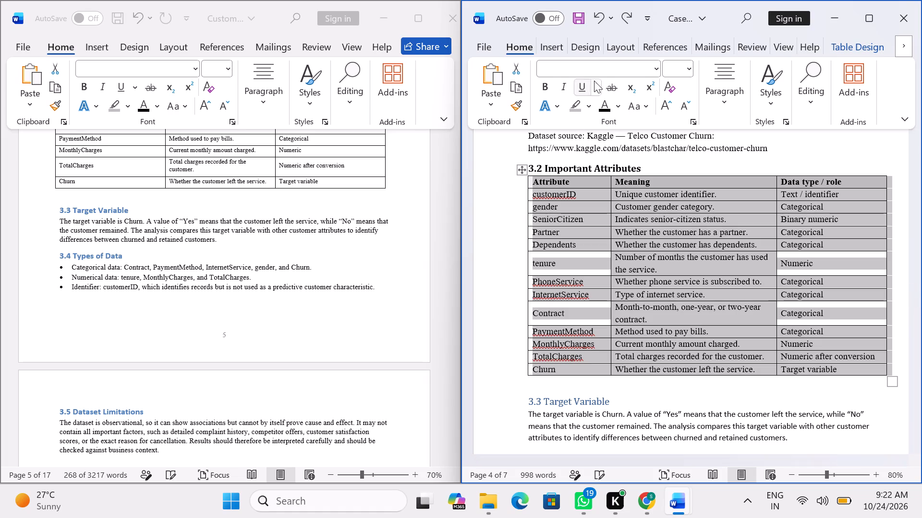
# Reapply font size 12 to the entire Important Attributes table.
pyautogui.click(689, 69)
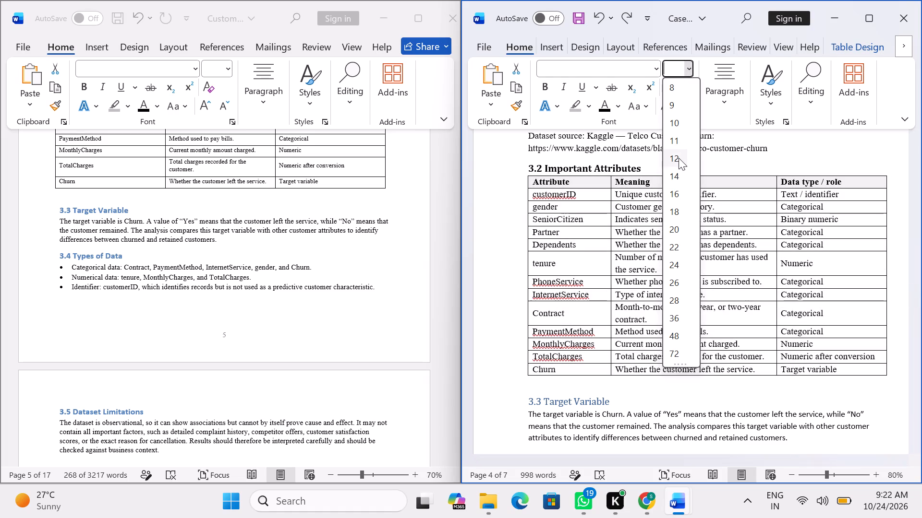
pyautogui.click(676, 158)
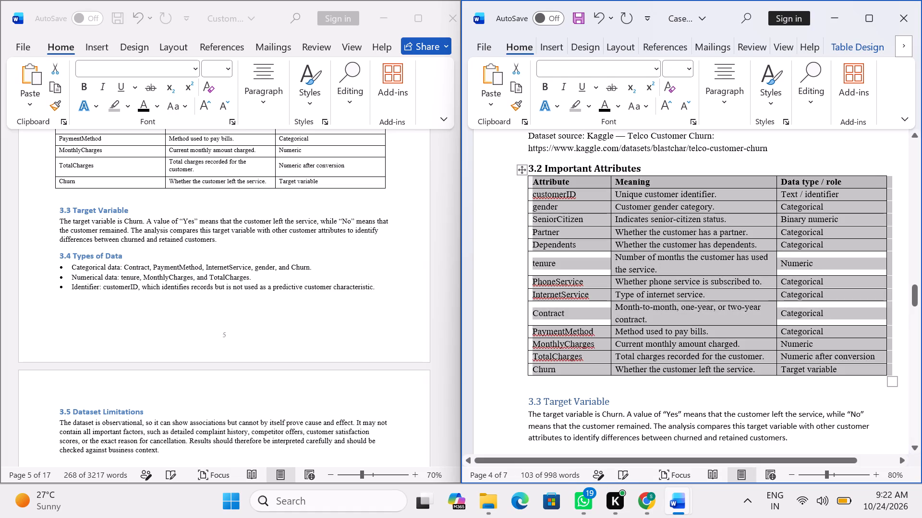
# Set the font size of the whole Important Attributes table to 12.
pyautogui.click(689, 71)
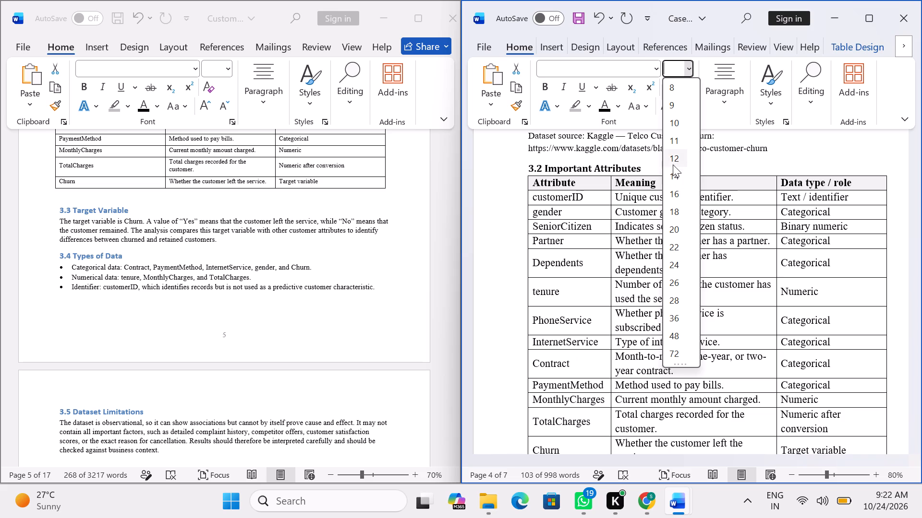
pyautogui.click(673, 156)
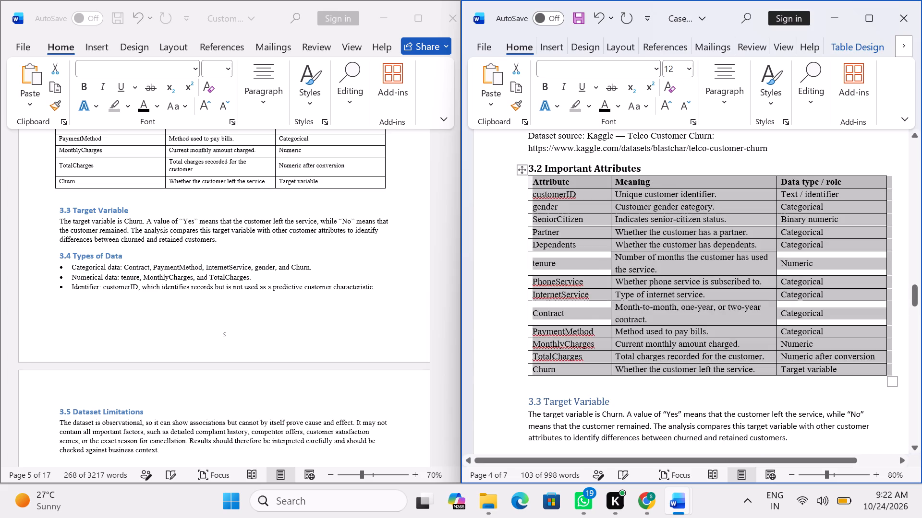
pyautogui.click(511, 237)
# Insert a blank line between the 3.2 Important Attributes heading and its table.
pyautogui.click(663, 167)
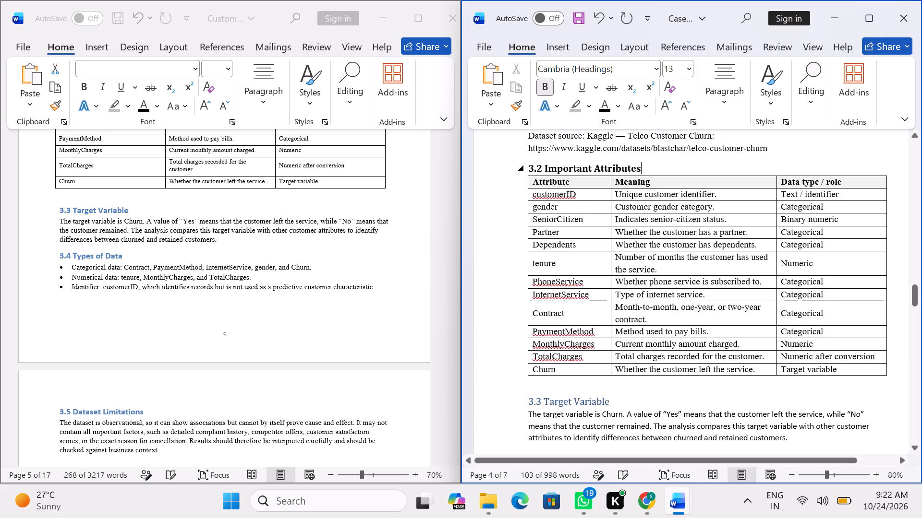
pyautogui.press('Return')
# Review the spacing around the Important Attributes table and the text of sections 3.3 and 3.4 below it.
pyautogui.scroll(-2, 650, 176)
pyautogui.scroll(3, 649, 177)
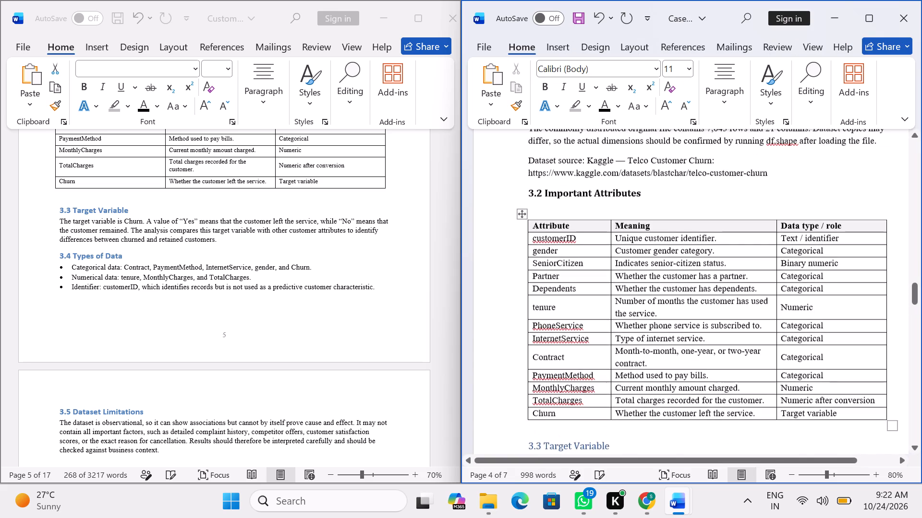
pyautogui.scroll(-4, 649, 177)
pyautogui.click(588, 318)
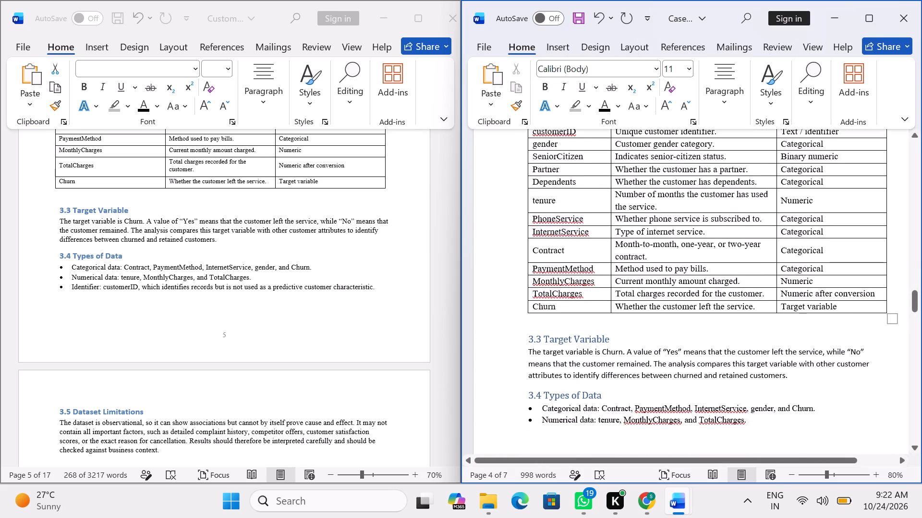
pyautogui.scroll(-3, 588, 316)
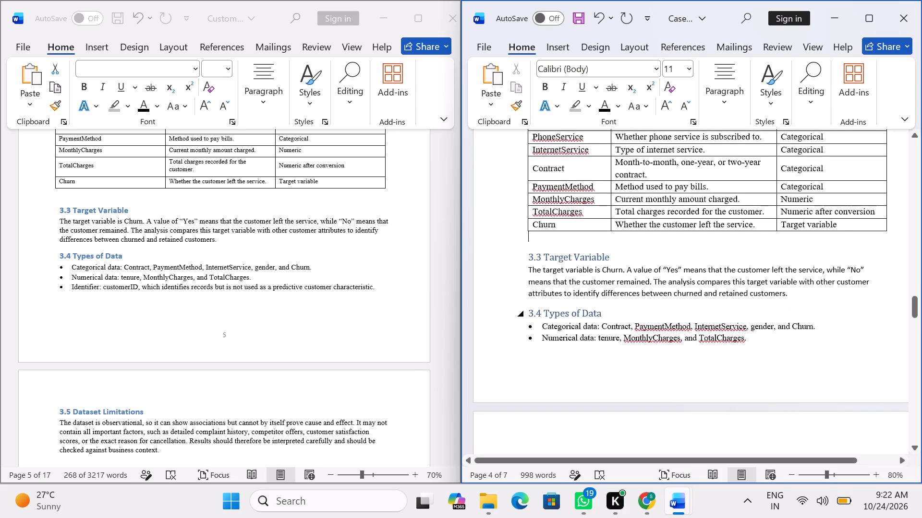
pyautogui.scroll(-3, 588, 317)
pyautogui.scroll(2, 588, 317)
pyautogui.scroll(-3, 588, 317)
pyautogui.scroll(9, 588, 317)
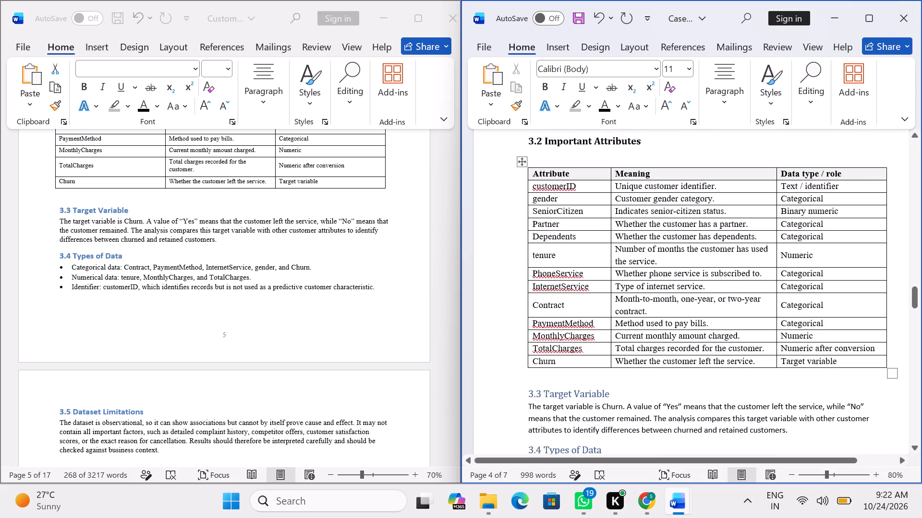
# Ignore all spelling flags for customerID, PhoneService and InternetService in the table's Attribute column.
pyautogui.click(563, 192)
pyautogui.rightClick(563, 192)
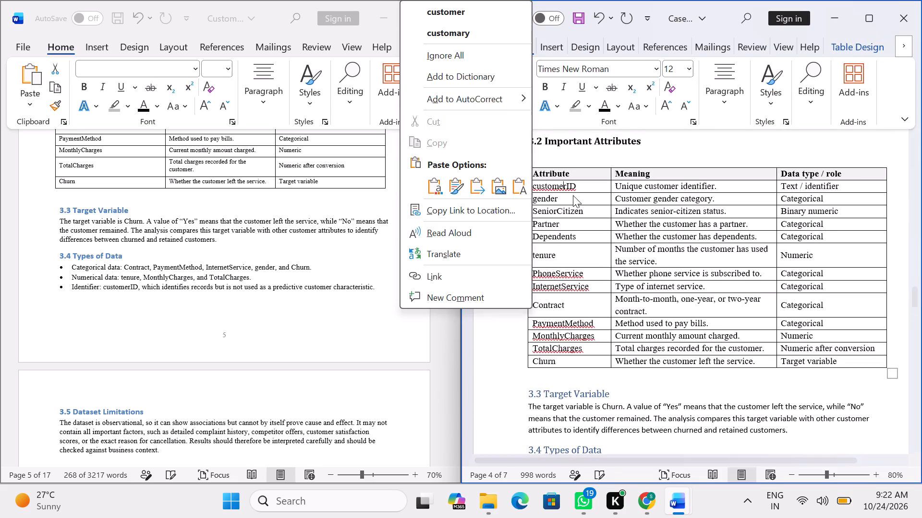
pyautogui.click(458, 55)
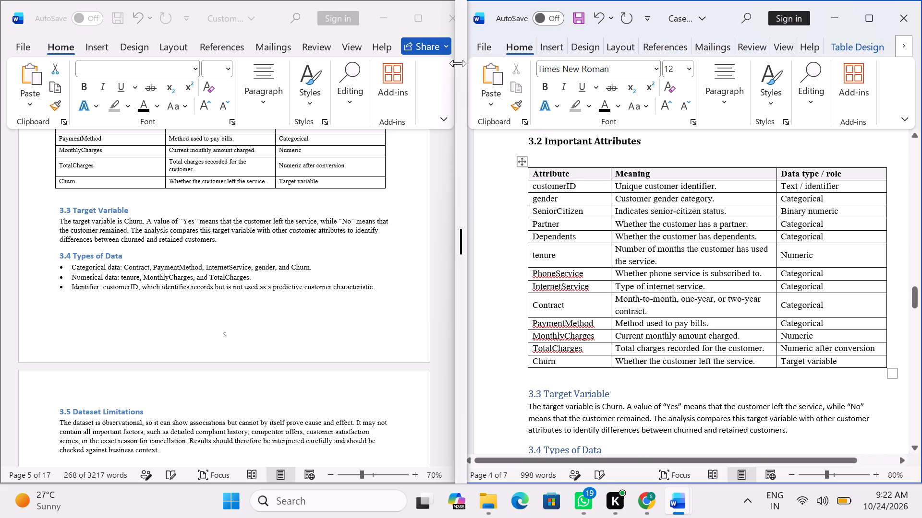
pyautogui.click(561, 276)
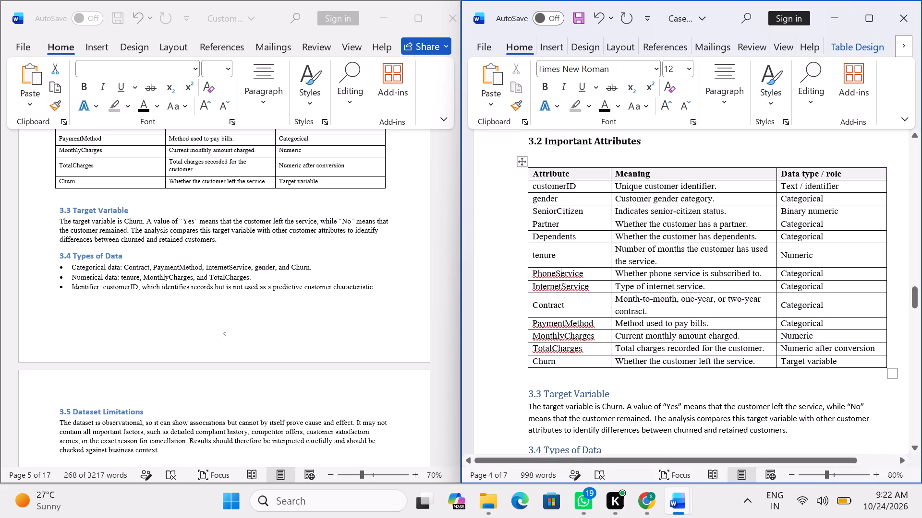
pyautogui.rightClick(561, 276)
pyautogui.click(457, 228)
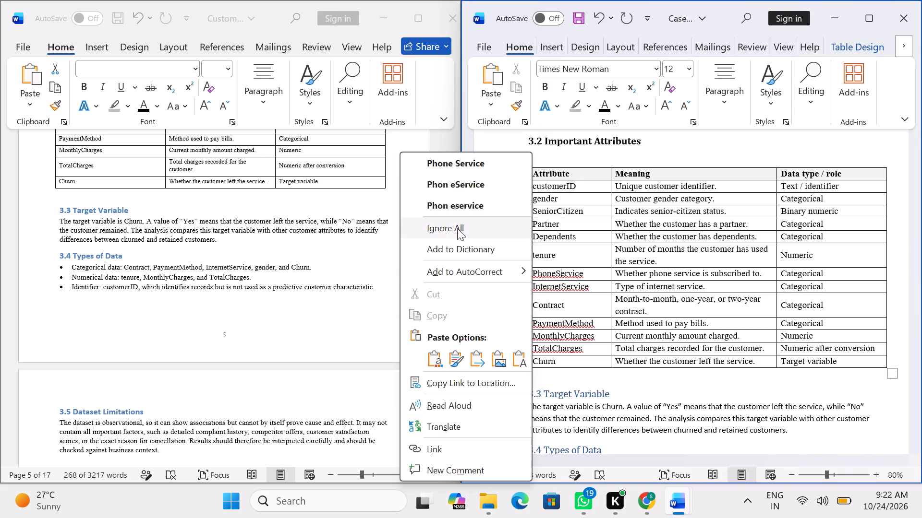
pyautogui.click(555, 290)
pyautogui.rightClick(555, 290)
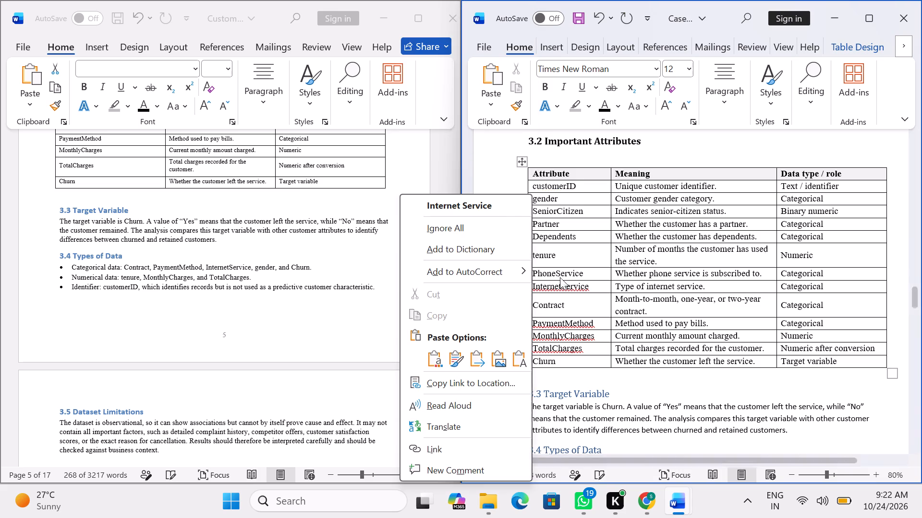
pyautogui.click(447, 224)
# Ignore all spelling flags for PaymentMethod, MonthlyCharges and TotalCharges in the table's Attribute column.
pyautogui.scroll(-1, 613, 338)
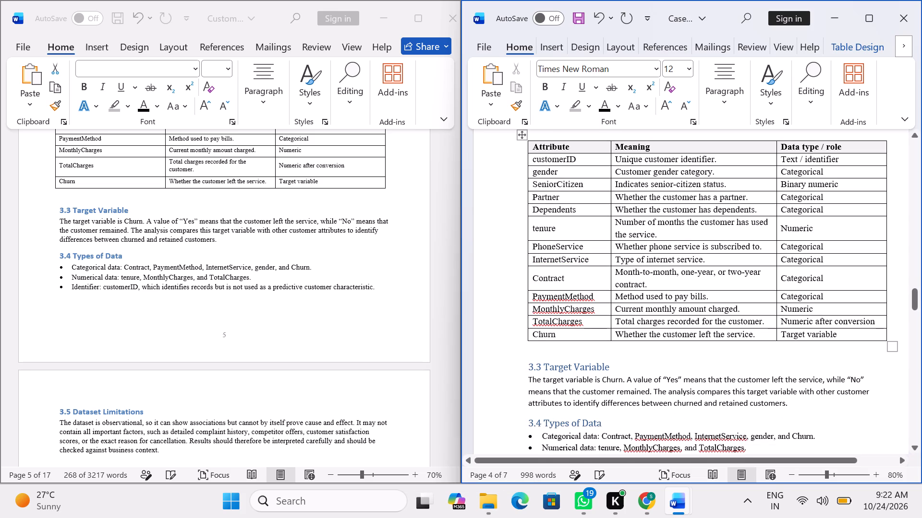
pyautogui.click(582, 301)
pyautogui.rightClick(582, 301)
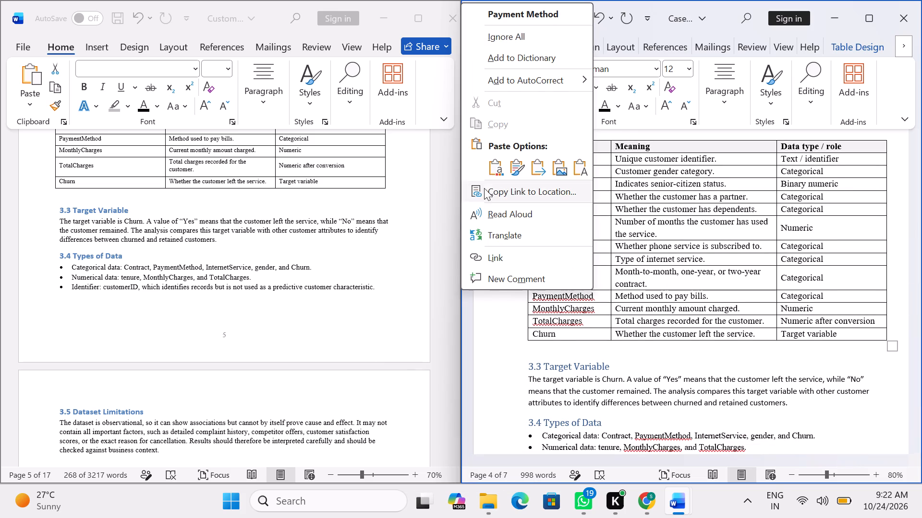
pyautogui.click(516, 33)
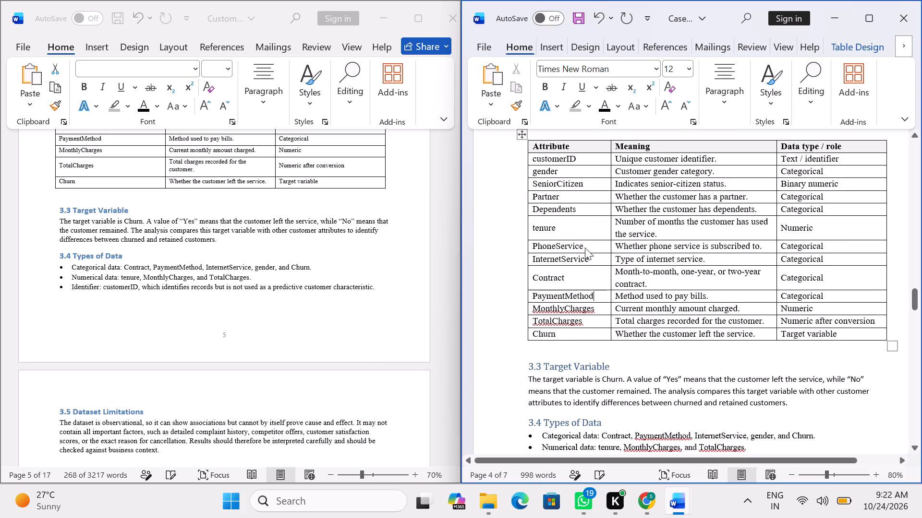
pyautogui.click(553, 309)
pyautogui.rightClick(553, 309)
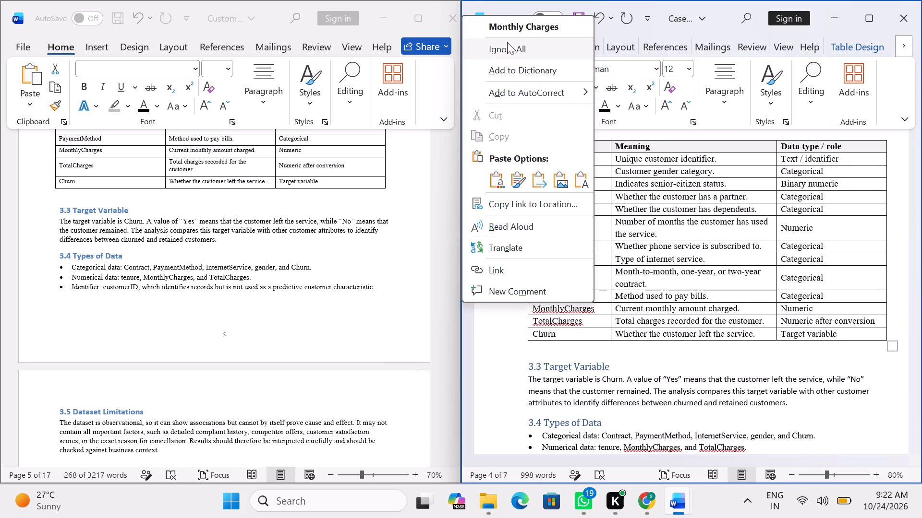
pyautogui.click(501, 39)
pyautogui.click(570, 326)
pyautogui.rightClick(569, 326)
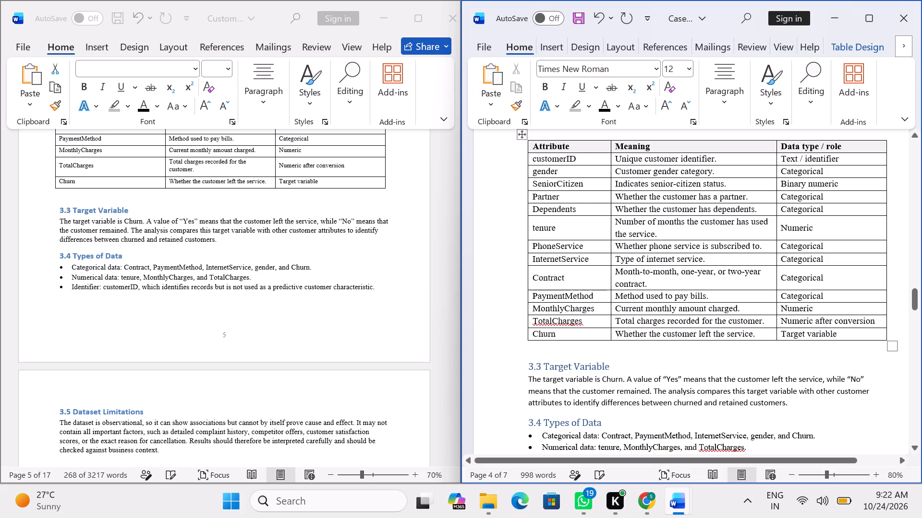
pyautogui.click(494, 58)
# Ignore the proofing flags on "df.shape" in the second paragraph of section 3.1 Dataset Overview.
pyautogui.scroll(-4, 590, 279)
pyautogui.scroll(7, 590, 279)
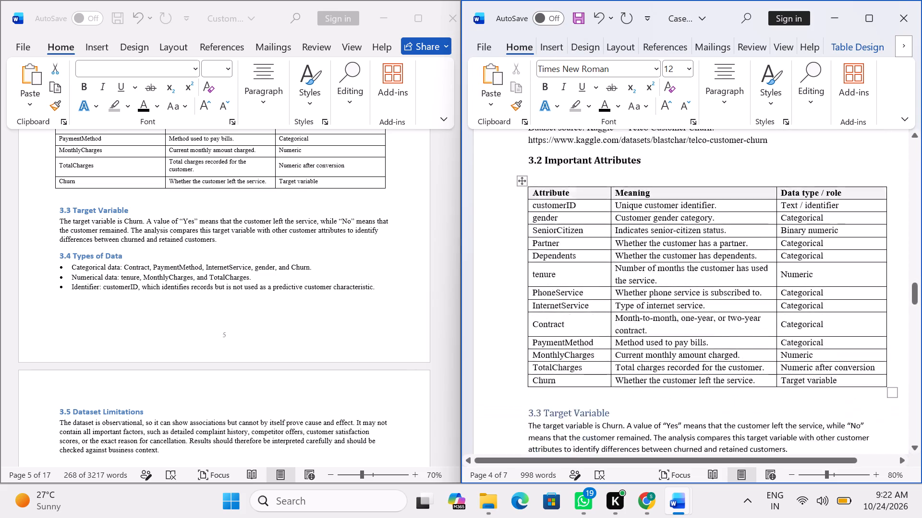
pyautogui.scroll(4, 591, 281)
pyautogui.click(786, 262)
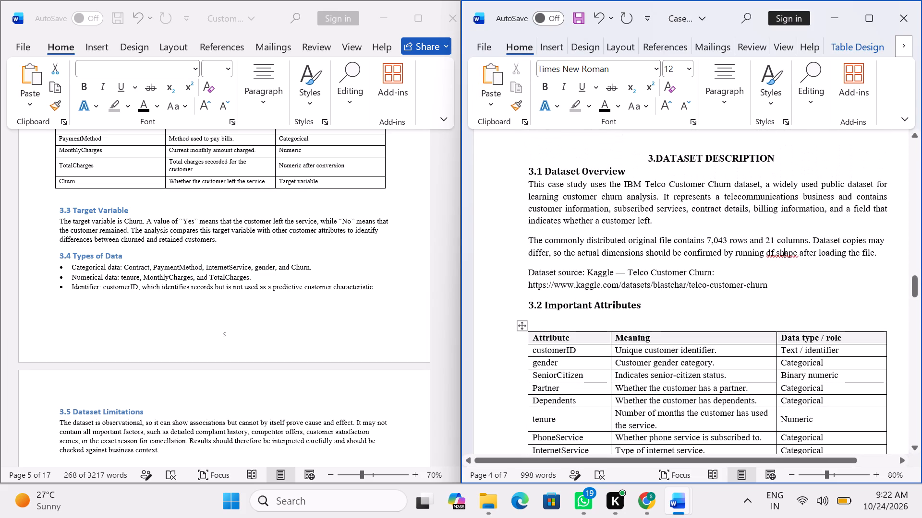
pyautogui.rightClick(786, 262)
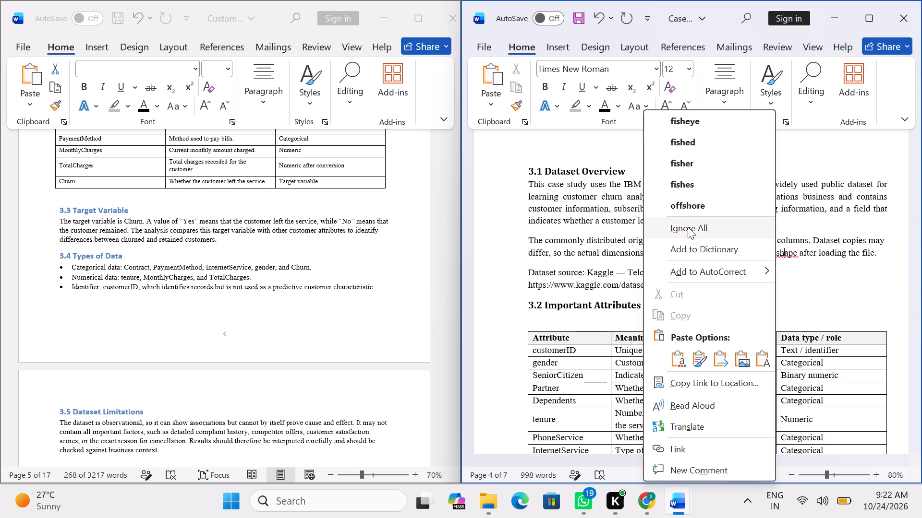
pyautogui.click(688, 228)
pyautogui.click(783, 256)
pyautogui.rightClick(782, 256)
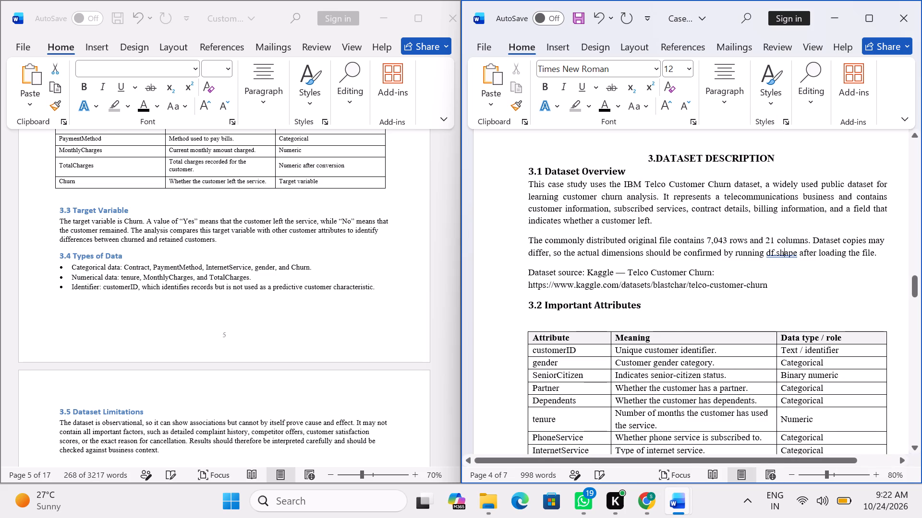
pyautogui.click(691, 254)
# Check sections 3.1 to 3.4 for remaining proofing marks and inconsistent formatting.
pyautogui.scroll(-6, 758, 280)
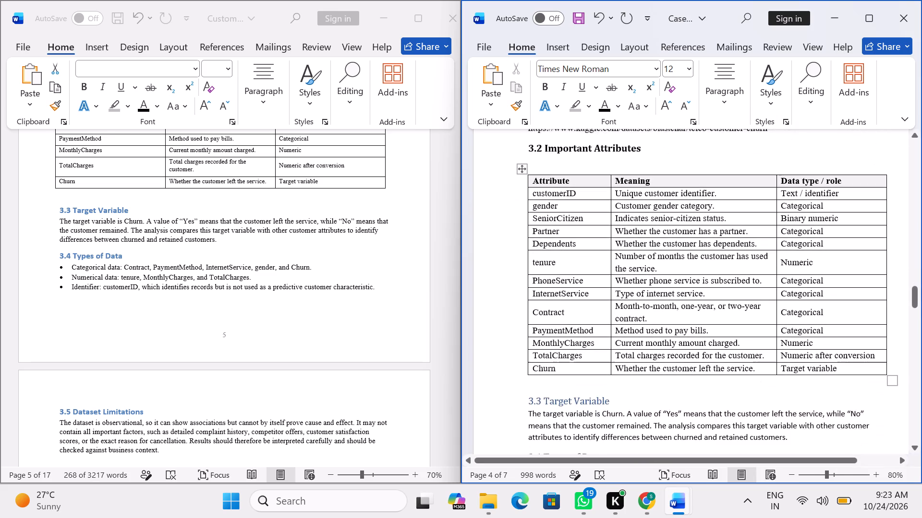
pyautogui.scroll(-1, 758, 280)
pyautogui.scroll(1, 758, 280)
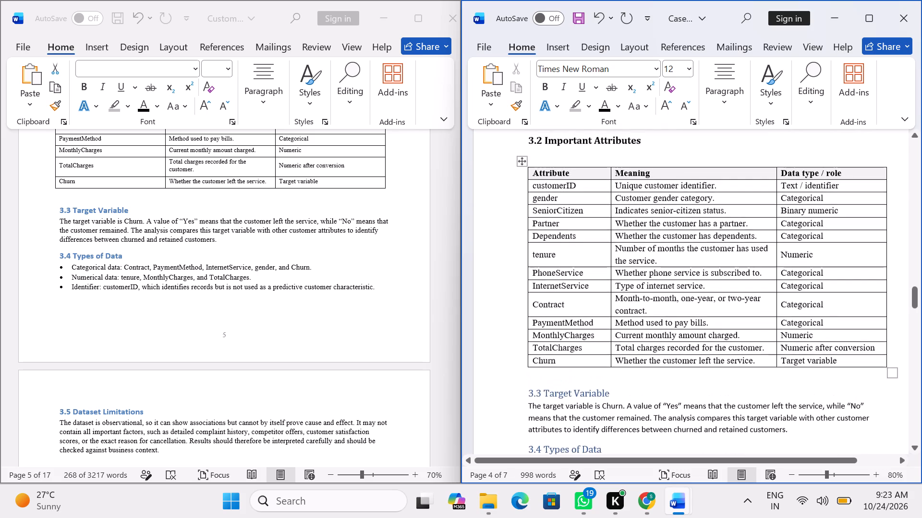
pyautogui.scroll(7, 758, 280)
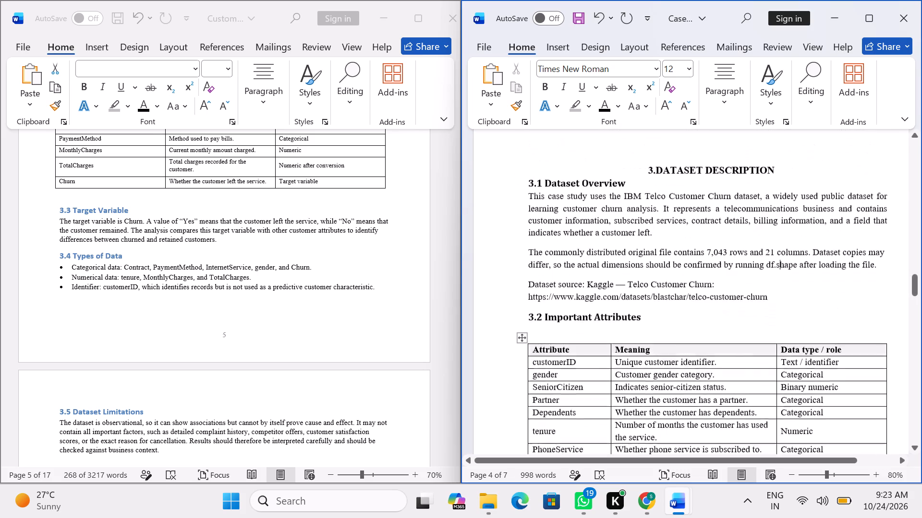
pyautogui.scroll(-8, 758, 280)
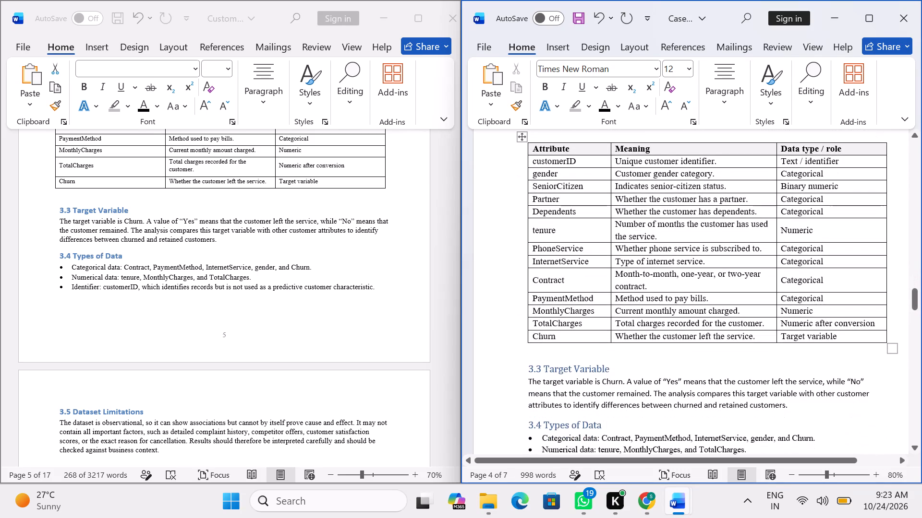
pyautogui.scroll(1, 758, 281)
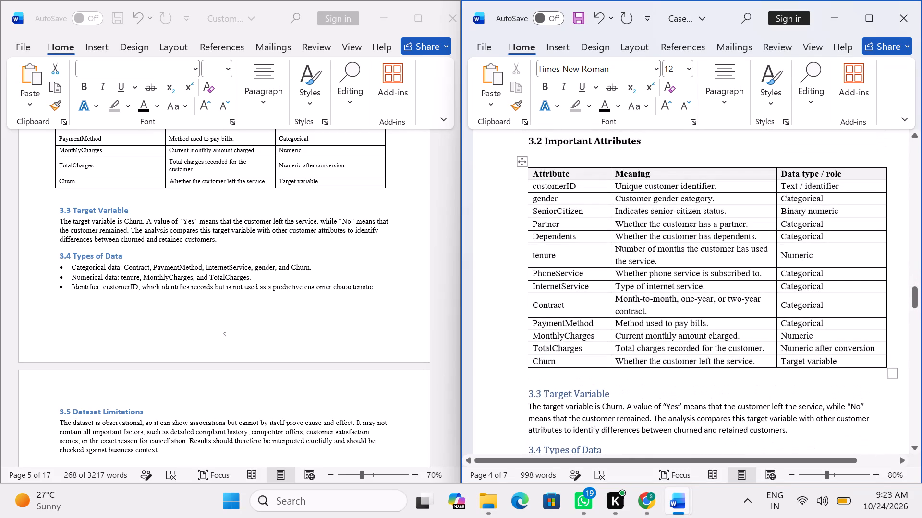
# Make the 3.3 Target Variable heading bold and black.
pyautogui.scroll(-2, 716, 383)
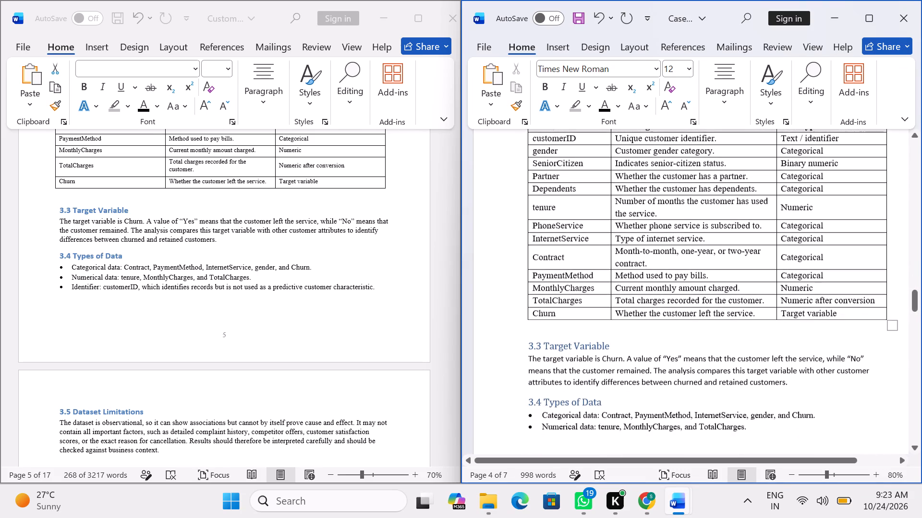
pyautogui.moveTo(616, 337); pyautogui.dragTo(492, 330)
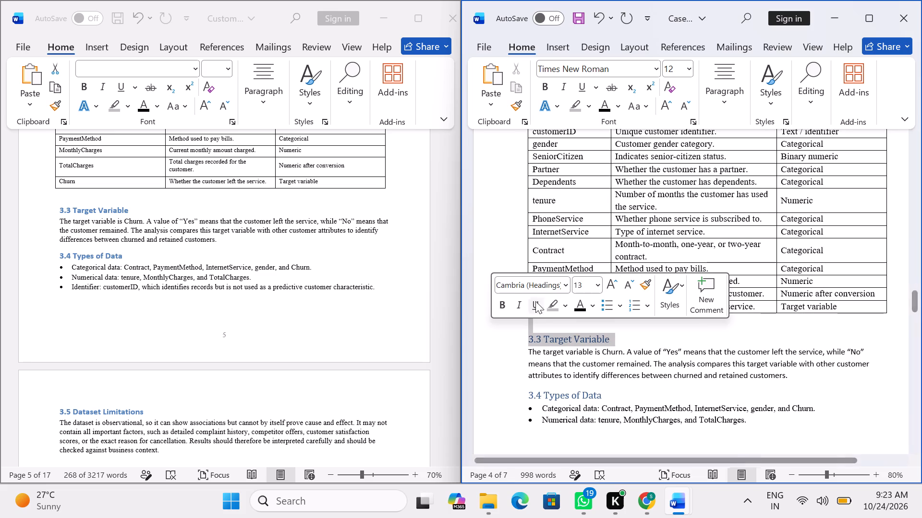
pyautogui.click(498, 304)
pyautogui.click(586, 306)
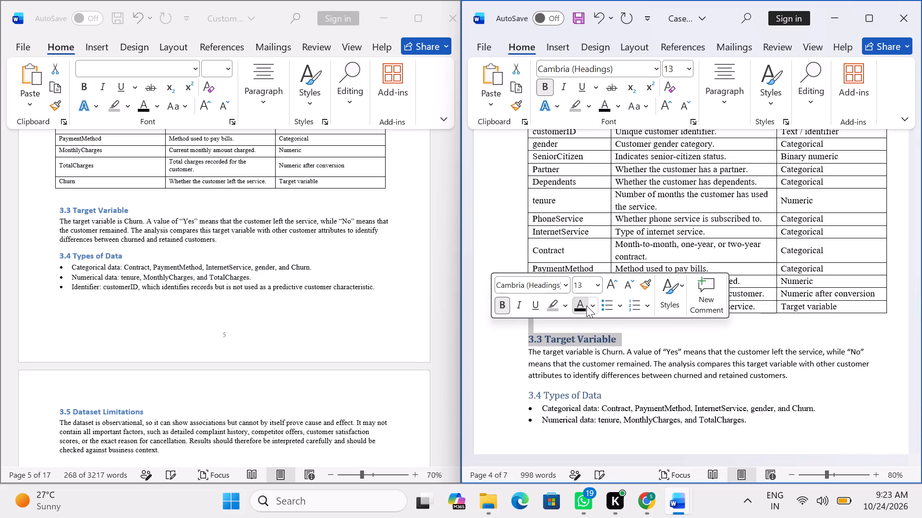
pyautogui.click(641, 342)
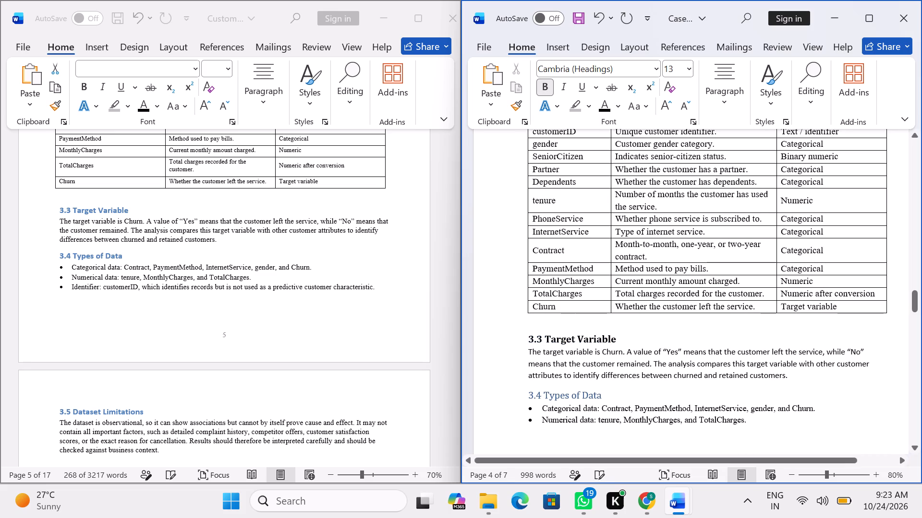
# Change the font of the paragraph under 3.3 Target Variable to Times New Roman.
pyautogui.moveTo(527, 352); pyautogui.dragTo(792, 379)
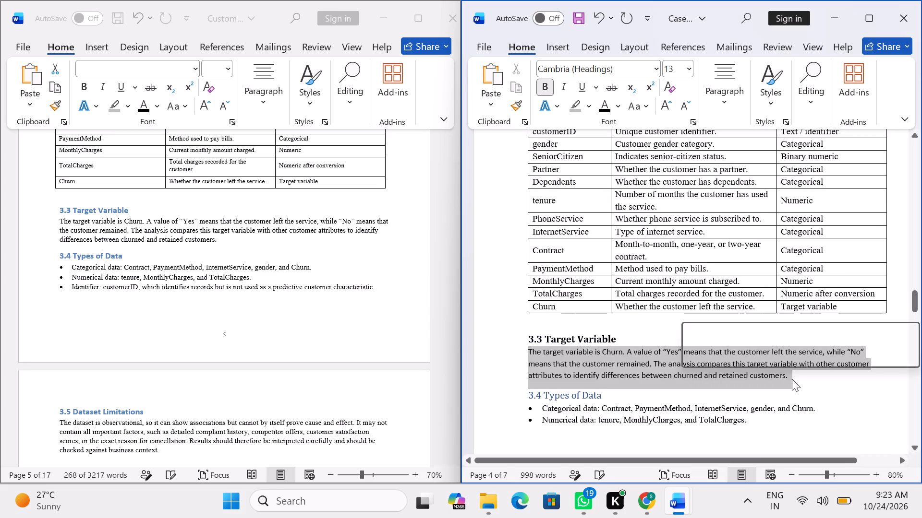
pyautogui.click(724, 337)
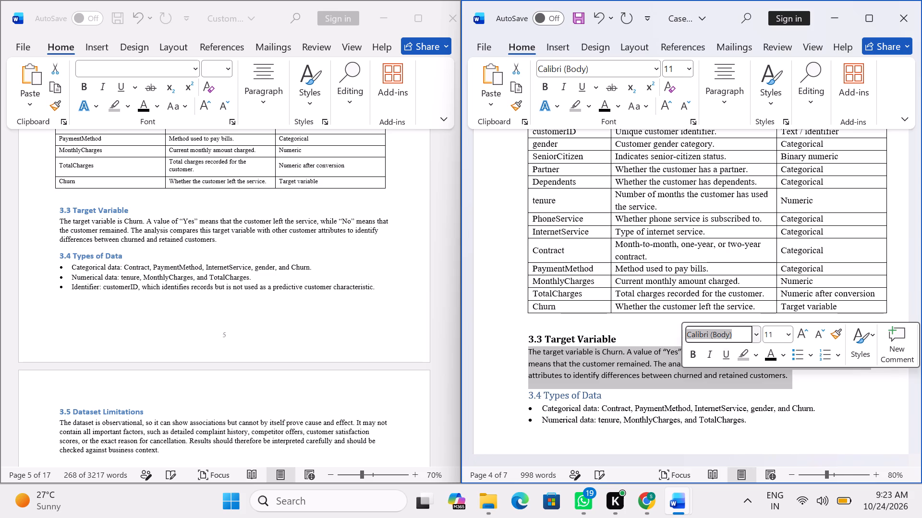
pyautogui.write('ti')
pyautogui.press('Return')
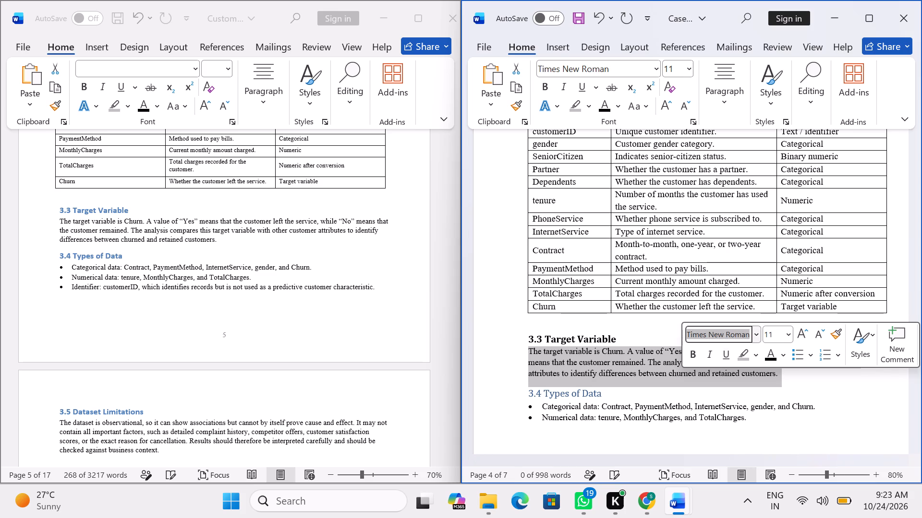
# Set the paragraph under 3.3 Target Variable to font size 12 and justify it.
pyautogui.click(791, 331)
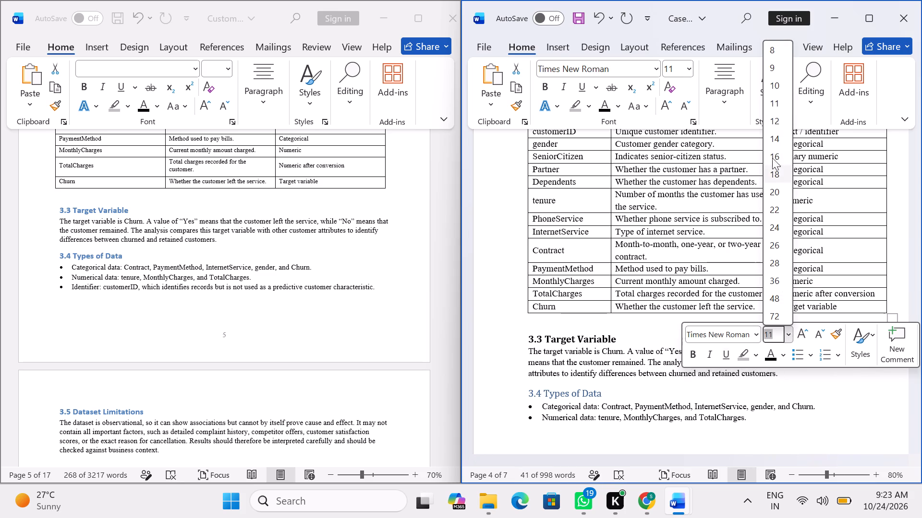
pyautogui.click(777, 125)
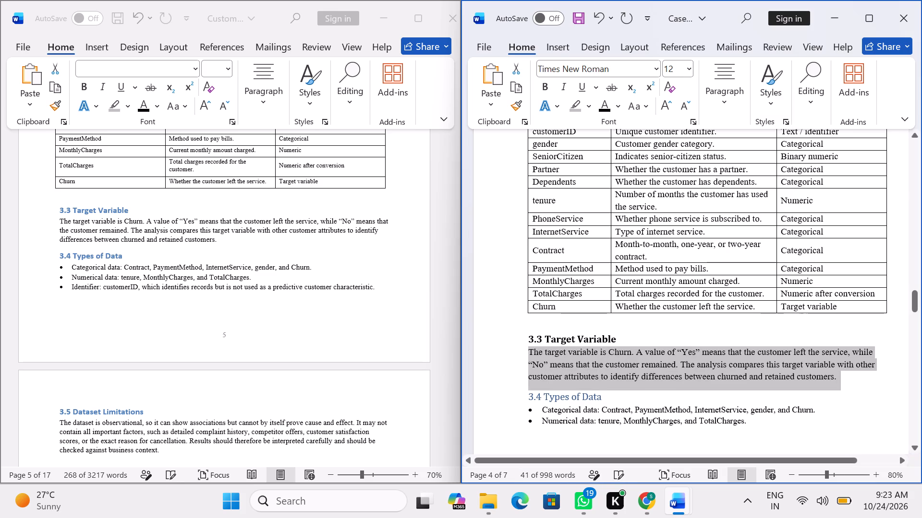
pyautogui.click(733, 59)
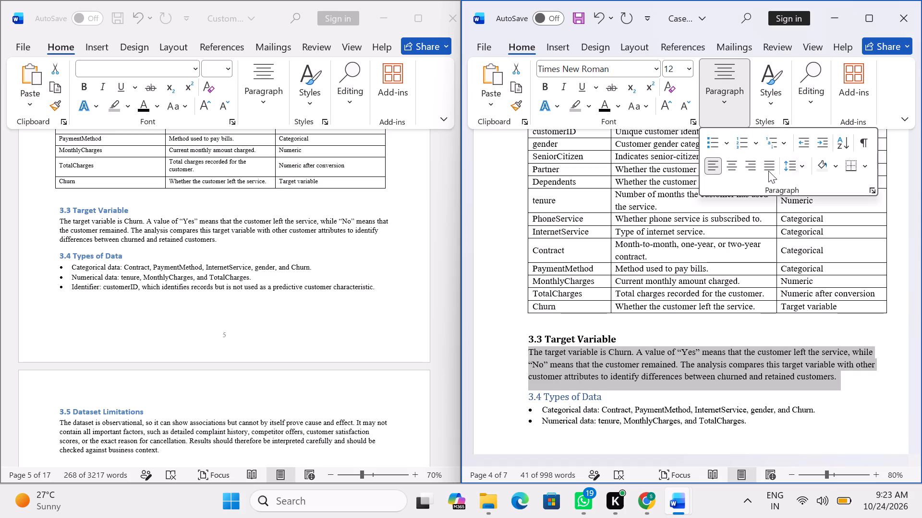
pyautogui.click(735, 168)
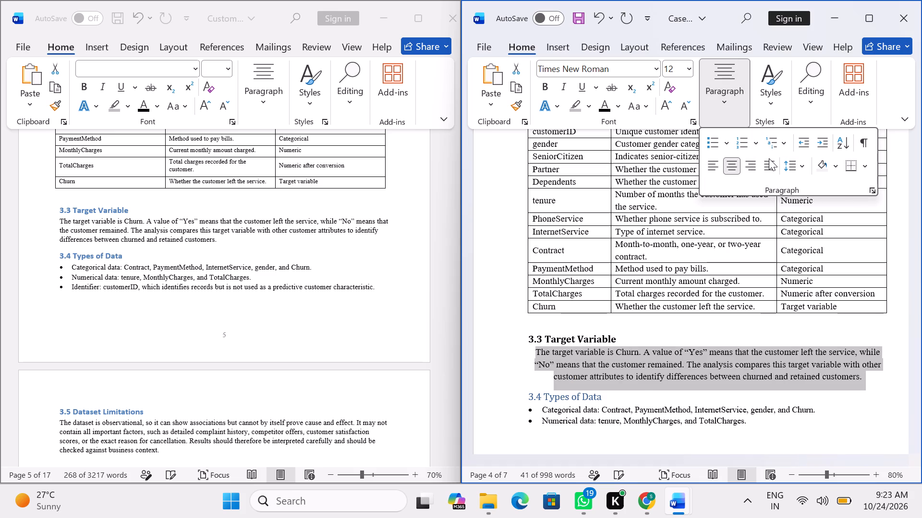
pyautogui.click(770, 158)
pyautogui.click(710, 331)
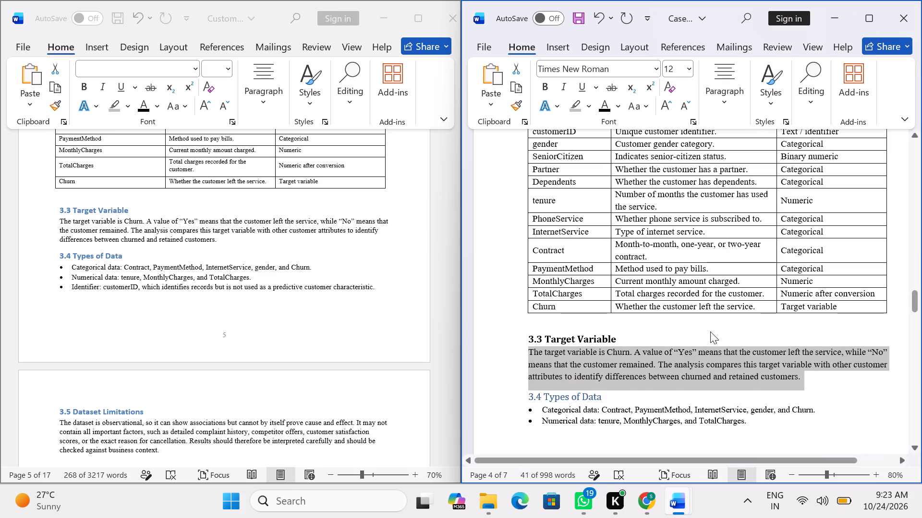
# Make the 3.4 Types of Data heading bold and black.
pyautogui.scroll(-3, 710, 334)
pyautogui.moveTo(609, 310); pyautogui.dragTo(609, 311)
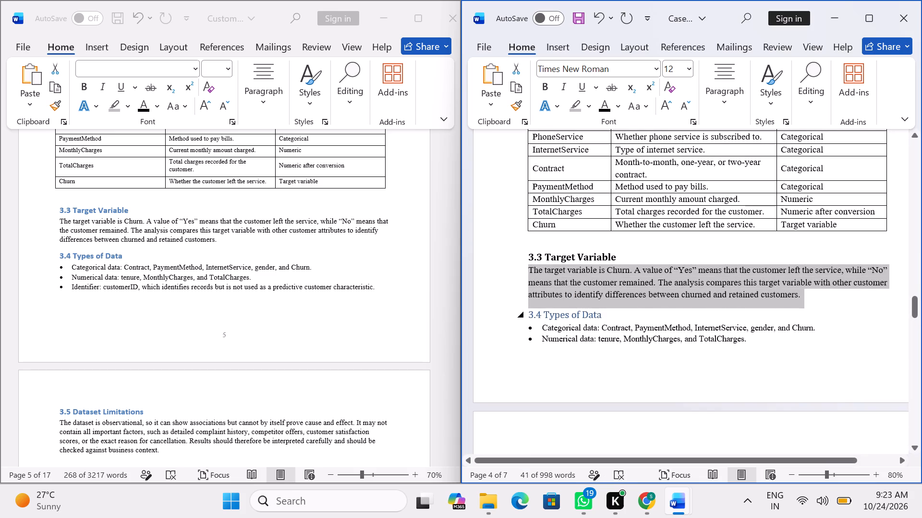
pyautogui.moveTo(609, 311); pyautogui.dragTo(520, 314)
pyautogui.click(527, 291)
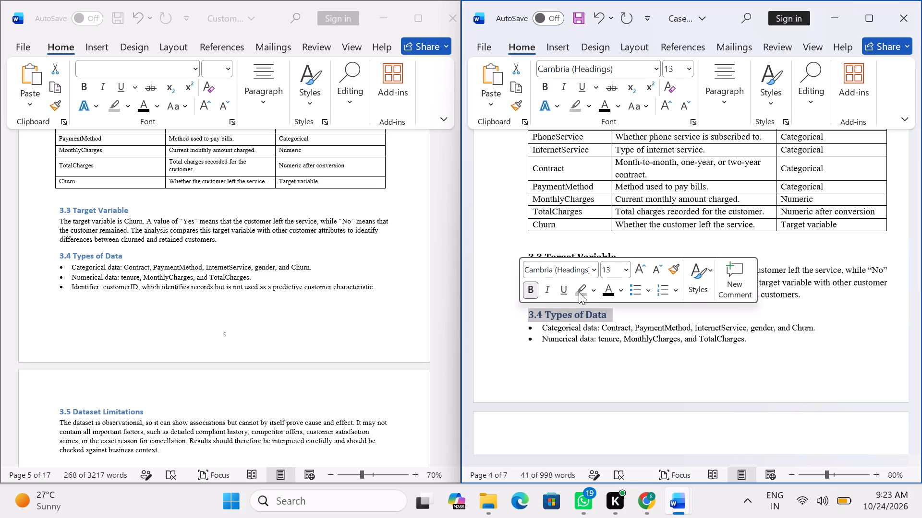
pyautogui.click(602, 283)
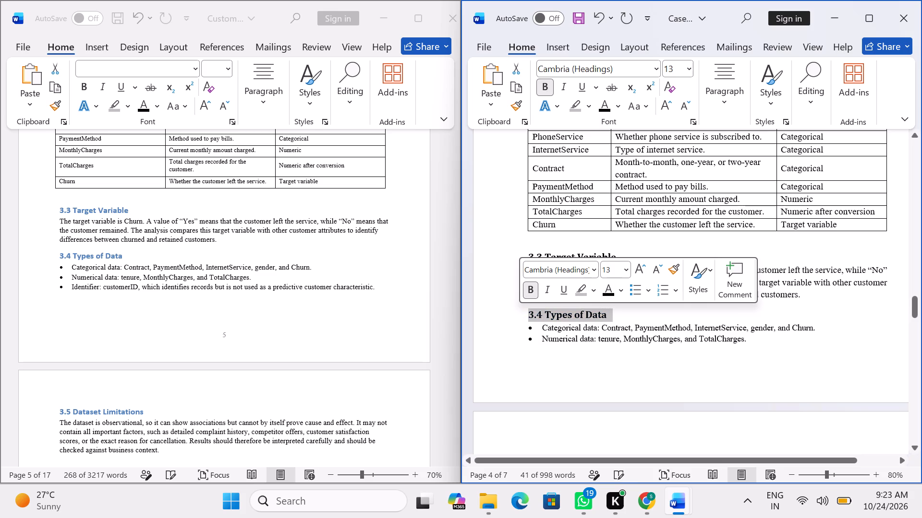
# Set the three bullet points under 3.4 Types of Data to font size 12.
pyautogui.scroll(-3, 720, 337)
pyautogui.scroll(1, 643, 337)
pyautogui.scroll(-6, 643, 337)
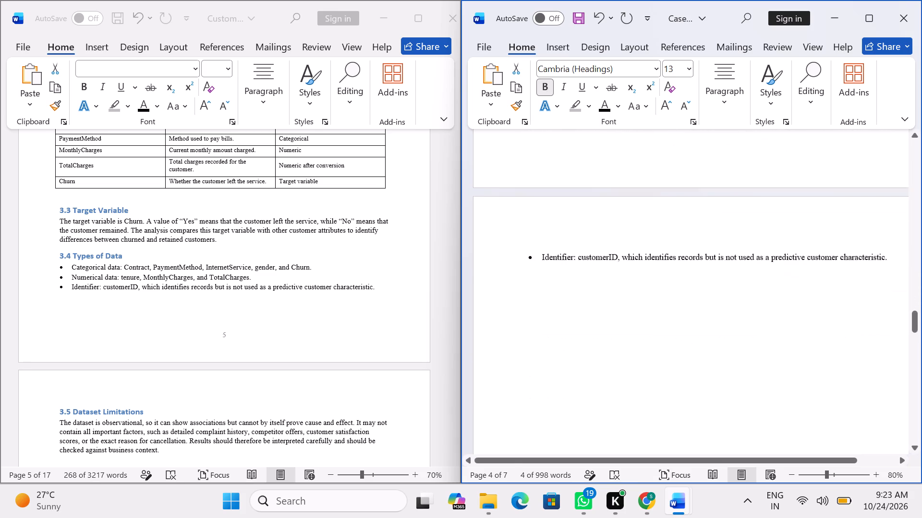
pyautogui.scroll(5, 643, 338)
pyautogui.click(659, 291)
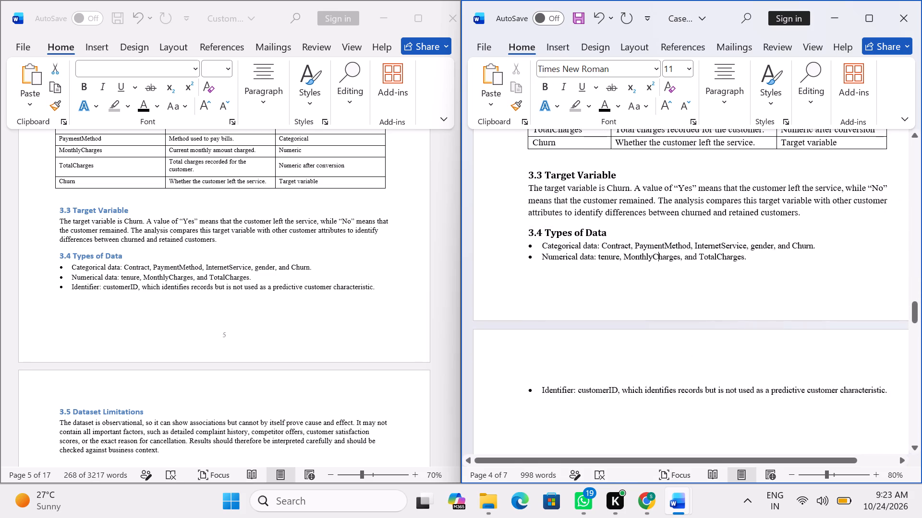
pyautogui.moveTo(544, 244); pyautogui.dragTo(853, 329)
pyautogui.scroll(-2, 677, 352)
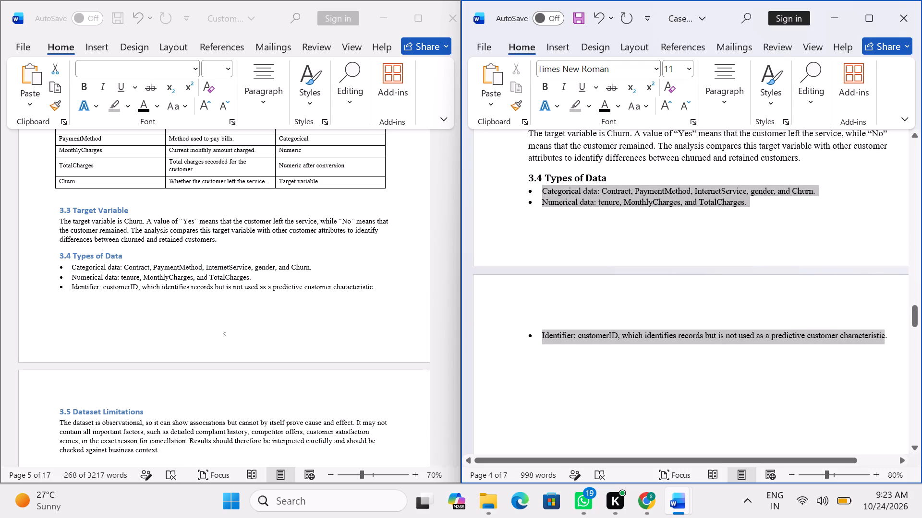
pyautogui.moveTo(853, 329); pyautogui.dragTo(892, 332)
pyautogui.click(740, 285)
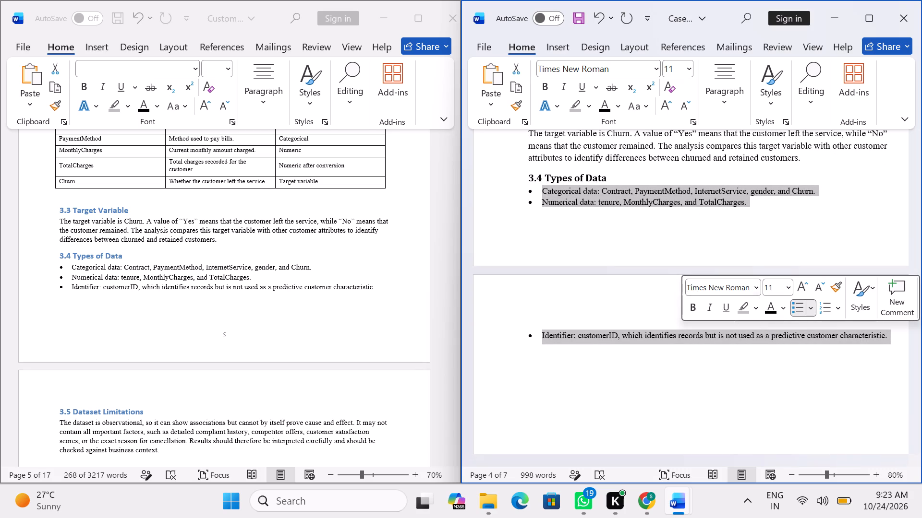
pyautogui.click(788, 283)
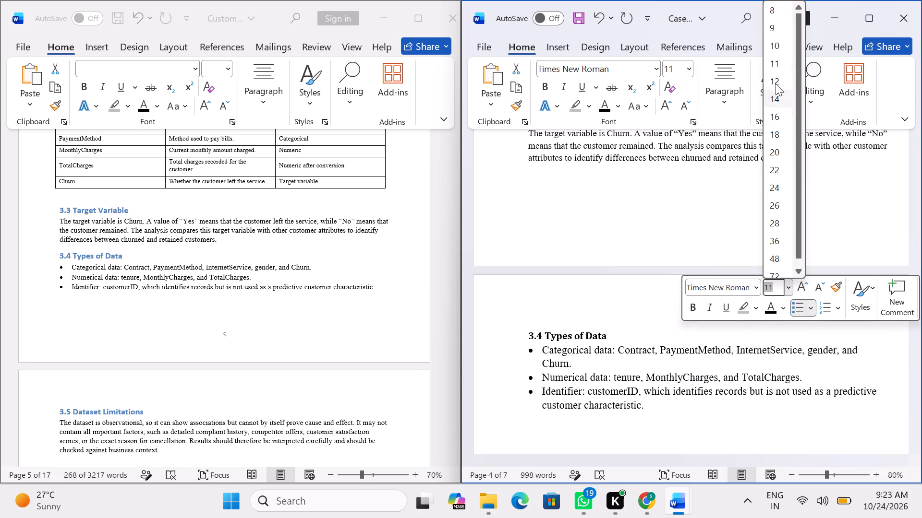
pyautogui.click(777, 80)
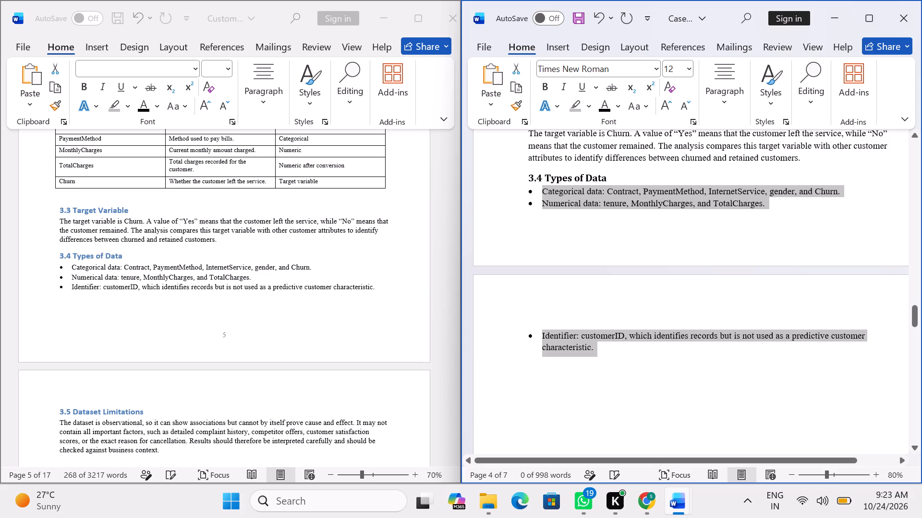
pyautogui.click(637, 255)
# Insert a blank line between the 3.4 Types of Data heading and its bullet list.
pyautogui.click(612, 180)
pyautogui.press('Return')
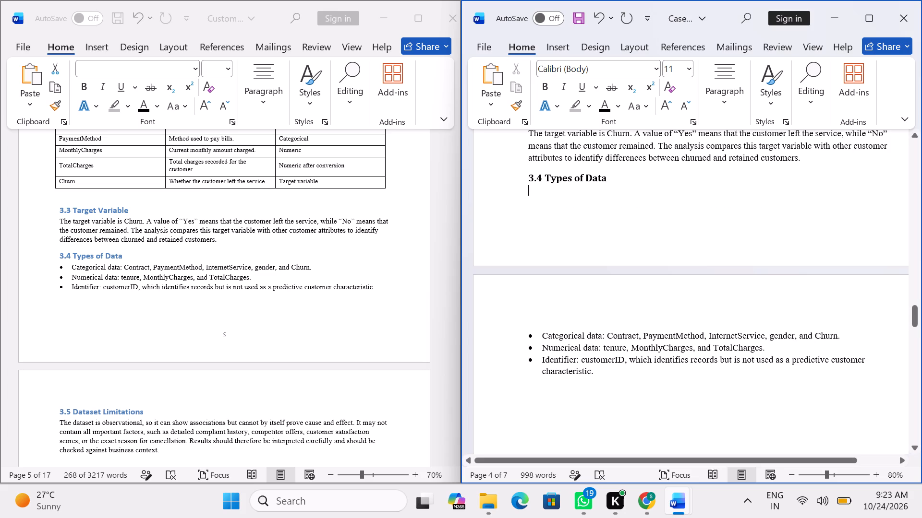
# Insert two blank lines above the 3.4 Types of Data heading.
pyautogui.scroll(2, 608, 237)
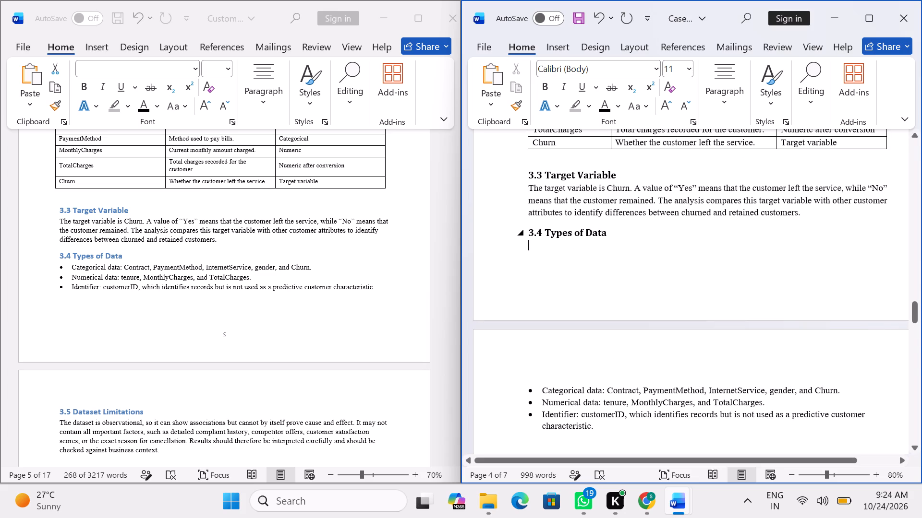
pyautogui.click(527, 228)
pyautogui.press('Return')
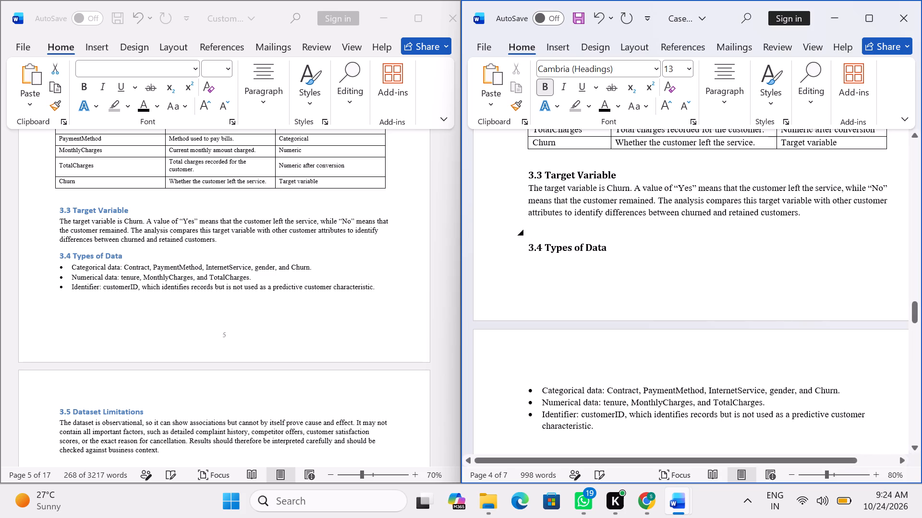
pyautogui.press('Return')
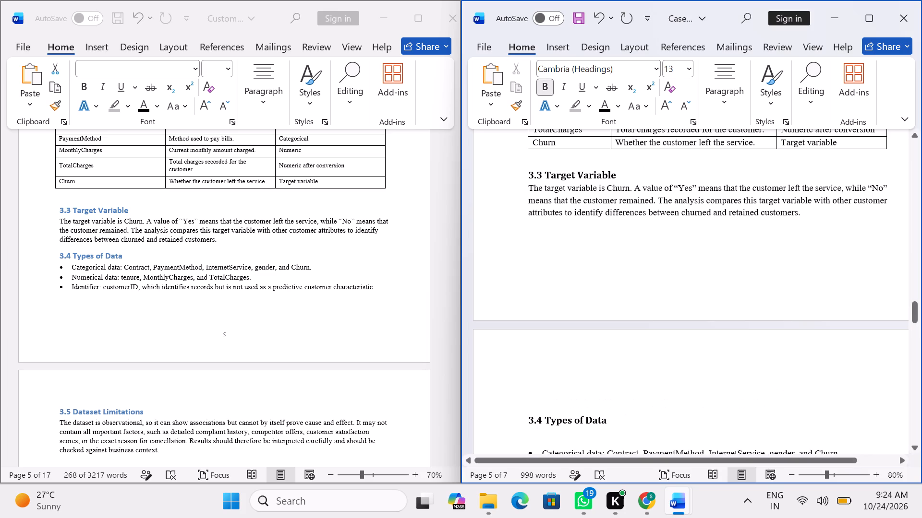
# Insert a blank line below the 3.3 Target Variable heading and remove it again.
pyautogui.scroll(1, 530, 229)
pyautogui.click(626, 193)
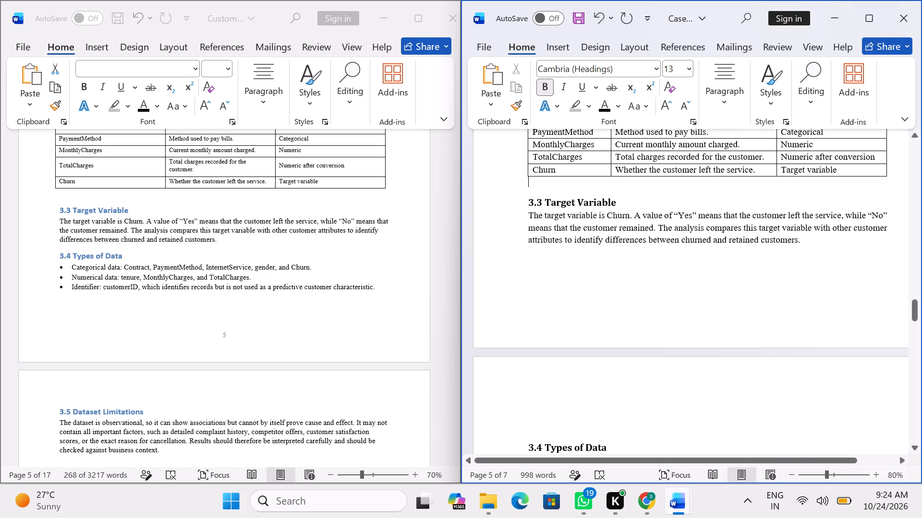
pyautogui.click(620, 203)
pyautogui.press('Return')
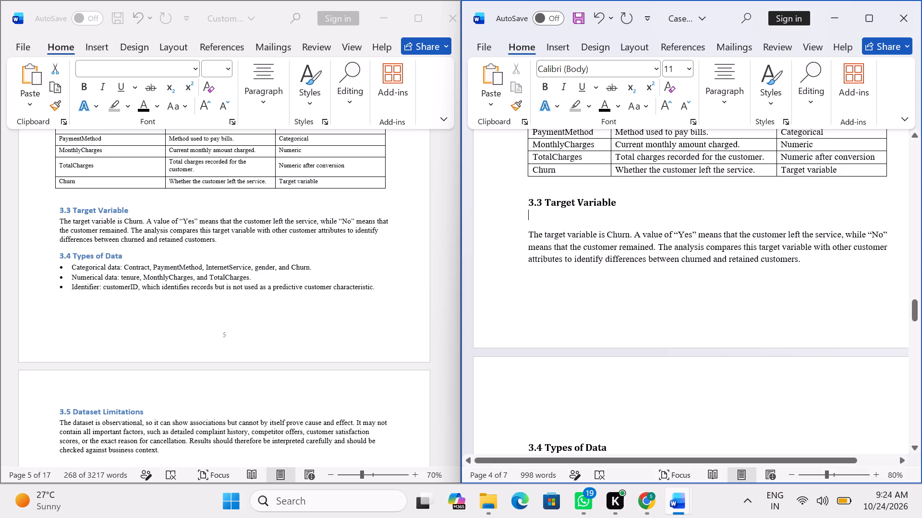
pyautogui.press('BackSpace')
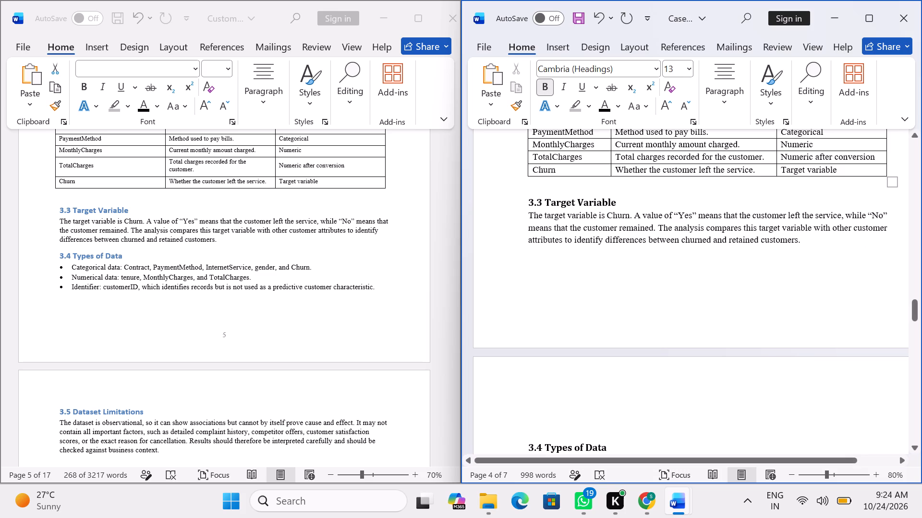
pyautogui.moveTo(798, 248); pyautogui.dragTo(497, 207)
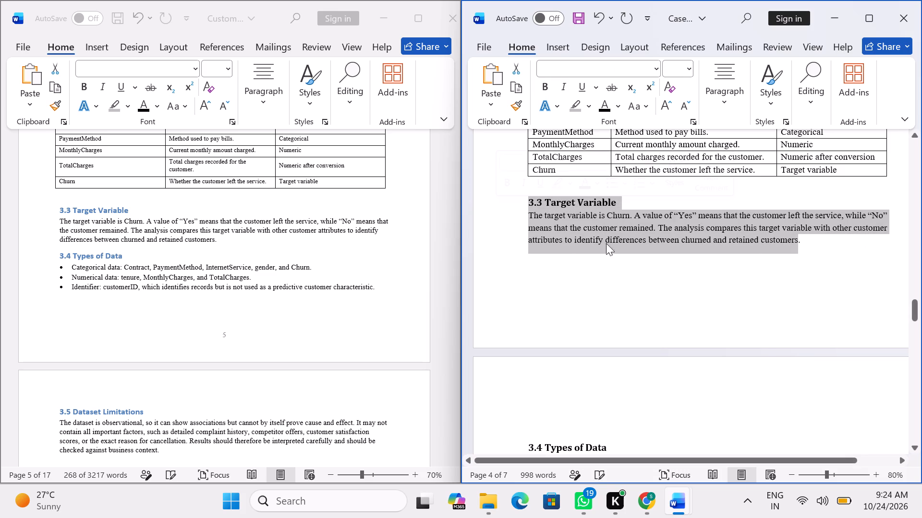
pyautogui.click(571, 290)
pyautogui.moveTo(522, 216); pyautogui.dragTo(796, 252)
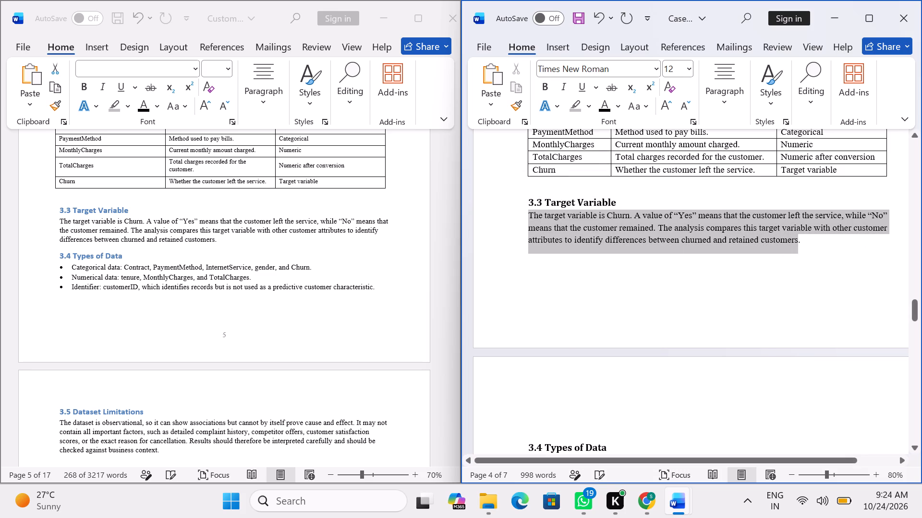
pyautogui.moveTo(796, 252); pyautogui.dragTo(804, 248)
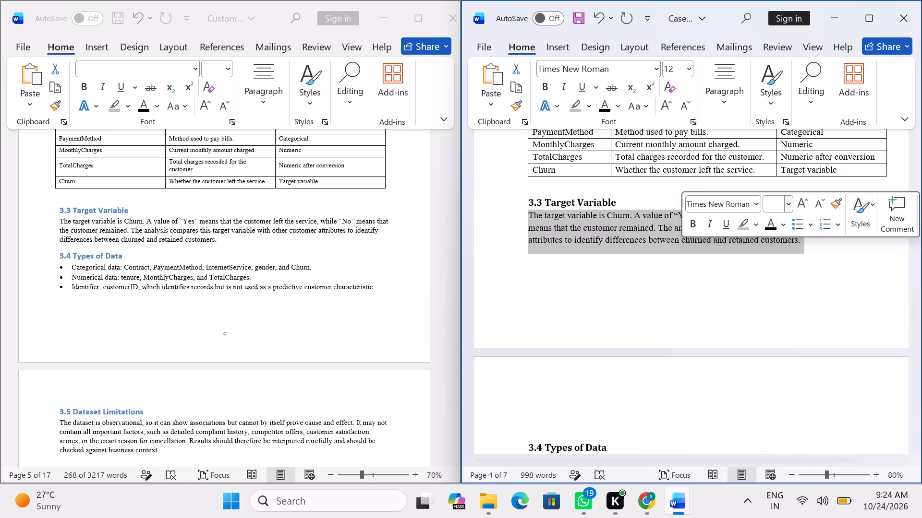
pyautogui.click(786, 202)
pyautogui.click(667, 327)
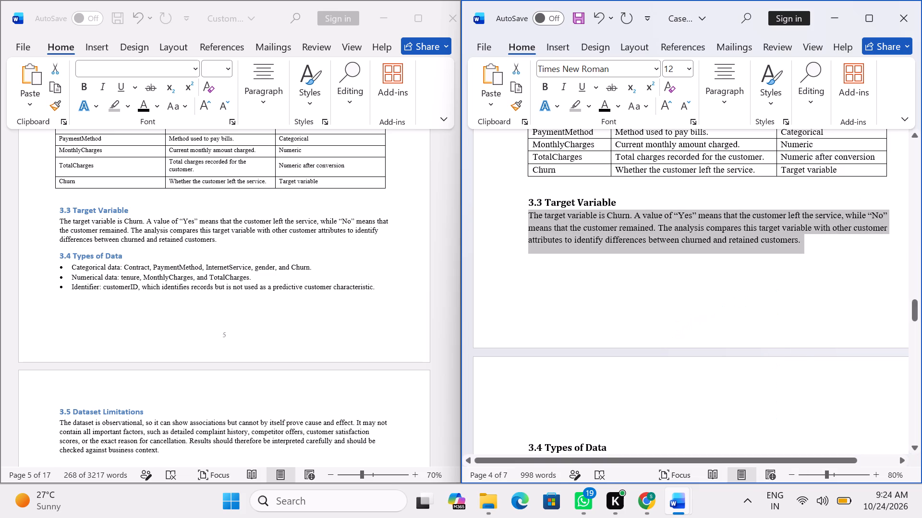
# Remove the extra blank lines above the 3.4 Types of Data heading and leave a single blank line there.
pyautogui.scroll(16, 666, 327)
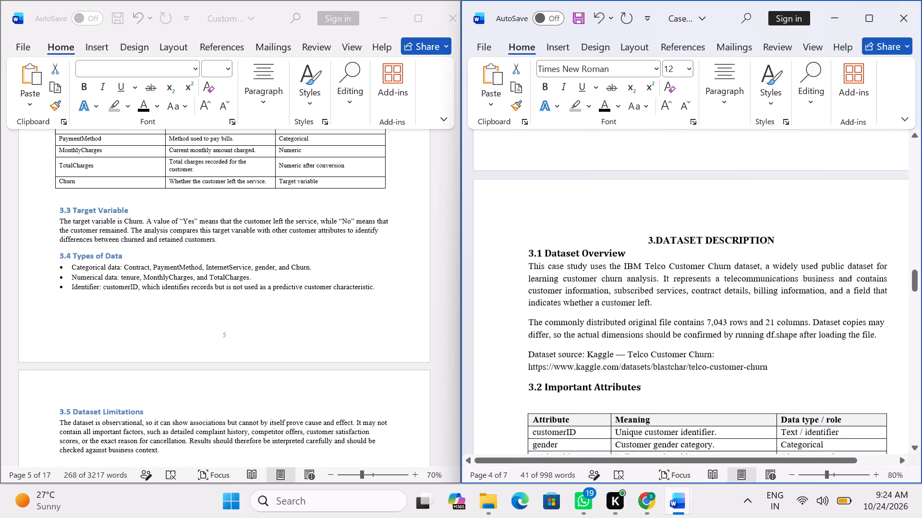
pyautogui.scroll(20, 668, 329)
pyautogui.scroll(1, 668, 329)
pyautogui.scroll(-8, 669, 324)
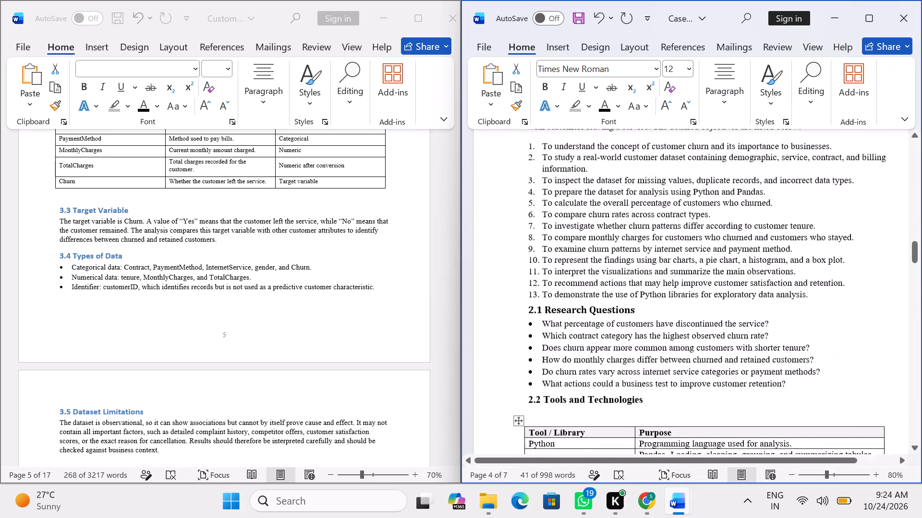
pyautogui.scroll(-20, 671, 320)
pyautogui.scroll(-14, 671, 320)
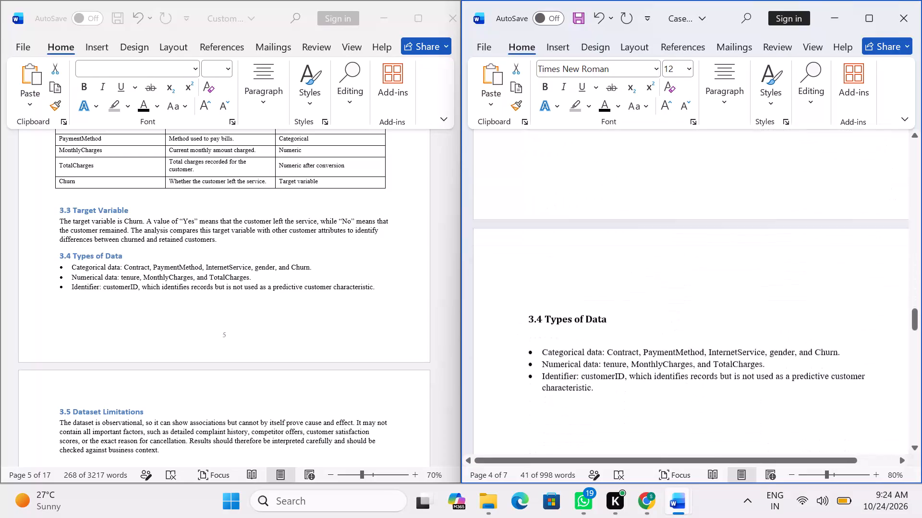
pyautogui.scroll(2, 671, 320)
pyautogui.click(520, 361)
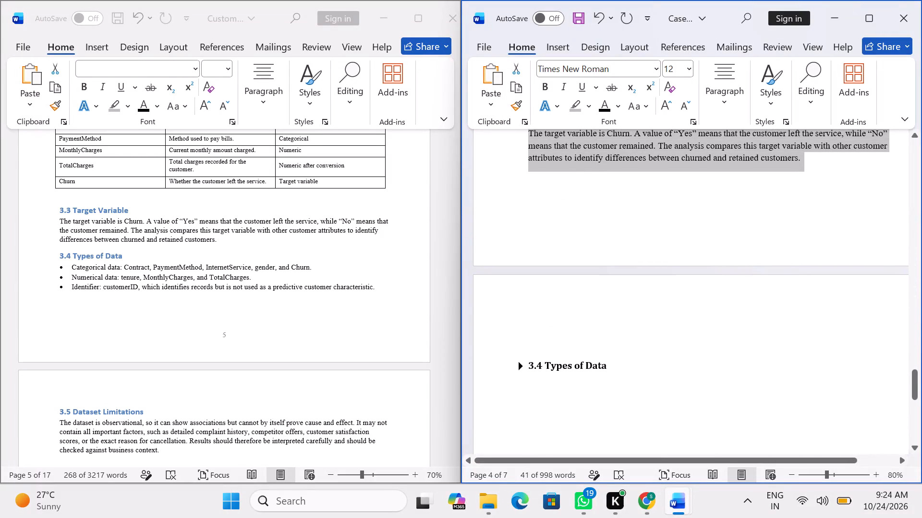
pyautogui.click(534, 365)
pyautogui.press('Left')
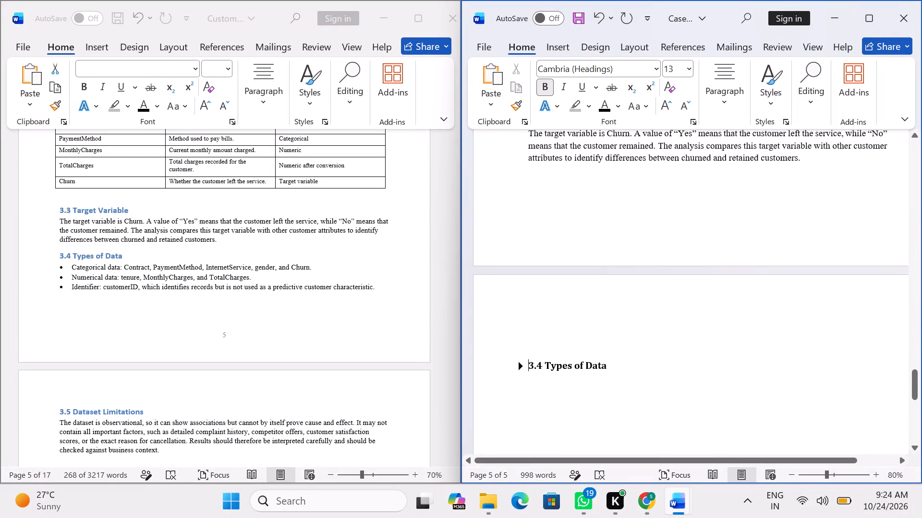
pyautogui.press('BackSpace')
pyautogui.press('BackSpace')
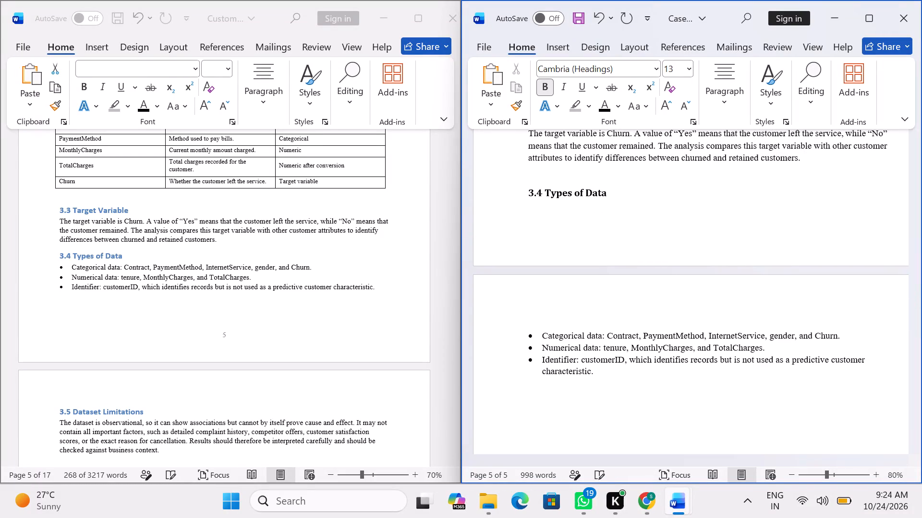
pyautogui.press('BackSpace')
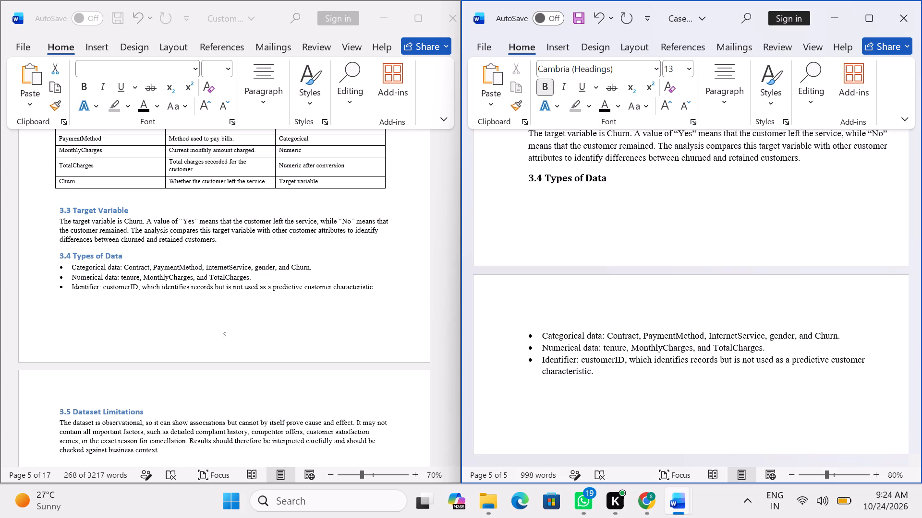
pyautogui.press('Return')
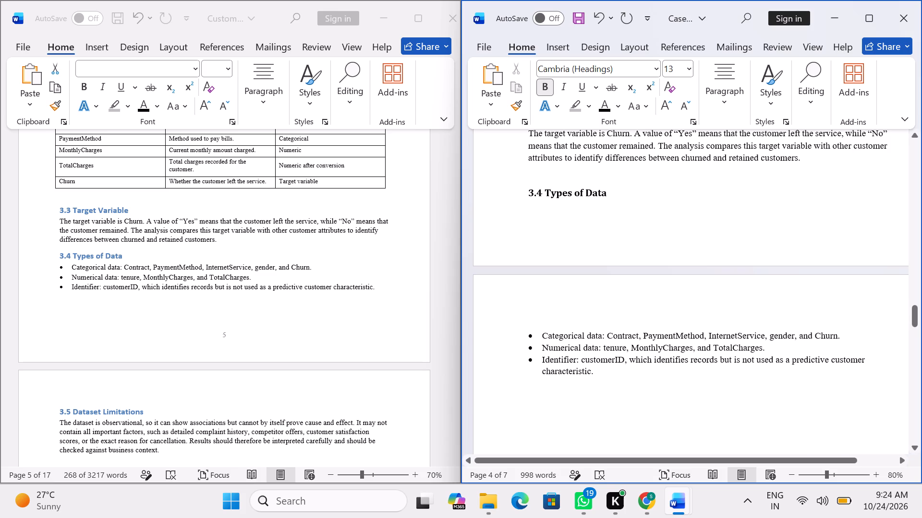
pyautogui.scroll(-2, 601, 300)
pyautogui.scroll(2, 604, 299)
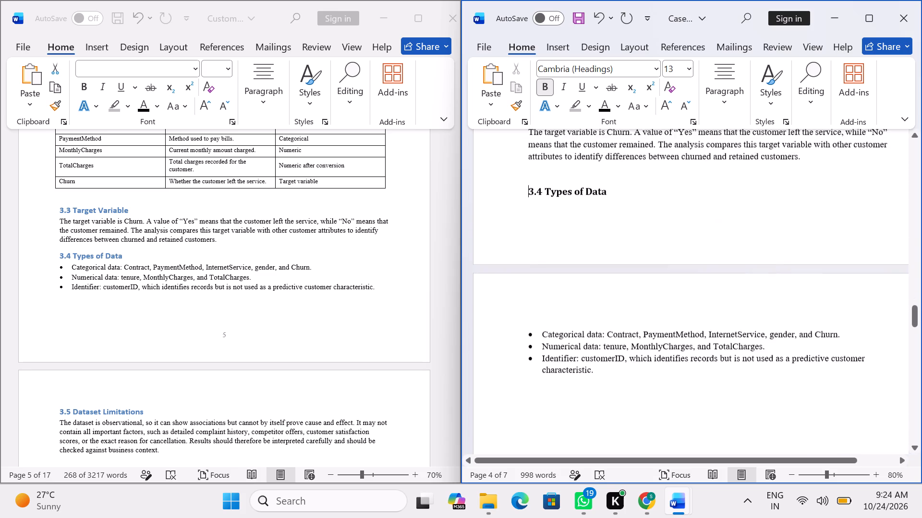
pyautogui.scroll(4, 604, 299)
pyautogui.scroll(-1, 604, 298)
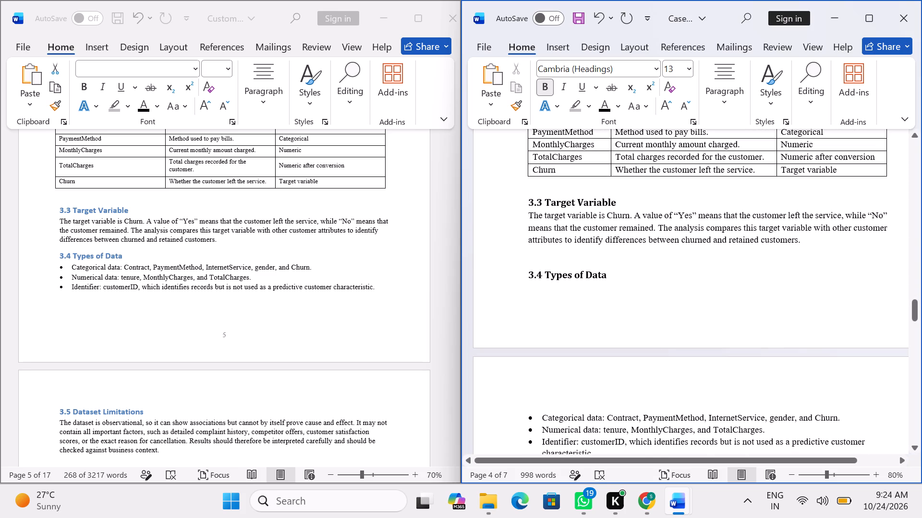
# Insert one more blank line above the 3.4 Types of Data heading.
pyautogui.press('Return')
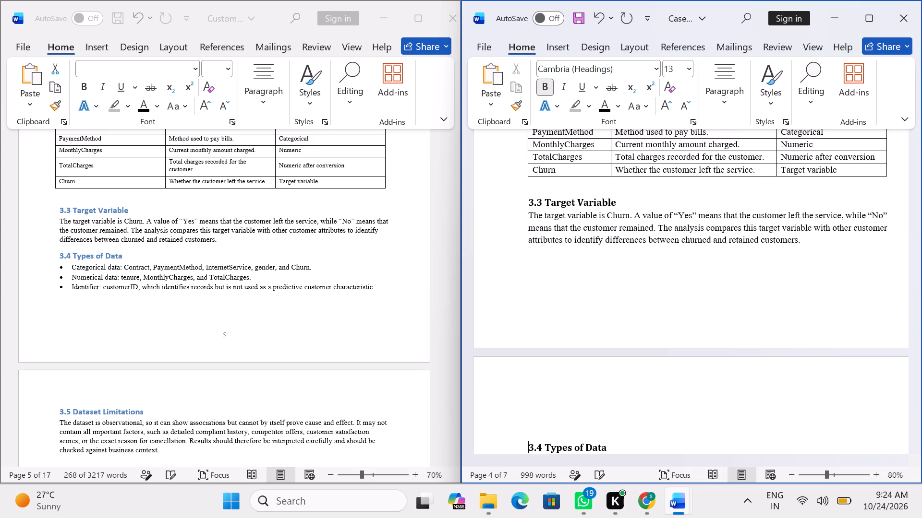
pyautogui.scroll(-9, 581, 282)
# Remove the blank lines below the 3.2 Important Attributes heading and around the 3.4 Types of Data heading in the case study.
pyautogui.hotkey('alt', 'Tab')
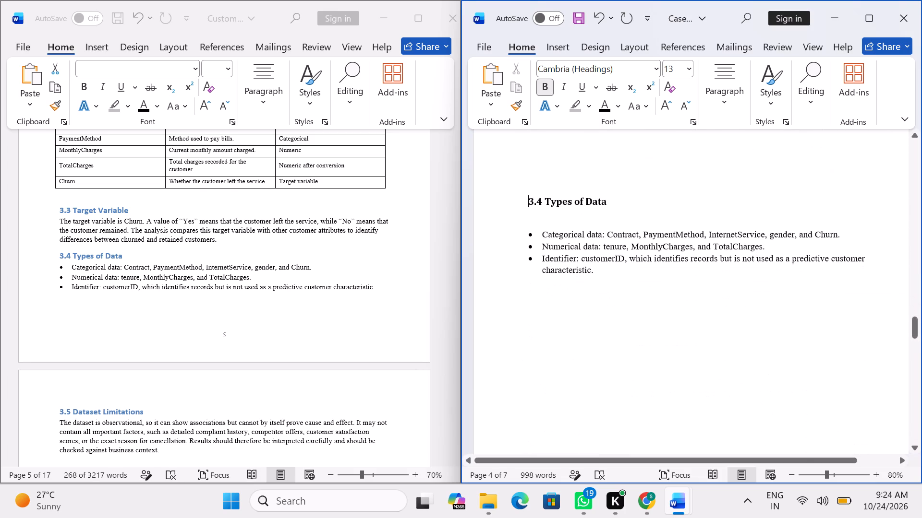
pyautogui.click(250, 318)
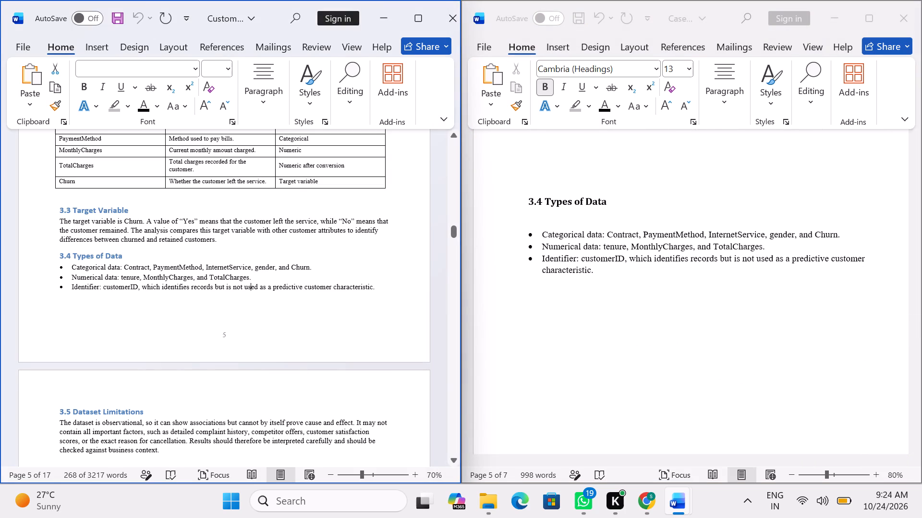
pyautogui.scroll(-1, 250, 319)
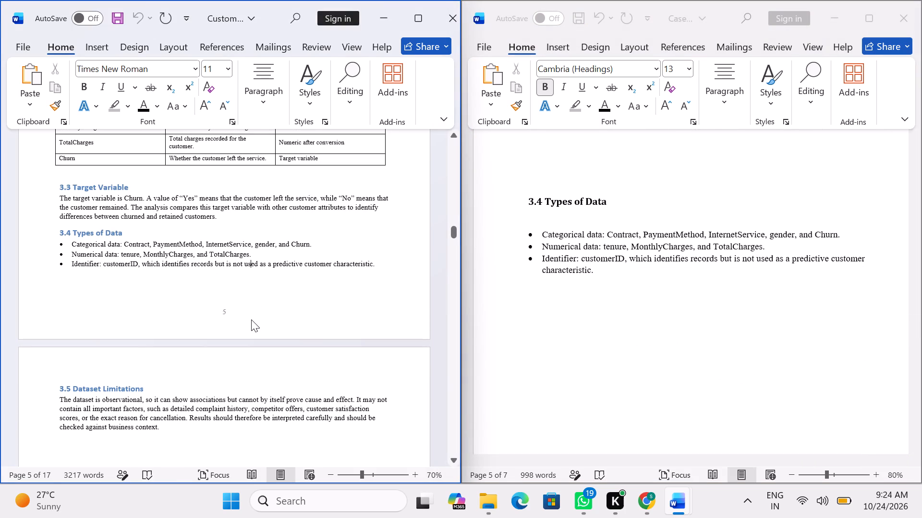
pyautogui.scroll(-1, 251, 319)
pyautogui.scroll(4, 251, 319)
pyautogui.scroll(4, 558, 292)
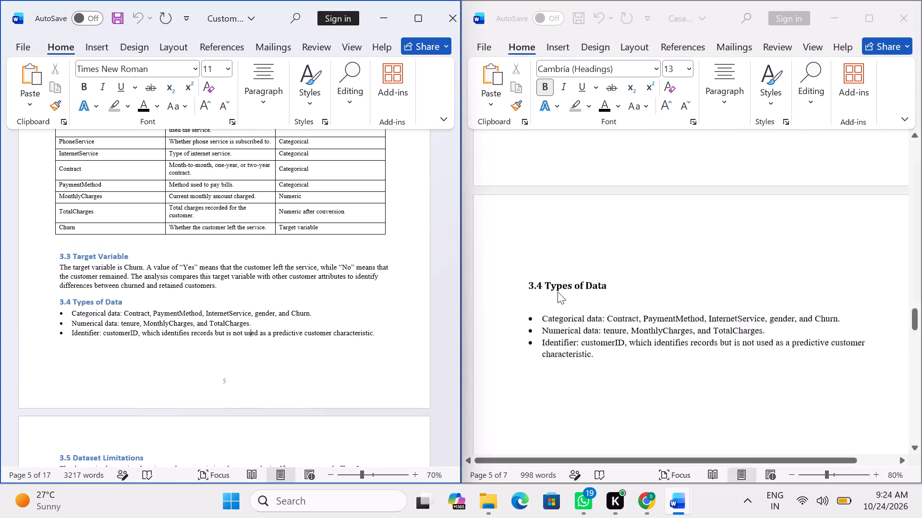
pyautogui.scroll(15, 558, 292)
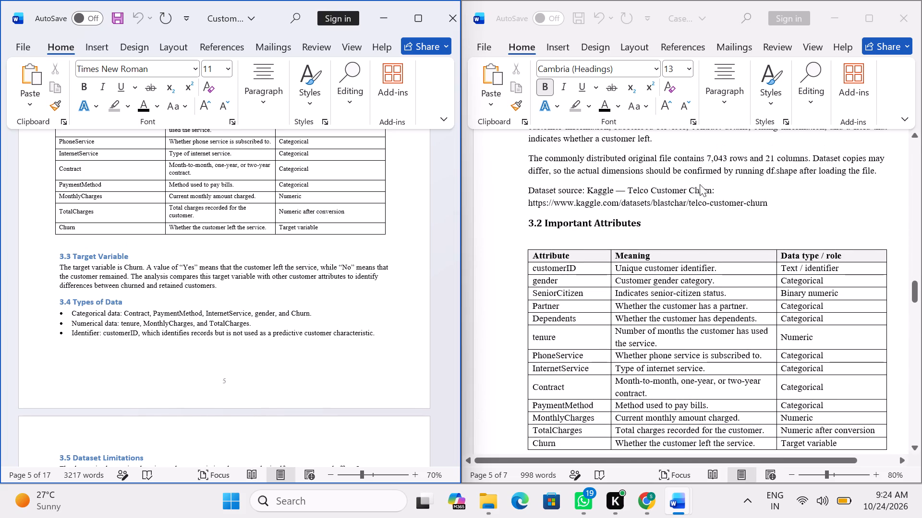
pyautogui.click(677, 223)
pyautogui.click(547, 237)
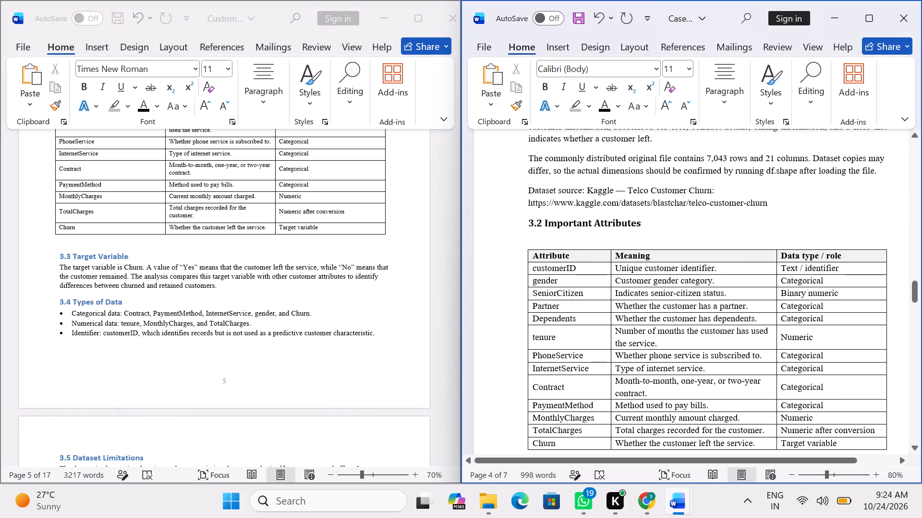
# Remove the blank line between the 3.2 Important Attributes heading and the attribute table.
pyautogui.click(545, 239)
pyautogui.click(568, 238)
pyautogui.press('BackSpace')
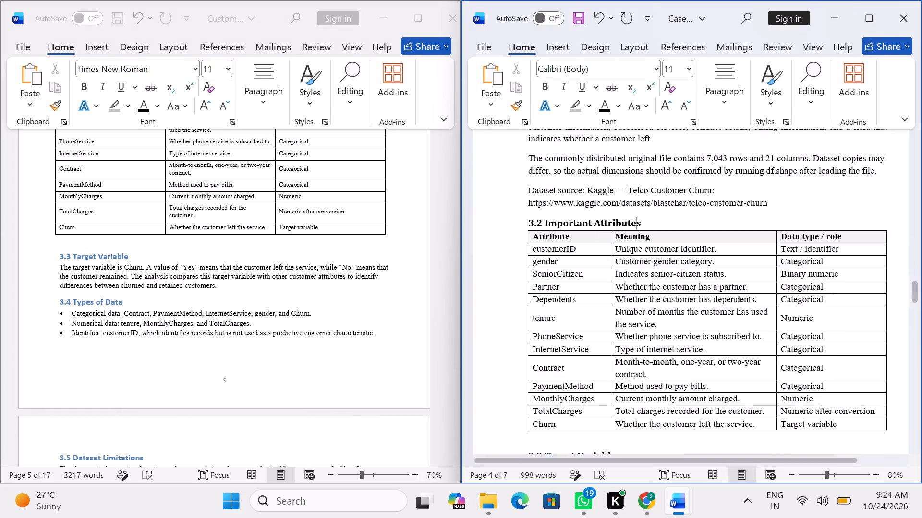
# Remove the blank lines above and below the 3.4 Types of Data heading so its bullets follow directly.
pyautogui.scroll(-8, 548, 283)
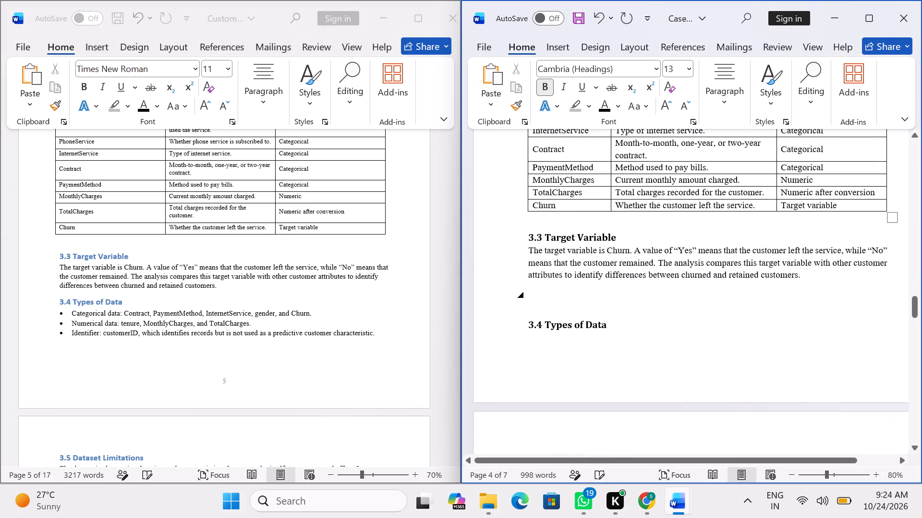
pyautogui.click(551, 309)
pyautogui.press('BackSpace')
pyautogui.press('BackSpace')
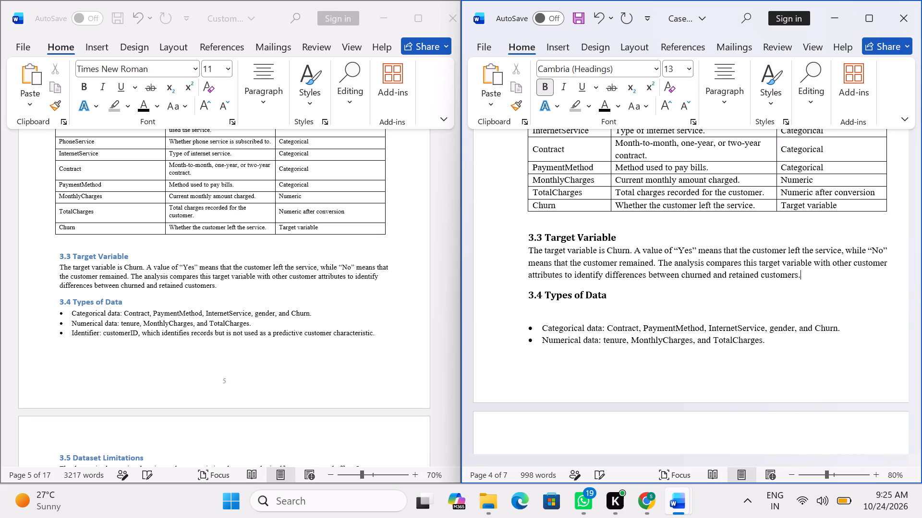
pyautogui.click(551, 311)
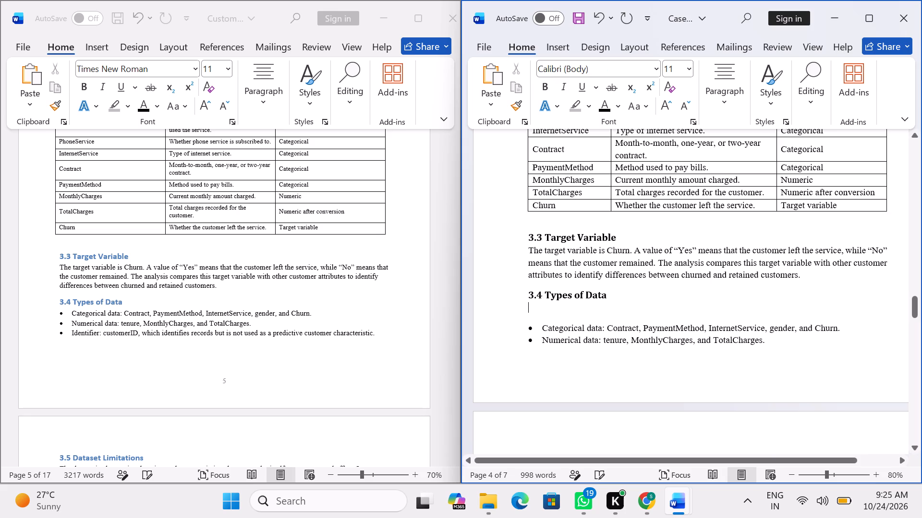
pyautogui.press('BackSpace')
pyautogui.click(545, 349)
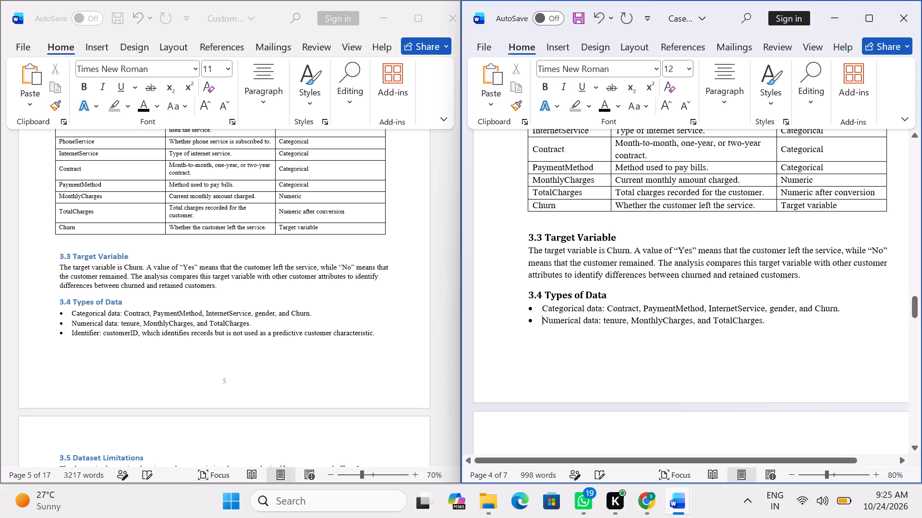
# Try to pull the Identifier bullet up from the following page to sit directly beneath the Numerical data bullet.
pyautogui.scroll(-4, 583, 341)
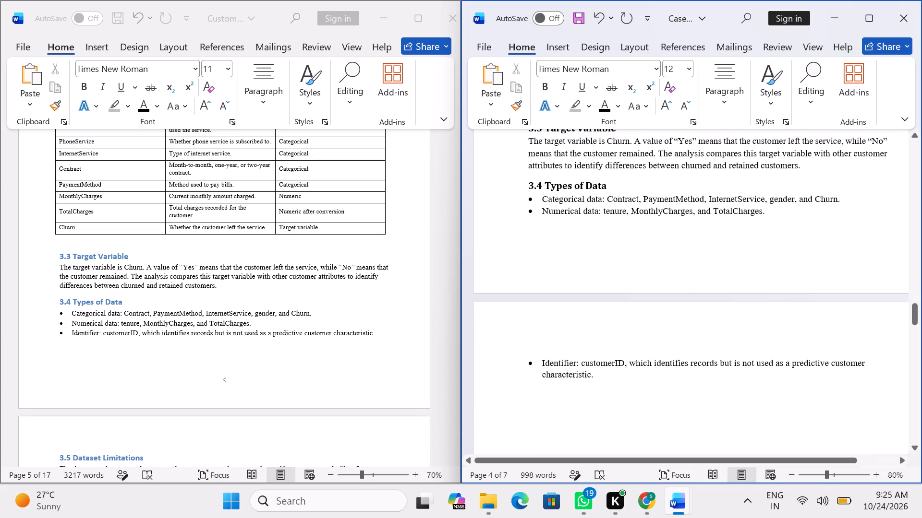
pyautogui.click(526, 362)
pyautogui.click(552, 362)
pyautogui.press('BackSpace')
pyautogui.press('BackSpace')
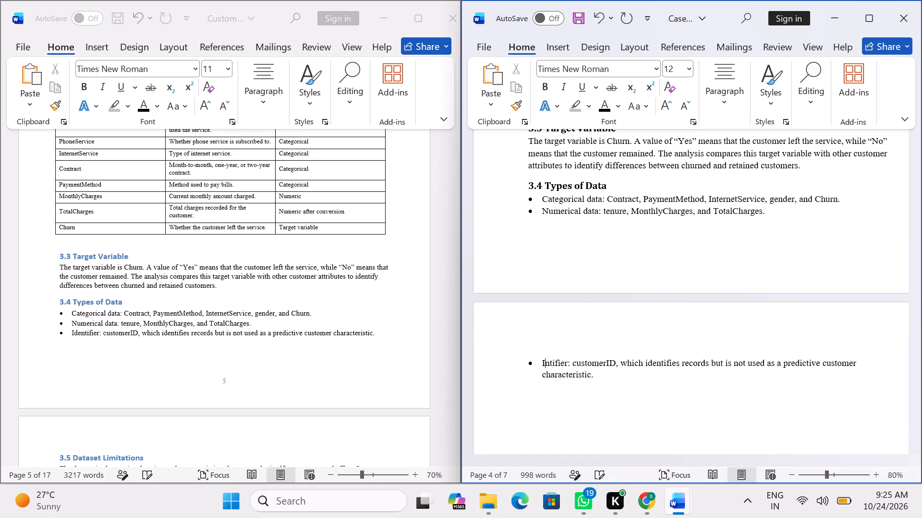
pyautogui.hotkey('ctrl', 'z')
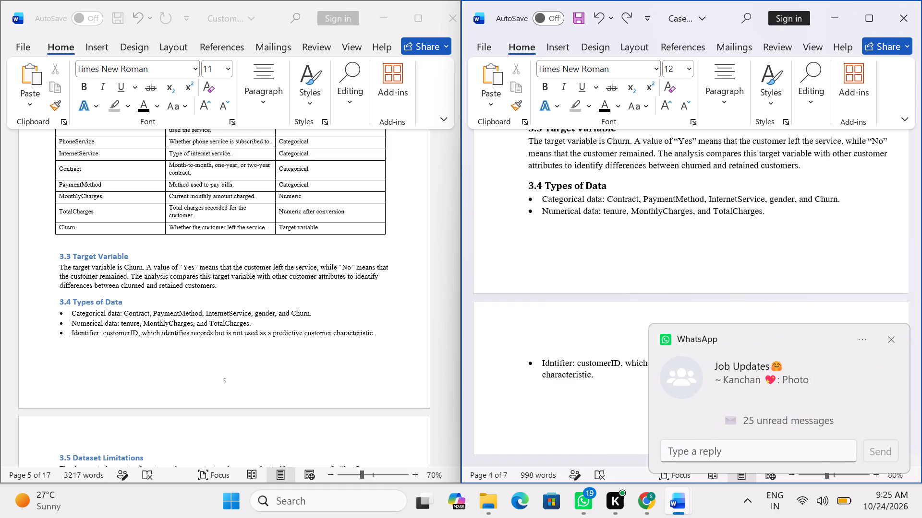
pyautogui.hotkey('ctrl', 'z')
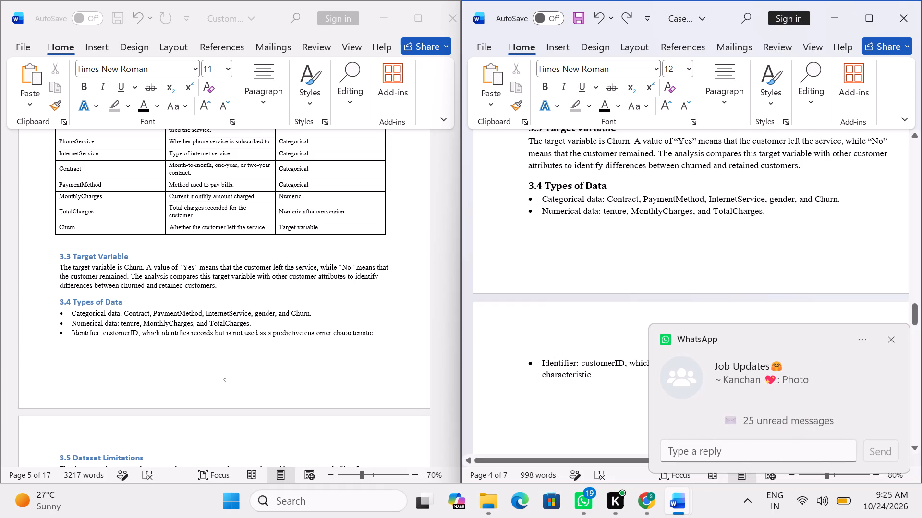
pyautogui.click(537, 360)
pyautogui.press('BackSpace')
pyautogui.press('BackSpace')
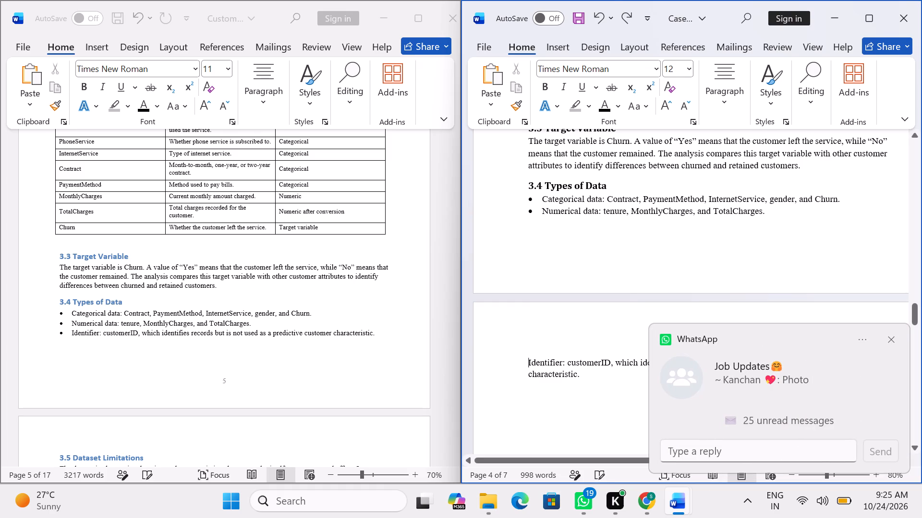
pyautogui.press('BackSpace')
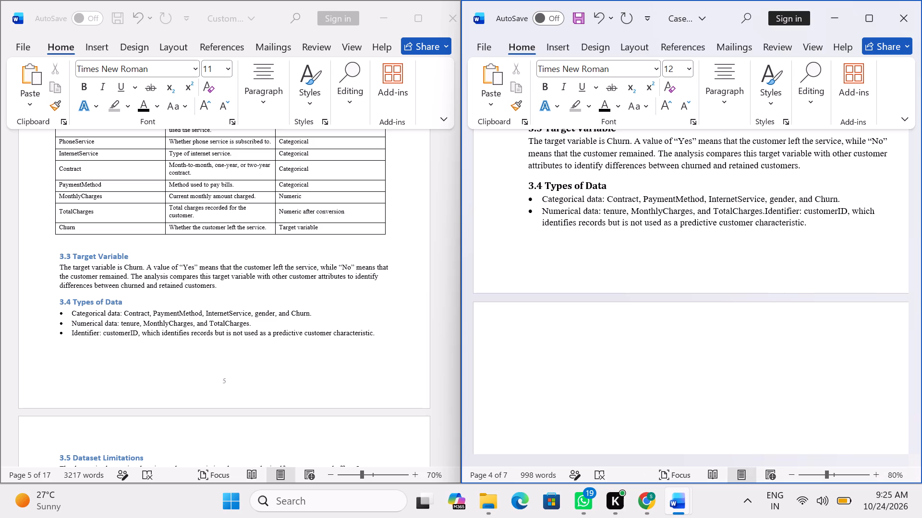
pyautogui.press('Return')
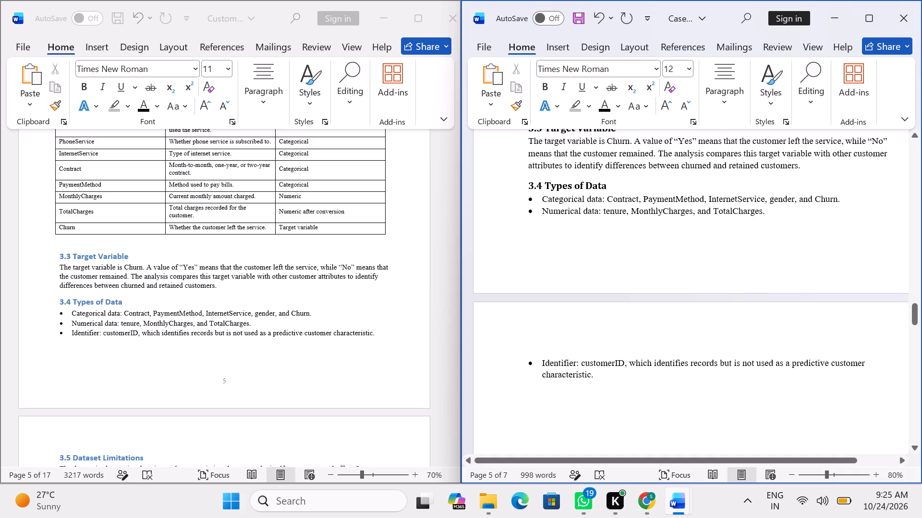
# Join the paragraph starting "The commonly distributed original file" onto the first paragraph of 3.1 Dataset Overview.
pyautogui.scroll(9, 571, 300)
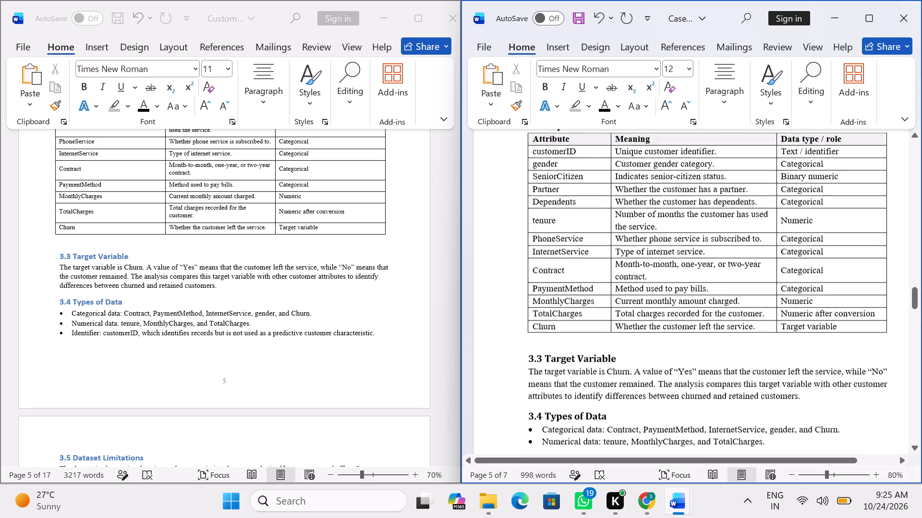
pyautogui.scroll(6, 569, 298)
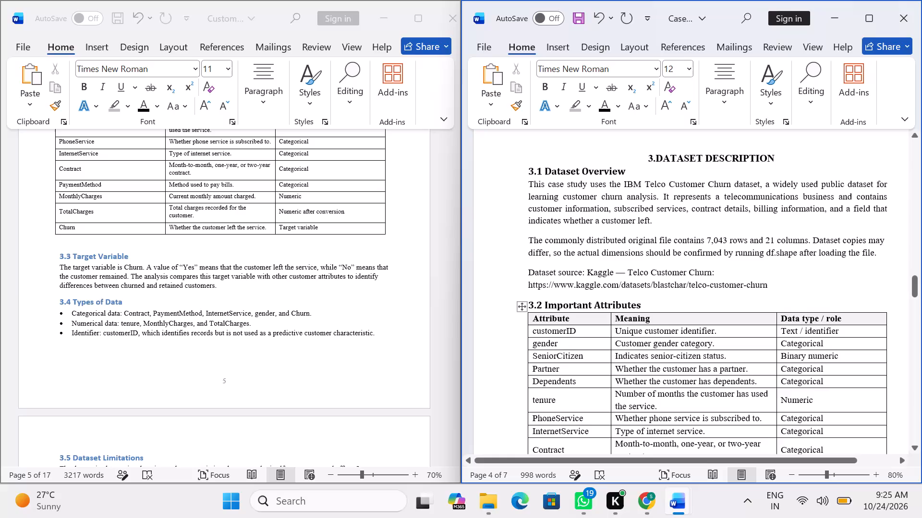
pyautogui.click(592, 227)
pyautogui.click(588, 234)
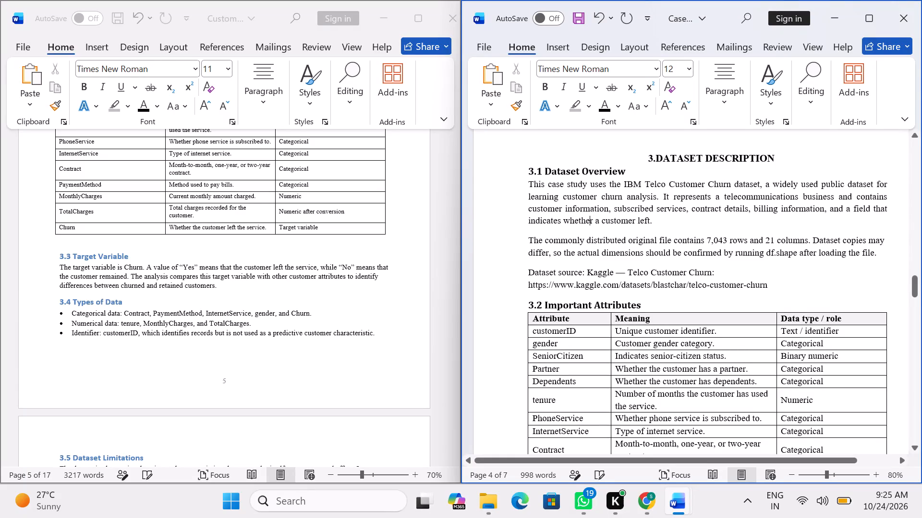
pyautogui.click(529, 238)
pyautogui.press('BackSpace')
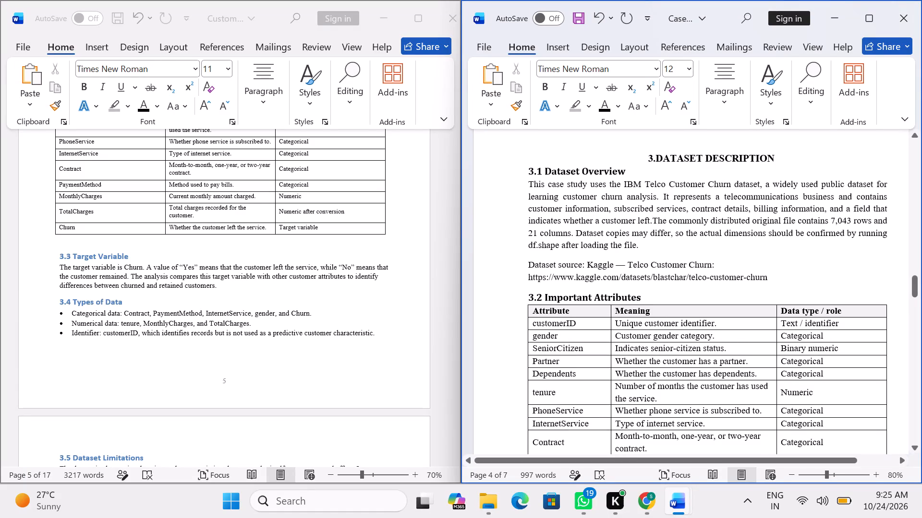
# Review the case study's spacing and page layout from 3.1 Dataset Overview to the 3.4 Types of Data list.
pyautogui.scroll(-9, 563, 254)
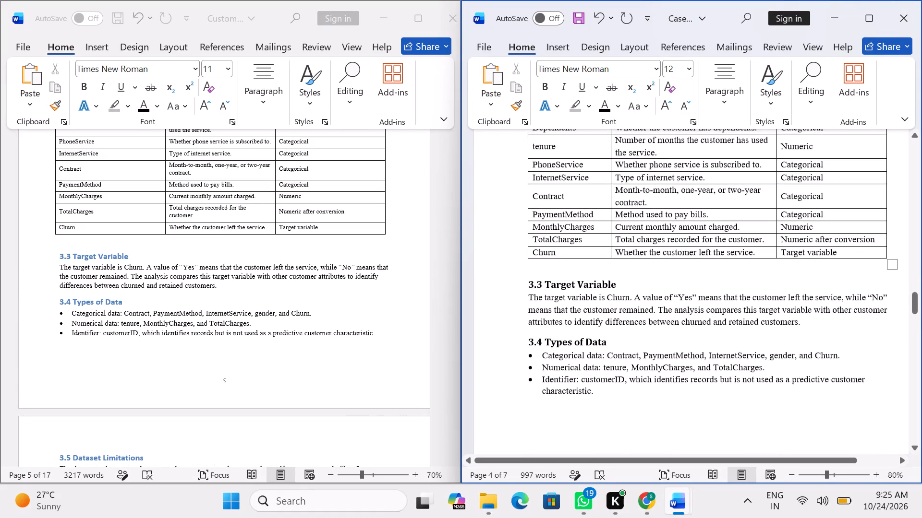
pyautogui.scroll(-5, 557, 261)
pyautogui.scroll(3, 566, 263)
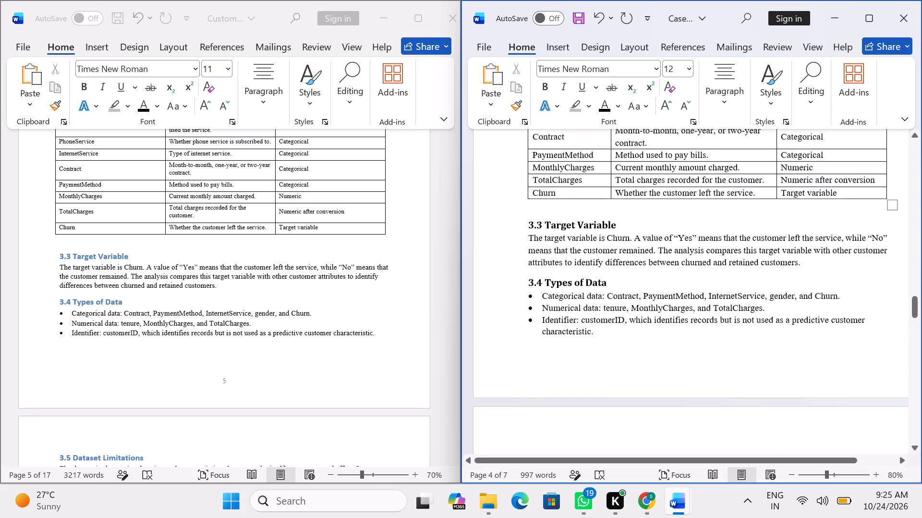
pyautogui.scroll(11, 570, 263)
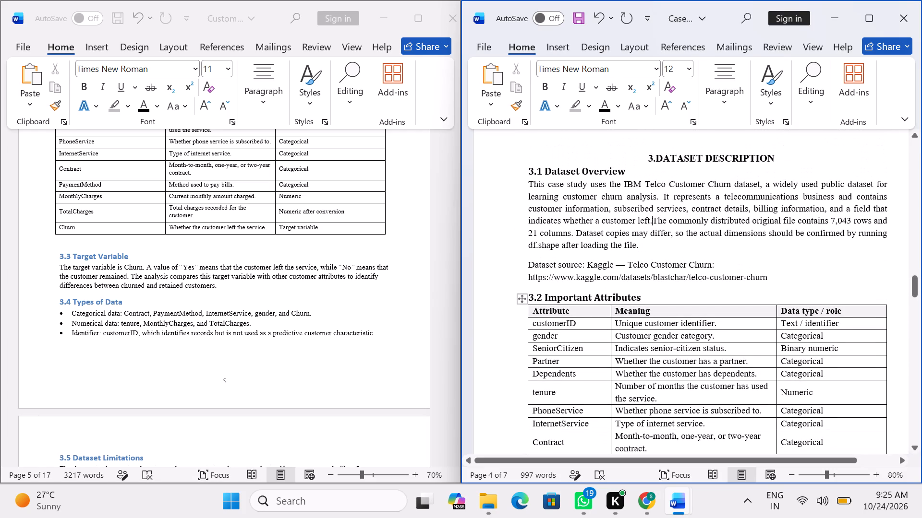
pyautogui.scroll(-1, 571, 262)
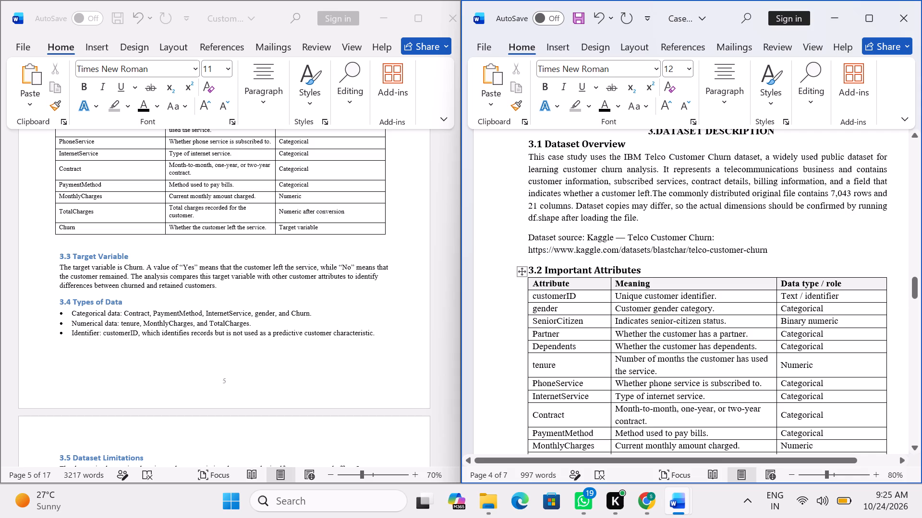
pyautogui.scroll(-7, 572, 260)
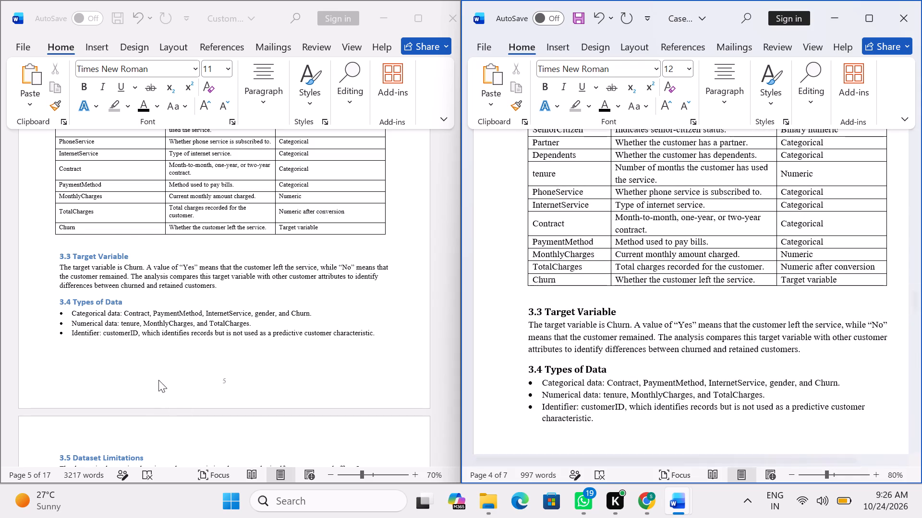
# Copy the 3.5 Dataset Limitations heading and its paragraph from the source report.
pyautogui.scroll(-7, 158, 378)
pyautogui.scroll(3, 164, 361)
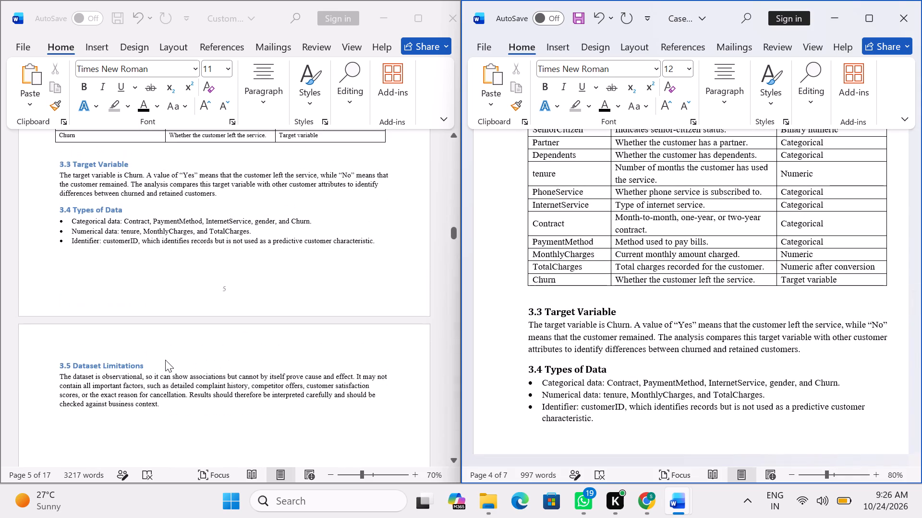
pyautogui.scroll(7, 165, 359)
pyautogui.scroll(-15, 166, 357)
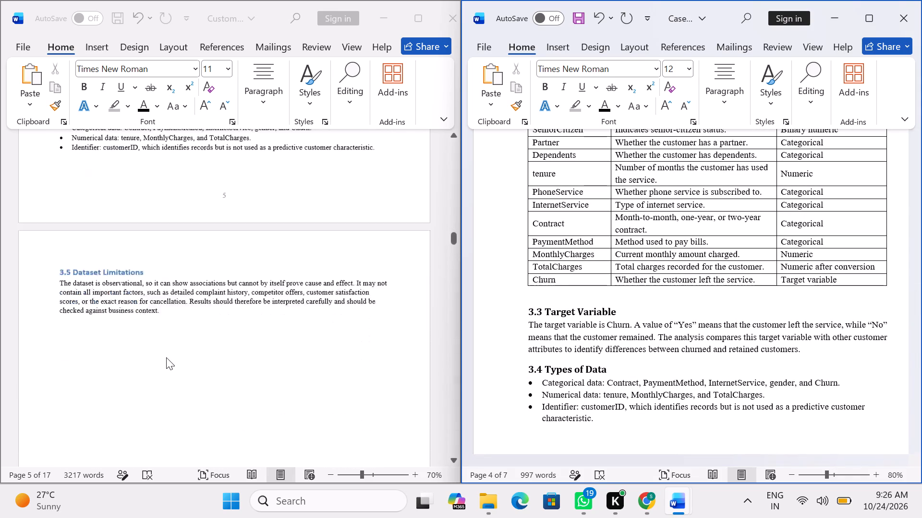
pyautogui.scroll(-18, 166, 357)
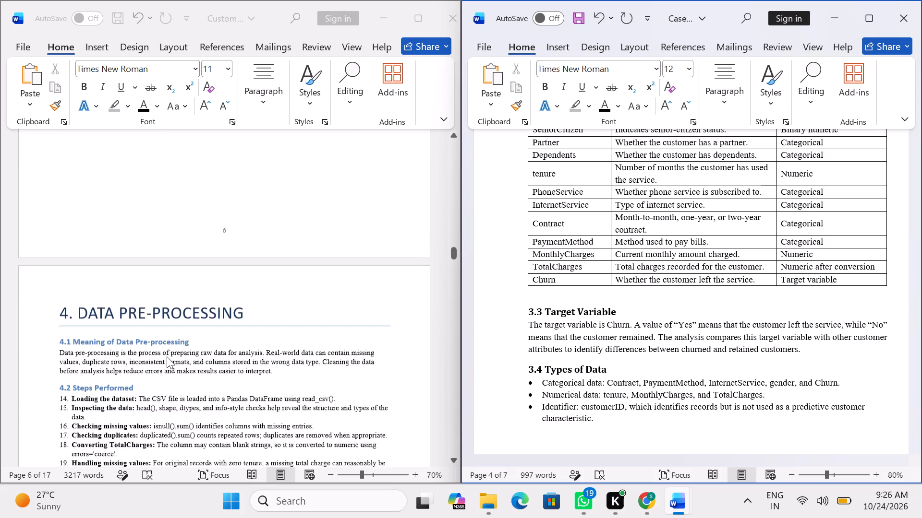
pyautogui.scroll(20, 167, 356)
pyautogui.scroll(3, 167, 356)
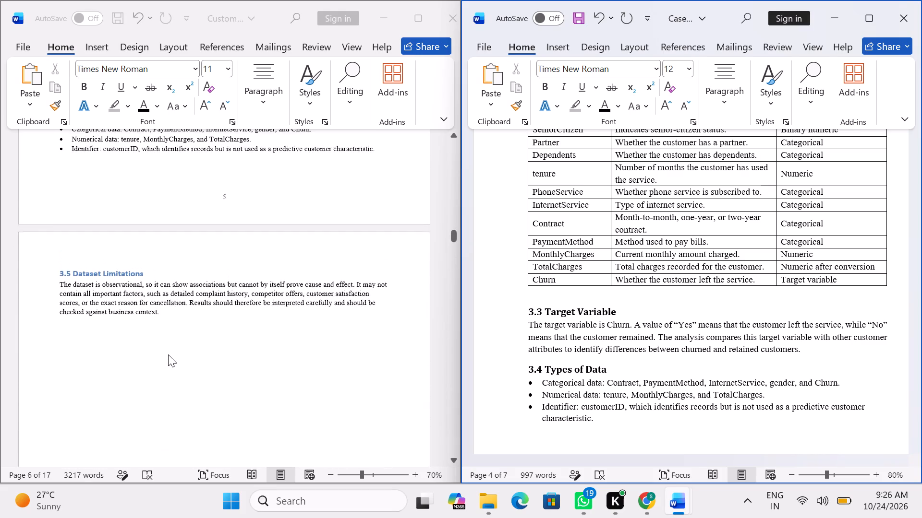
pyautogui.scroll(1, 168, 354)
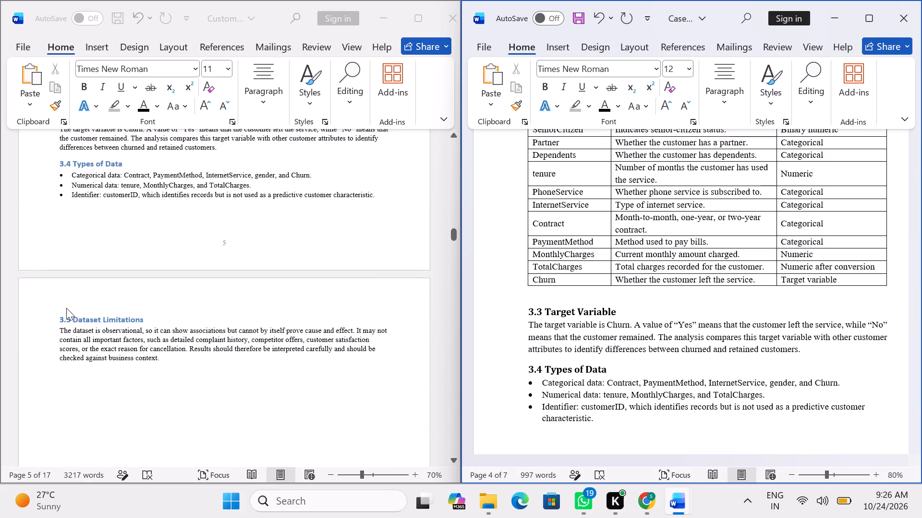
pyautogui.moveTo(60, 313); pyautogui.dragTo(172, 355)
pyautogui.moveTo(172, 355); pyautogui.dragTo(106, 339)
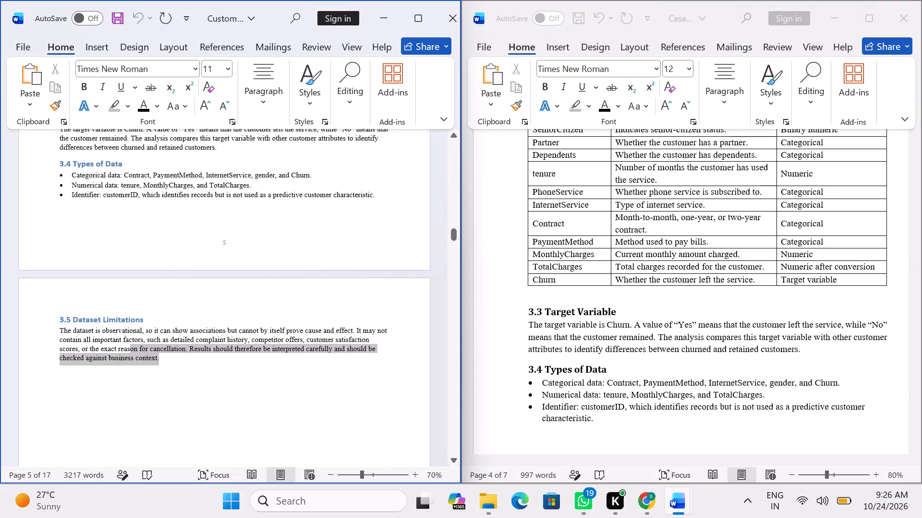
pyautogui.moveTo(106, 339); pyautogui.dragTo(50, 317)
pyautogui.hotkey('ctrl', 'c')
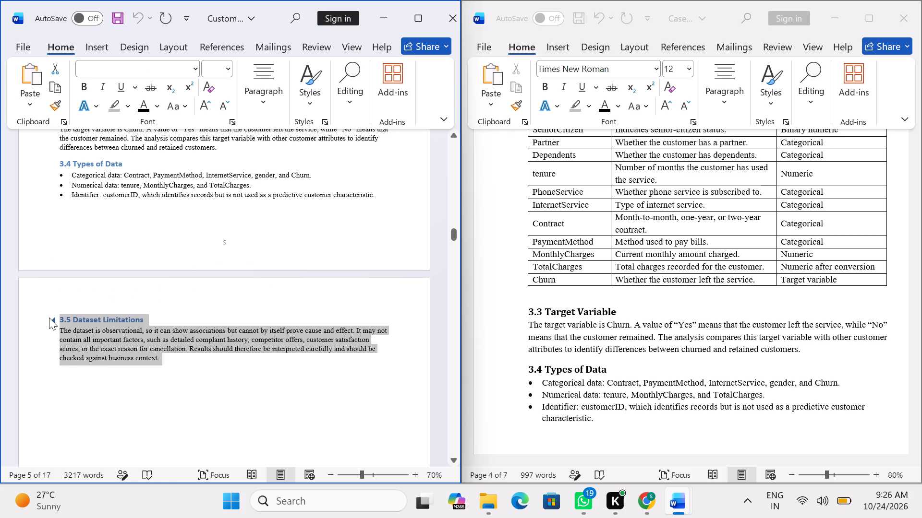
# Paste the copied 3.5 Dataset Limitations section into the case study on the page after section 3.4.
pyautogui.scroll(-7, 631, 413)
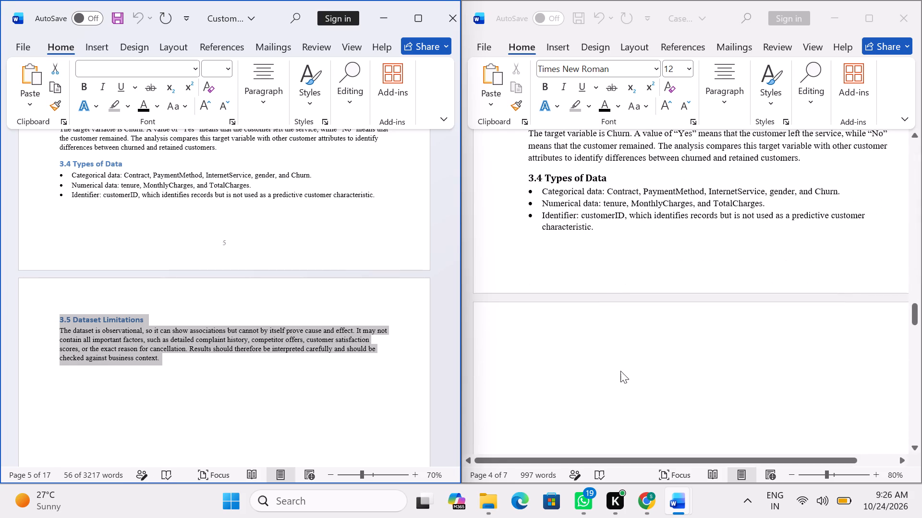
pyautogui.click(620, 371)
pyautogui.click(605, 352)
pyautogui.hotkey('ctrl', 'v')
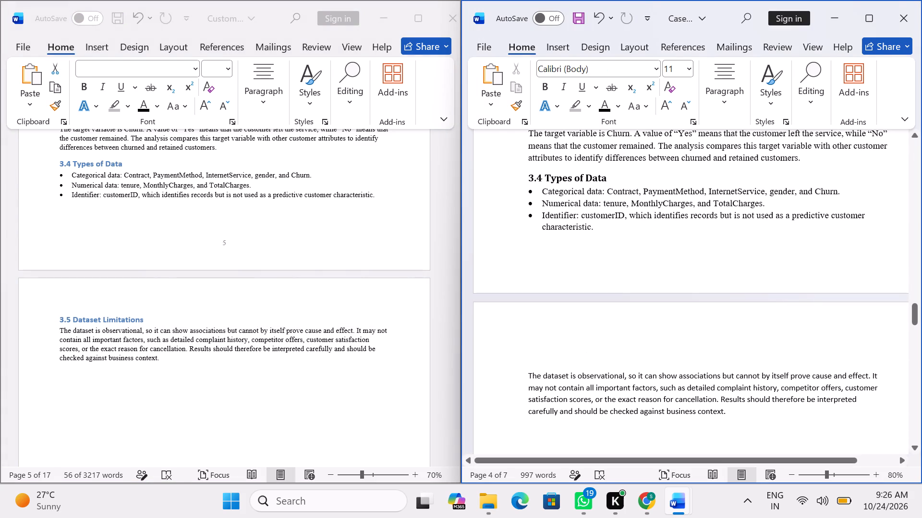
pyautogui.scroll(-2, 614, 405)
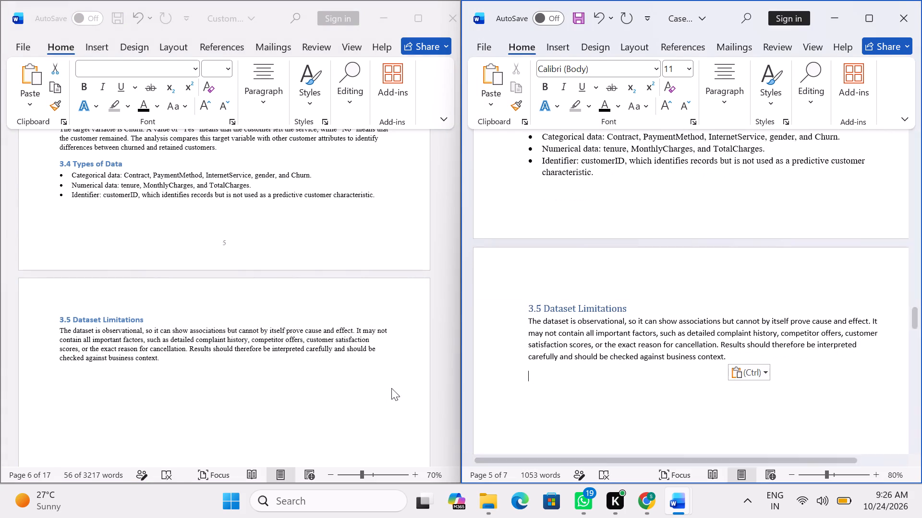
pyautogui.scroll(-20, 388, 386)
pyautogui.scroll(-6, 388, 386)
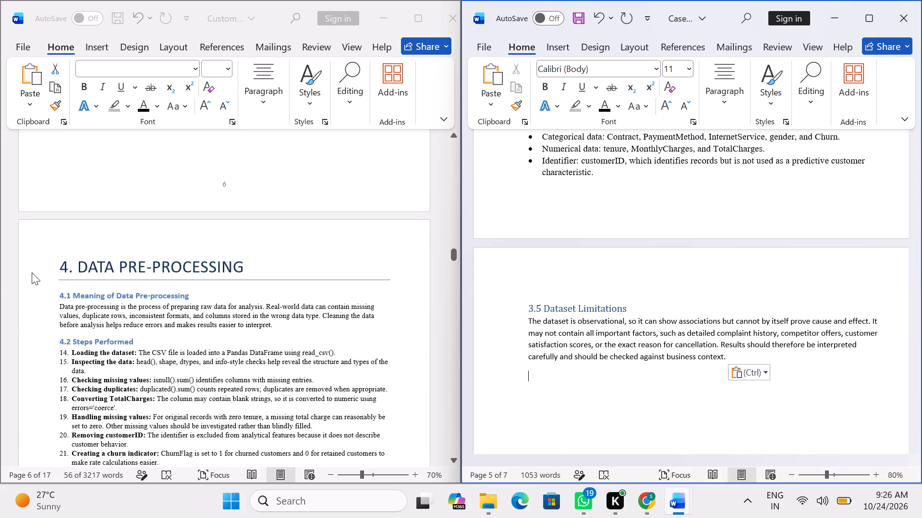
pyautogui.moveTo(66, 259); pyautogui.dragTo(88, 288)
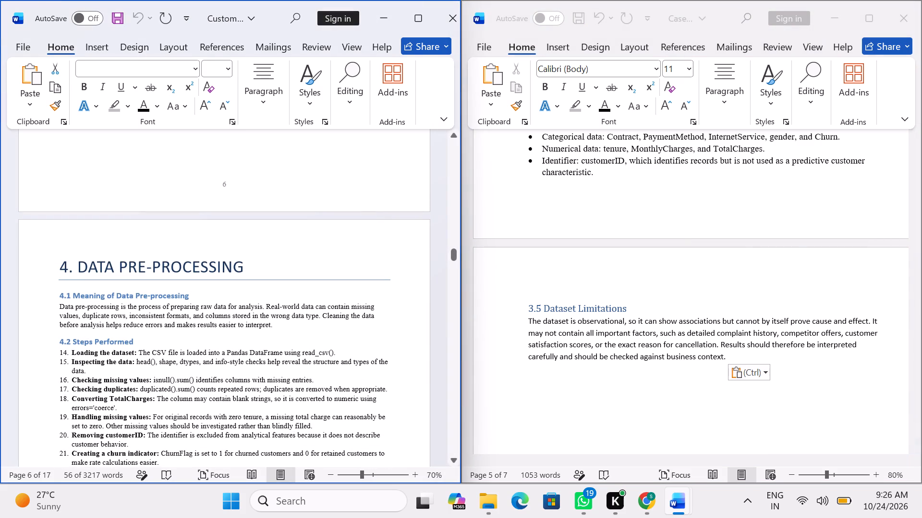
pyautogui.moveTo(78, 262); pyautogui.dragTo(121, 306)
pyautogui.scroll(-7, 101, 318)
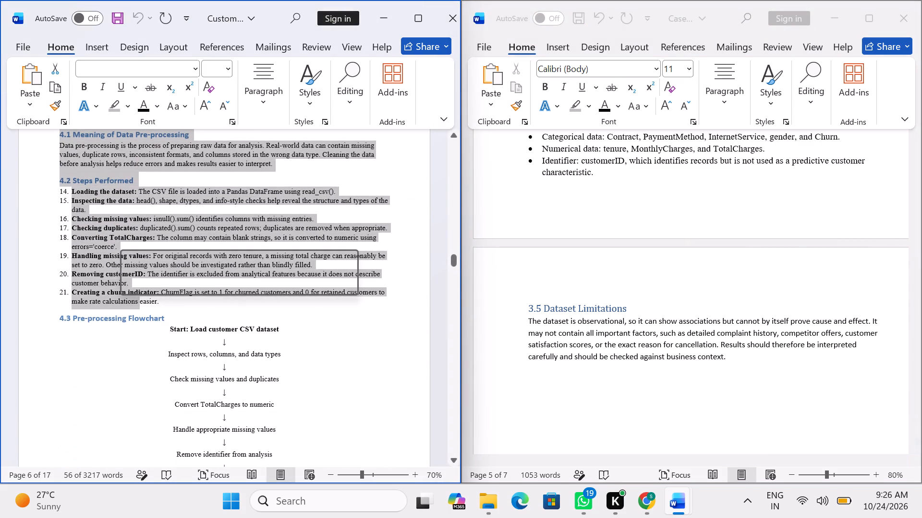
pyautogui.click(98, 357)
# Copy the source report's content from the 4. DATA PRE-PROCESSING heading through the Figure 1 flowchart caption.
pyautogui.scroll(4, 115, 308)
pyautogui.scroll(-13, 116, 308)
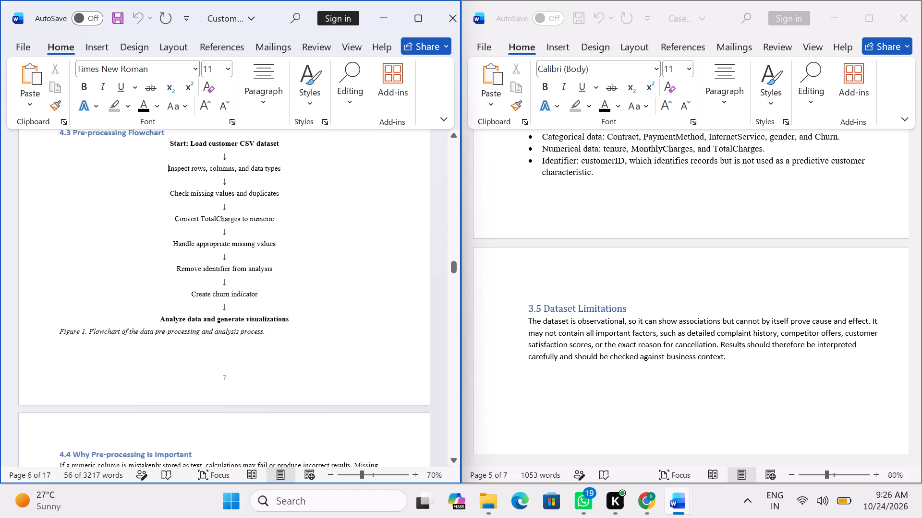
pyautogui.scroll(-1, 117, 309)
pyautogui.moveTo(327, 299); pyautogui.dragTo(136, 254)
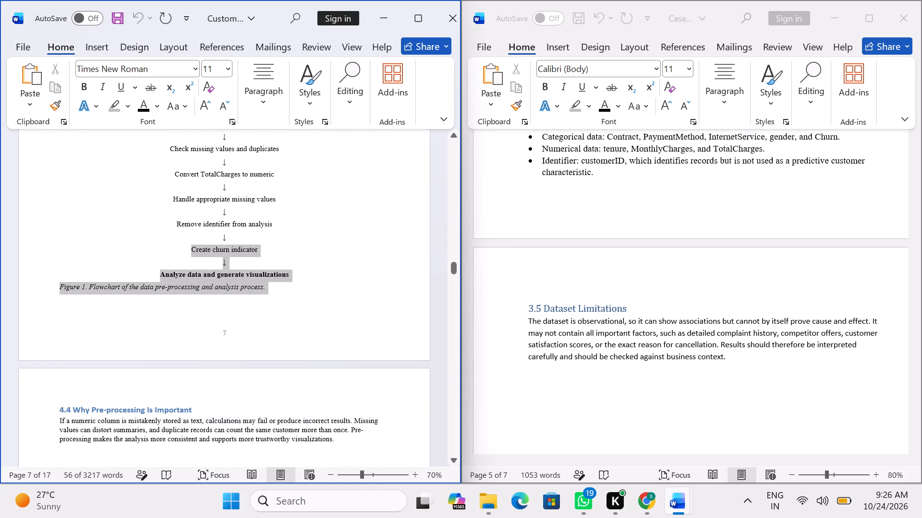
pyautogui.moveTo(136, 254); pyautogui.dragTo(89, 123)
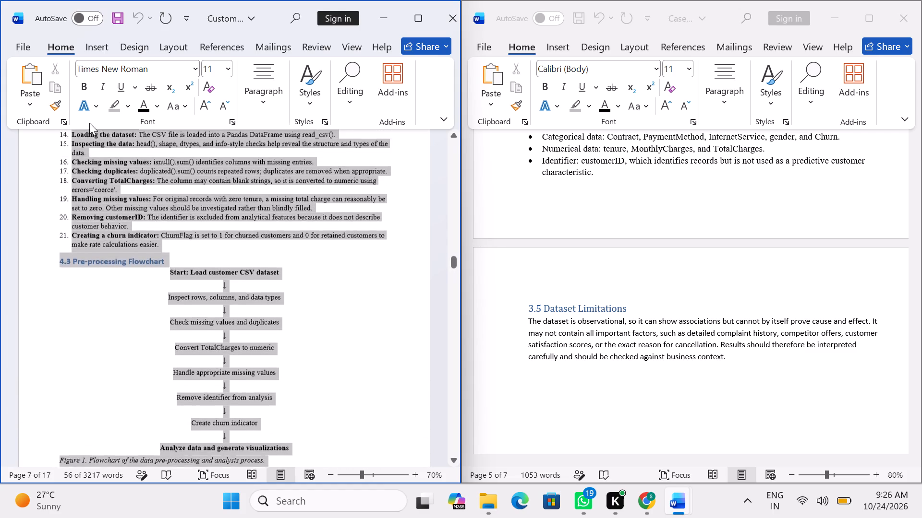
pyautogui.moveTo(89, 123); pyautogui.dragTo(50, 211)
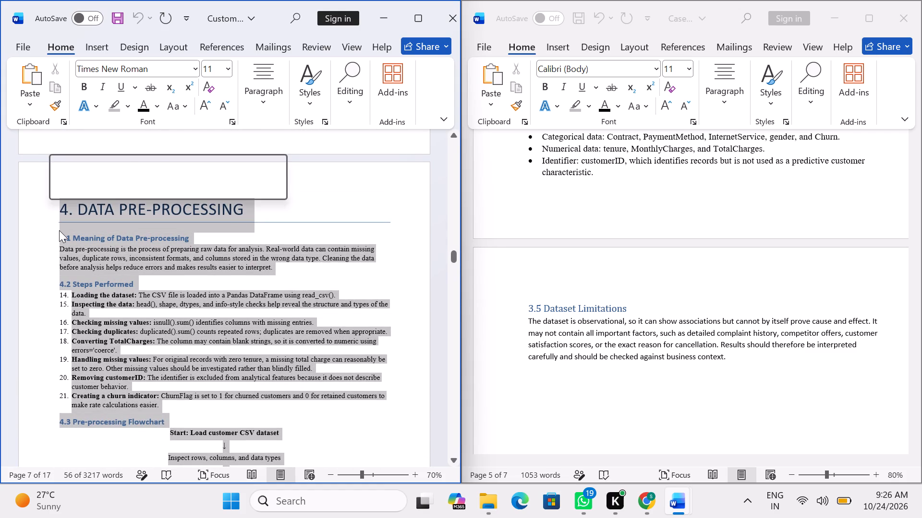
pyautogui.hotkey('ctrl', 'c')
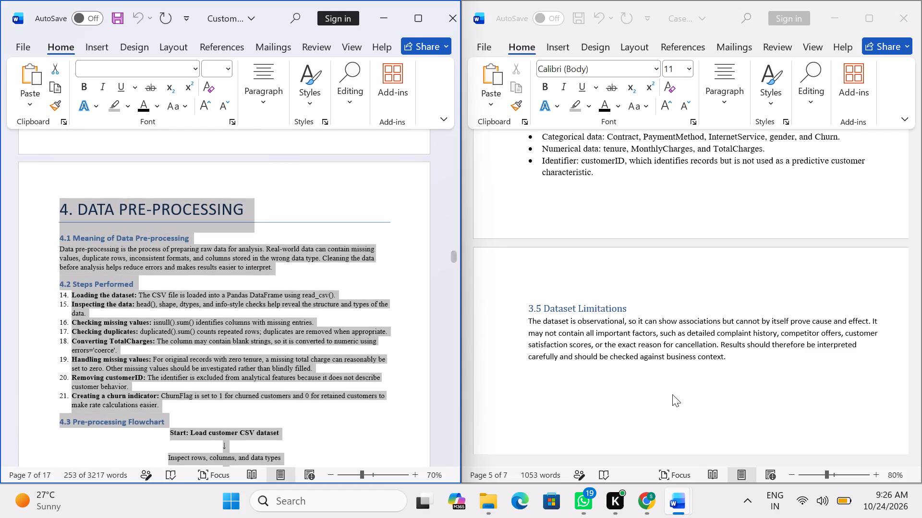
# Paste the copied 4. DATA PRE-PROCESSING content into the case study below the 3.5 Dataset Limitations paragraph.
pyautogui.click(728, 373)
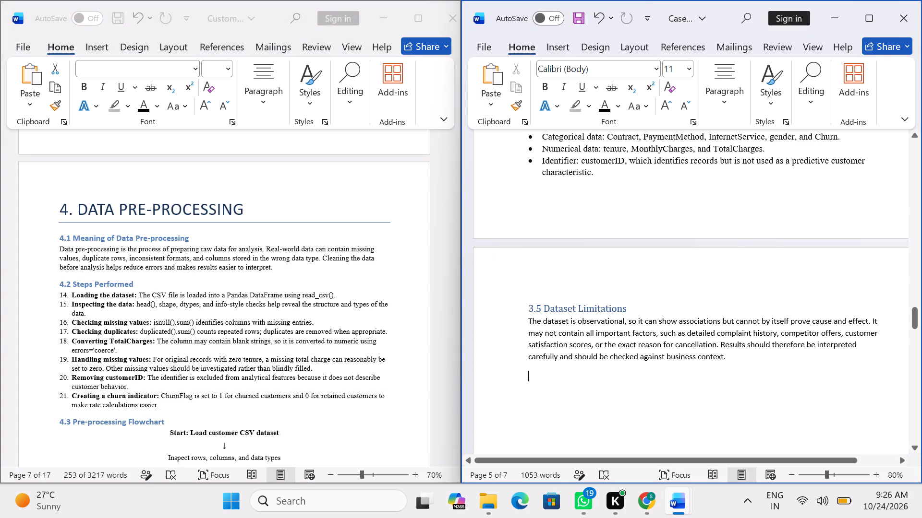
pyautogui.hotkey('ctrl', 'v')
# Make the 3.5 Dataset Limitations heading in the case study bold and black.
pyautogui.scroll(16, 678, 385)
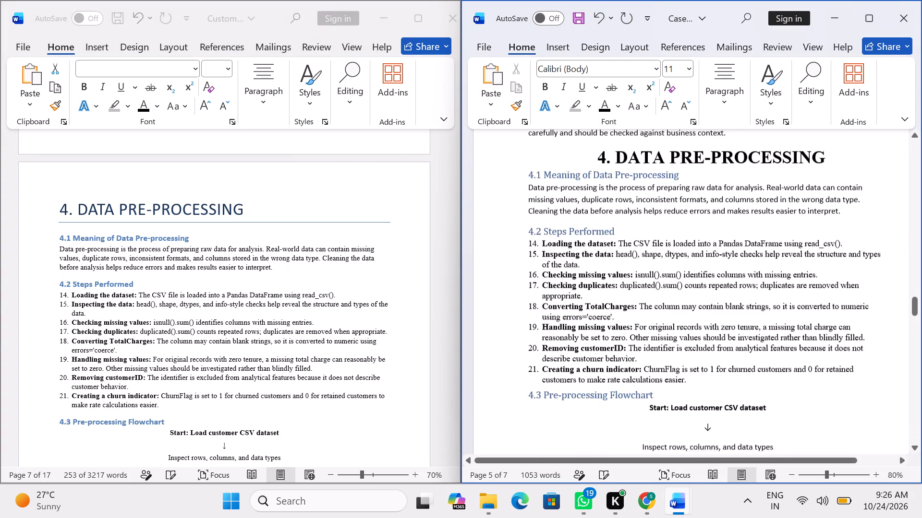
pyautogui.scroll(8, 683, 383)
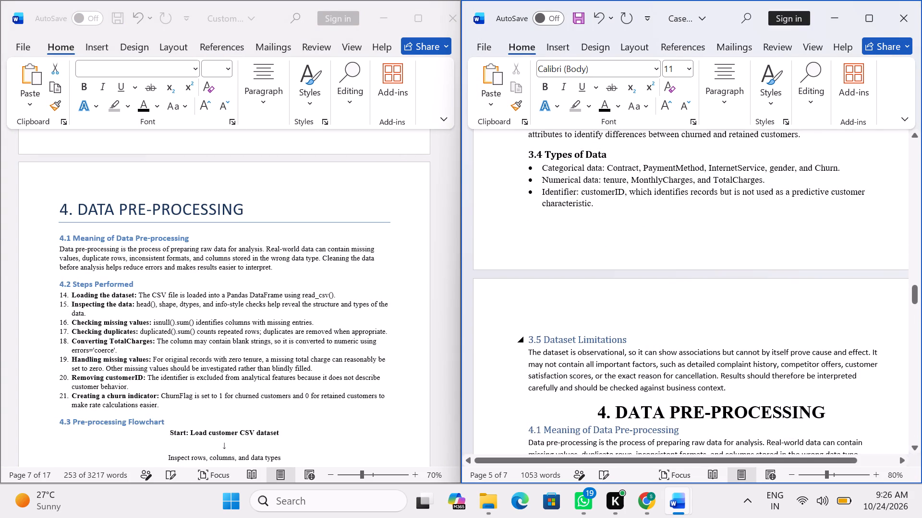
pyautogui.moveTo(635, 339); pyautogui.dragTo(486, 343)
pyautogui.click(500, 318)
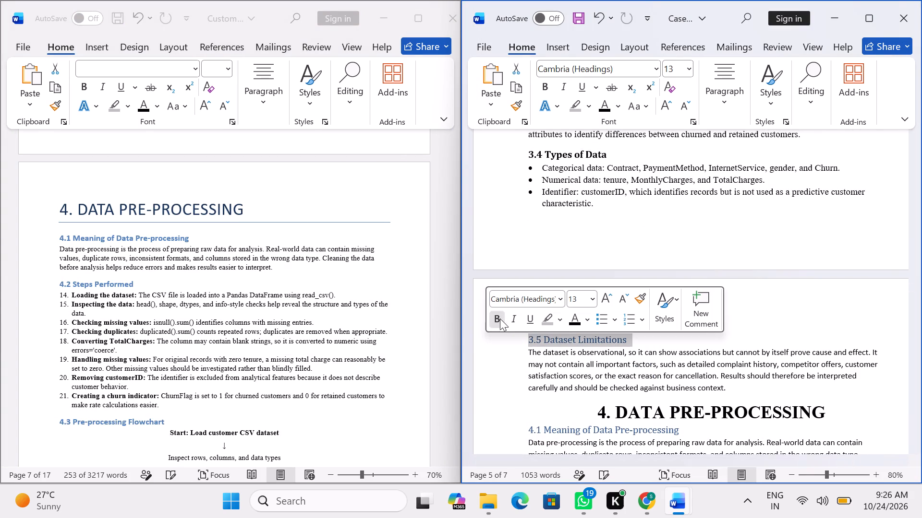
pyautogui.click(575, 315)
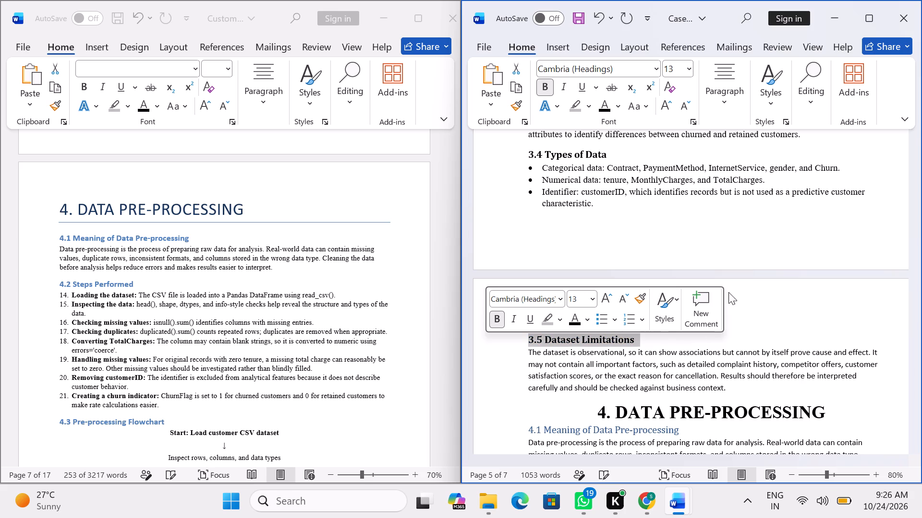
pyautogui.click(759, 298)
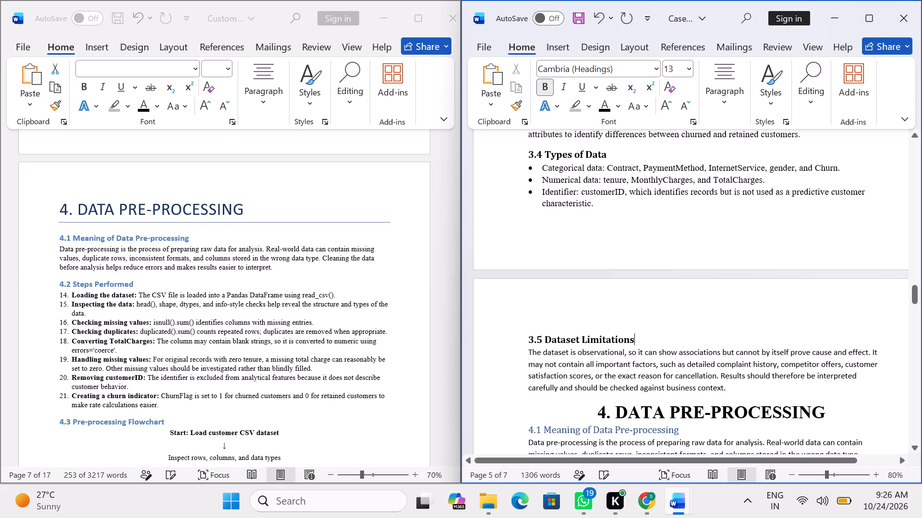
# Format the 3.5 Dataset Limitations paragraph in Times New Roman, size 12, with justified alignment.
pyautogui.moveTo(527, 351); pyautogui.dragTo(732, 385)
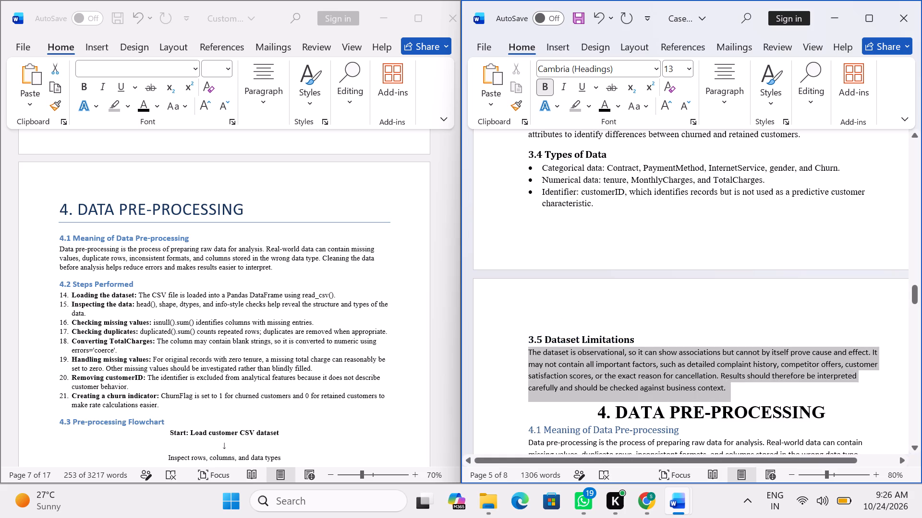
pyautogui.click(714, 338)
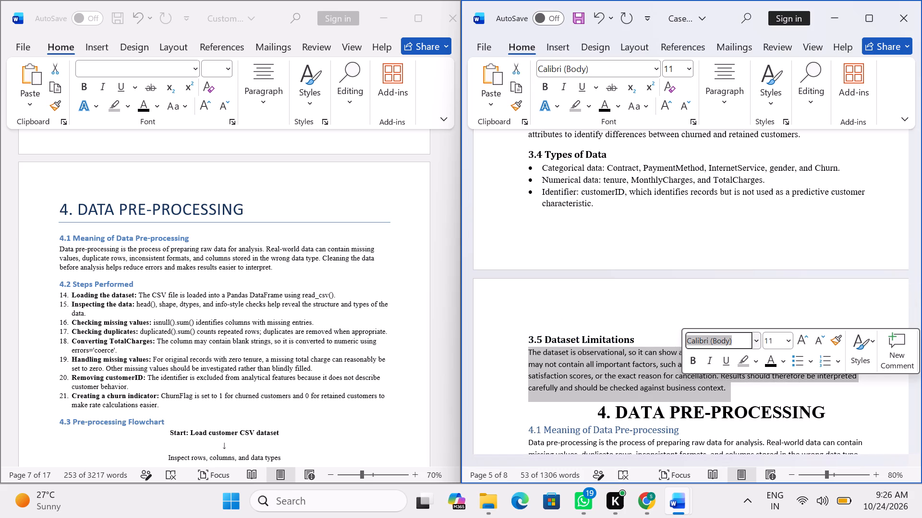
pyautogui.write('ti')
pyautogui.press('Return')
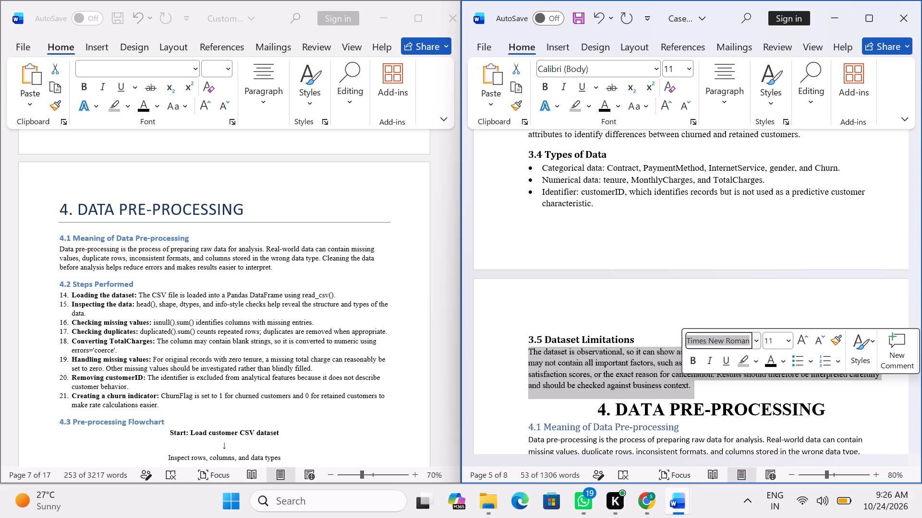
pyautogui.click(785, 345)
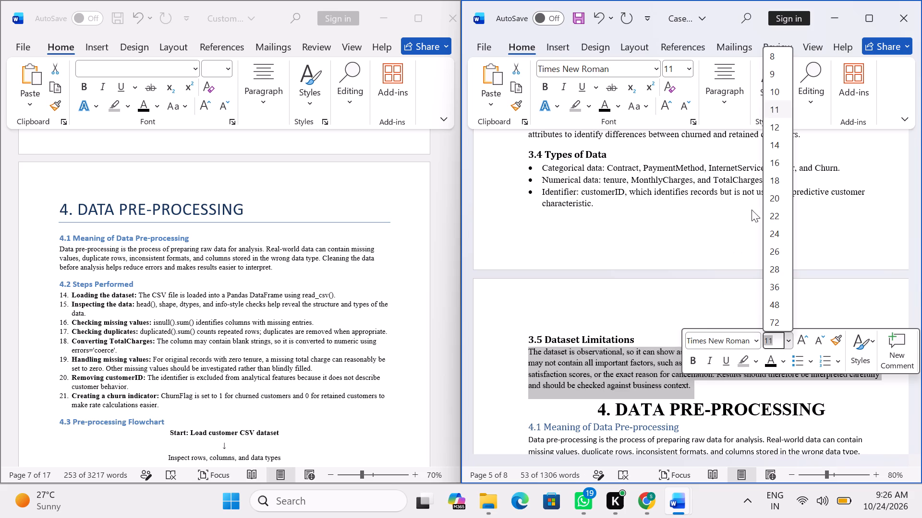
pyautogui.click(770, 130)
pyautogui.click(715, 73)
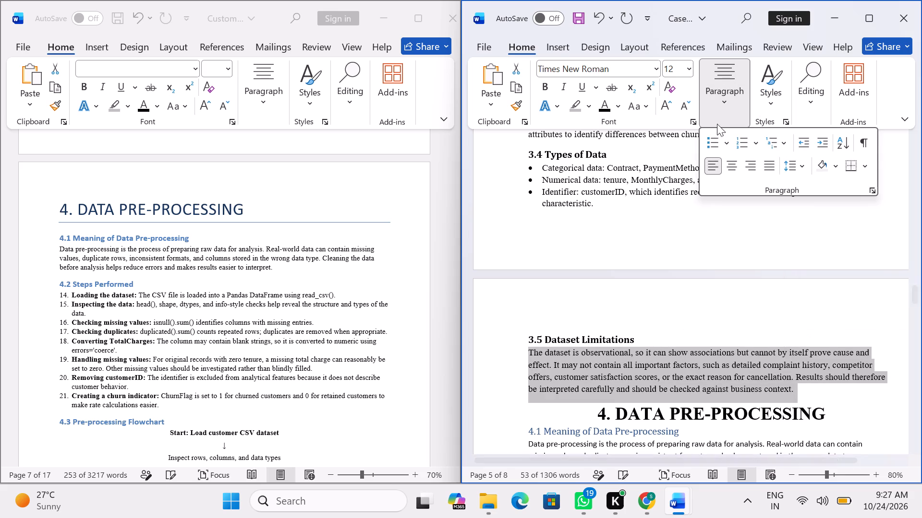
pyautogui.click(765, 160)
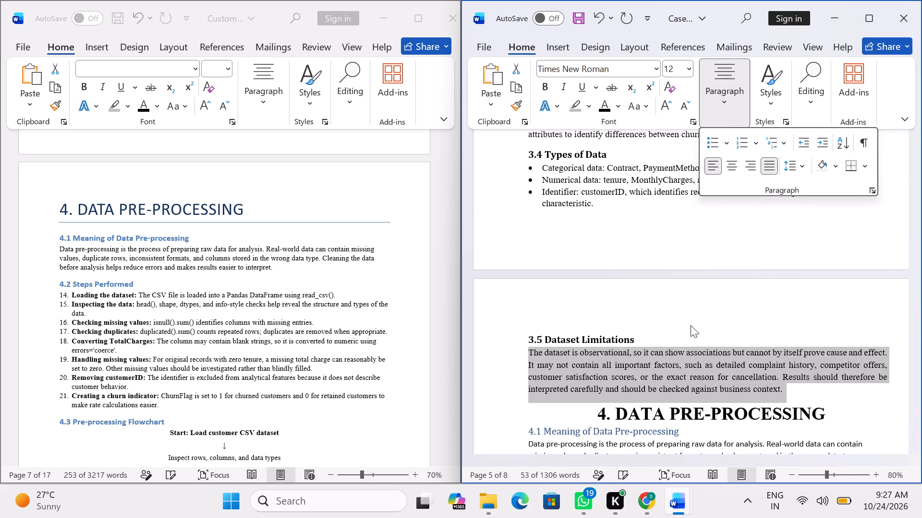
pyautogui.click(691, 325)
# Set the number 3.5 in the Dataset Limitations heading to Times New Roman.
pyautogui.moveTo(543, 337); pyautogui.dragTo(531, 333)
pyautogui.click(559, 278)
pyautogui.click(558, 287)
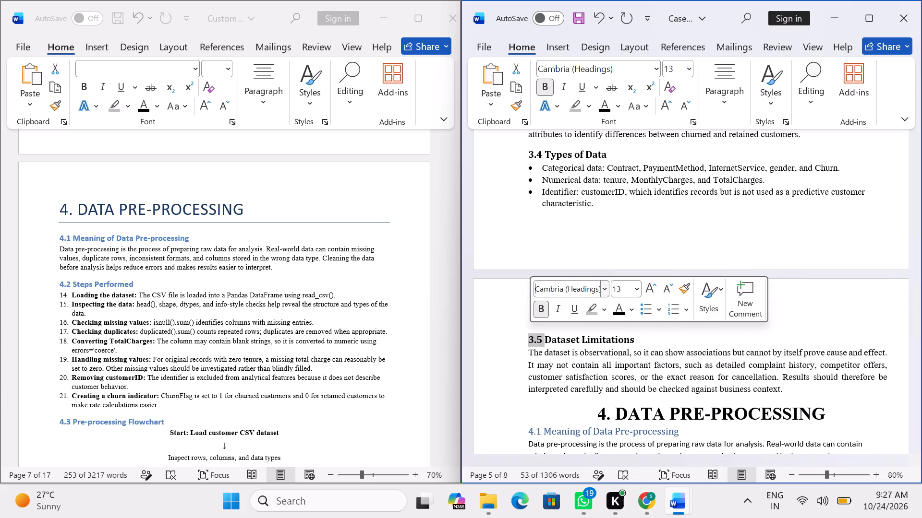
pyautogui.write('ti')
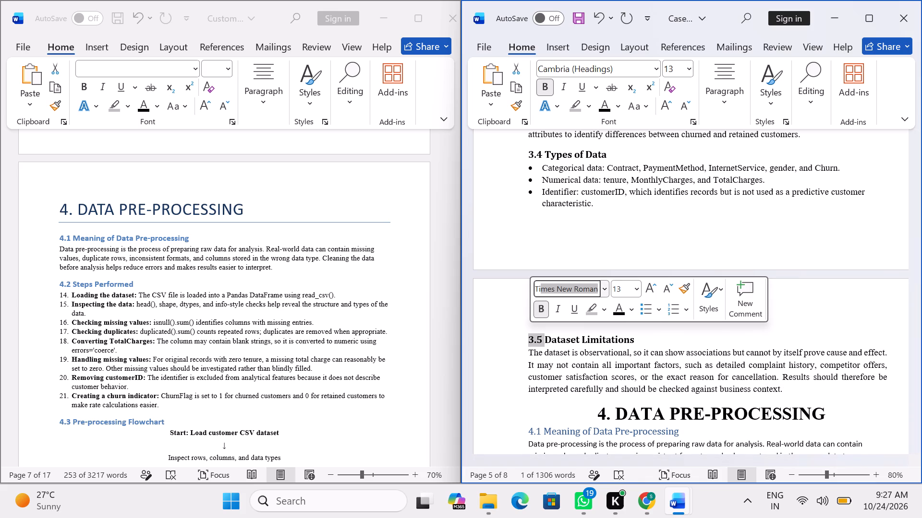
pyautogui.press('Return')
pyautogui.click(651, 341)
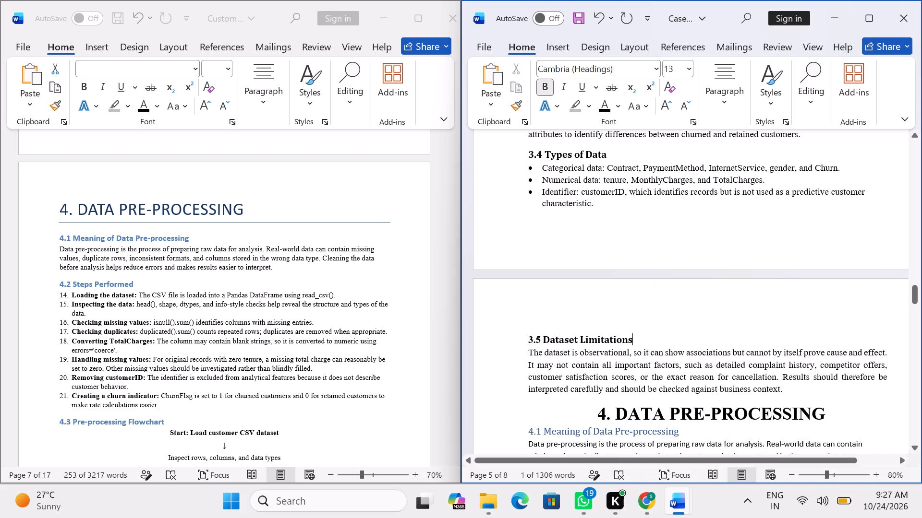
# Set the 4. DATA PRE-PROCESSING heading in the case study to font size 13.
pyautogui.scroll(-3, 597, 347)
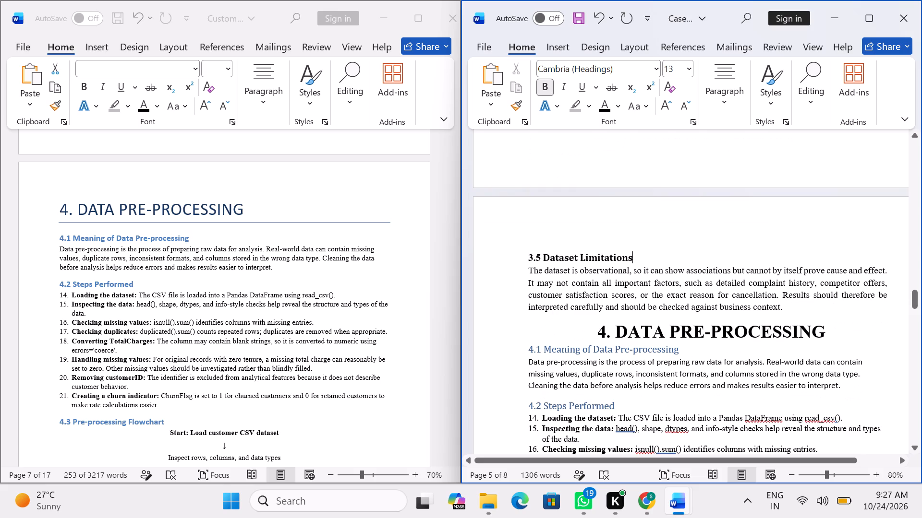
pyautogui.doubleClick(607, 293)
pyautogui.click(554, 317)
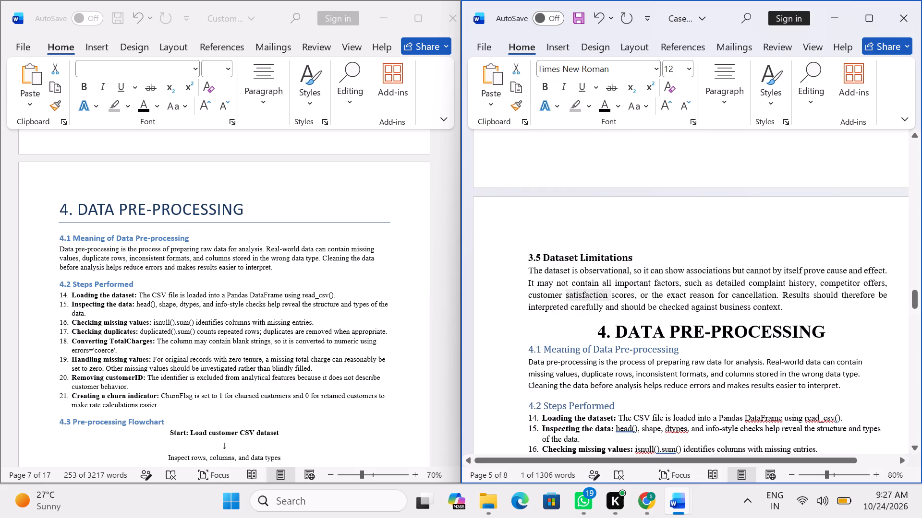
pyautogui.moveTo(589, 329); pyautogui.dragTo(786, 326)
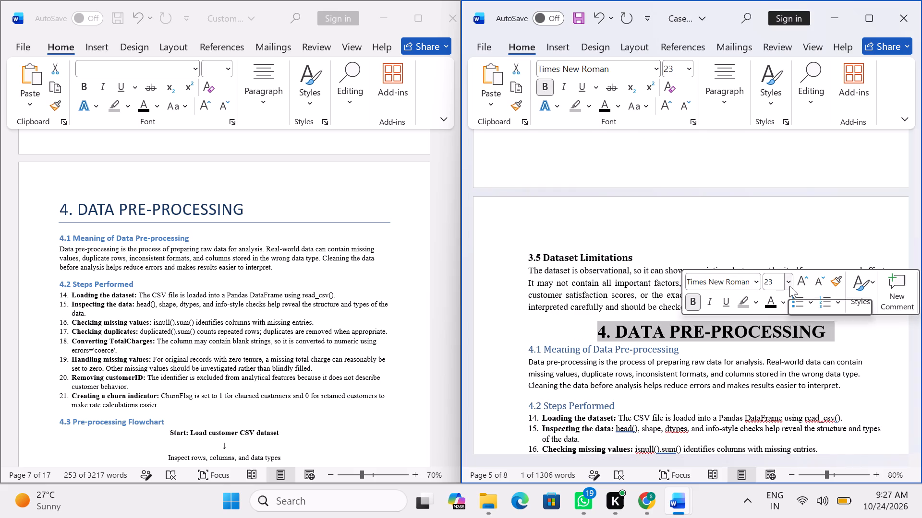
pyautogui.click(789, 286)
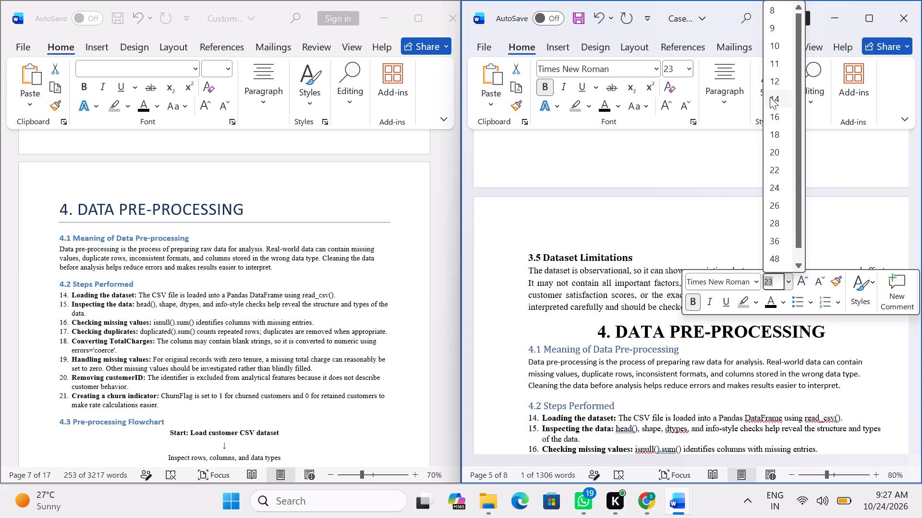
pyautogui.write('13')
pyautogui.press('Return')
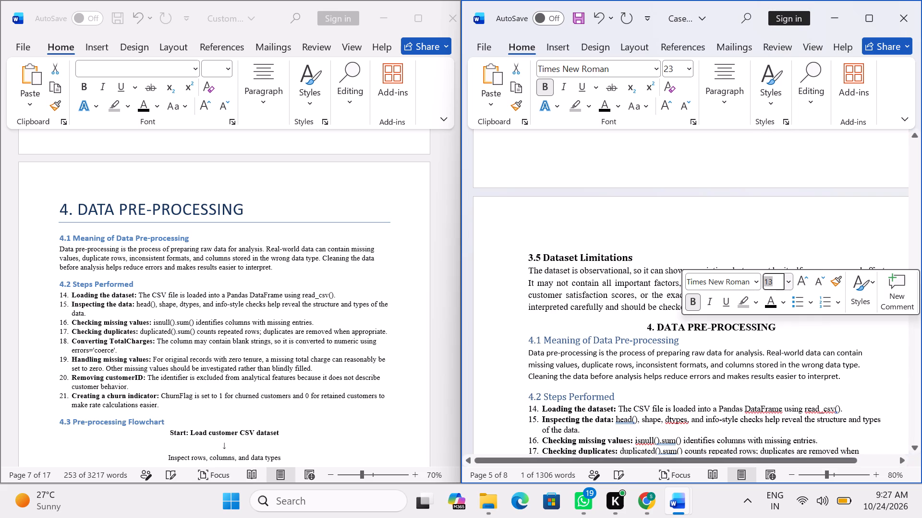
pyautogui.click(597, 322)
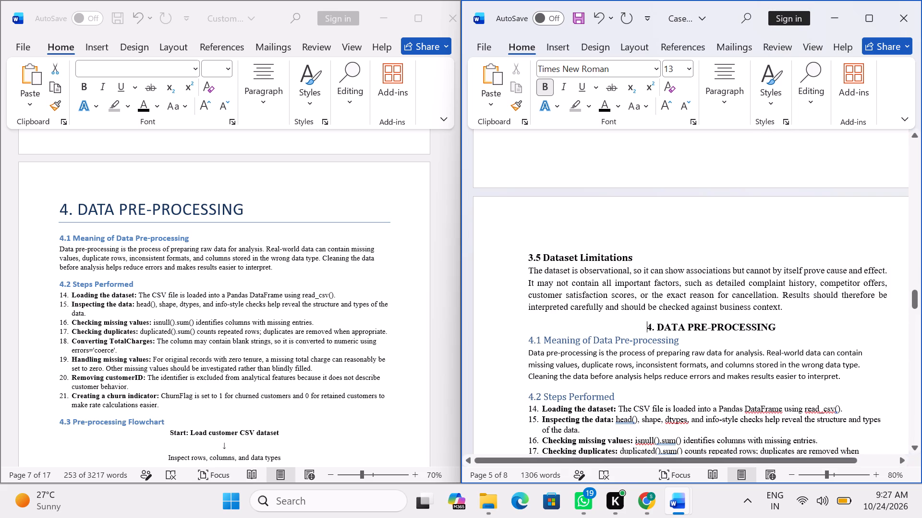
# Insert a blank line between the 3.5 Dataset Limitations paragraph and the 4. DATA PRE-PROCESSING heading.
pyautogui.click(823, 316)
pyautogui.press('Return')
# Format the 4.1 Meaning of Data Pre-processing heading as bold, black Times New Roman.
pyautogui.scroll(-1, 721, 376)
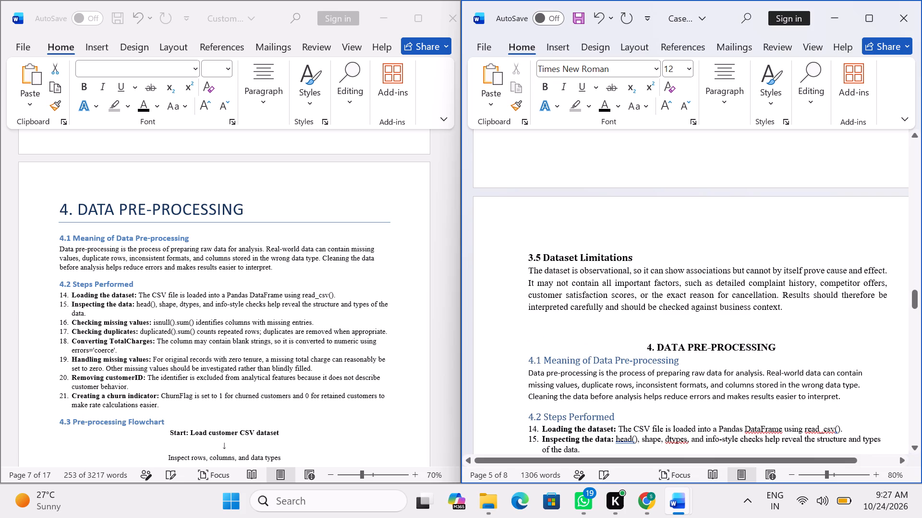
pyautogui.scroll(-1, 721, 376)
pyautogui.moveTo(679, 305); pyautogui.dragTo(520, 301)
pyautogui.click(530, 269)
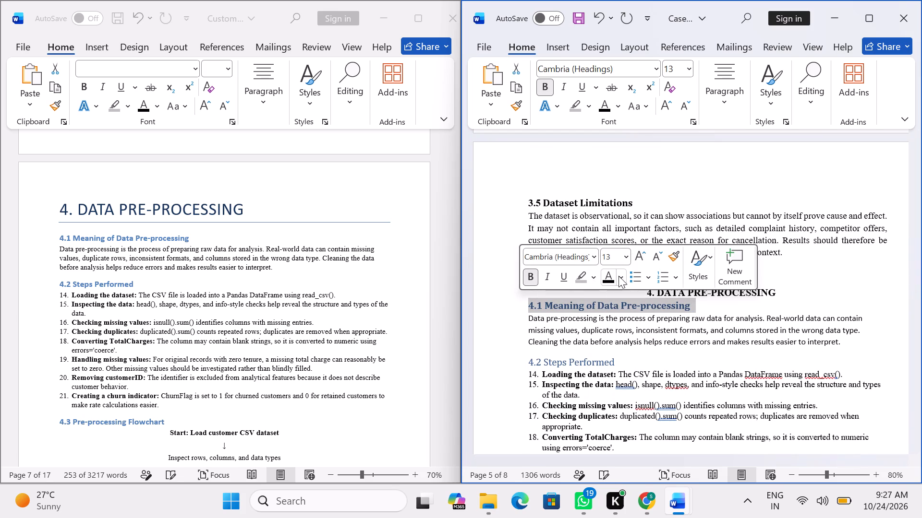
pyautogui.click(603, 279)
pyautogui.click(564, 259)
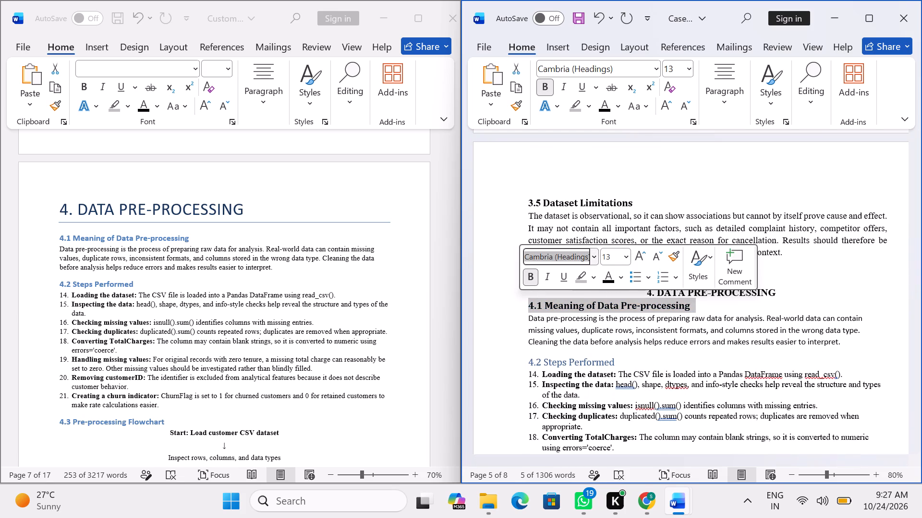
pyautogui.write('ti')
pyautogui.press('Return')
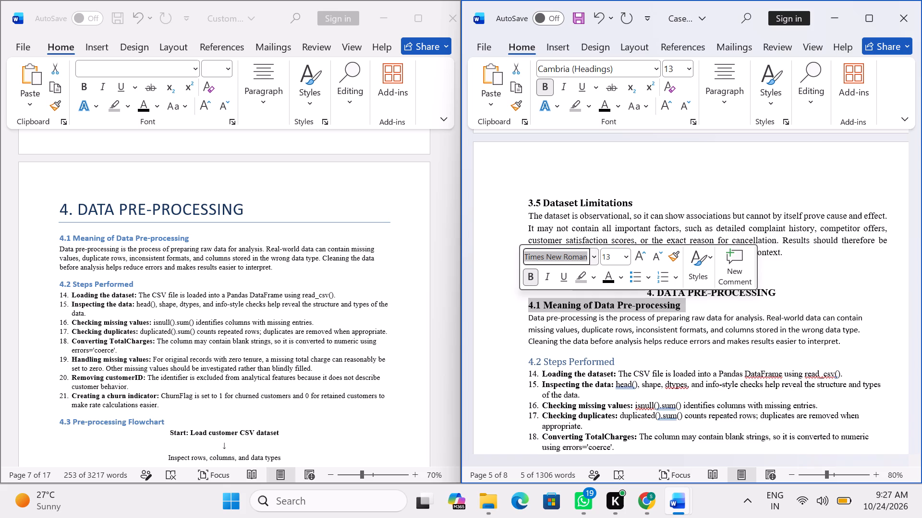
pyautogui.click(723, 298)
# Format the paragraph under 4.1 Meaning of Data Pre-processing in Times New Roman, size 12, with justified alignment.
pyautogui.moveTo(850, 339); pyautogui.dragTo(831, 340)
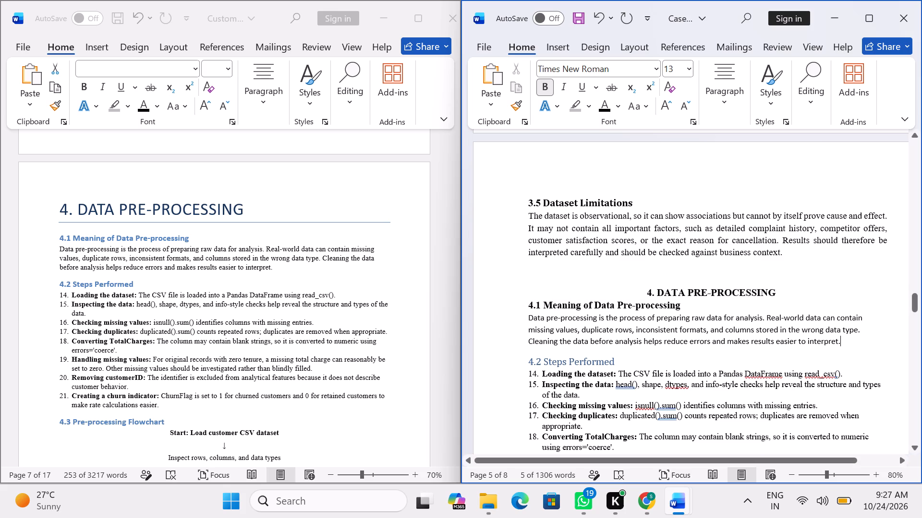
pyautogui.moveTo(831, 340); pyautogui.dragTo(530, 317)
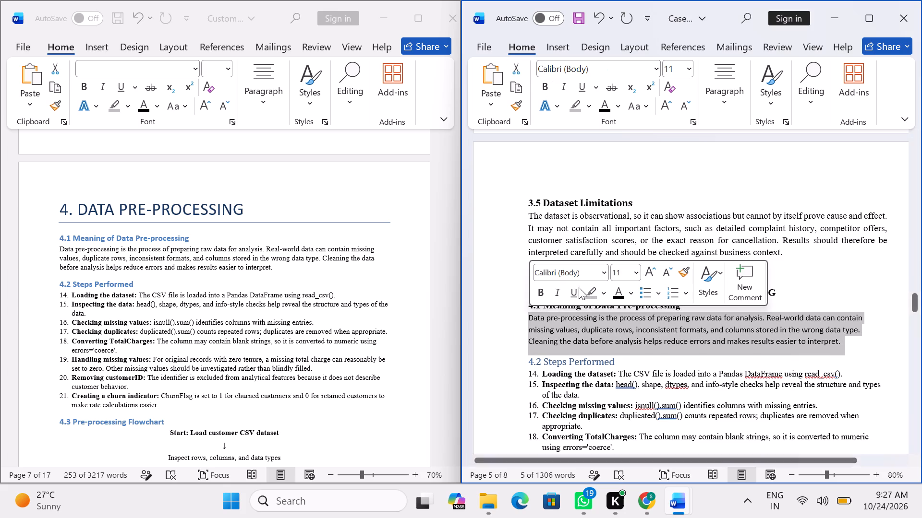
pyautogui.click(569, 268)
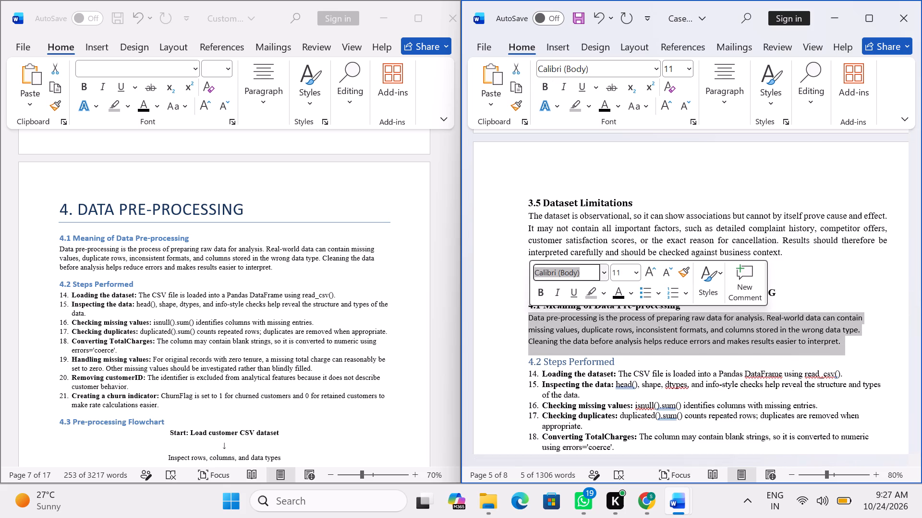
pyautogui.write('ti')
pyautogui.press('Return')
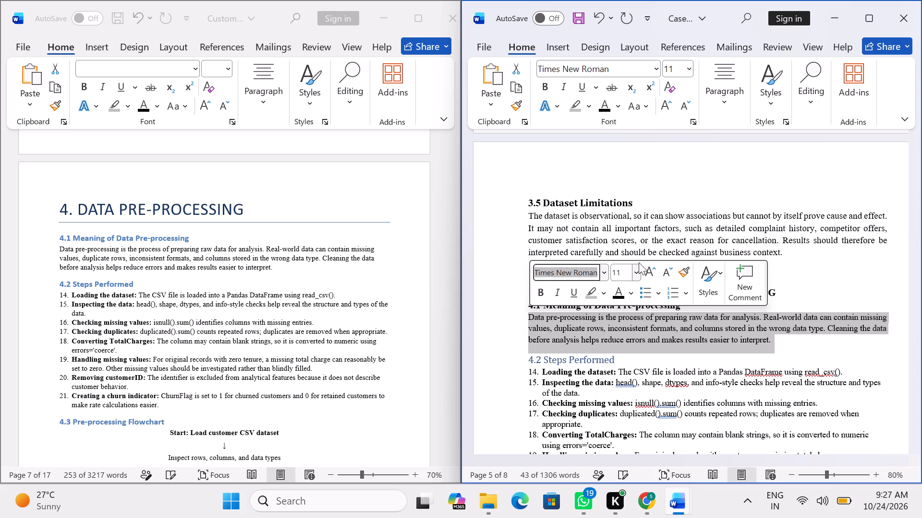
pyautogui.click(635, 269)
pyautogui.click(618, 75)
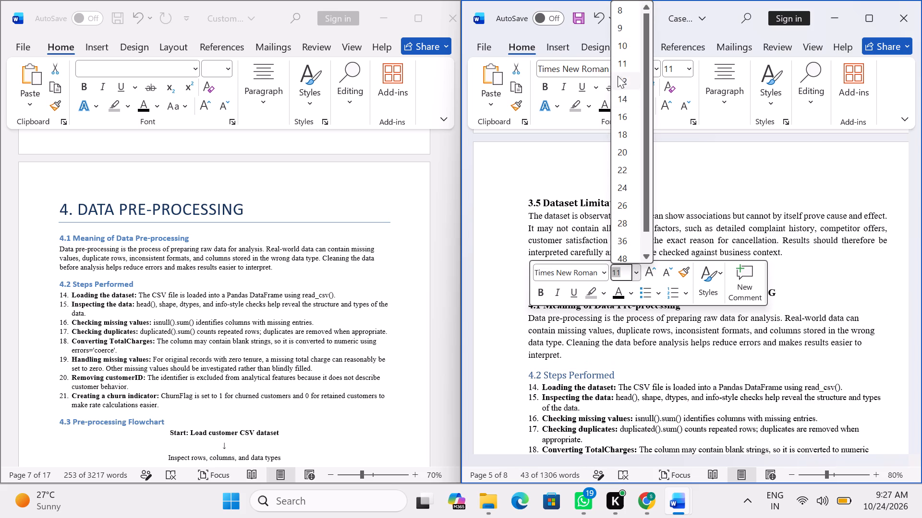
pyautogui.click(724, 70)
pyautogui.click(768, 164)
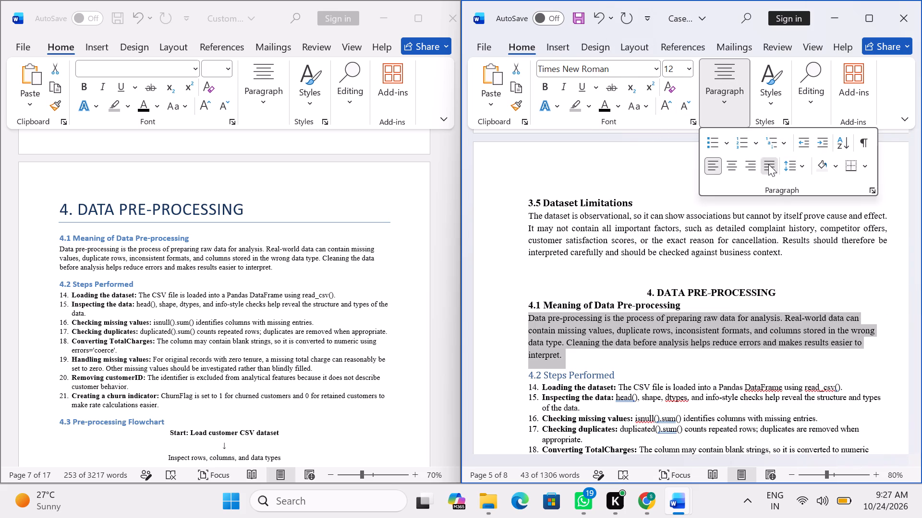
pyautogui.click(835, 301)
pyautogui.click(598, 281)
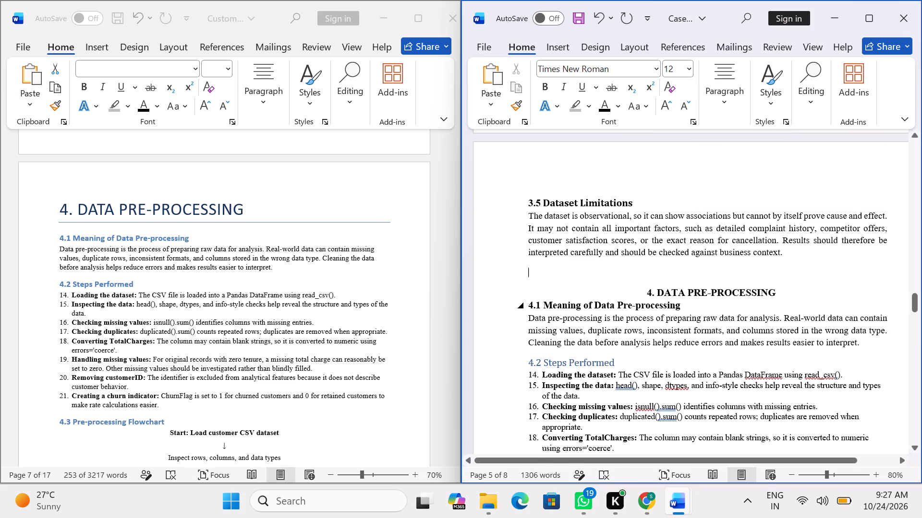
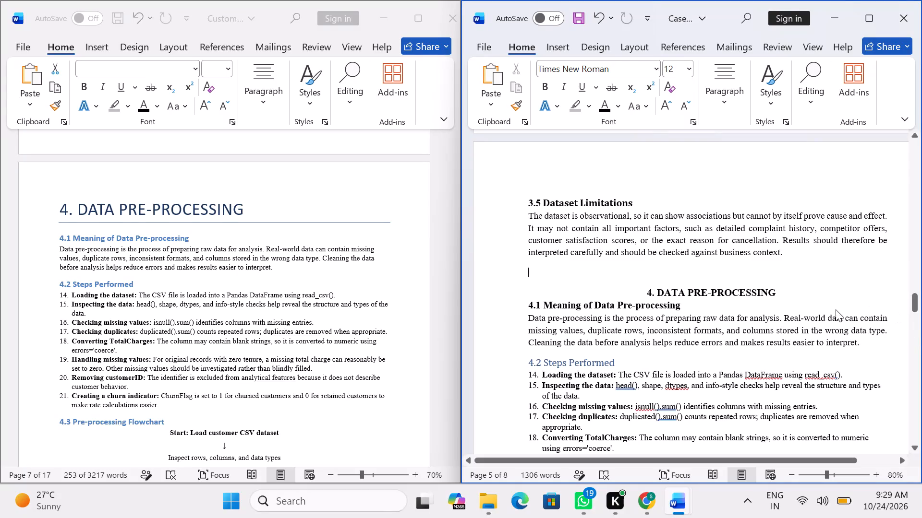
# Insert a blank line between the 4. DATA PRE-PROCESSING heading and the 4.1 heading in the case study.
pyautogui.click(777, 290)
pyautogui.press('Return')
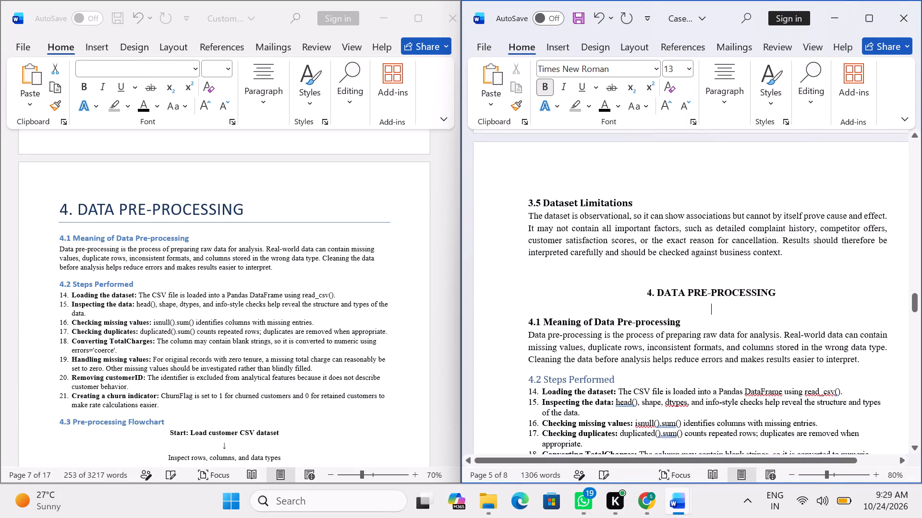
# Format the 4.2 Steps Performed heading as bold, black Times New Roman.
pyautogui.scroll(-2, 777, 285)
pyautogui.scroll(-1, 564, 283)
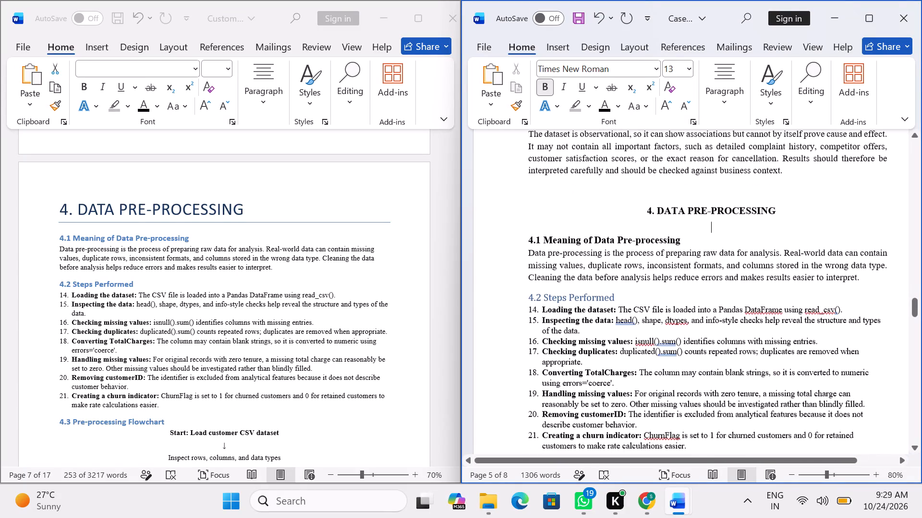
pyautogui.moveTo(617, 298); pyautogui.dragTo(512, 295)
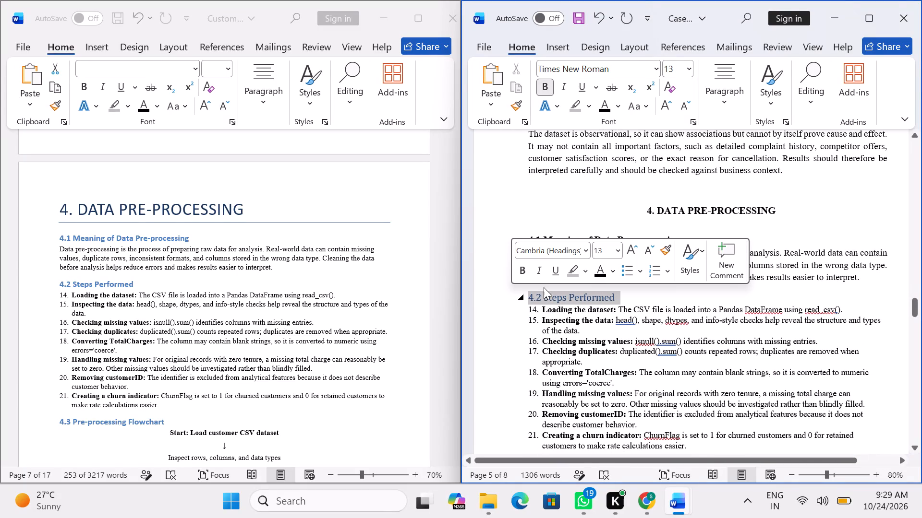
pyautogui.moveTo(517, 271); pyautogui.dragTo(530, 278)
pyautogui.click(601, 272)
pyautogui.click(562, 247)
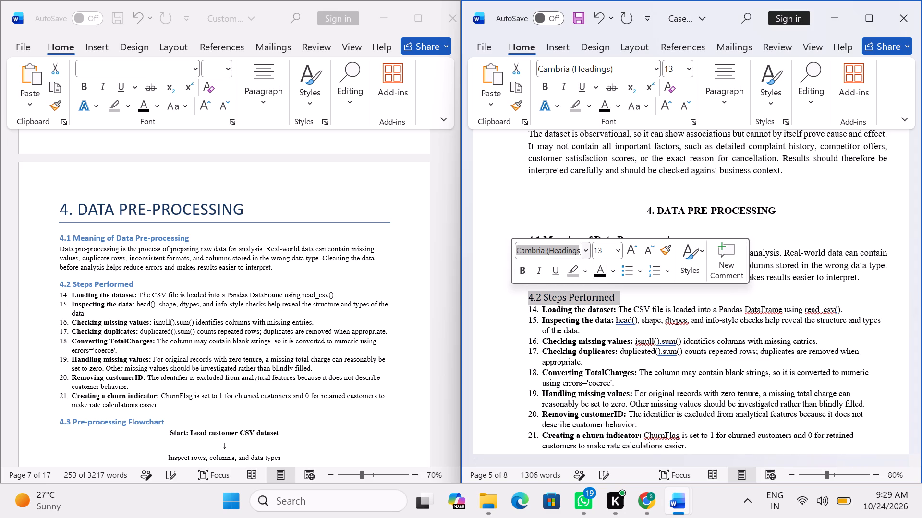
pyautogui.write('tim')
pyautogui.press('Return')
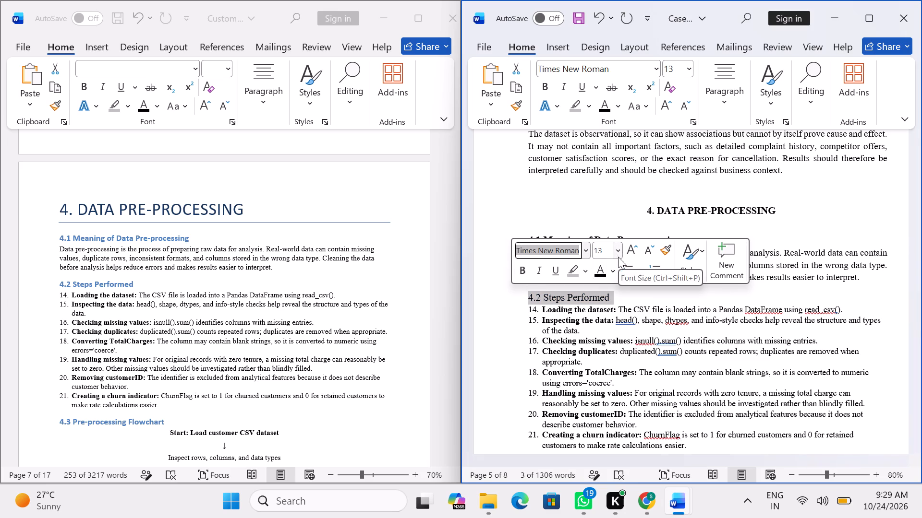
pyautogui.click(519, 271)
pyautogui.click(673, 288)
# Set the numbered list under 4.2 Steps Performed, items 14 to 21, to font size 12 with justified alignment.
pyautogui.scroll(-3, 672, 291)
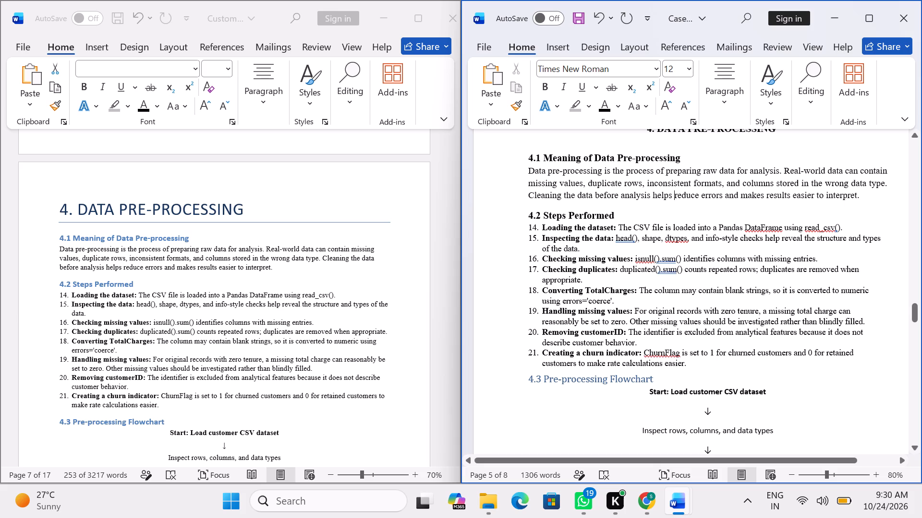
pyautogui.moveTo(523, 225); pyautogui.dragTo(600, 292)
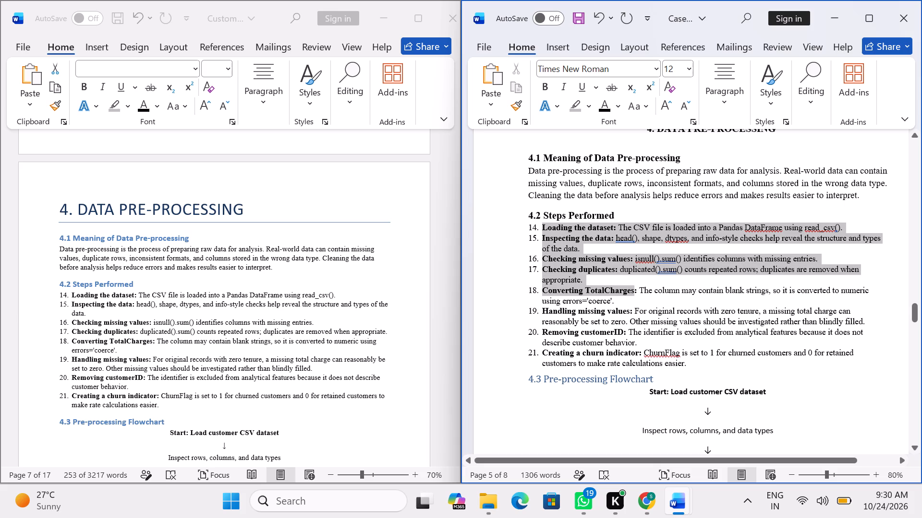
pyautogui.moveTo(600, 292); pyautogui.dragTo(691, 360)
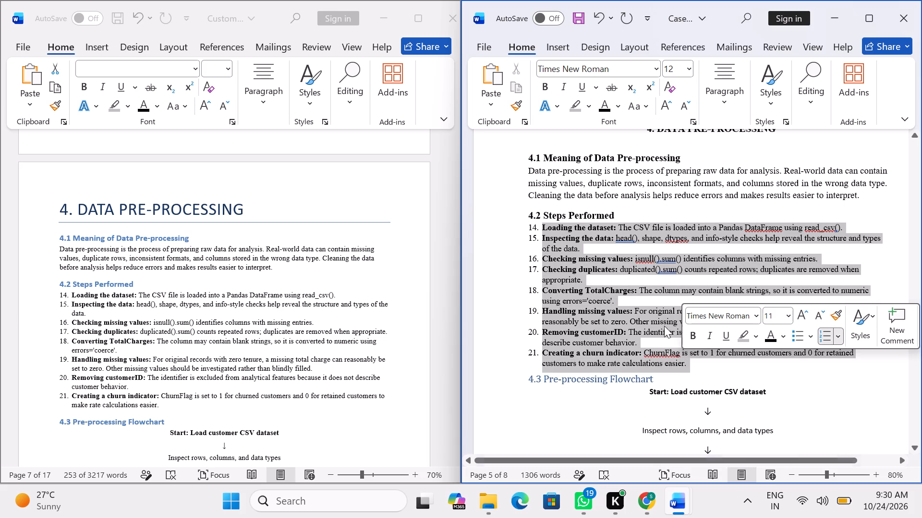
pyautogui.click(786, 318)
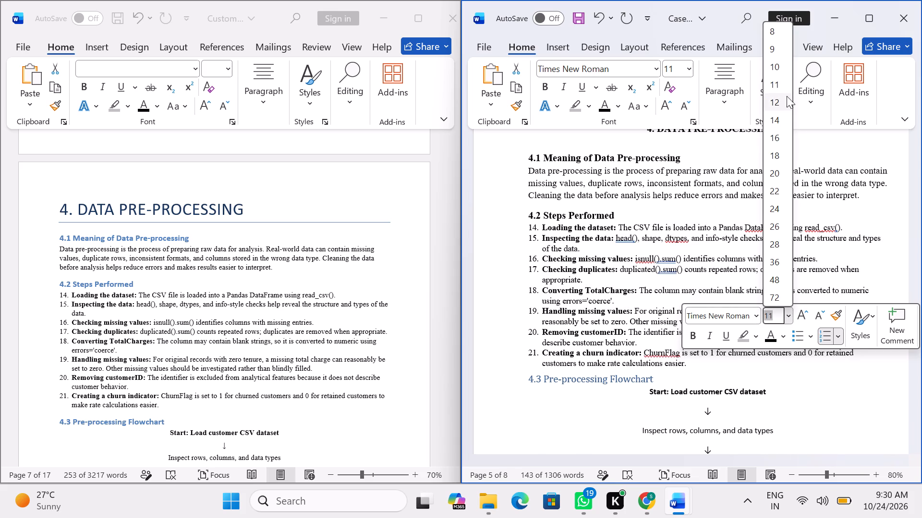
pyautogui.click(776, 103)
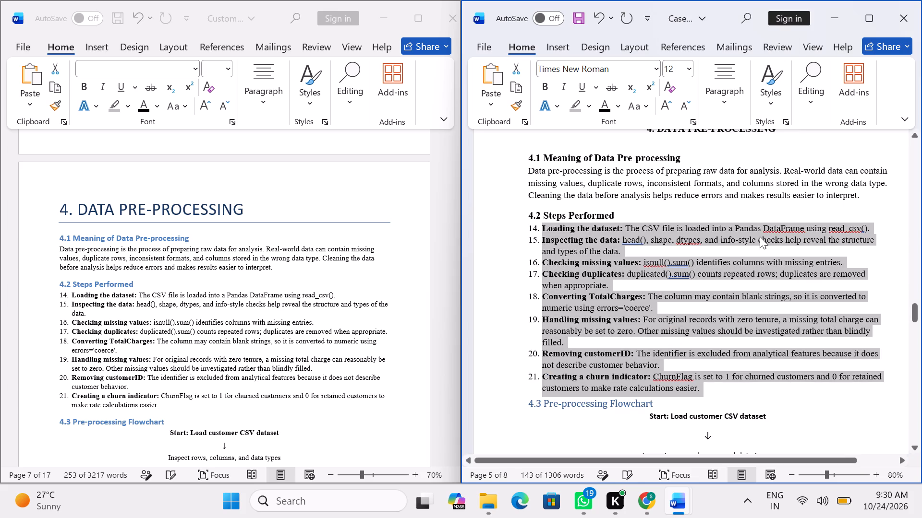
pyautogui.click(707, 82)
pyautogui.click(777, 164)
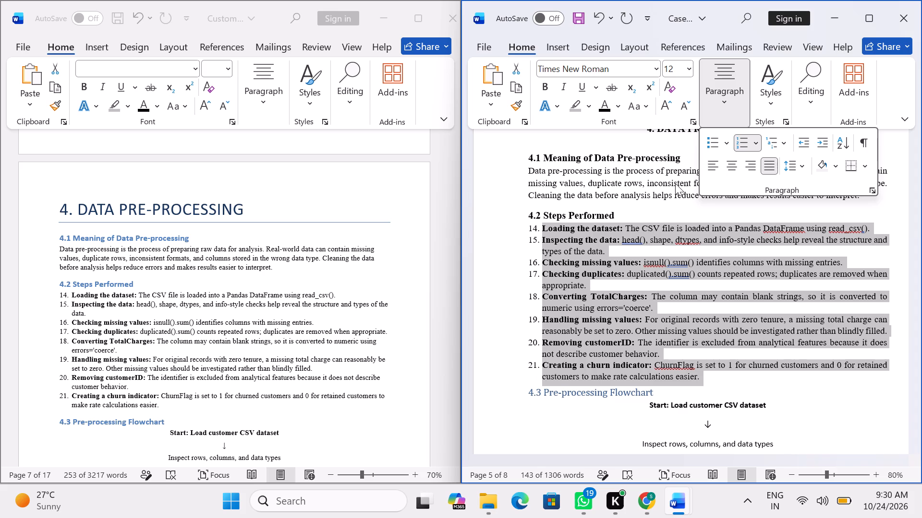
pyautogui.click(624, 210)
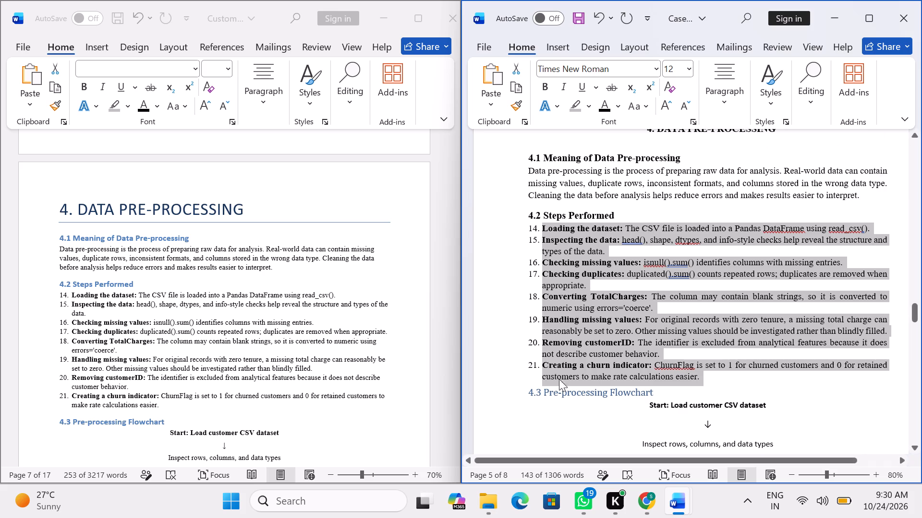
pyautogui.click(548, 432)
# Ignore the proofing flags on head(), dtypes, DataFrame and the spelling of read_csv in list items 14 and 15.
pyautogui.scroll(-2, 558, 407)
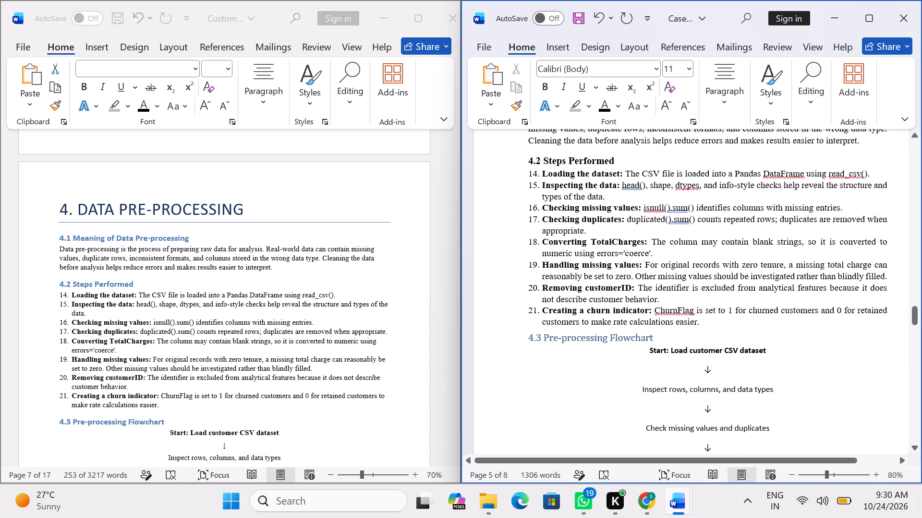
pyautogui.scroll(1, 615, 208)
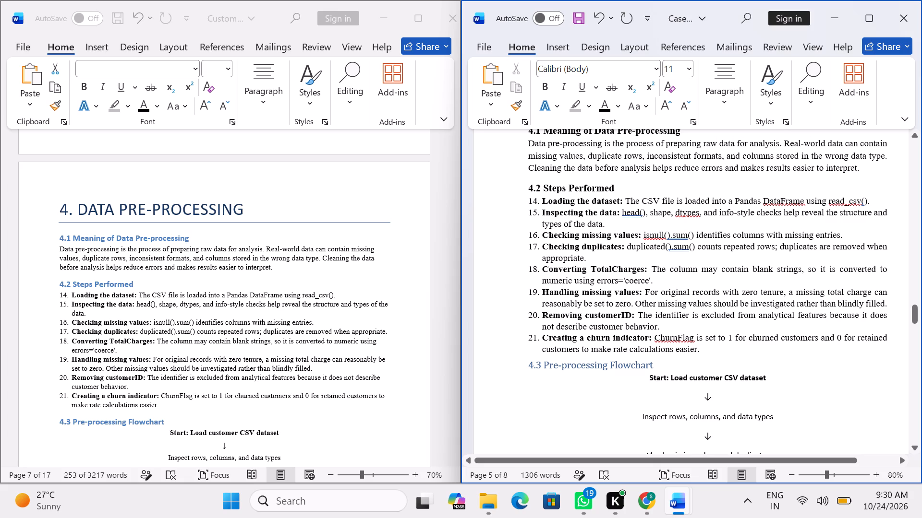
pyautogui.click(631, 213)
pyautogui.doubleClick(631, 213)
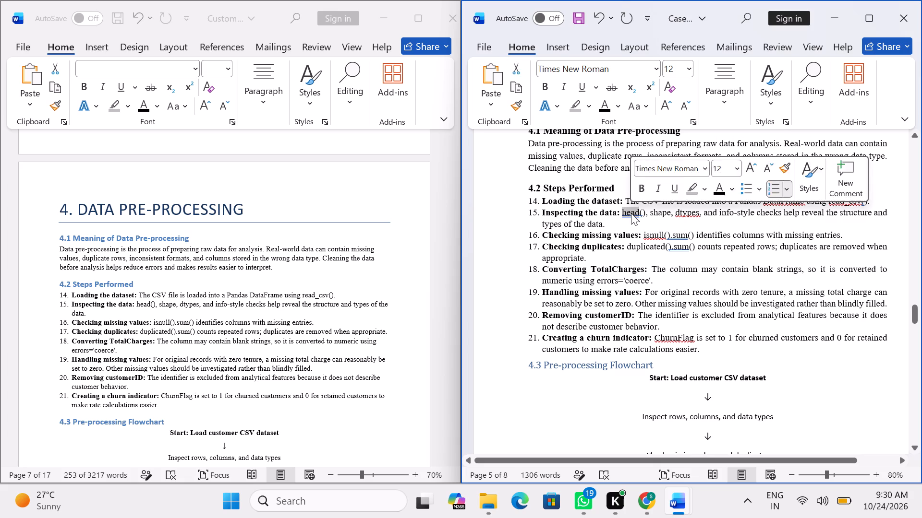
pyautogui.rightClick(631, 213)
pyautogui.click(540, 31)
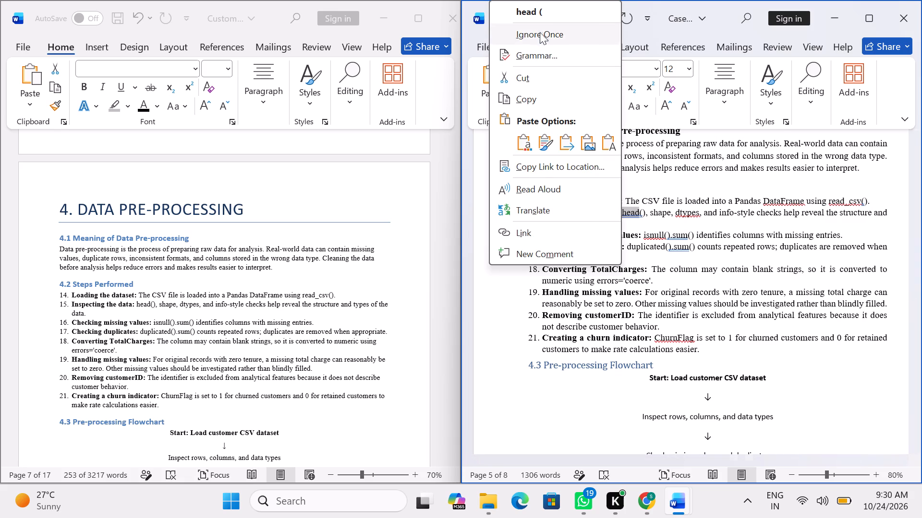
pyautogui.click(689, 217)
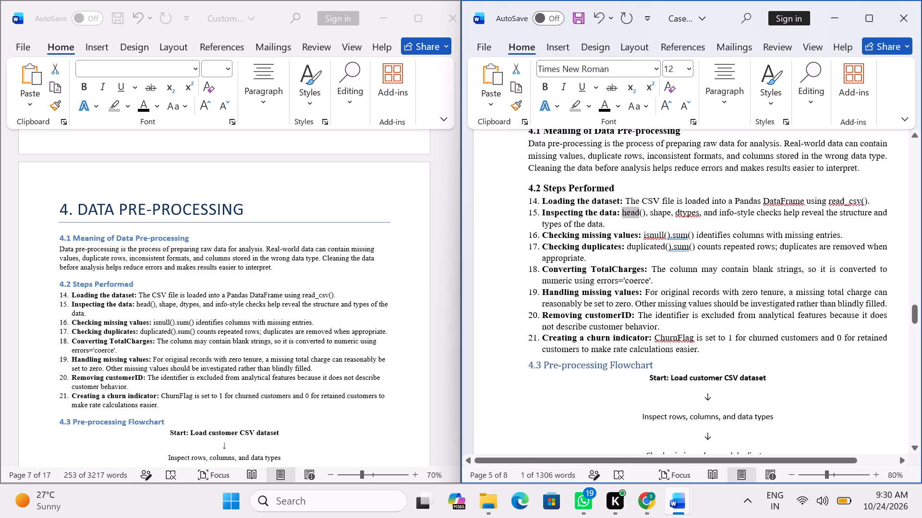
pyautogui.rightClick(689, 217)
pyautogui.click(595, 230)
pyautogui.click(785, 199)
pyautogui.rightClick(785, 199)
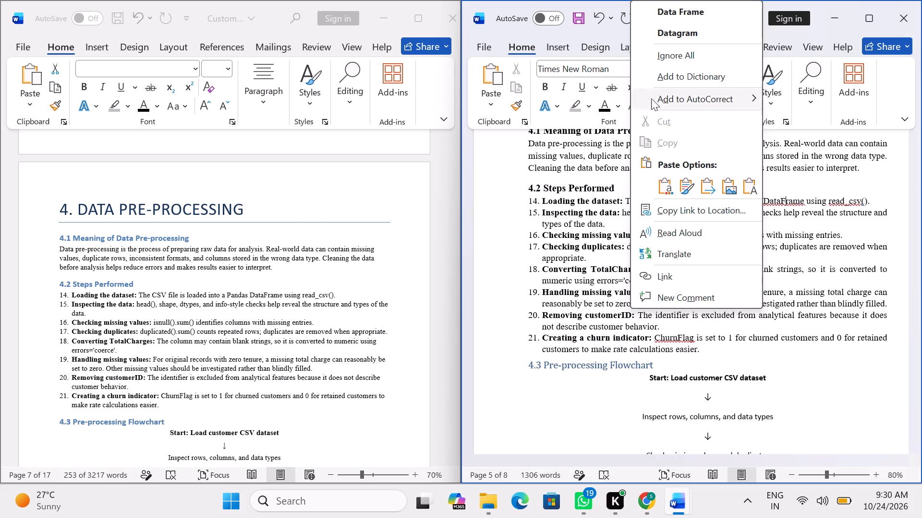
pyautogui.click(679, 54)
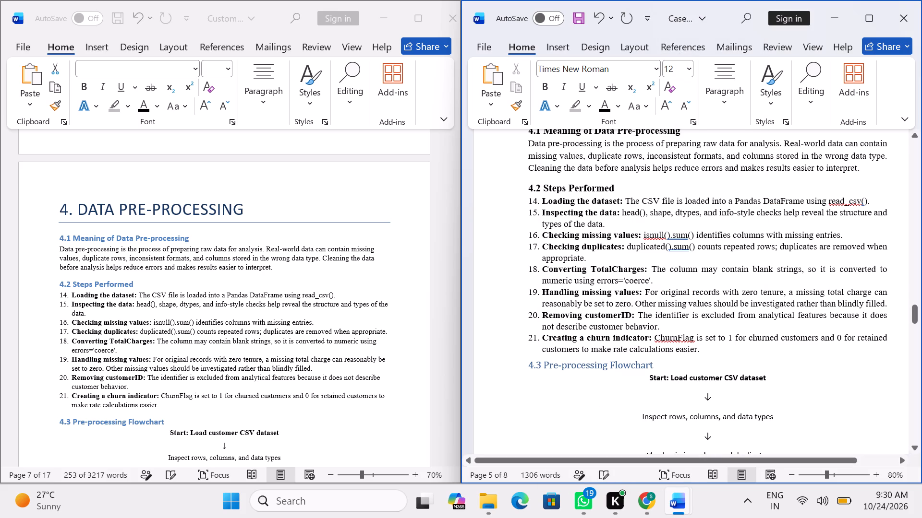
pyautogui.click(852, 202)
pyautogui.rightClick(853, 202)
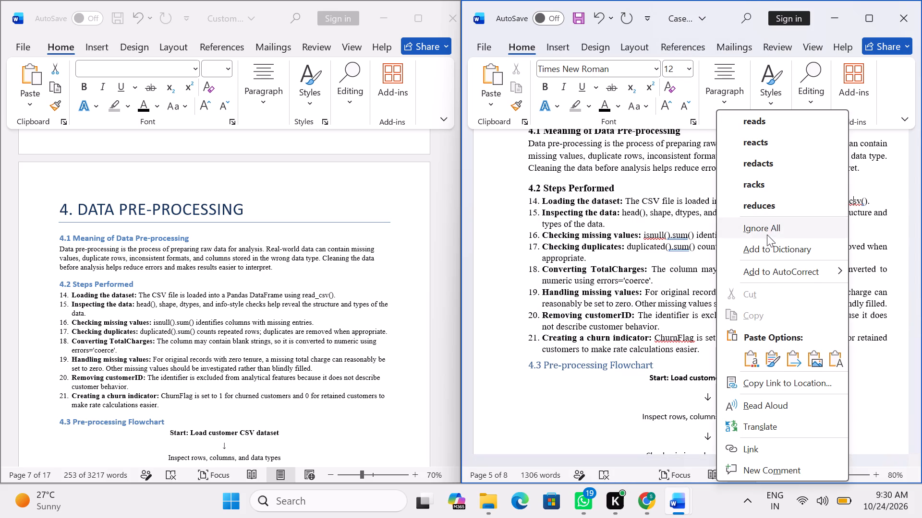
pyautogui.click(764, 228)
# Ignore the proofing flags on isnull().sum(), duplicated().sum() and ChurnFlag in list items 16, 17 and 21.
pyautogui.click(653, 233)
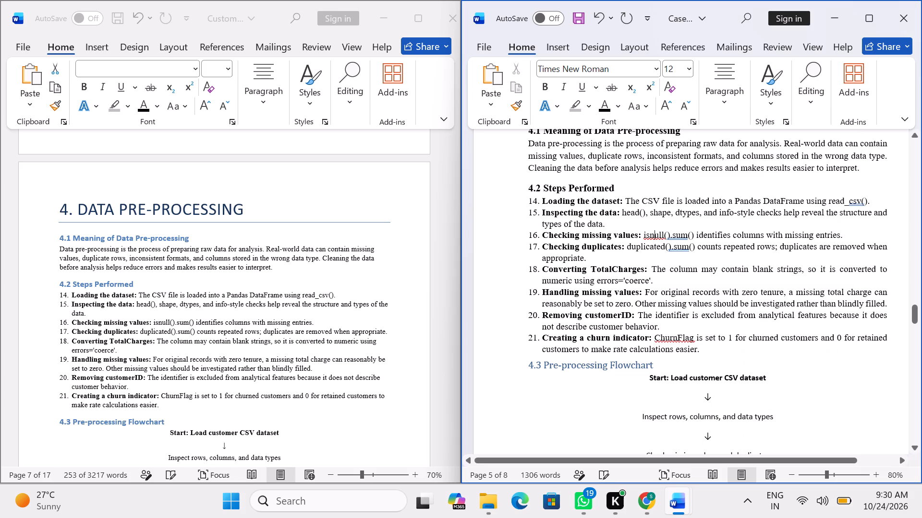
pyautogui.rightClick(653, 233)
pyautogui.click(568, 228)
pyautogui.click(682, 229)
pyautogui.rightClick(682, 229)
pyautogui.click(588, 253)
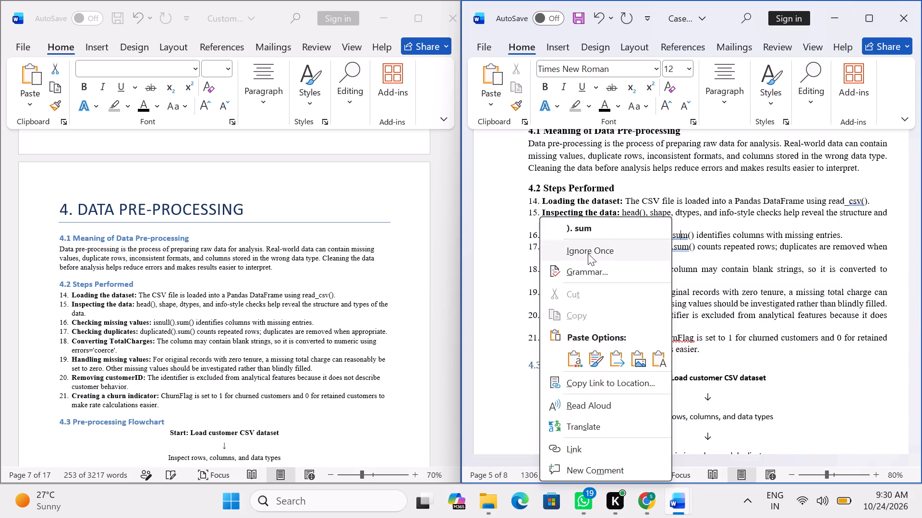
pyautogui.click(679, 252)
pyautogui.rightClick(680, 252)
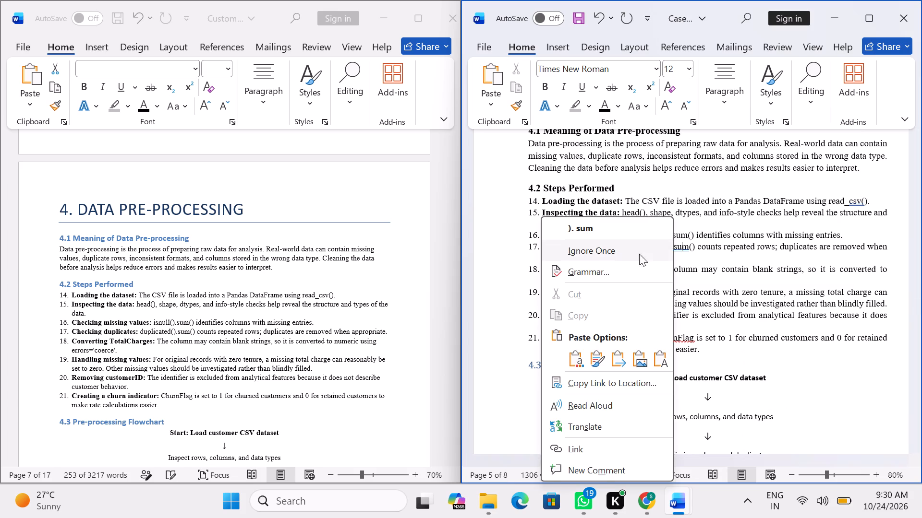
pyautogui.click(624, 251)
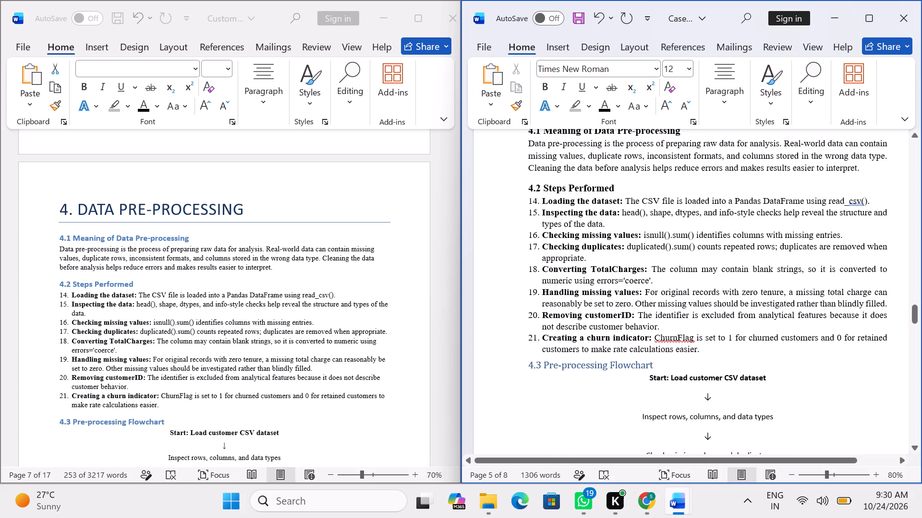
pyautogui.click(668, 336)
pyautogui.rightClick(669, 337)
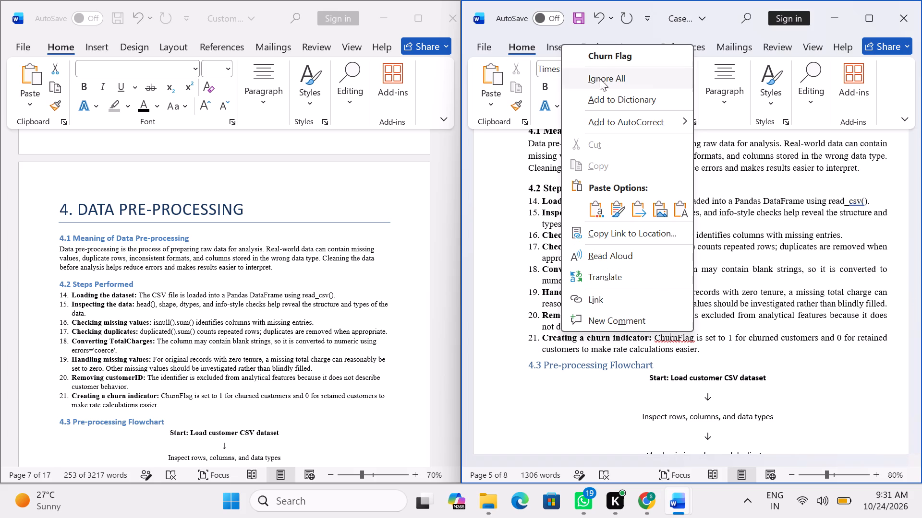
pyautogui.click(598, 82)
# Ignore the grammar flag on read_csv() in list item 14.
pyautogui.scroll(-1, 745, 335)
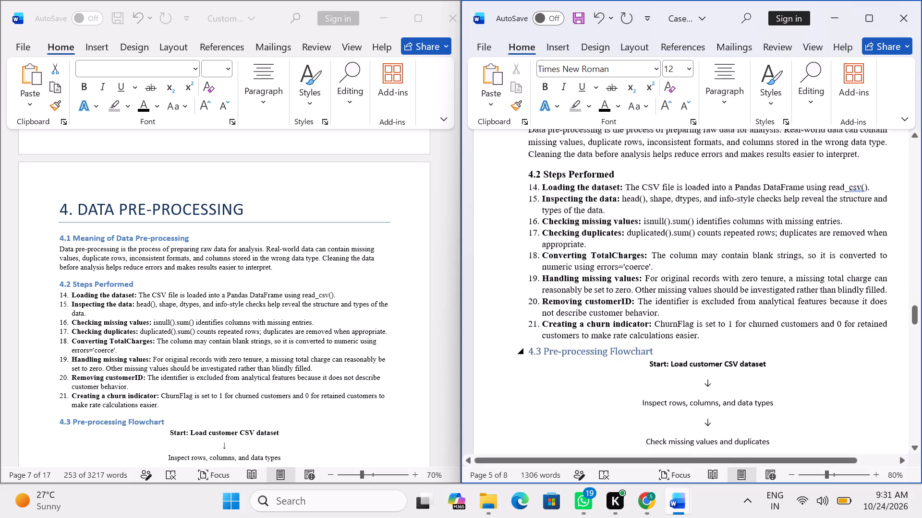
pyautogui.click(856, 175)
pyautogui.rightClick(856, 175)
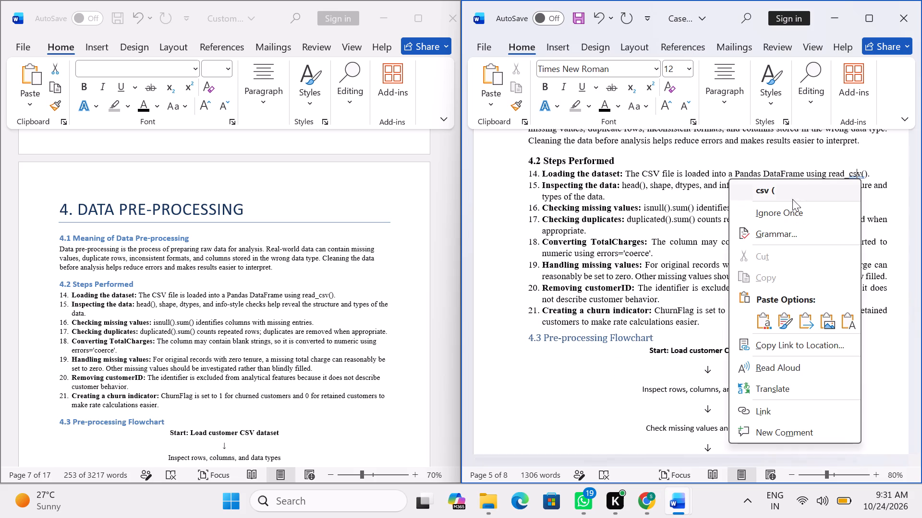
pyautogui.click(782, 216)
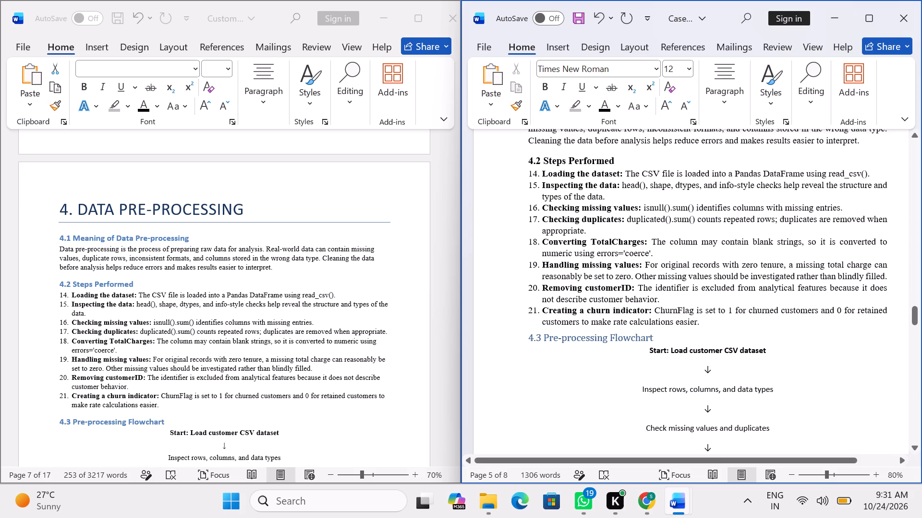
# Remove the bold formatting from the lead-in labels of list items 14 to 17 under 4.2 Steps Performed.
pyautogui.scroll(-1, 694, 315)
pyautogui.scroll(2, 694, 315)
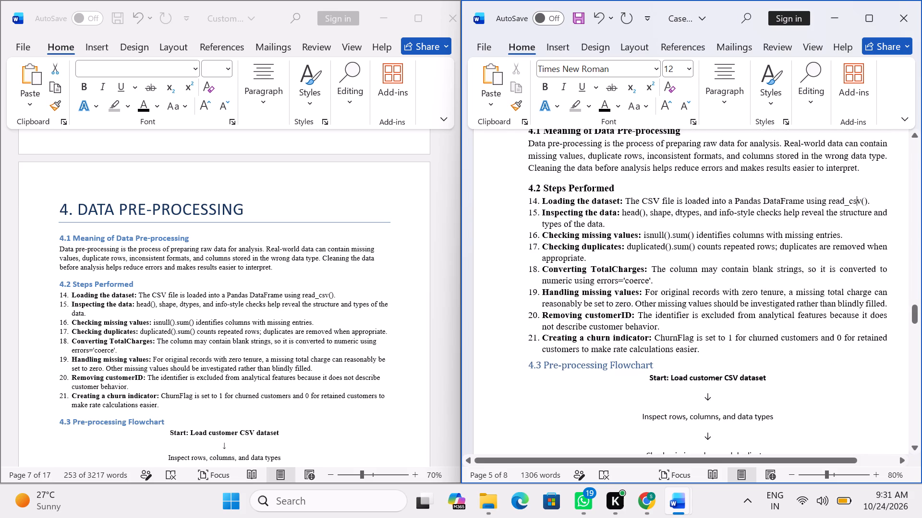
pyautogui.moveTo(623, 201); pyautogui.dragTo(538, 197)
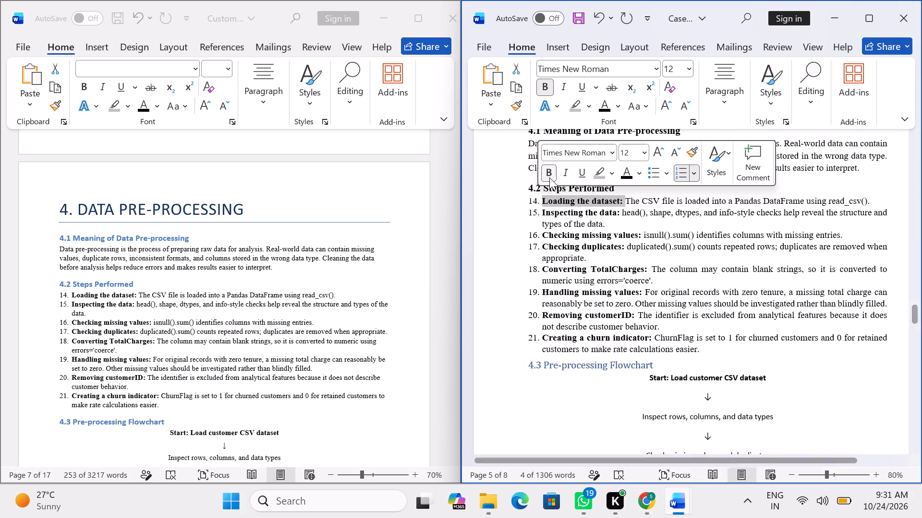
pyautogui.click(549, 175)
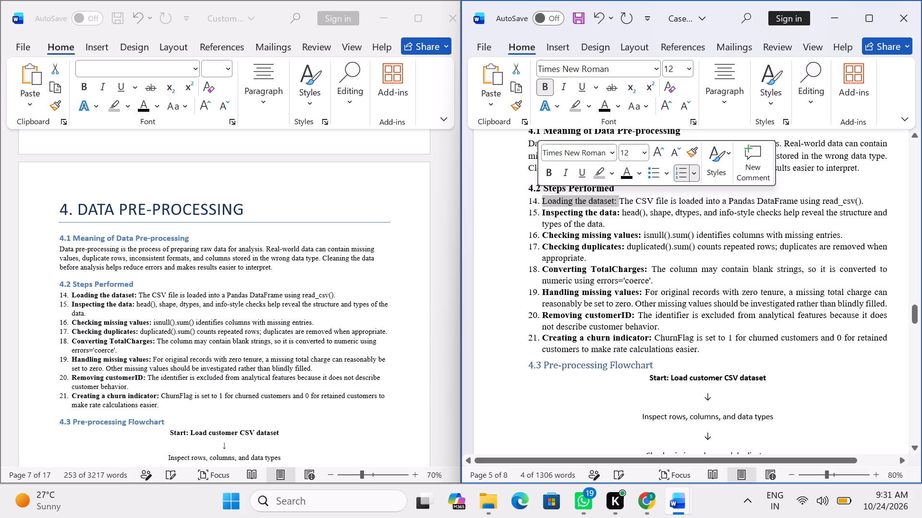
pyautogui.moveTo(621, 211); pyautogui.dragTo(558, 210)
pyautogui.click(572, 187)
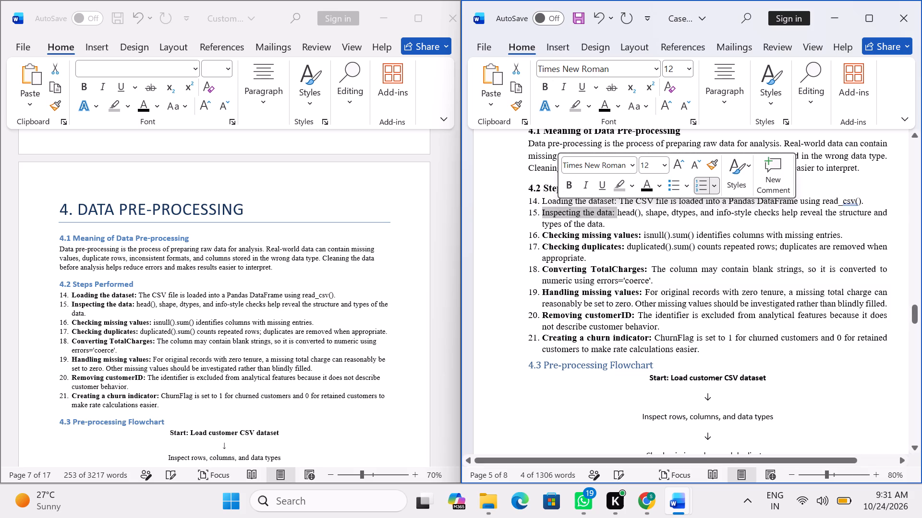
pyautogui.moveTo(641, 235); pyautogui.dragTo(557, 235)
pyautogui.click(568, 209)
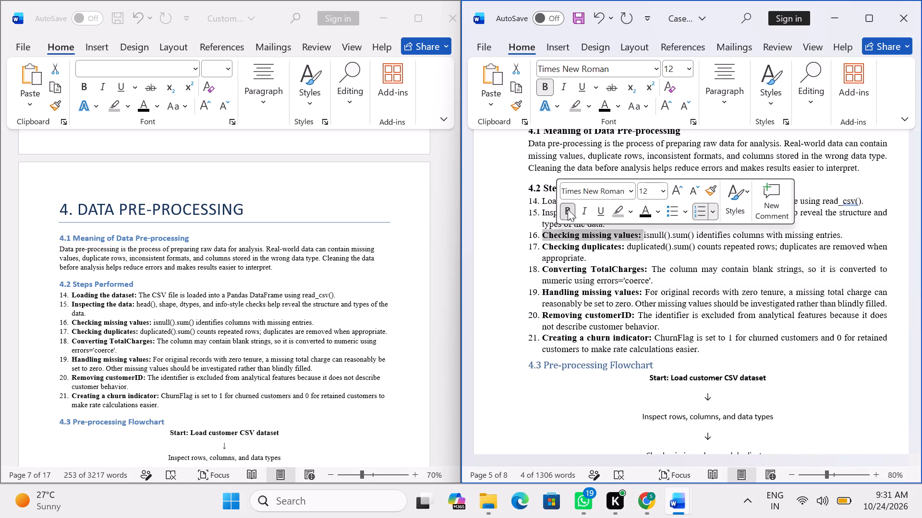
pyautogui.moveTo(622, 247); pyautogui.dragTo(562, 247)
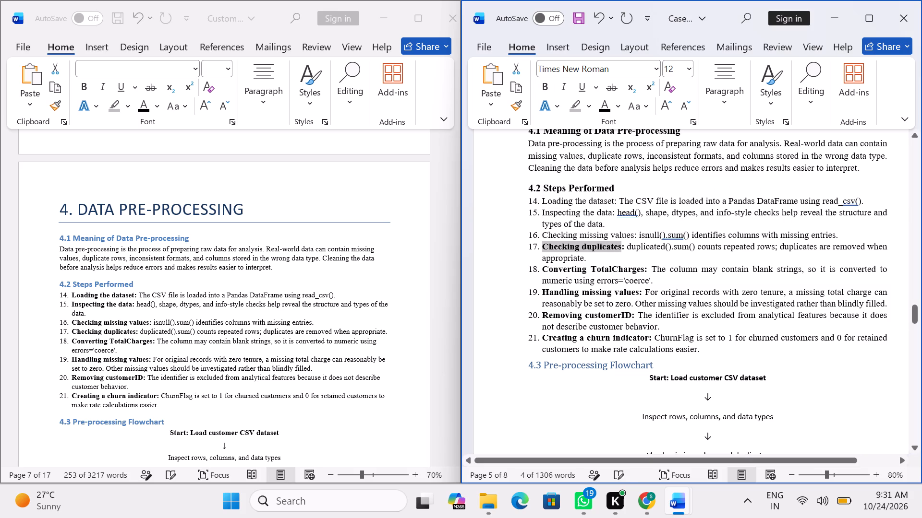
pyautogui.moveTo(562, 247); pyautogui.dragTo(558, 247)
pyautogui.click(569, 225)
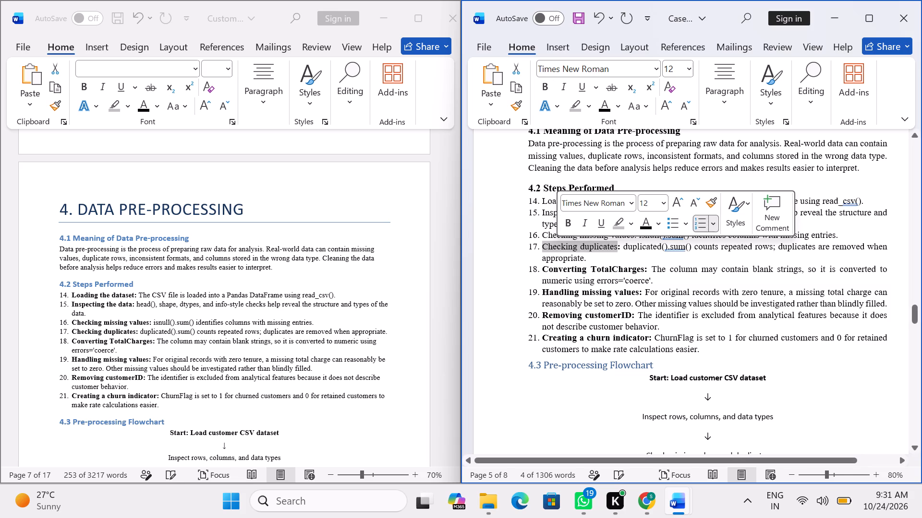
# Remove the bold formatting from the lead-in labels of list items 18 to 21, from Converting TotalCharges to Creating a churn indicator.
pyautogui.moveTo(647, 269); pyautogui.dragTo(556, 263)
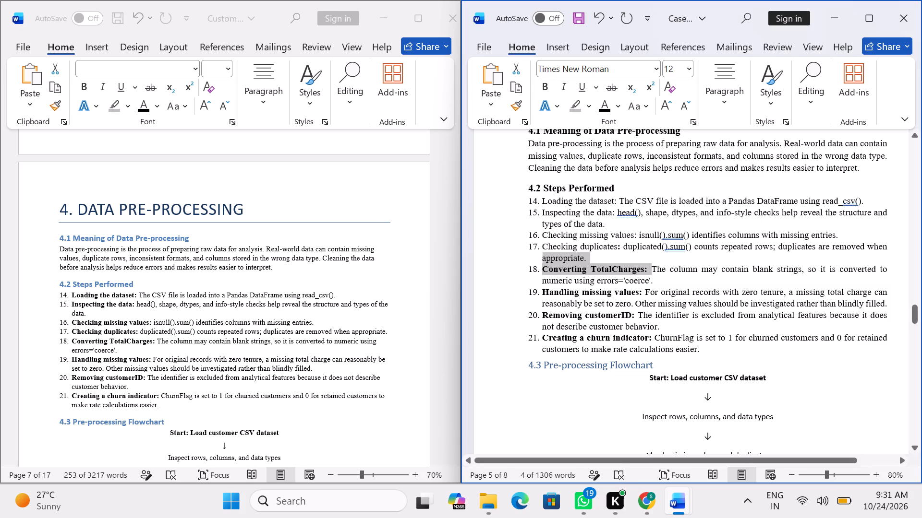
pyautogui.moveTo(556, 263); pyautogui.dragTo(544, 268)
pyautogui.click(557, 246)
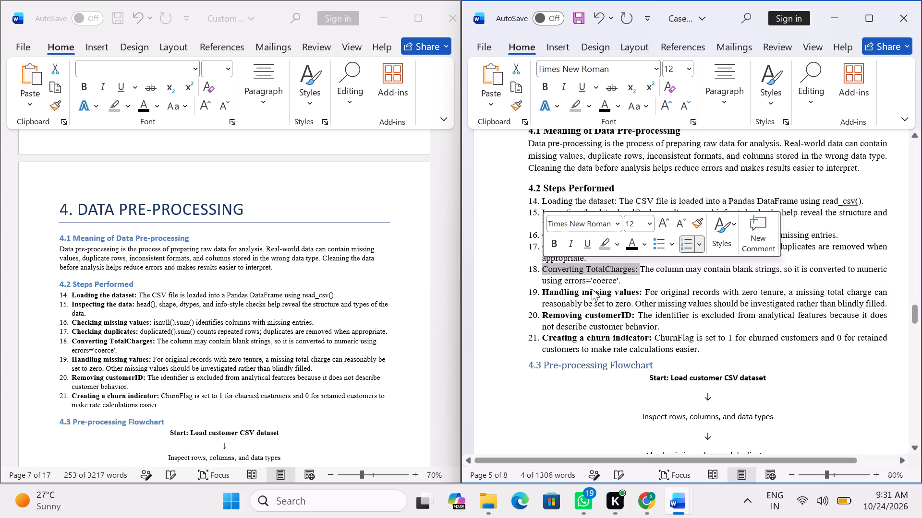
pyautogui.moveTo(642, 291); pyautogui.dragTo(558, 290)
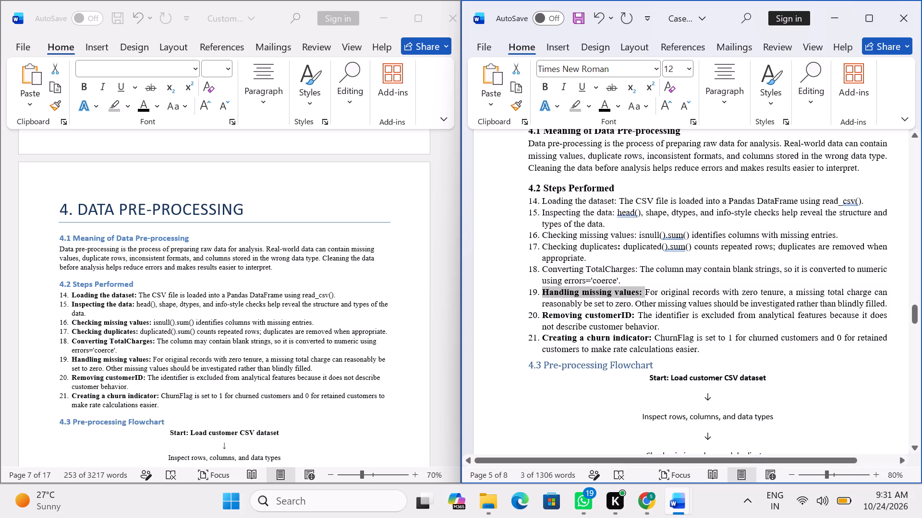
pyautogui.moveTo(558, 290); pyautogui.dragTo(557, 290)
pyautogui.click(570, 263)
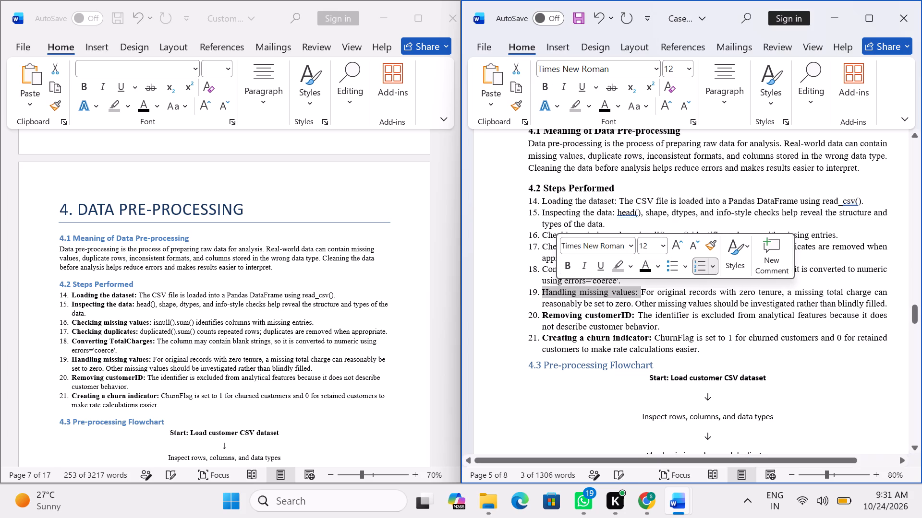
pyautogui.moveTo(634, 314); pyautogui.dragTo(563, 311)
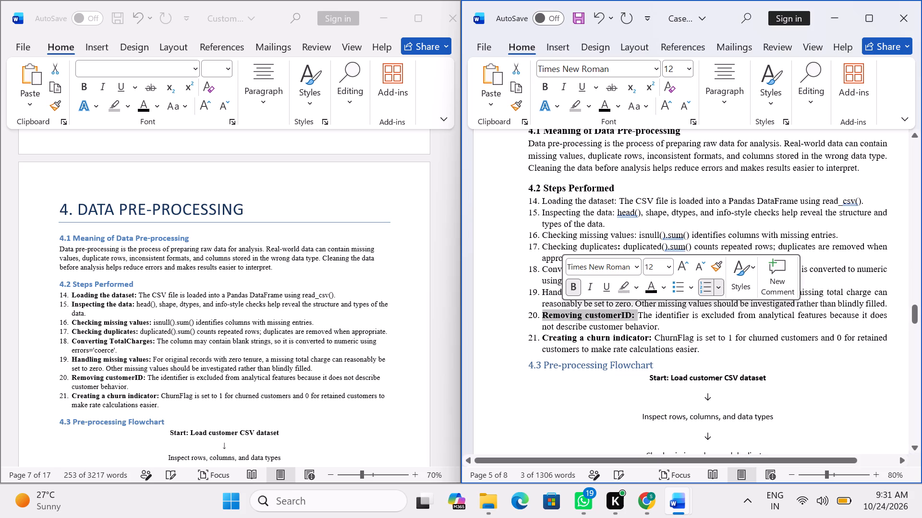
pyautogui.click(574, 287)
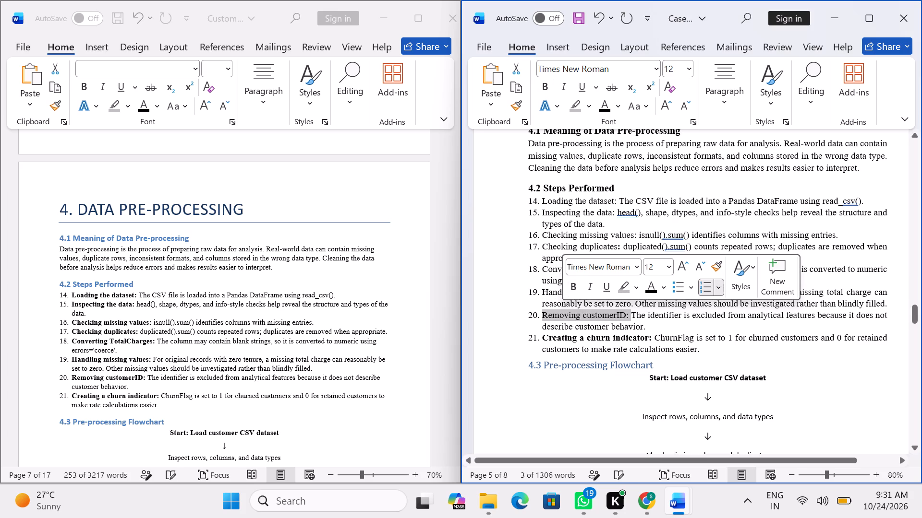
pyautogui.moveTo(650, 335); pyautogui.dragTo(552, 328)
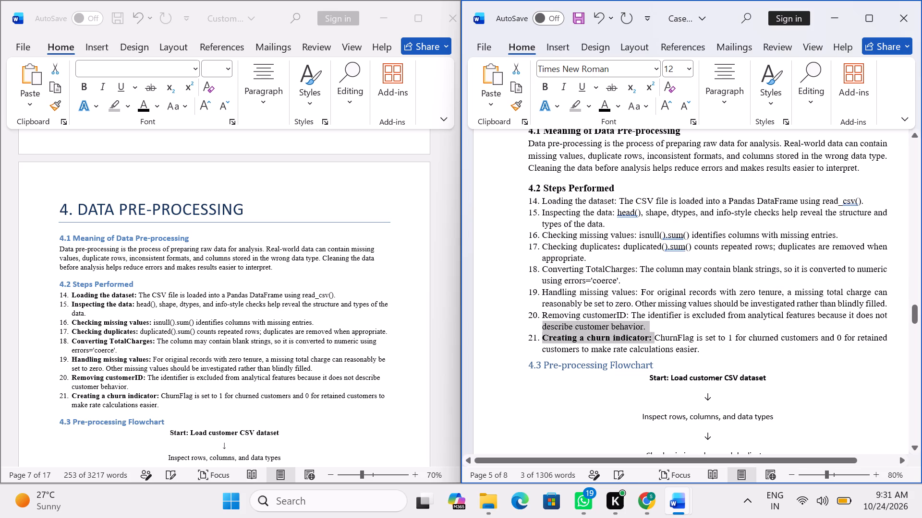
pyautogui.moveTo(552, 328); pyautogui.dragTo(540, 335)
pyautogui.click(551, 309)
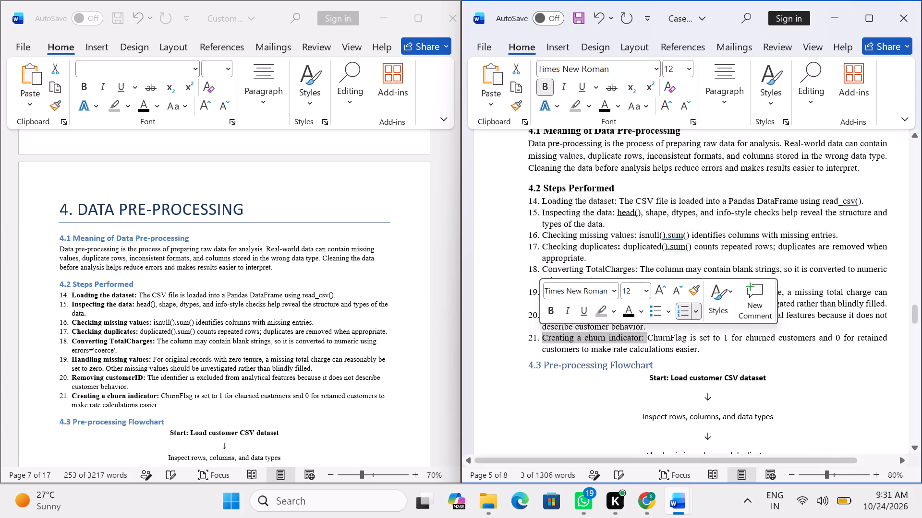
pyautogui.click(575, 414)
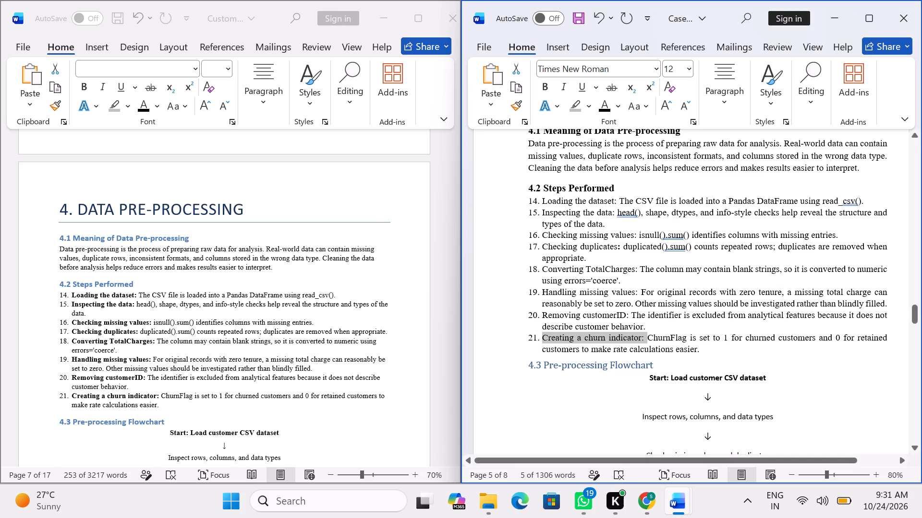
# Format the 4.3 Pre-processing Flowchart heading in the case study as bold, black Times New Roman.
pyautogui.scroll(-1, 574, 413)
pyautogui.moveTo(656, 339); pyautogui.dragTo(528, 335)
pyautogui.click(538, 313)
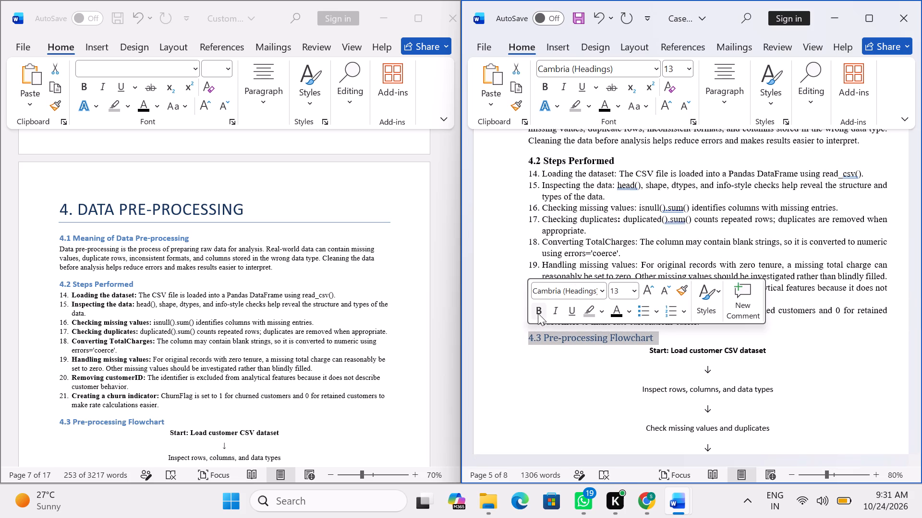
pyautogui.click(570, 288)
pyautogui.write('ti')
pyautogui.press('Return')
pyautogui.scroll(1, 570, 290)
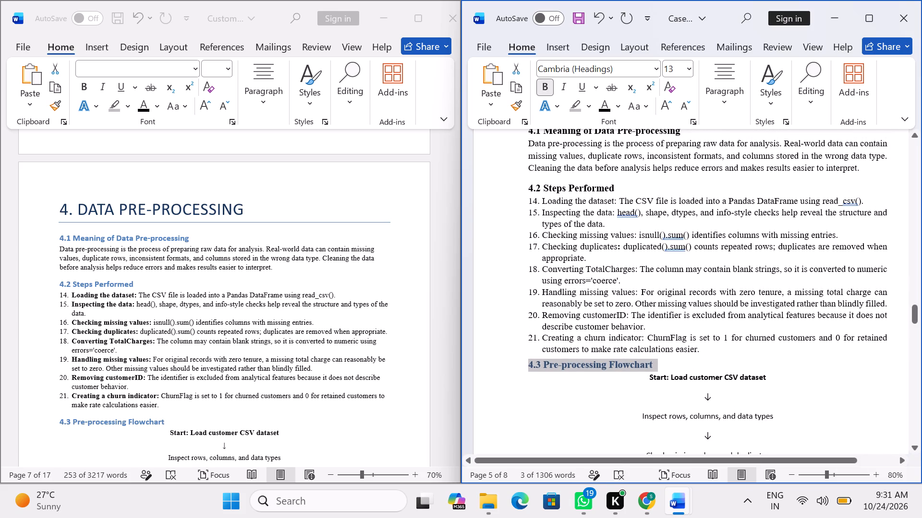
pyautogui.click(607, 363)
pyautogui.tripleClick(607, 363)
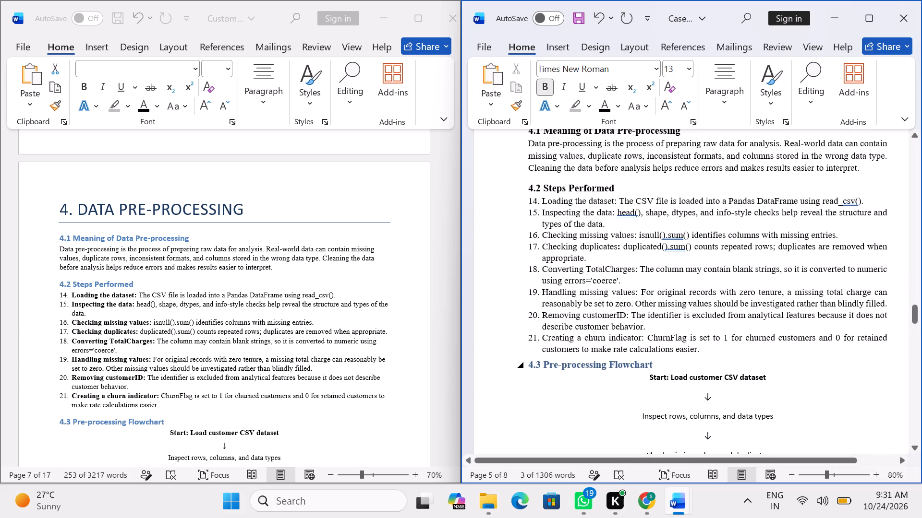
pyautogui.click(693, 334)
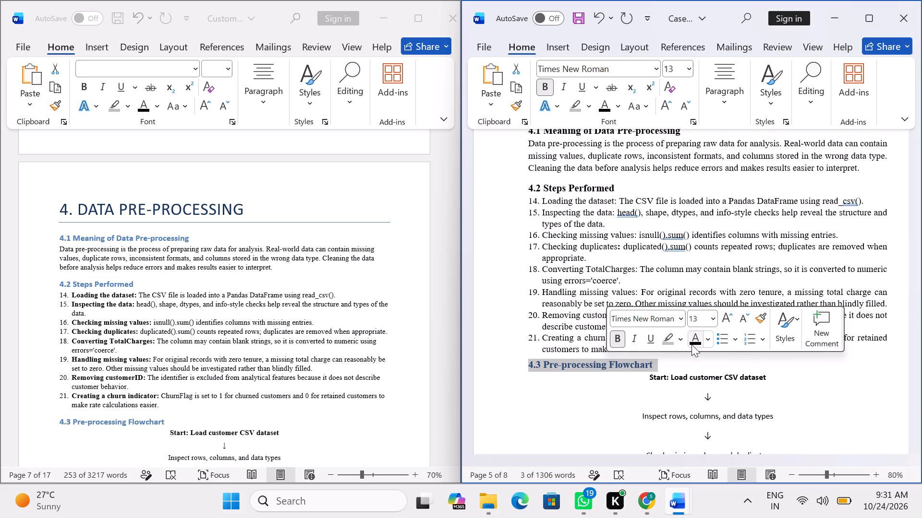
pyautogui.click(561, 451)
# Insert a blank line between the 4.3 Pre-processing Flowchart heading and the flowchart's first line.
pyautogui.scroll(-2, 581, 416)
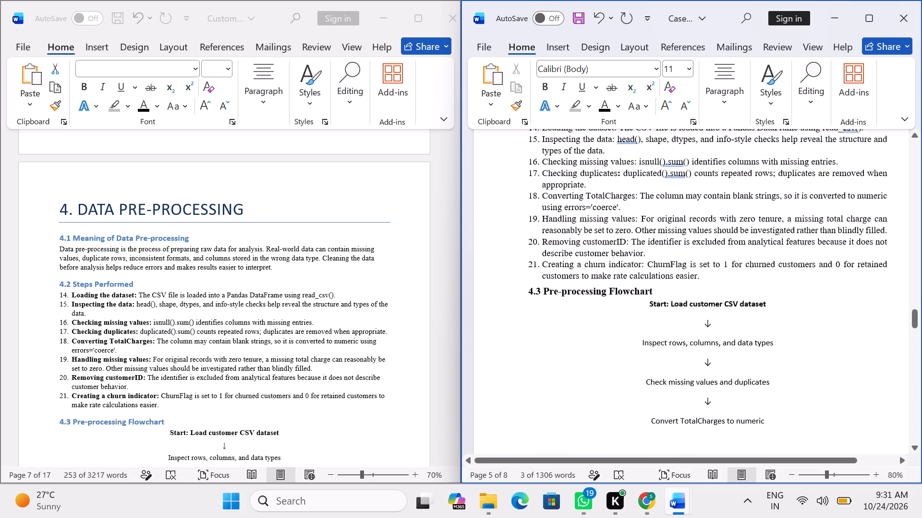
pyautogui.scroll(-1, 581, 416)
pyautogui.scroll(-9, 640, 362)
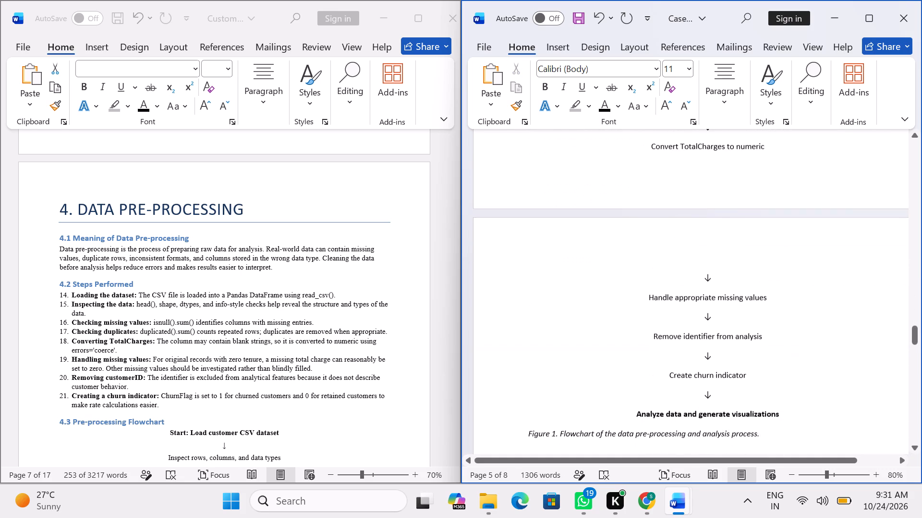
pyautogui.scroll(-3, 640, 362)
pyautogui.scroll(9, 640, 362)
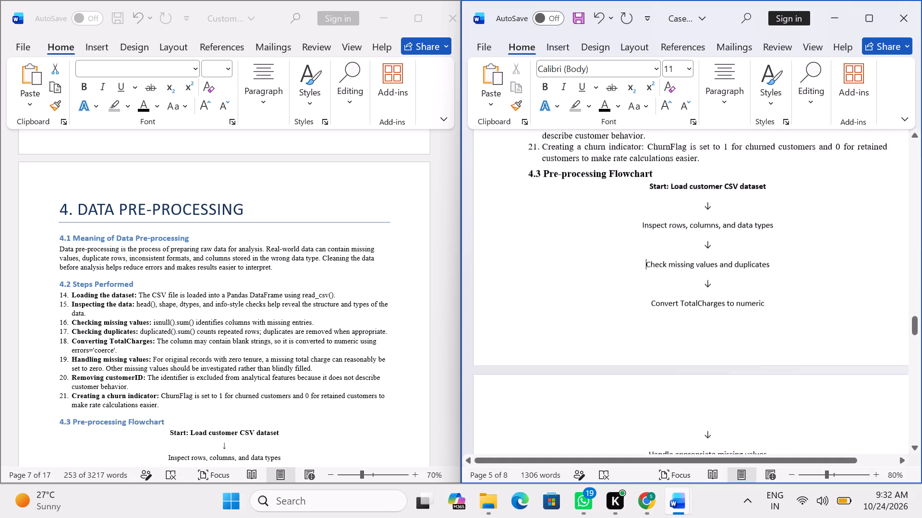
pyautogui.click(666, 176)
pyautogui.press('Return')
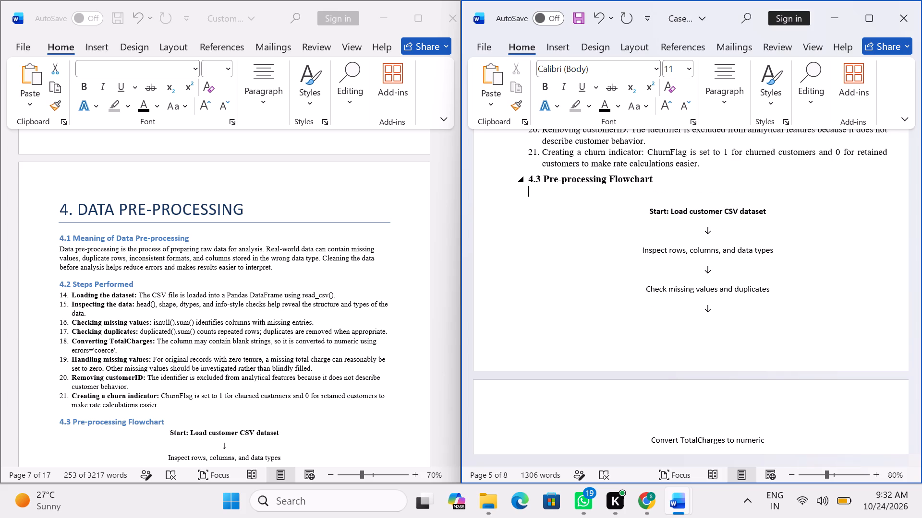
# Remove the space after paragraphs throughout the 4.3 flowchart, from the blank line to Analyze data and generate visualizations.
pyautogui.scroll(7, 831, 220)
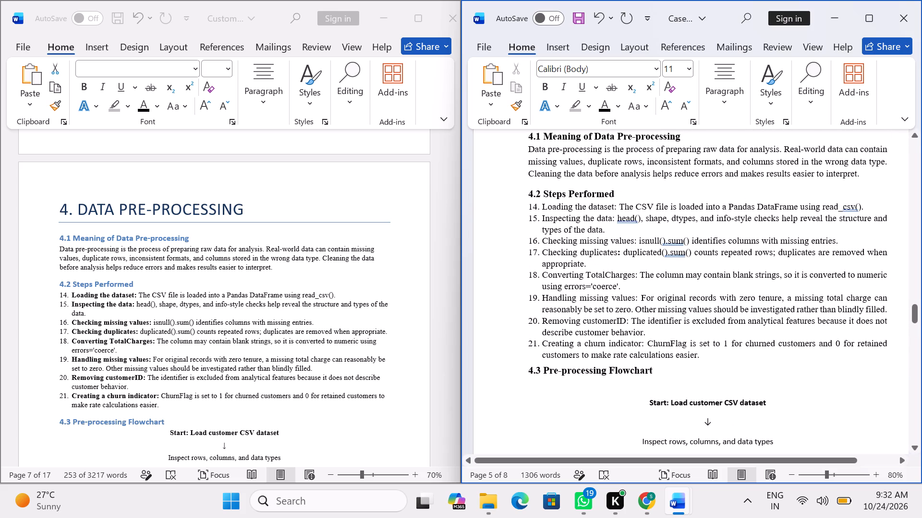
pyautogui.scroll(-5, 836, 224)
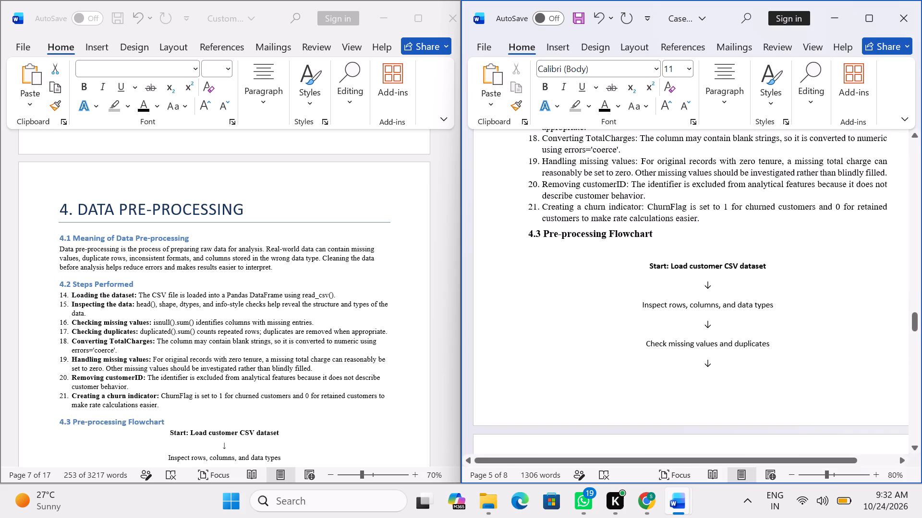
pyautogui.scroll(-8, 319, 332)
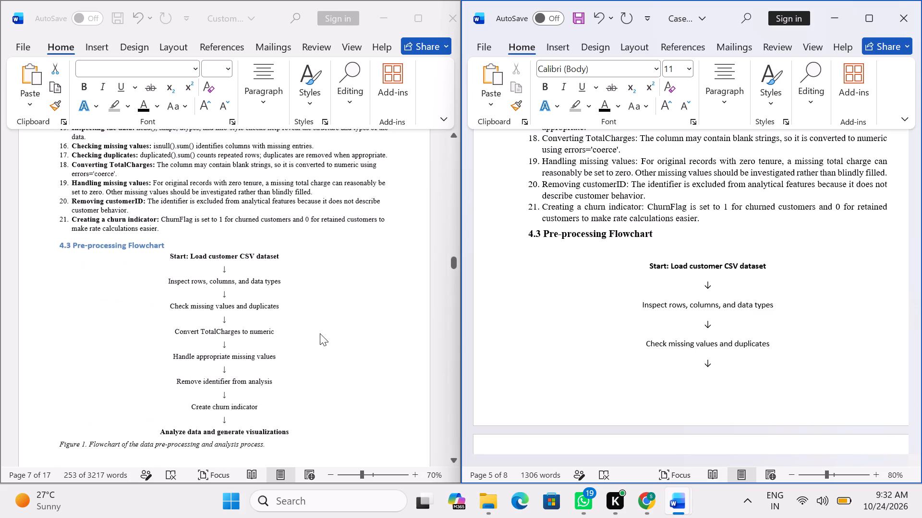
pyautogui.moveTo(650, 257); pyautogui.dragTo(722, 372)
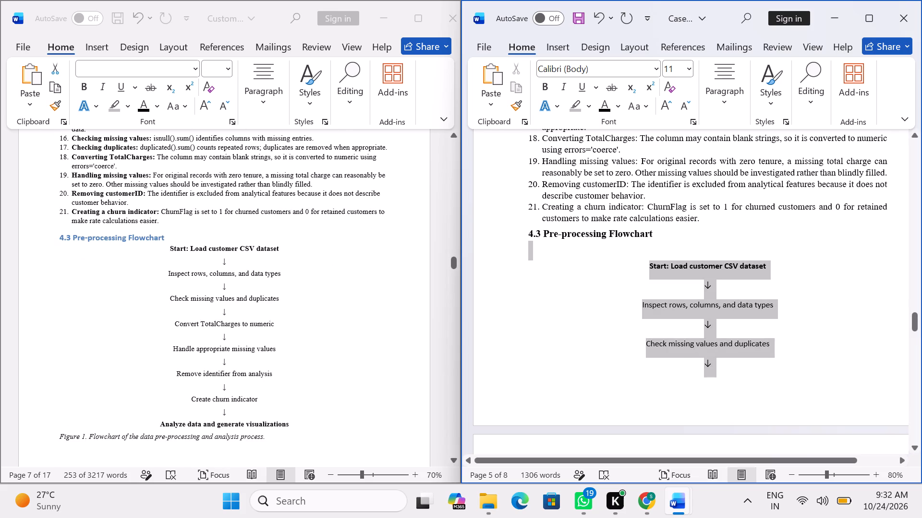
pyautogui.moveTo(722, 372); pyautogui.dragTo(757, 445)
pyautogui.scroll(-5, 725, 378)
pyautogui.scroll(-3, 756, 432)
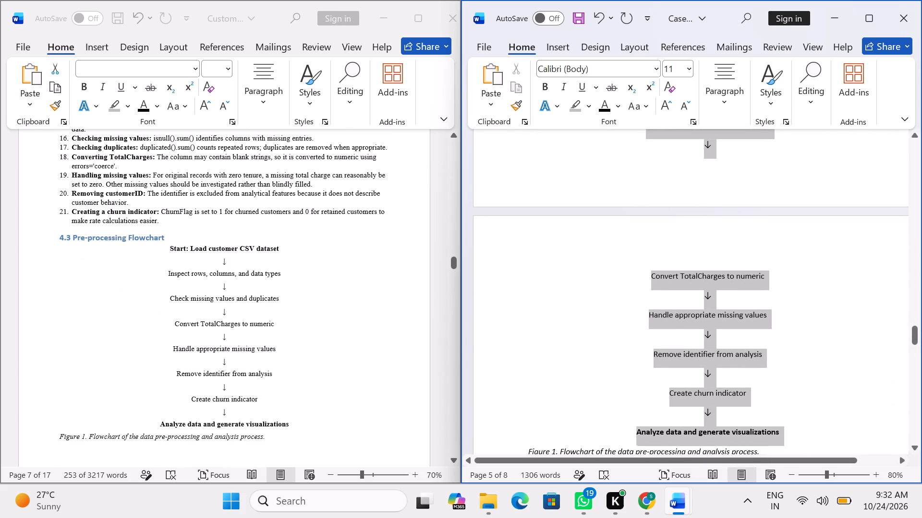
pyautogui.moveTo(757, 445); pyautogui.dragTo(779, 438)
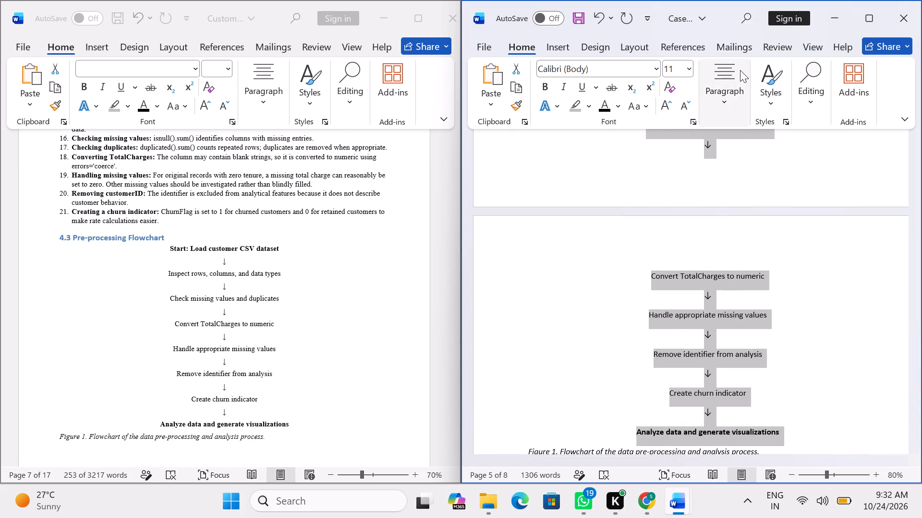
pyautogui.click(739, 80)
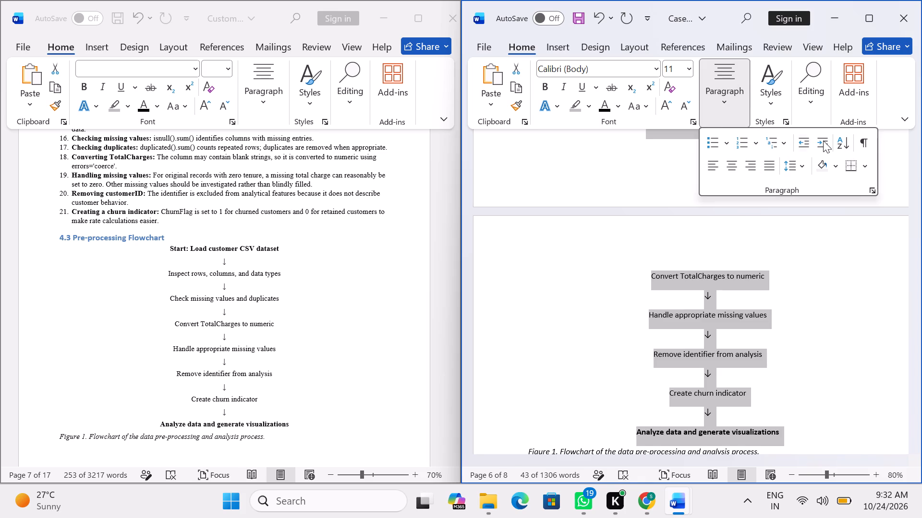
pyautogui.click(802, 171)
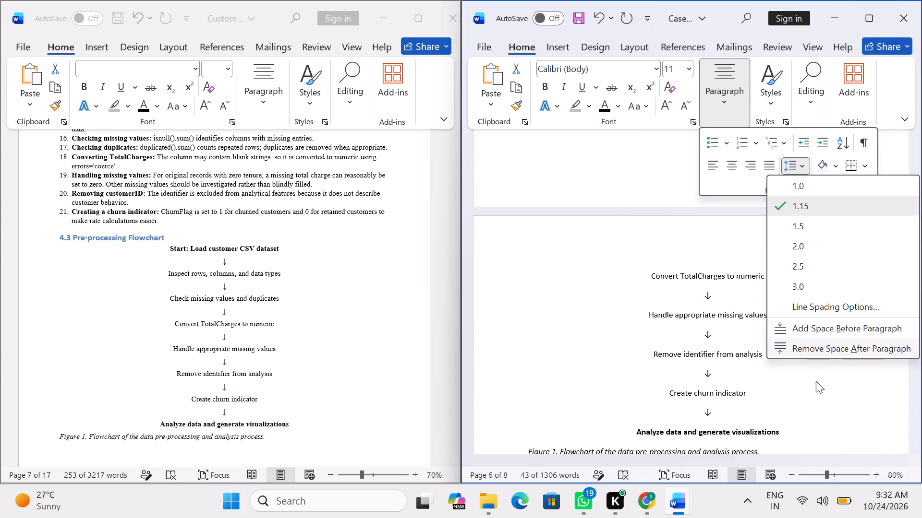
pyautogui.click(833, 347)
# Set the line spacing of the selected 4.3 flowchart lines to 1.0.
pyautogui.scroll(-1, 778, 295)
pyautogui.scroll(4, 778, 295)
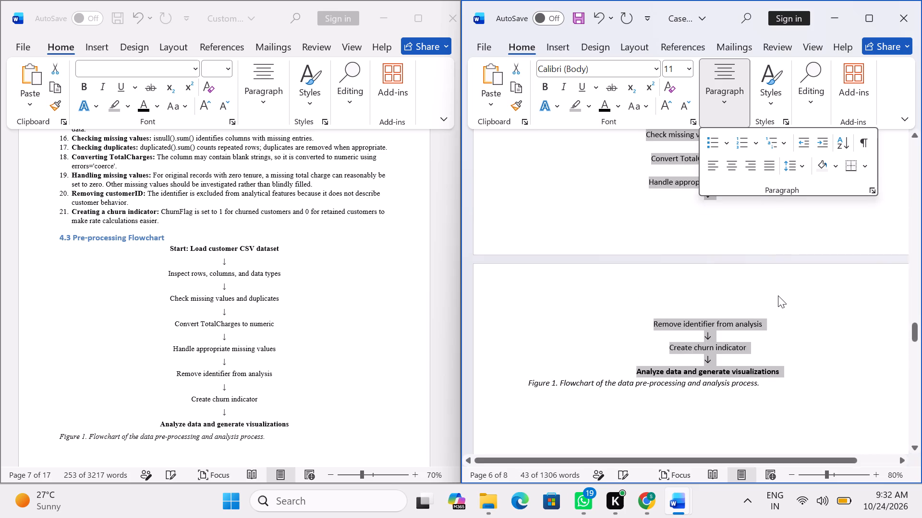
pyautogui.scroll(4, 778, 295)
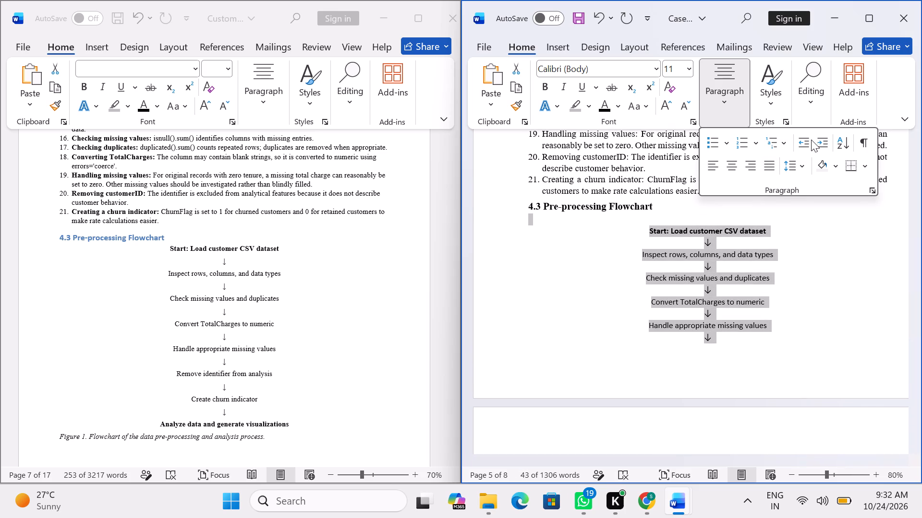
pyautogui.click(801, 166)
pyautogui.click(789, 183)
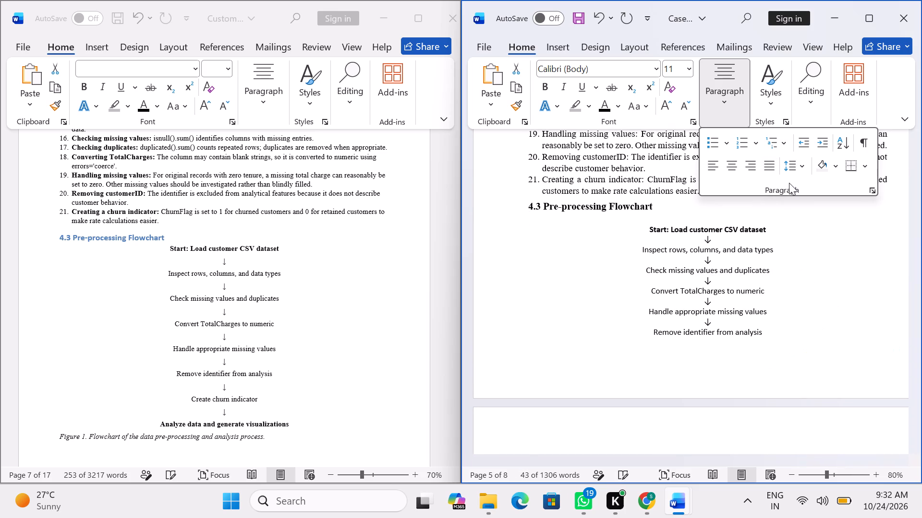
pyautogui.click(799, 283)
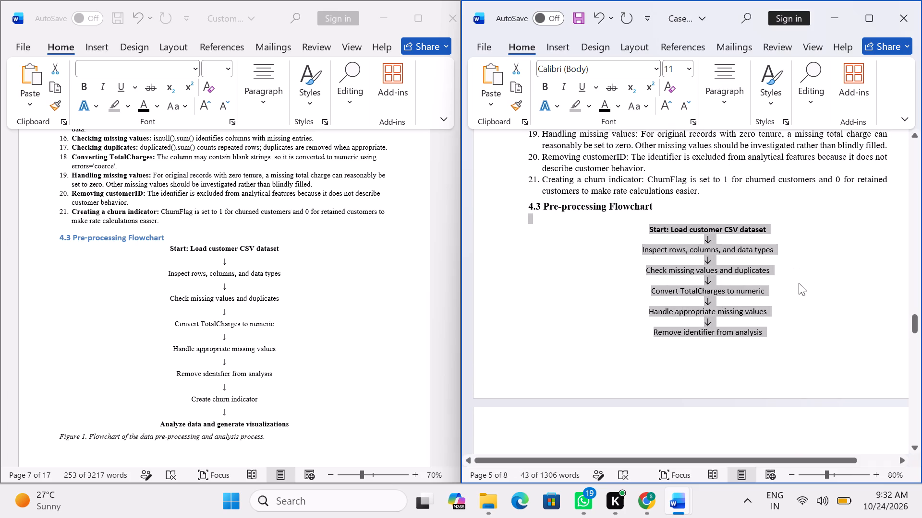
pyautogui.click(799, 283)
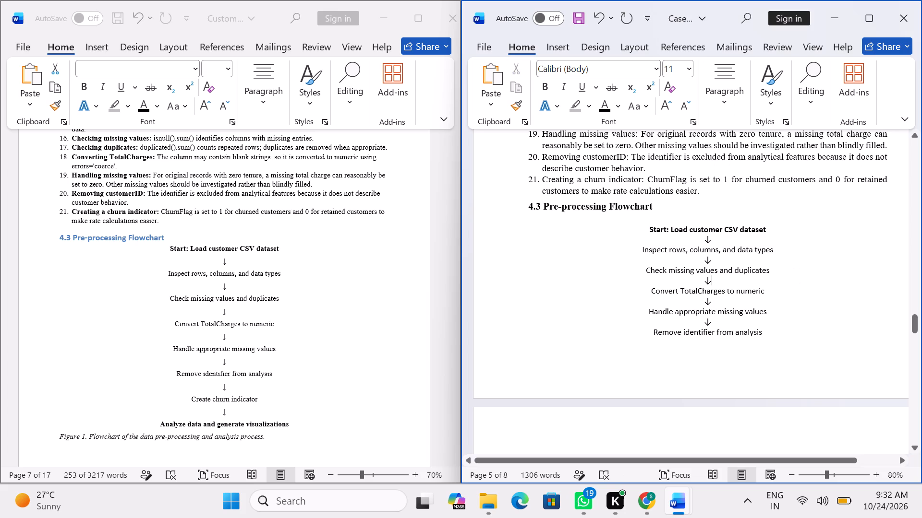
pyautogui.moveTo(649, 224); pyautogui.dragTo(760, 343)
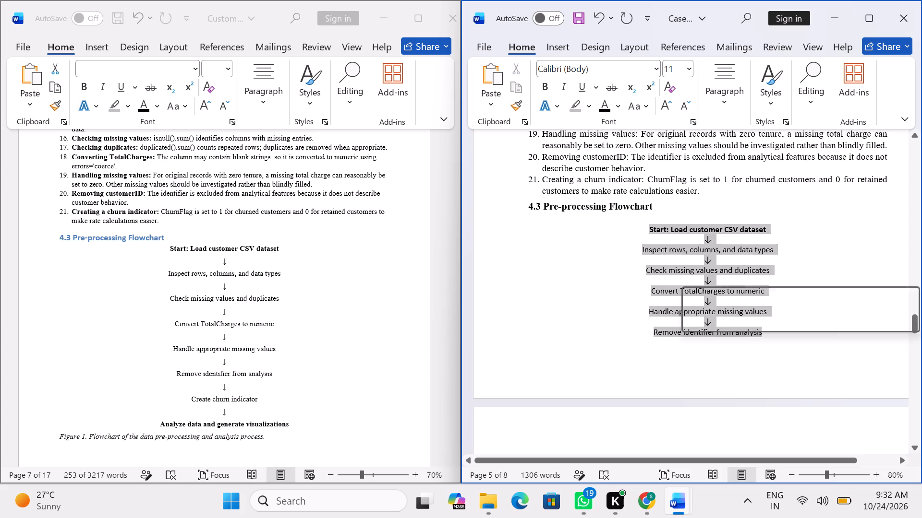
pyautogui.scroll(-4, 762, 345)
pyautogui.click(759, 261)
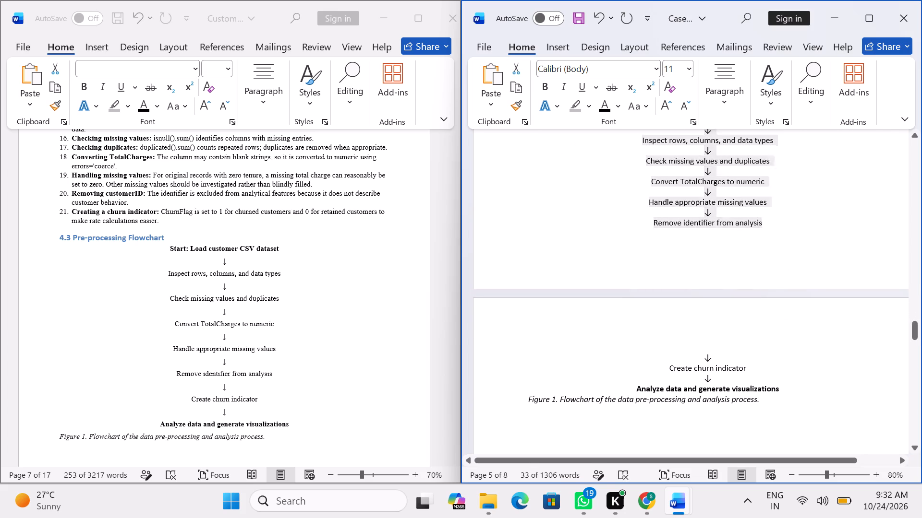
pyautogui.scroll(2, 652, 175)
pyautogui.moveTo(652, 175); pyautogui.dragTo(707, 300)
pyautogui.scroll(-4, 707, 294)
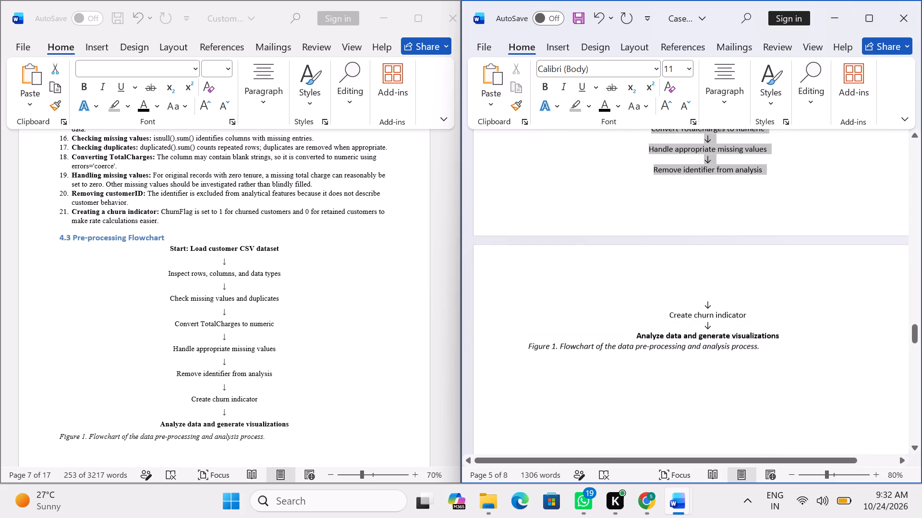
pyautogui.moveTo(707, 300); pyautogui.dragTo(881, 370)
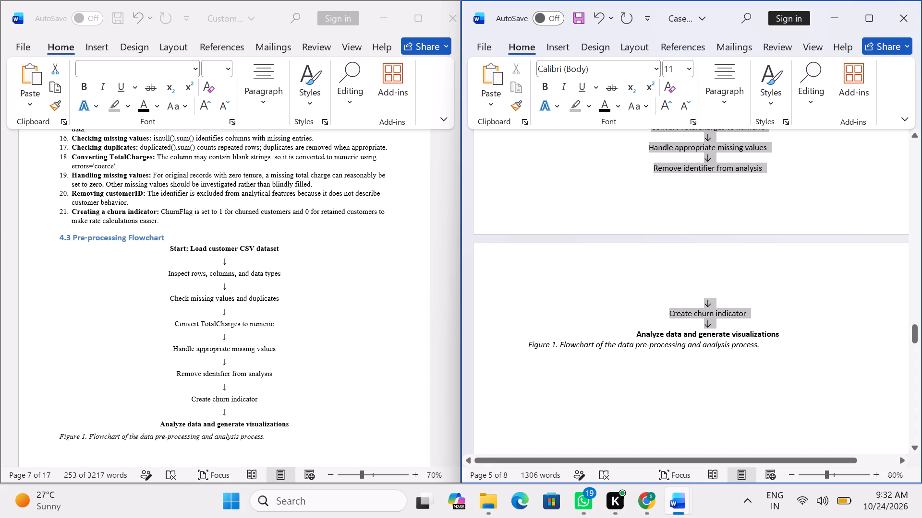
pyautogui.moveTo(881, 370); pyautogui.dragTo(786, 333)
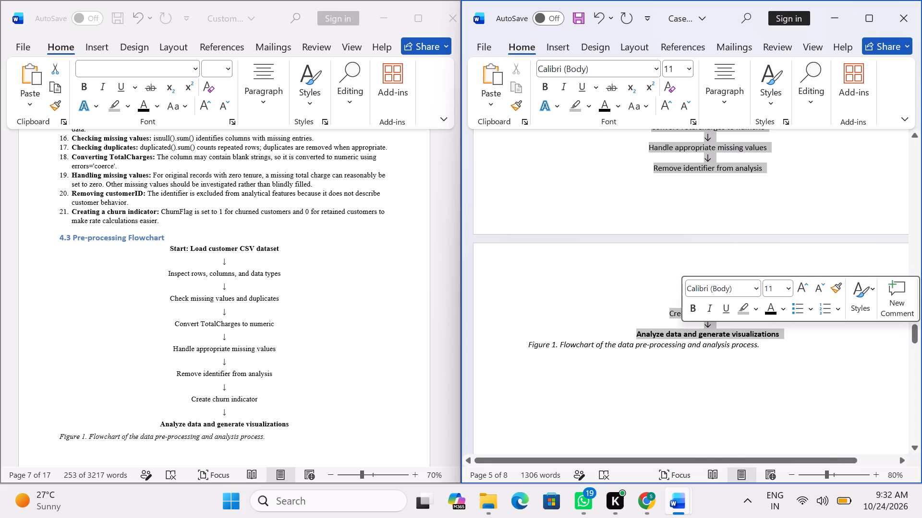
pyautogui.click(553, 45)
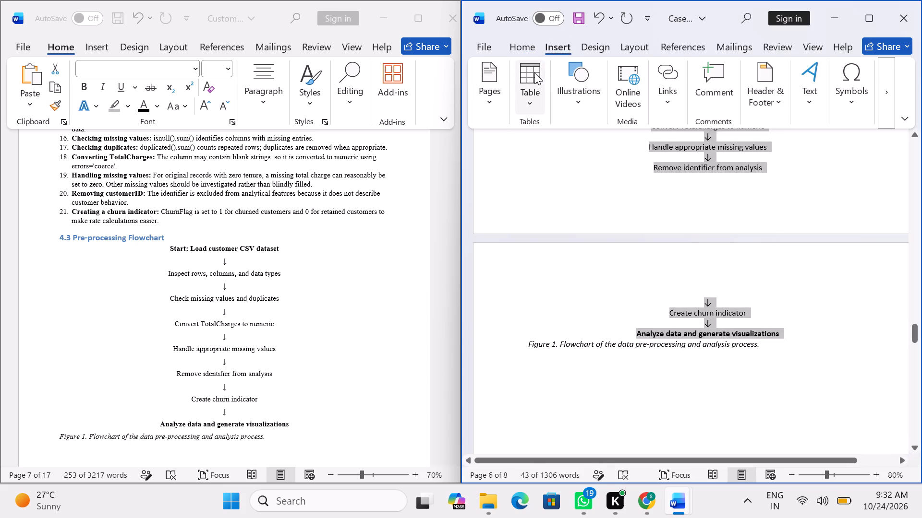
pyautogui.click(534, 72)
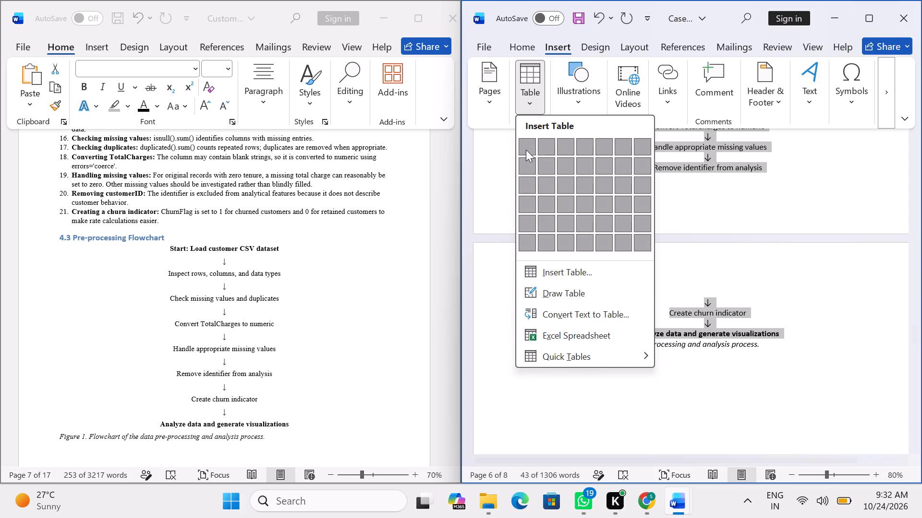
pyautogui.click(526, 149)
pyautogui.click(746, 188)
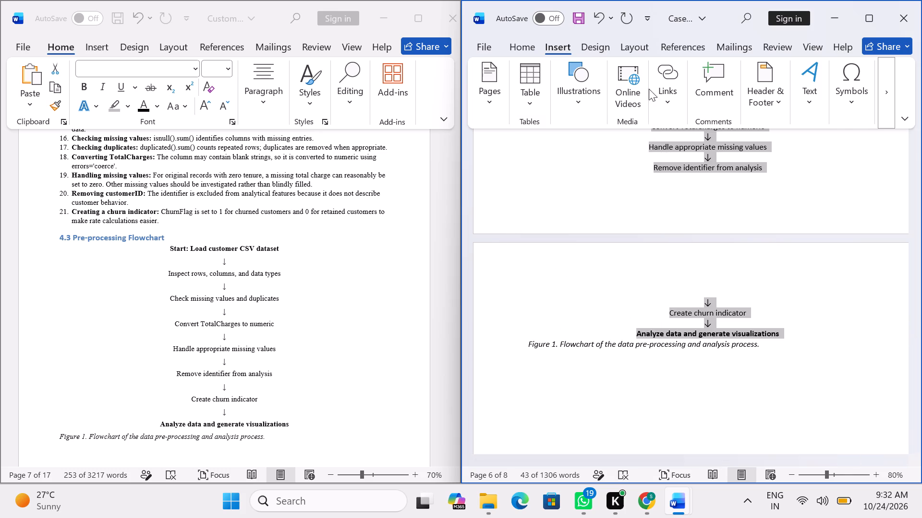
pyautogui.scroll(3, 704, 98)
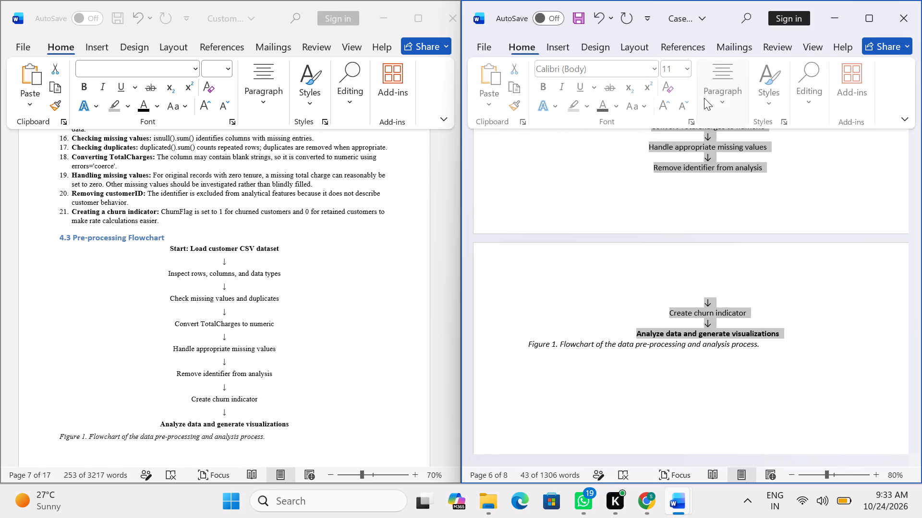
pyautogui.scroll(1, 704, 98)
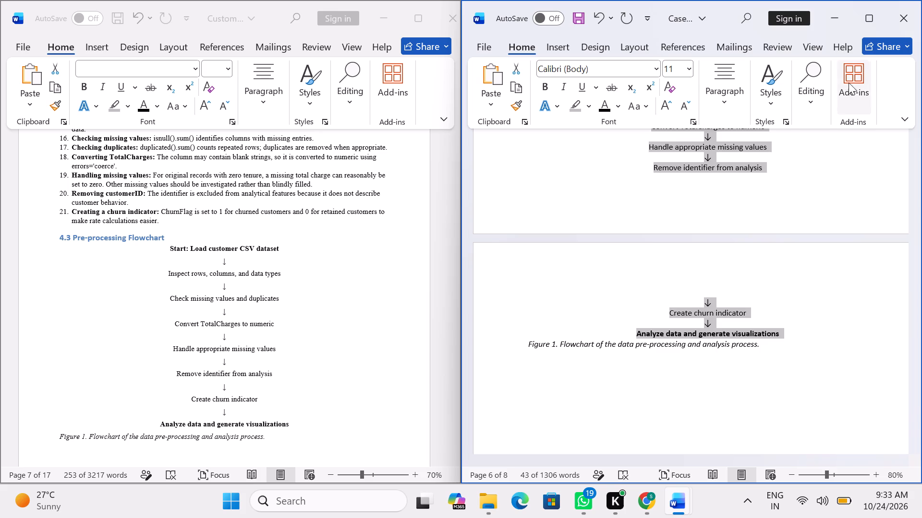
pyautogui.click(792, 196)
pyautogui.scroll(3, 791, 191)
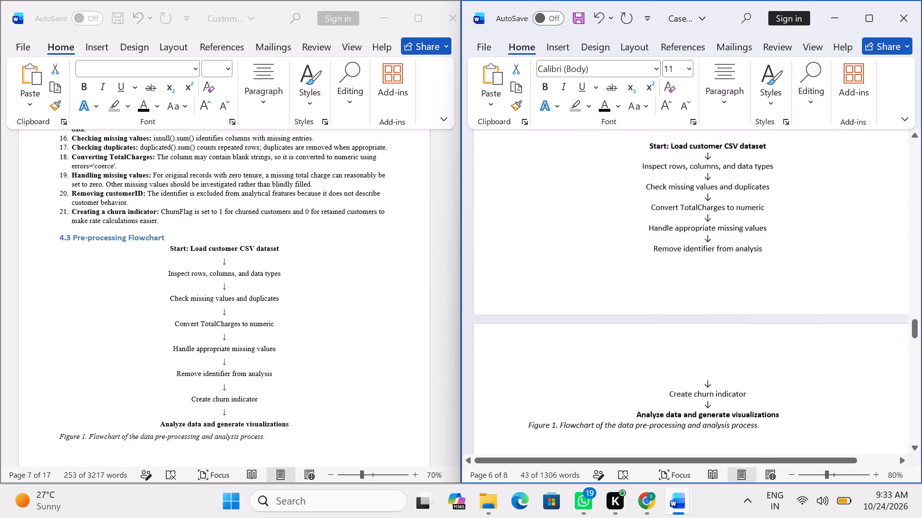
# Copy the 4.3 flowchart in the source report, from Start: Load customer CSV dataset through the Figure 1 caption.
pyautogui.moveTo(169, 247); pyautogui.dragTo(202, 308)
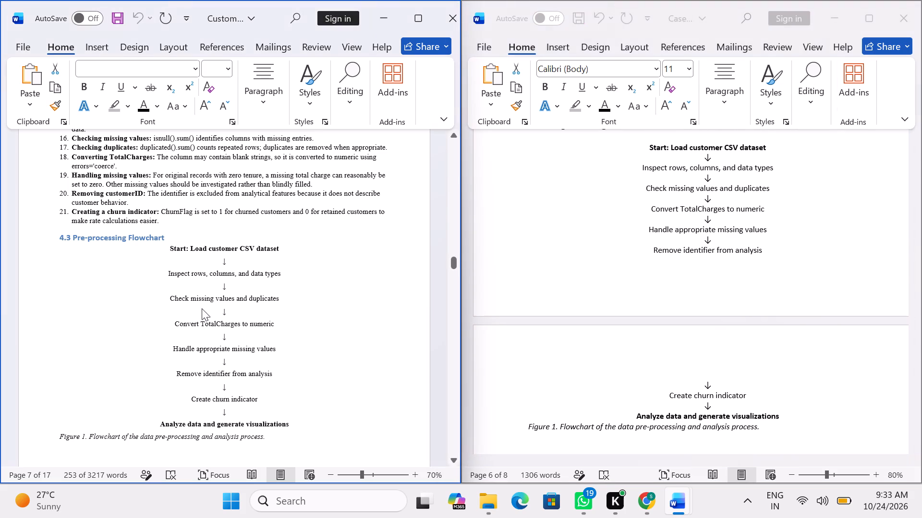
pyautogui.moveTo(202, 308); pyautogui.dragTo(210, 297)
pyautogui.click(378, 298)
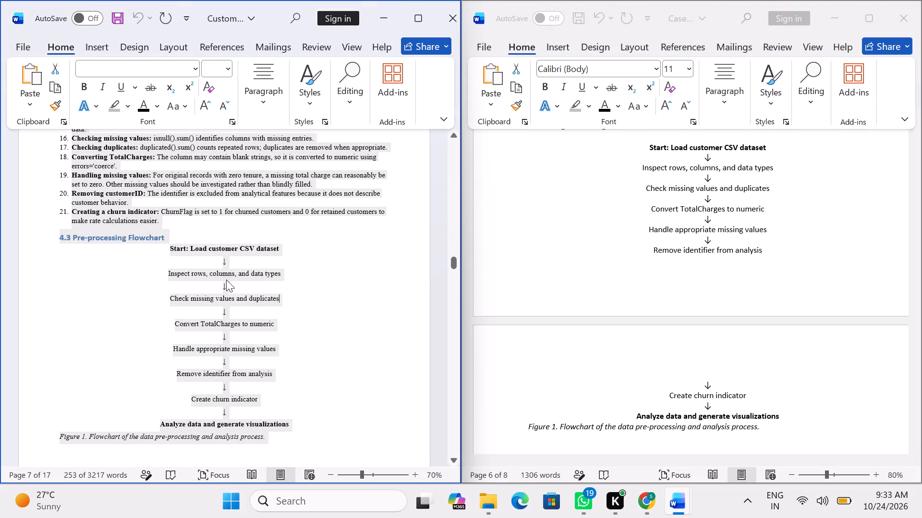
pyautogui.moveTo(170, 244); pyautogui.dragTo(233, 369)
pyautogui.scroll(-1, 230, 360)
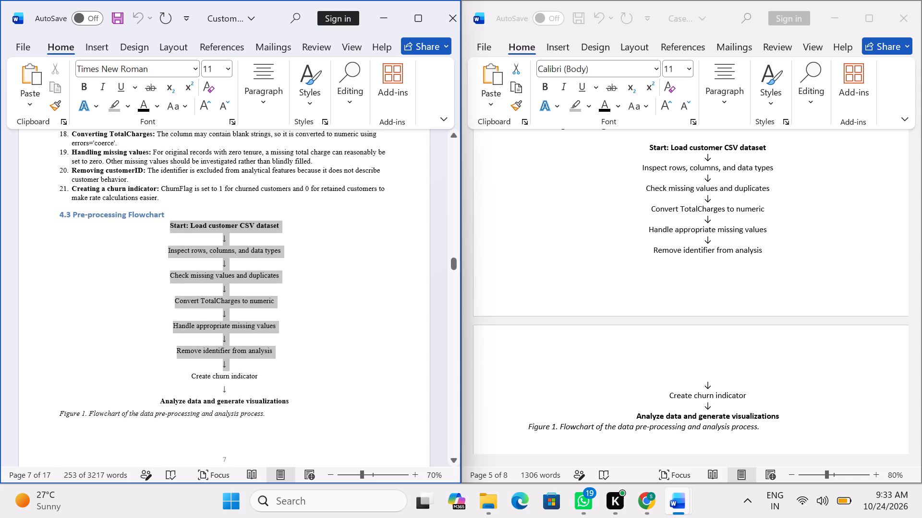
pyautogui.moveTo(233, 369); pyautogui.dragTo(284, 417)
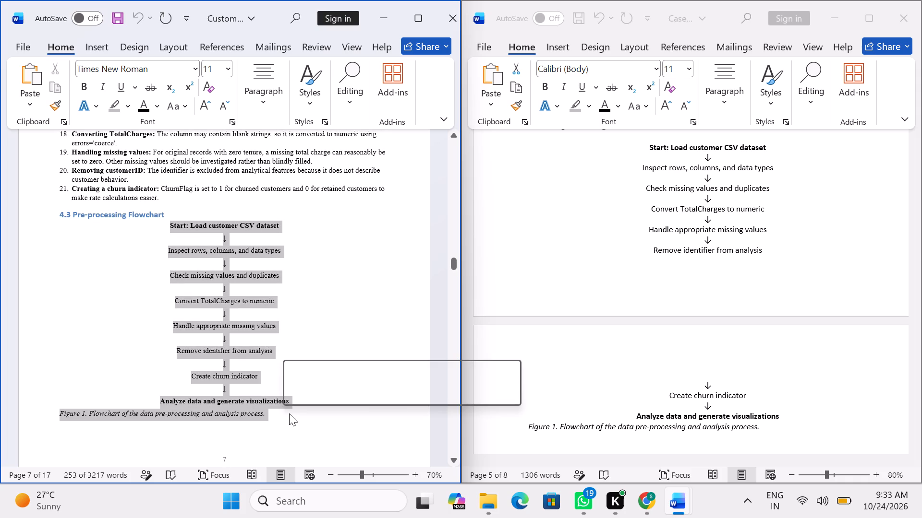
pyautogui.hotkey('ctrl', 'c')
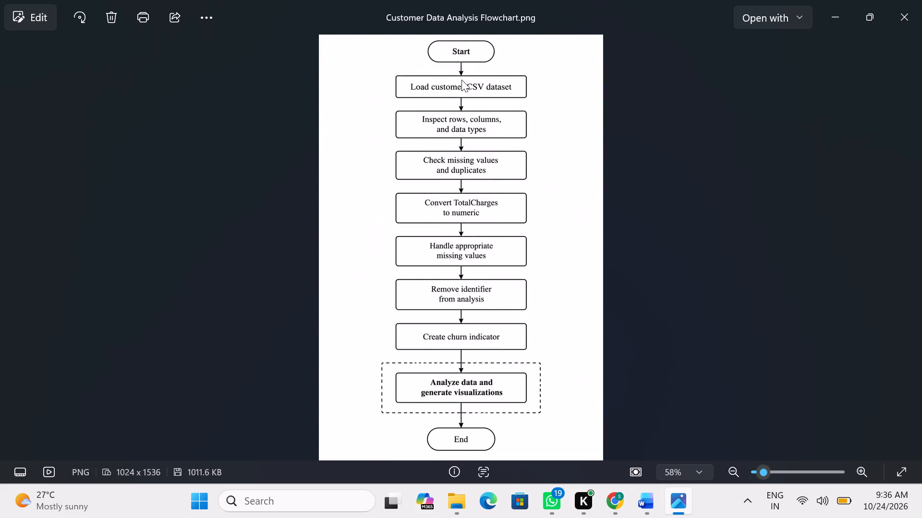
pyautogui.click(919, 0)
# Switch to Word and start inserting a picture from this device below the 4.3 Pre-processing Flowchart heading.
pyautogui.hotkey('alt', 'Tab')
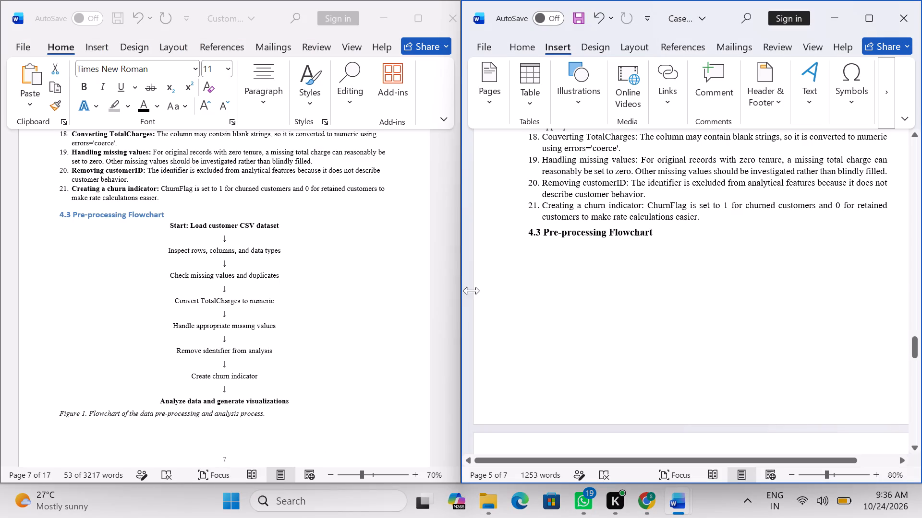
pyautogui.click(581, 100)
pyautogui.click(578, 146)
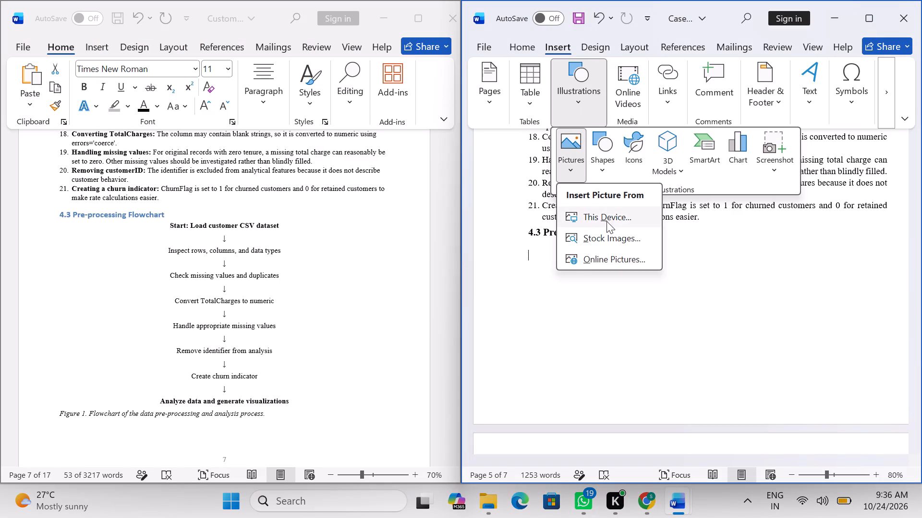
pyautogui.click(608, 222)
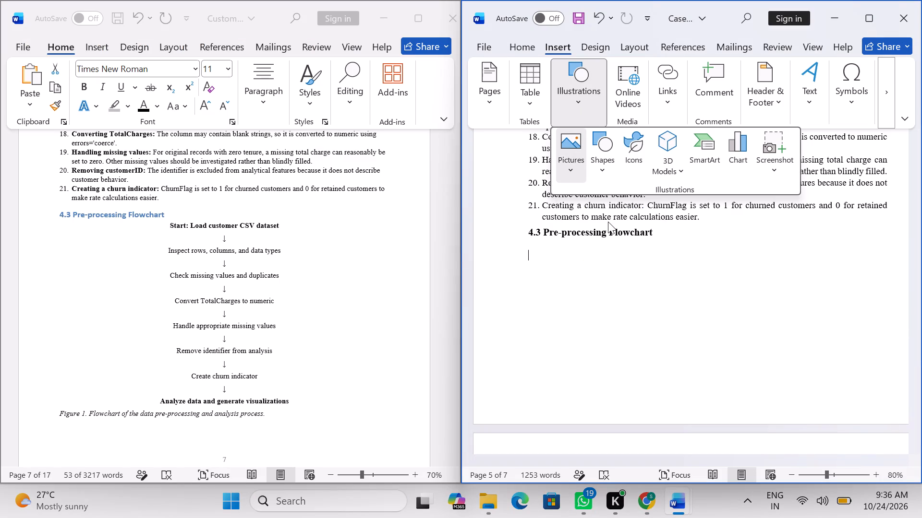
pyautogui.click(571, 149)
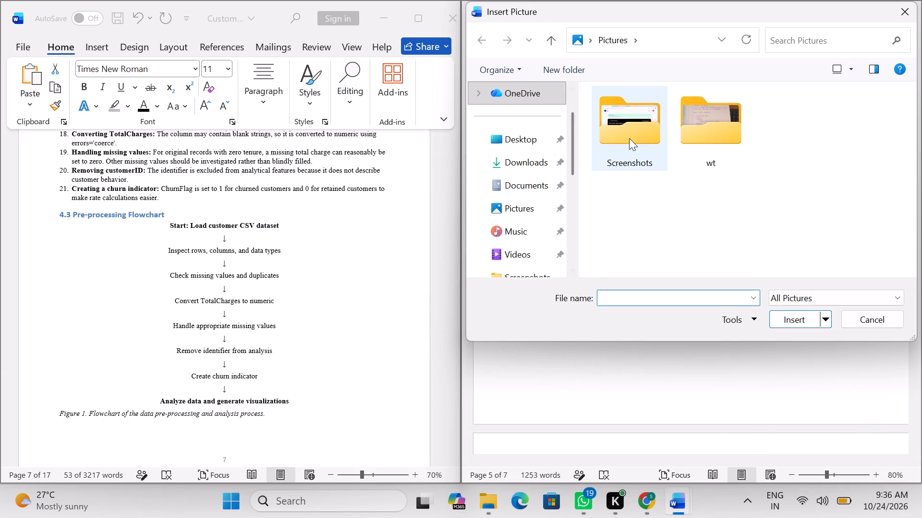
# Look through the Screenshots folder in Pictures for the downloaded flowchart image.
pyautogui.click(631, 135)
pyautogui.click(634, 135)
pyautogui.doubleClick(634, 135)
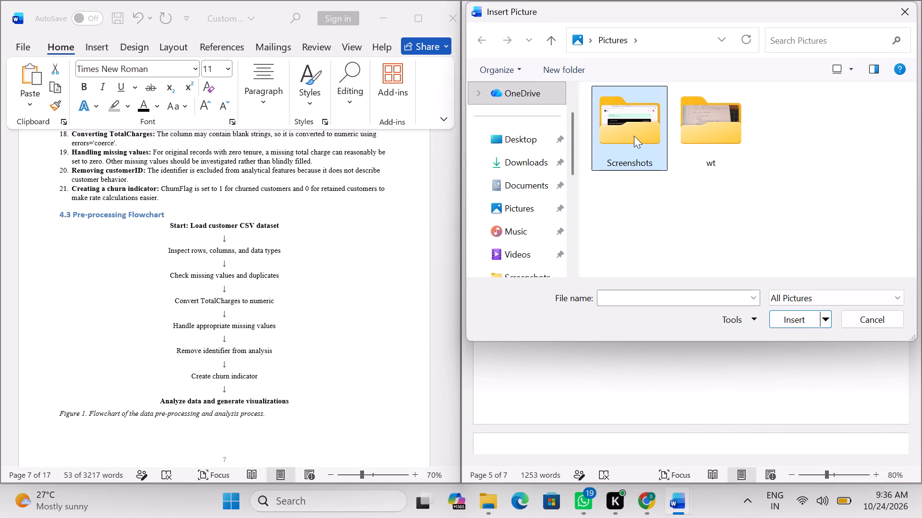
pyautogui.scroll(-7, 753, 185)
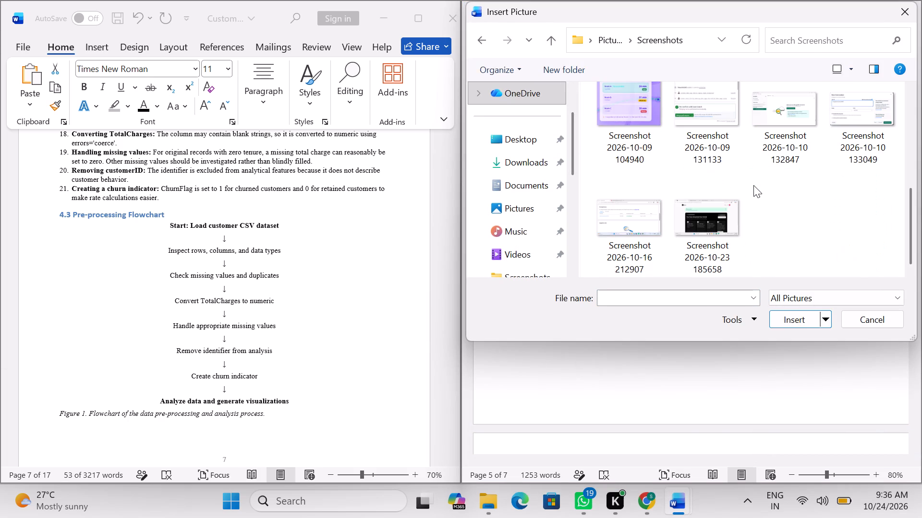
pyautogui.scroll(4, 754, 186)
pyautogui.scroll(-5, 754, 186)
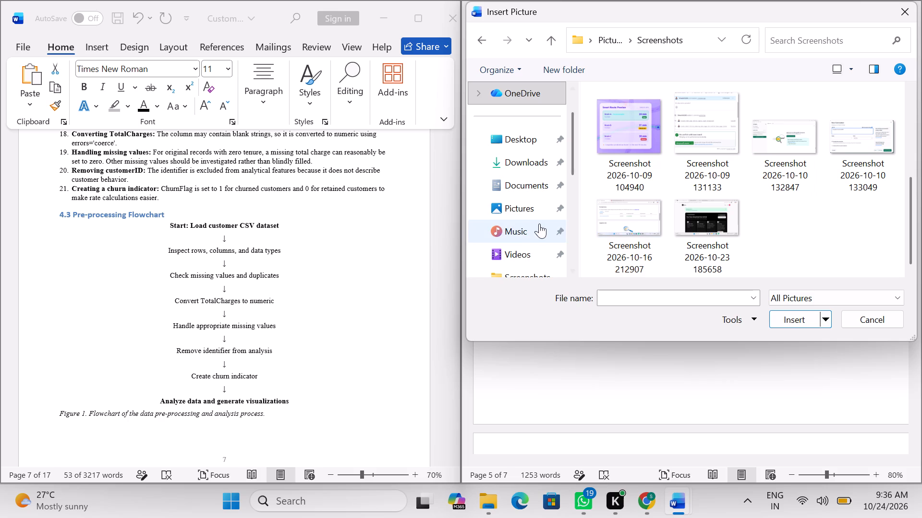
pyautogui.click(521, 203)
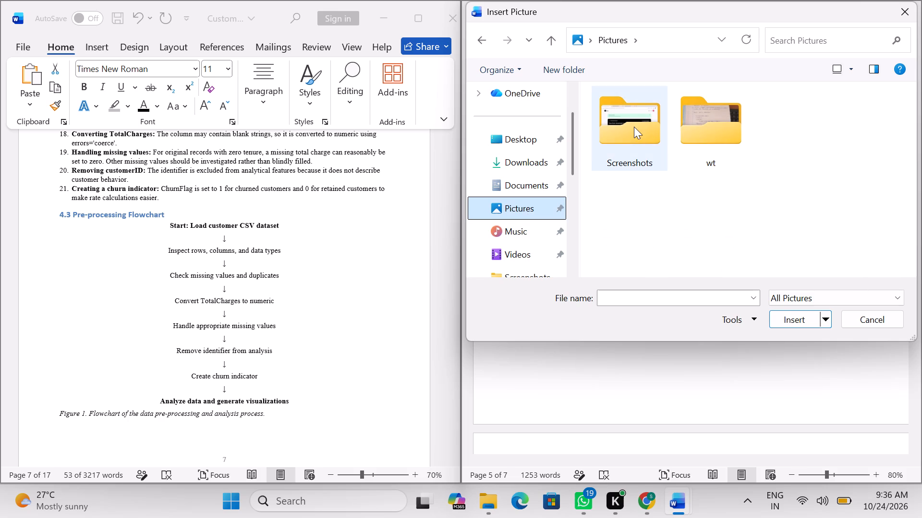
pyautogui.doubleClick(635, 127)
pyautogui.scroll(-5, 708, 163)
pyautogui.scroll(5, 708, 164)
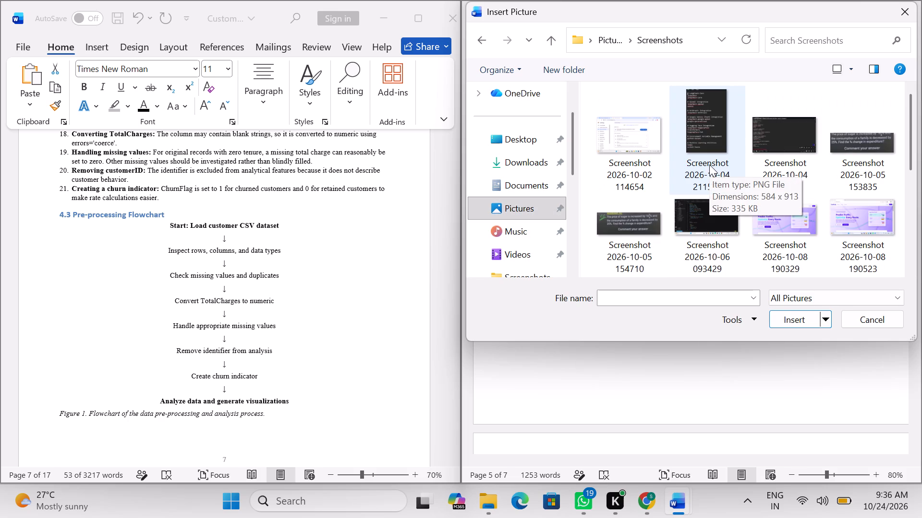
pyautogui.scroll(-2, 709, 165)
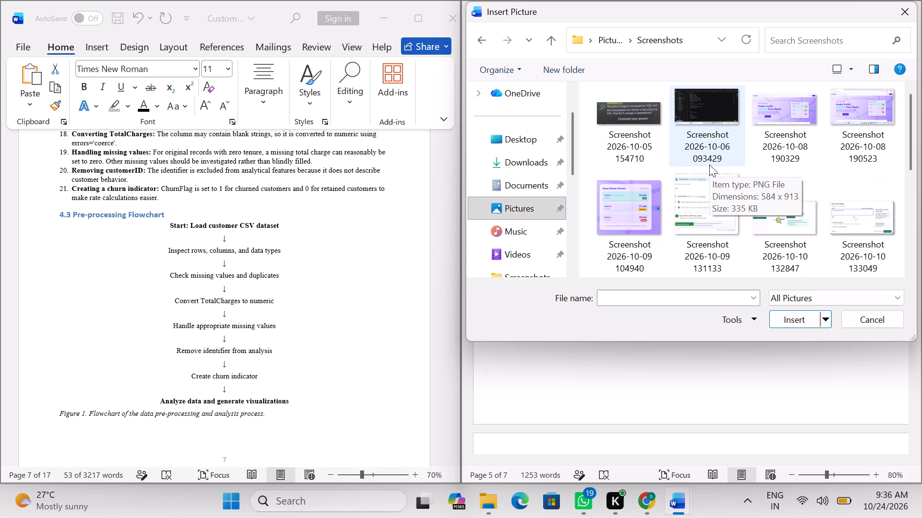
pyautogui.scroll(-2, 709, 165)
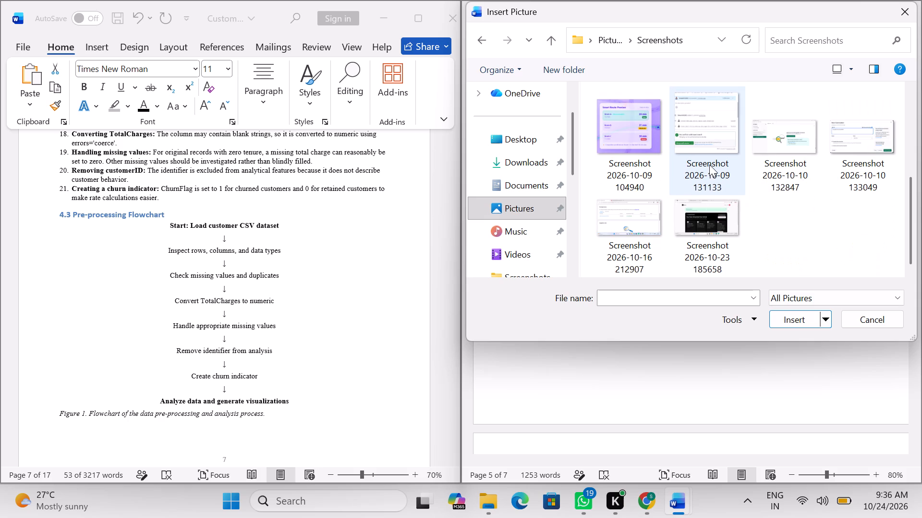
pyautogui.scroll(-2, 709, 165)
pyautogui.scroll(4, 709, 165)
# Switch to Chrome and show the downloaded flowchart image in its folder to find where it is saved.
pyautogui.hotkey('alt', 'Tab')
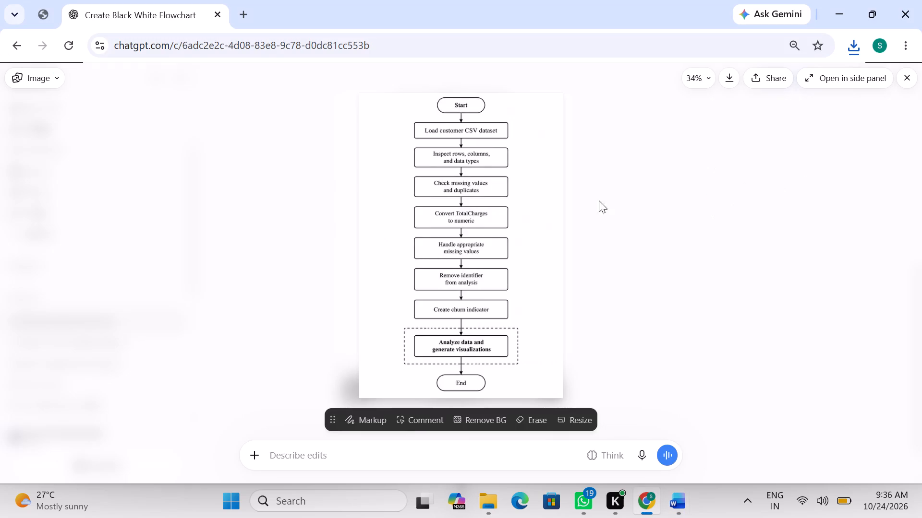
pyautogui.click(848, 41)
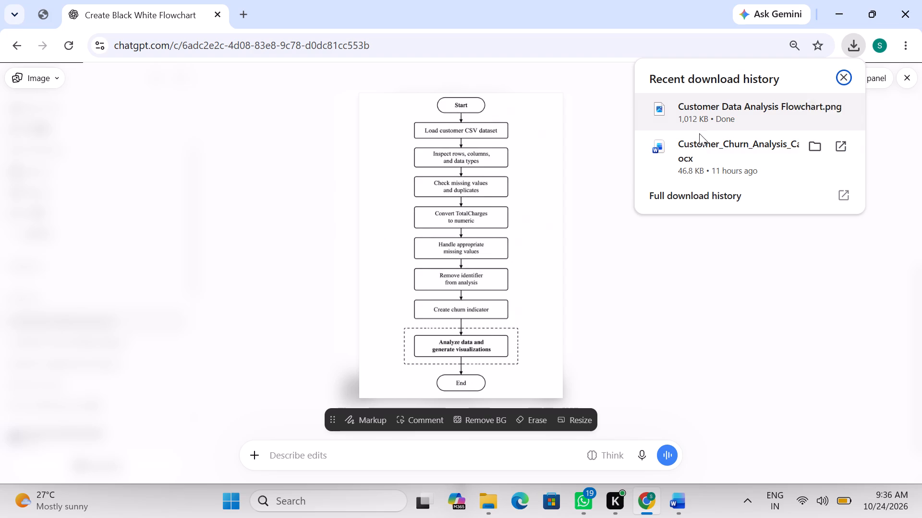
pyautogui.click(817, 106)
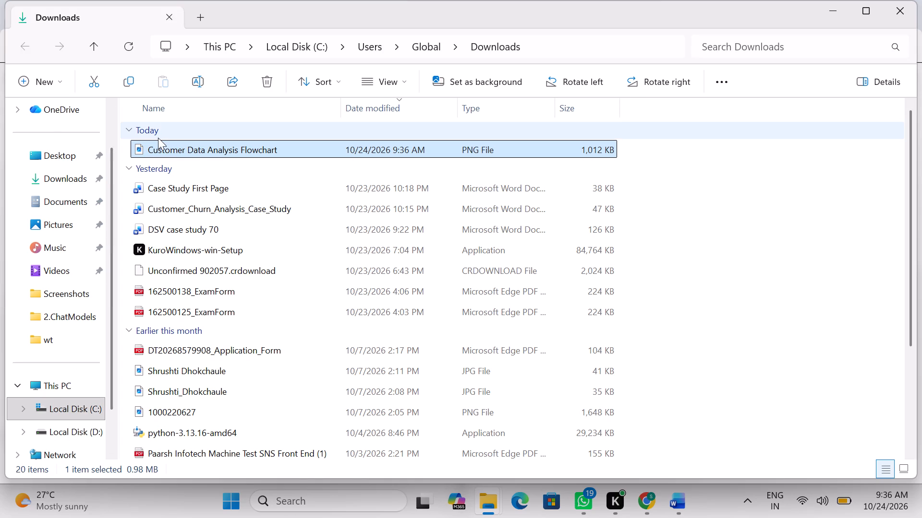
pyautogui.hotkey('alt', 'Tab')
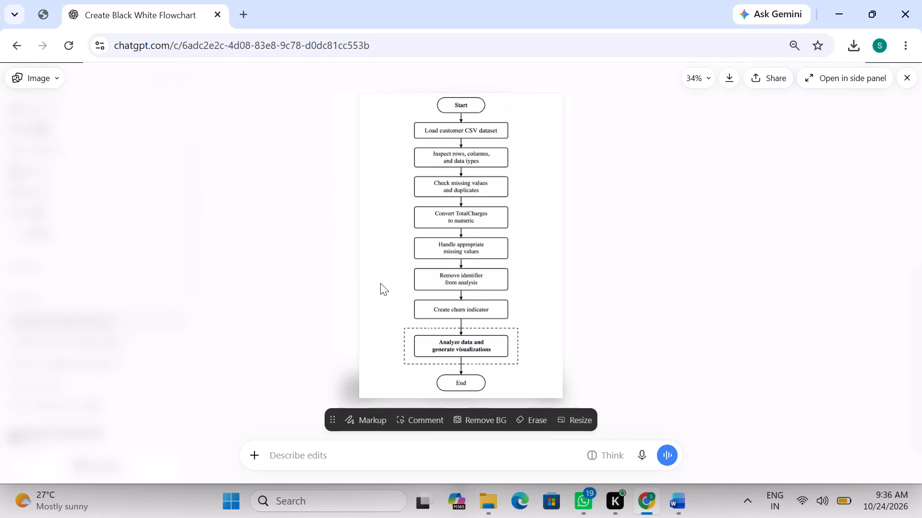
pyautogui.hotkey('alt', 'Tab')
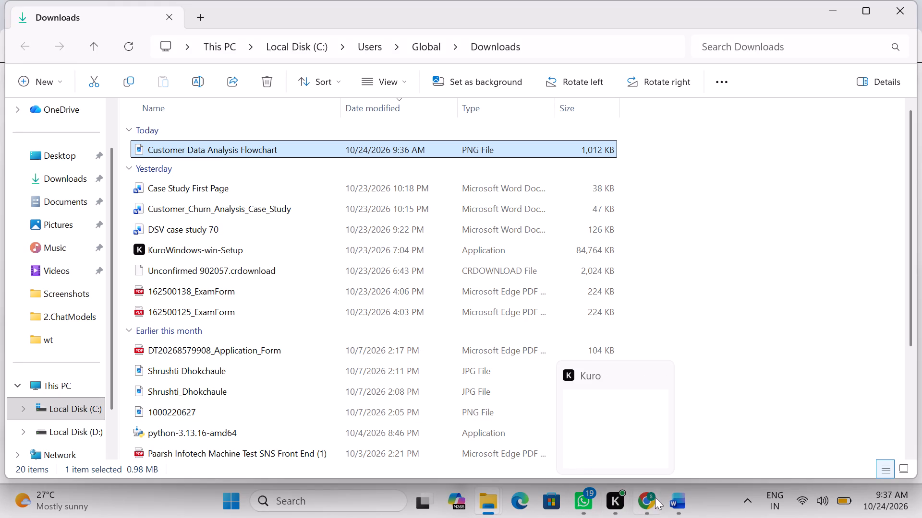
# Switch to Word and look through the Screenshots folder and Local Disk (C:) for the downloaded flowchart image.
pyautogui.click(679, 497)
pyautogui.click(621, 448)
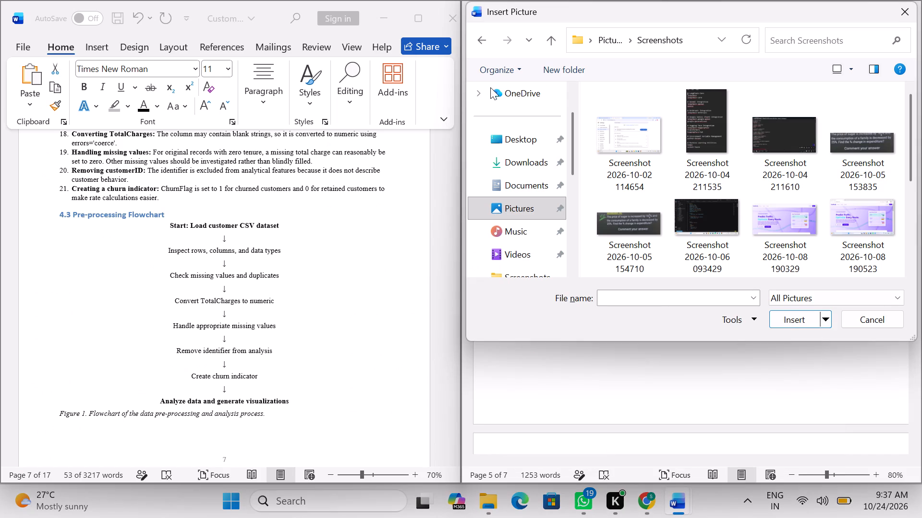
pyautogui.scroll(-3, 709, 151)
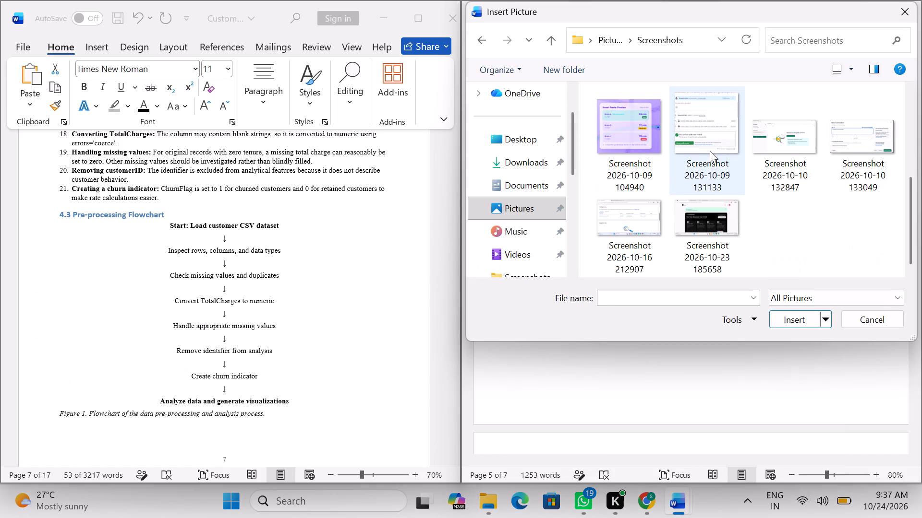
pyautogui.scroll(-1, 710, 151)
pyautogui.scroll(2, 710, 152)
pyautogui.scroll(-3, 540, 231)
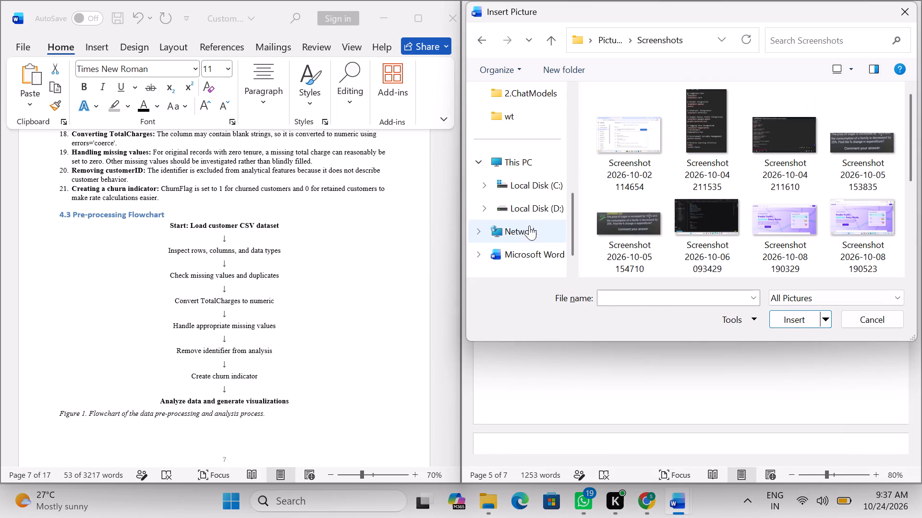
pyautogui.doubleClick(517, 152)
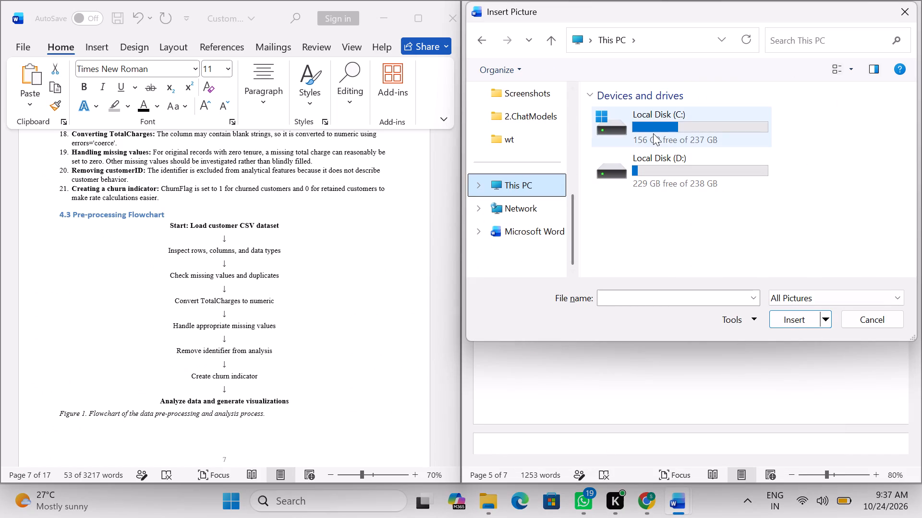
pyautogui.doubleClick(654, 133)
pyautogui.scroll(-5, 642, 150)
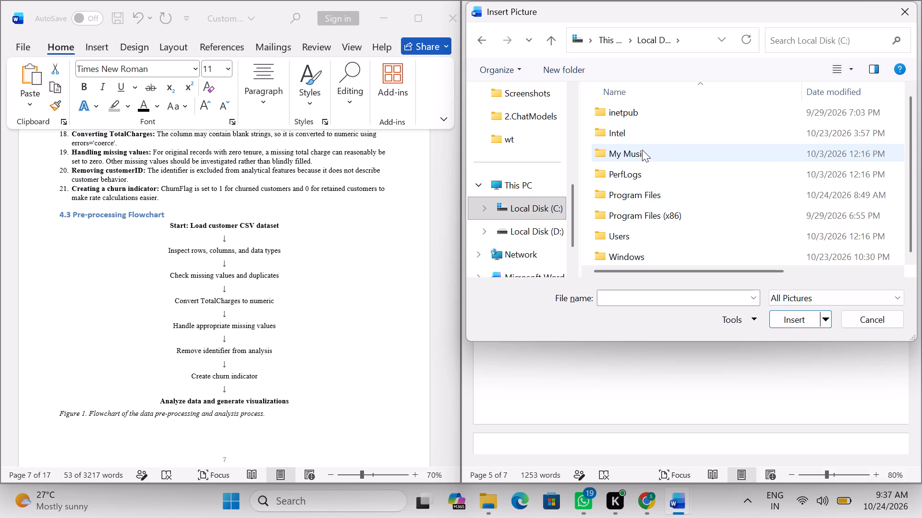
pyautogui.scroll(-1, 642, 150)
pyautogui.scroll(5, 642, 150)
pyautogui.doubleClick(521, 179)
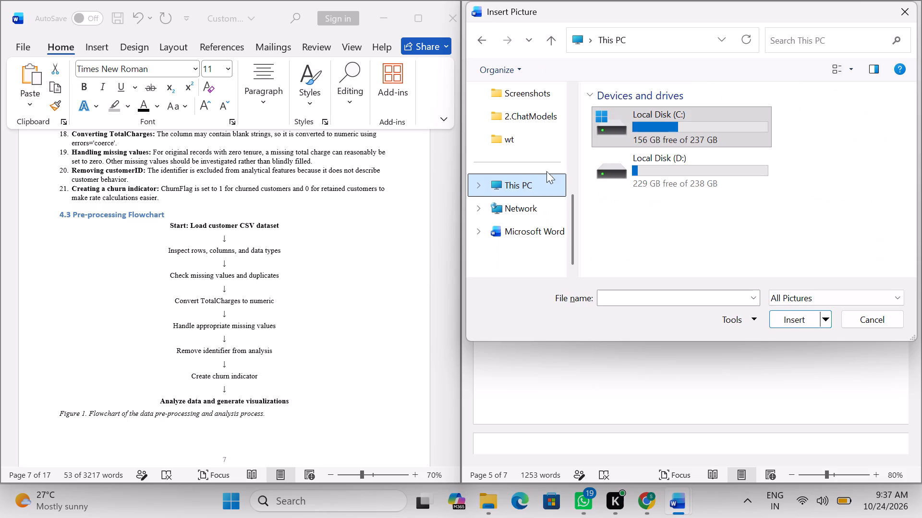
pyautogui.scroll(13, 551, 175)
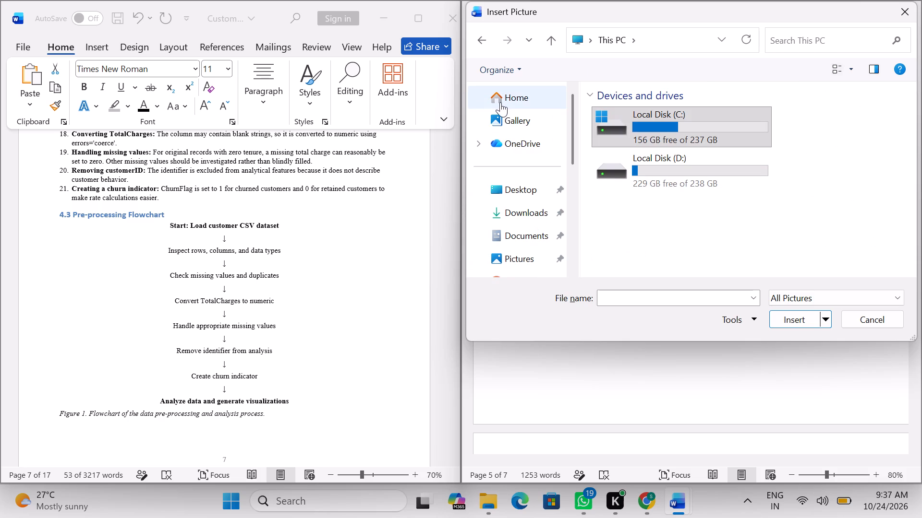
# Look through the Gallery, the wt folder in Pictures, and Documents for the flowchart image.
pyautogui.click(501, 102)
pyautogui.doubleClick(510, 121)
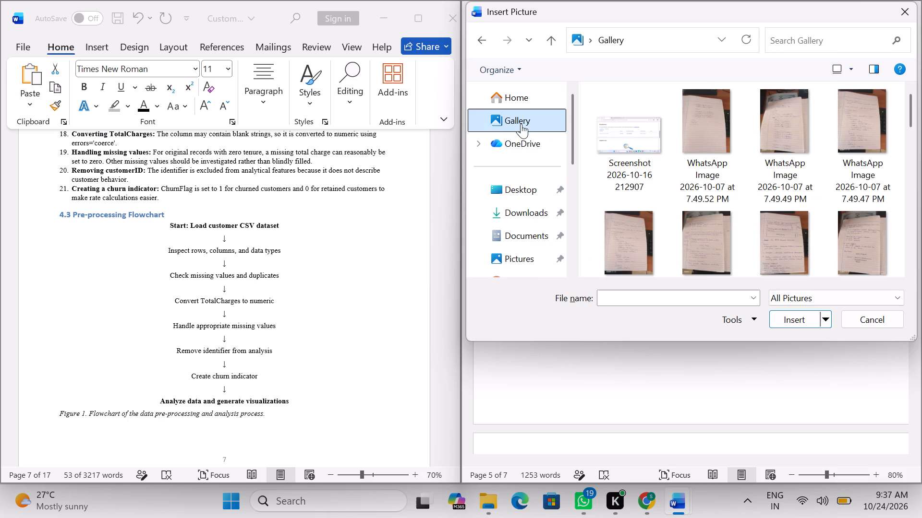
pyautogui.scroll(-10, 772, 170)
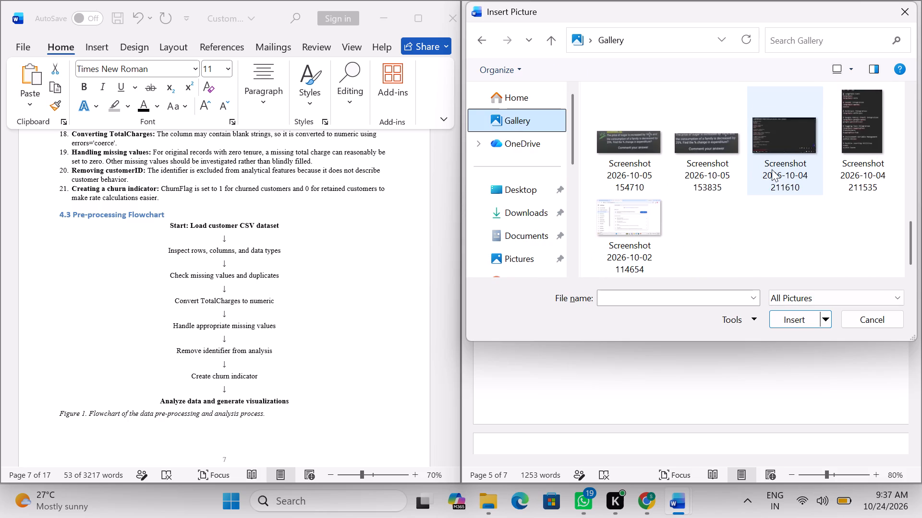
pyautogui.scroll(5, 772, 169)
pyautogui.scroll(-1, 520, 181)
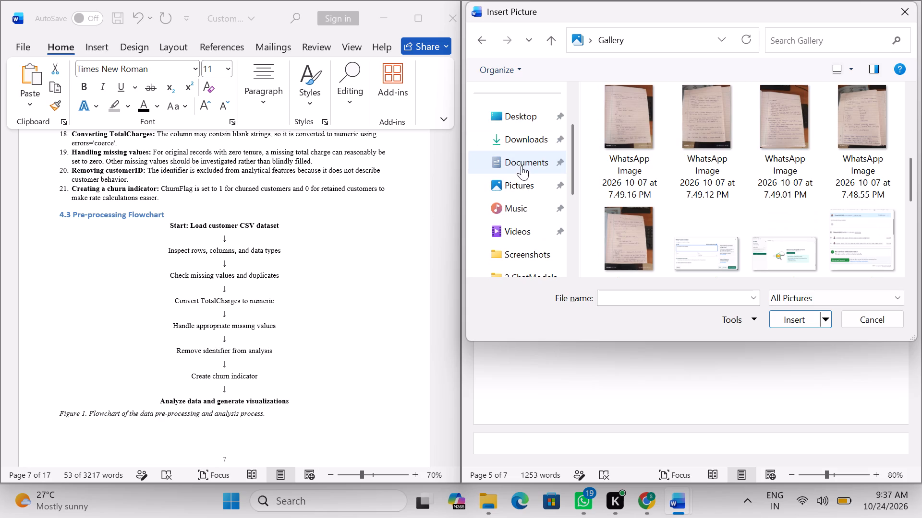
pyautogui.doubleClick(528, 180)
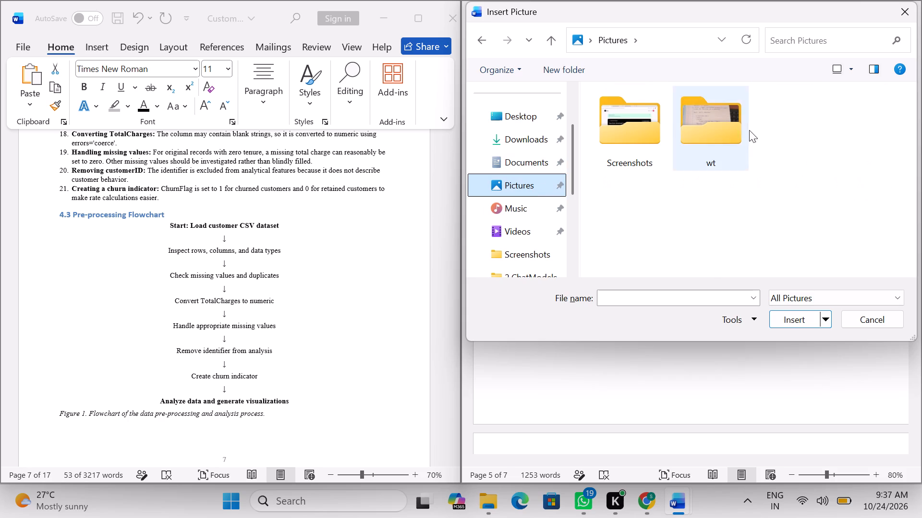
pyautogui.doubleClick(727, 128)
pyautogui.scroll(-10, 711, 134)
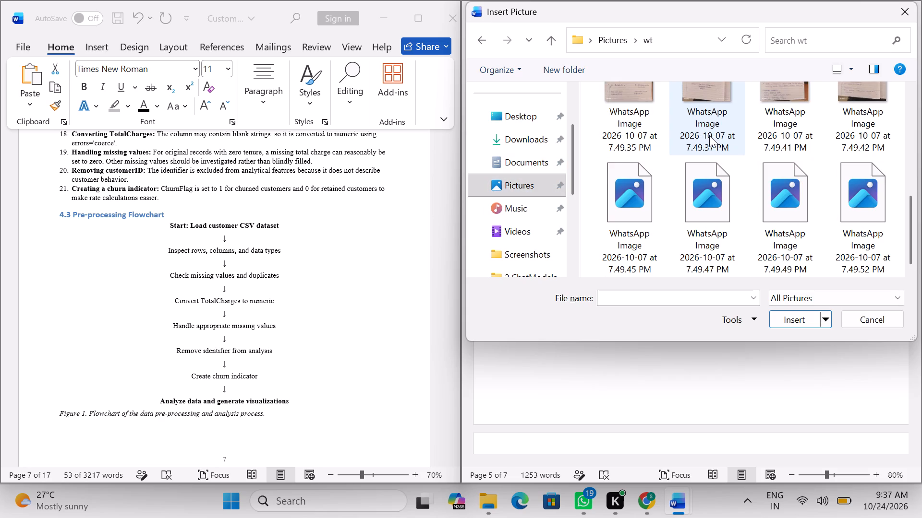
pyautogui.scroll(-1, 709, 135)
pyautogui.scroll(3, 709, 135)
pyautogui.doubleClick(507, 161)
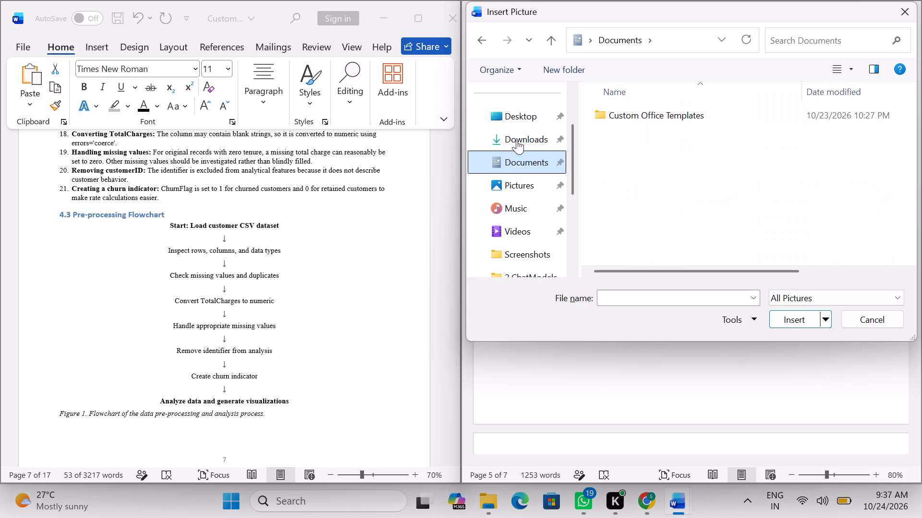
# Insert the Customer Data Analysis Flowchart picture from the Downloads folder.
pyautogui.doubleClick(518, 132)
pyautogui.click(663, 133)
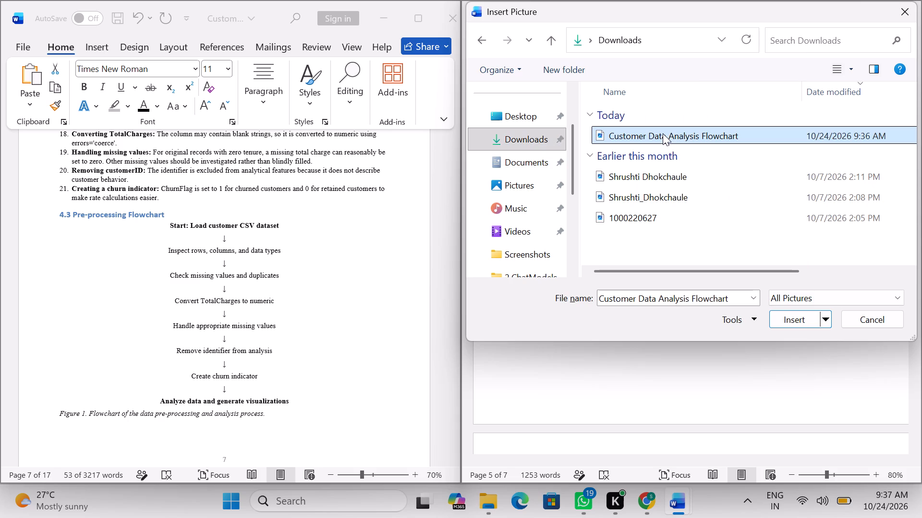
pyautogui.click(798, 316)
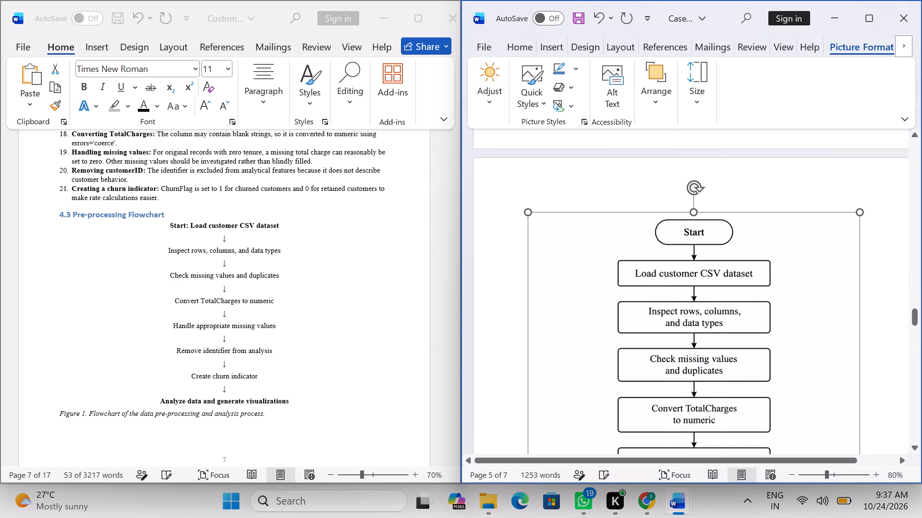
# Shrink the inserted flowchart proportionally from its bottom corner to about two-thirds of the text width.
pyautogui.scroll(3, 632, 259)
pyautogui.scroll(-6, 632, 259)
pyautogui.scroll(12, 632, 259)
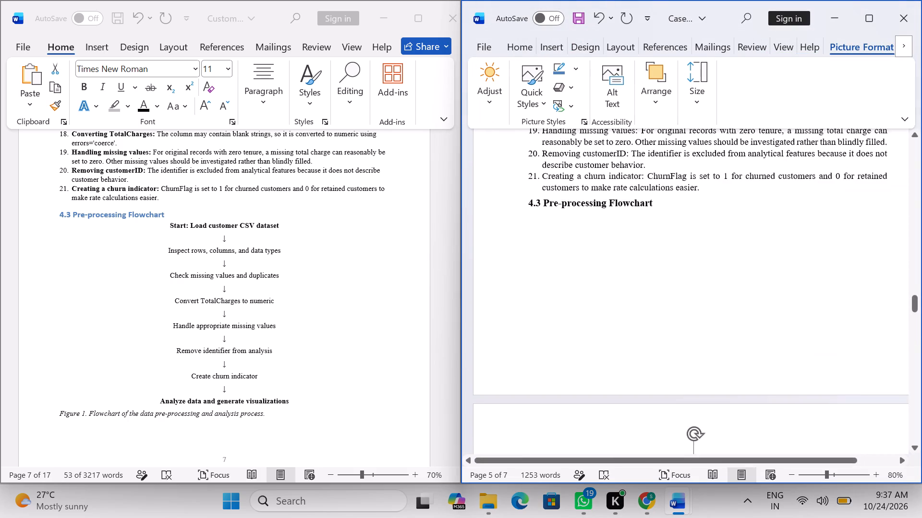
pyautogui.scroll(-20, 633, 259)
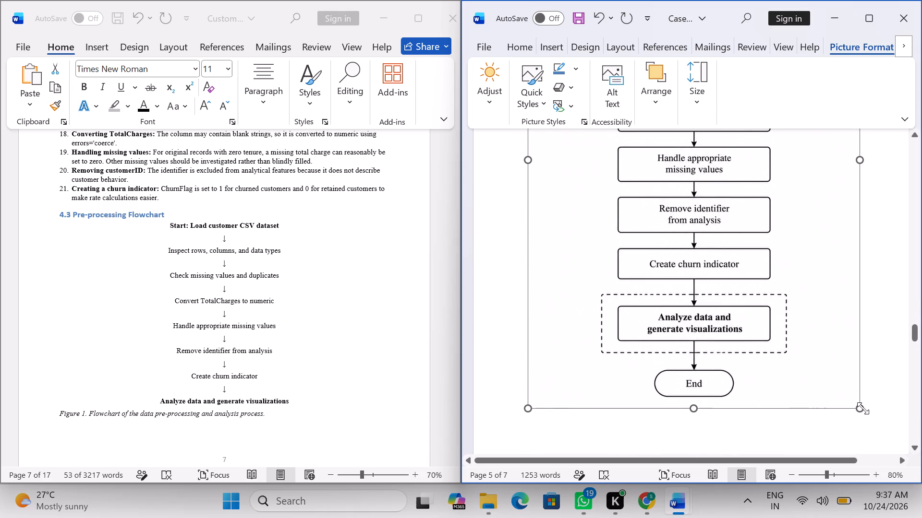
pyautogui.moveTo(863, 408); pyautogui.dragTo(776, 179)
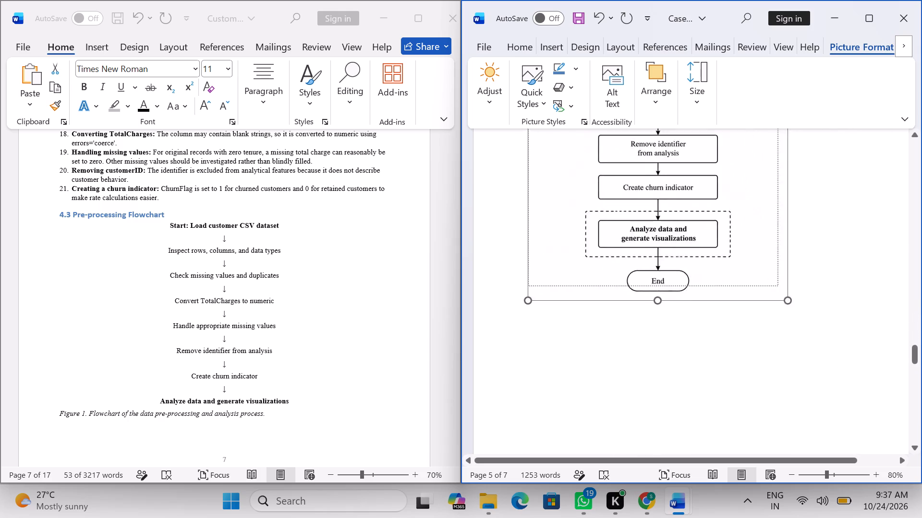
pyautogui.moveTo(776, 179); pyautogui.dragTo(764, 146)
pyautogui.scroll(-3, 731, 342)
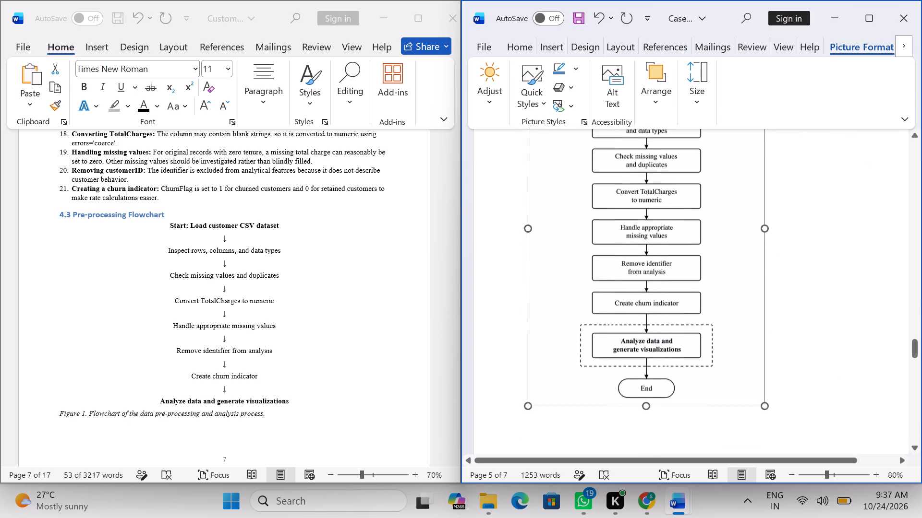
pyautogui.scroll(6, 731, 339)
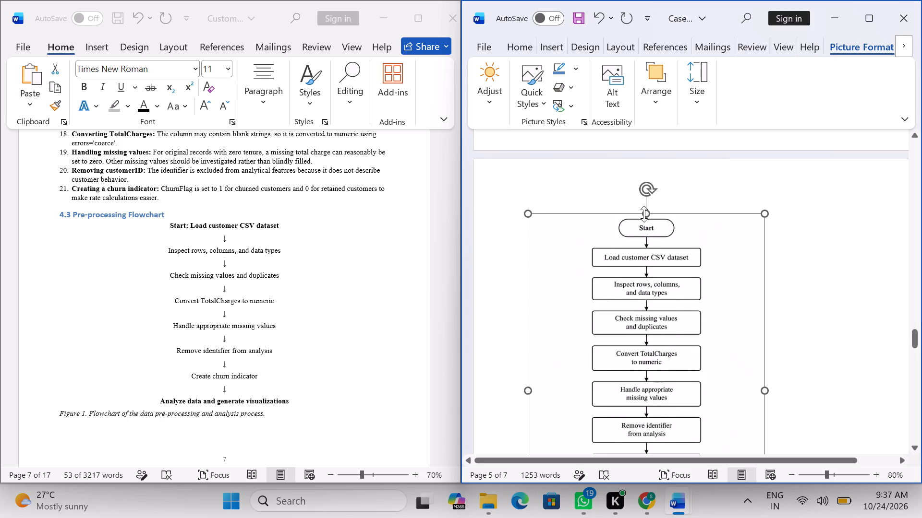
# Reduce the flowchart's height from its top edge and stretch its width to nearly the full text width.
pyautogui.moveTo(644, 214); pyautogui.dragTo(662, 323)
pyautogui.scroll(3, 665, 319)
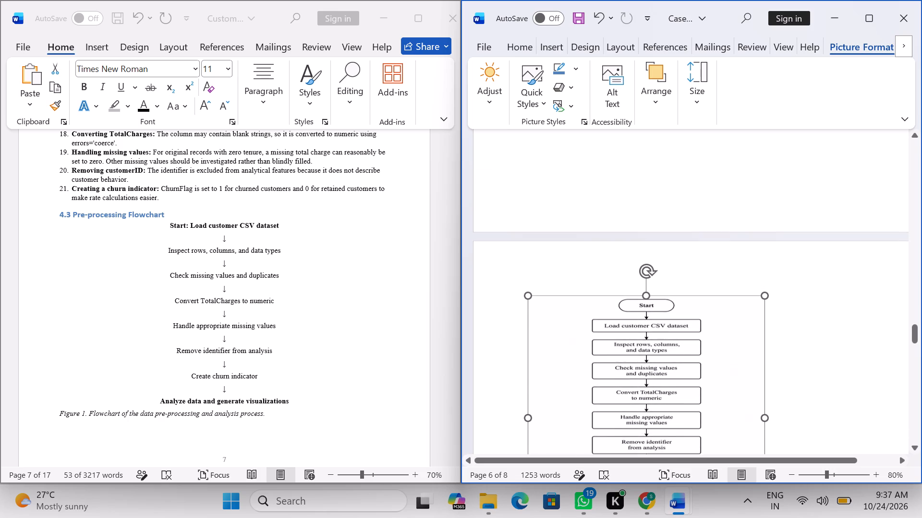
pyautogui.moveTo(765, 420); pyautogui.dragTo(768, 419)
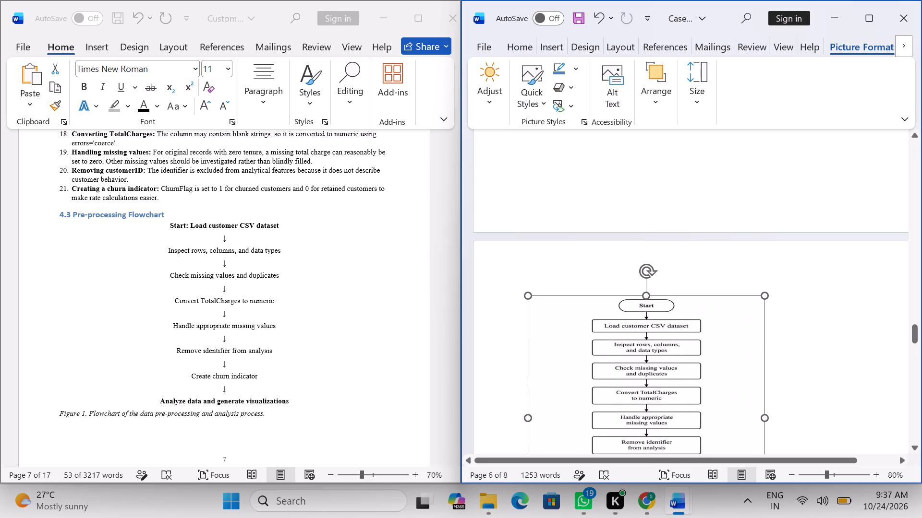
pyautogui.moveTo(768, 419); pyautogui.dragTo(852, 411)
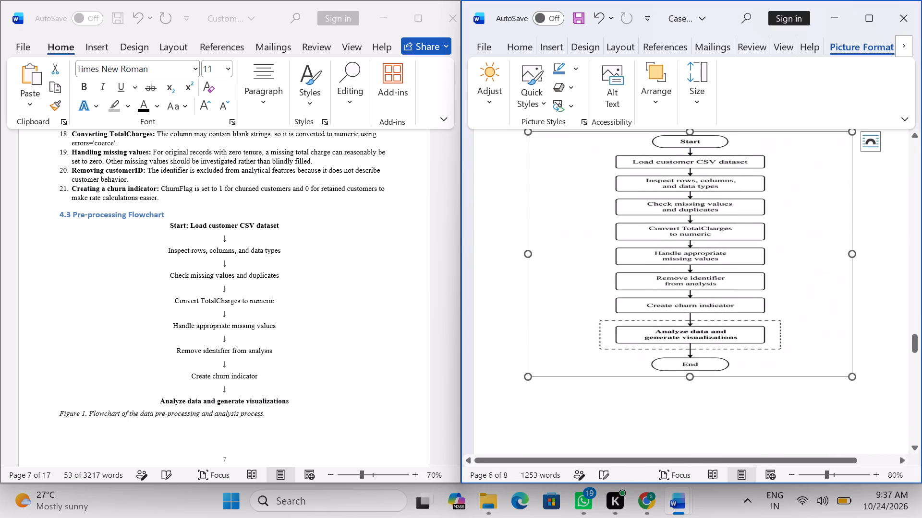
# Increase the flowchart's height by extending its bottom edge downward.
pyautogui.scroll(-1, 698, 346)
pyautogui.moveTo(690, 351); pyautogui.dragTo(689, 404)
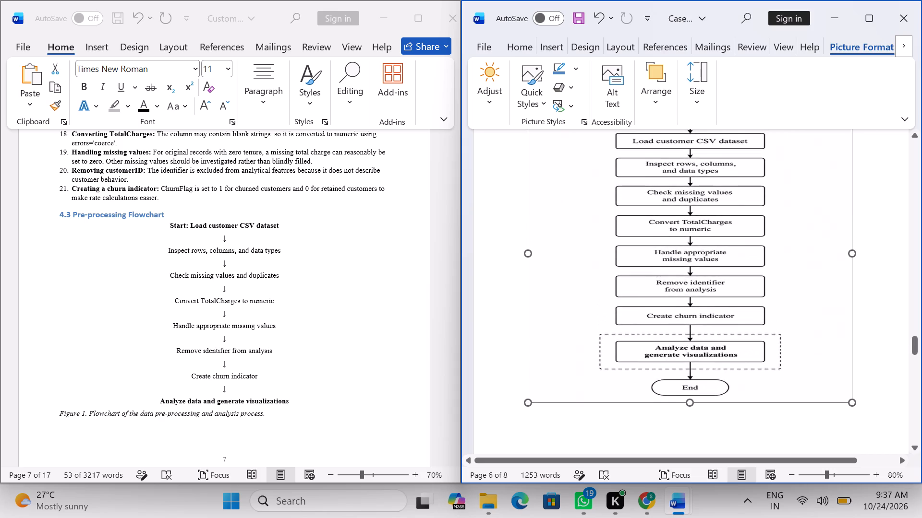
pyautogui.moveTo(689, 404); pyautogui.dragTo(684, 420)
# Shrink the flowchart proportionally from its upper corner to about two-thirds of the text width.
pyautogui.scroll(4, 680, 321)
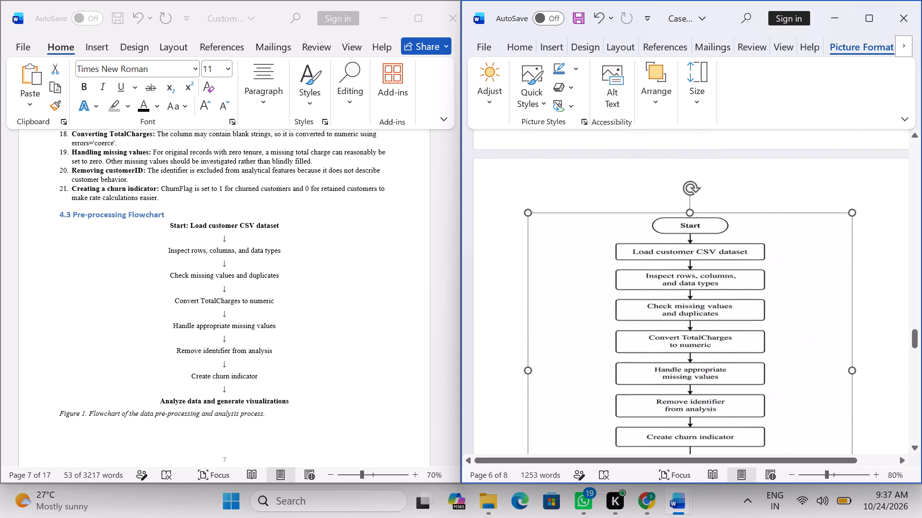
pyautogui.scroll(10, 680, 317)
pyautogui.scroll(-8, 682, 316)
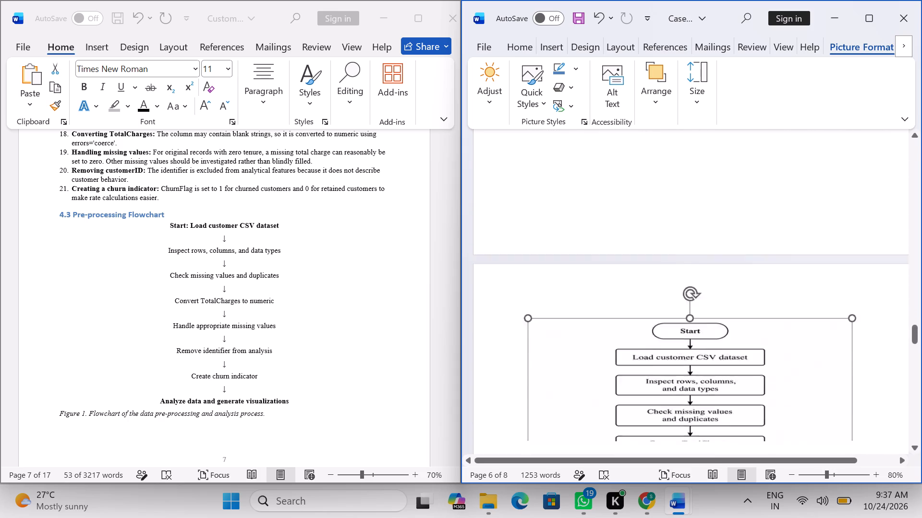
pyautogui.scroll(-4, 682, 315)
pyautogui.click(561, 307)
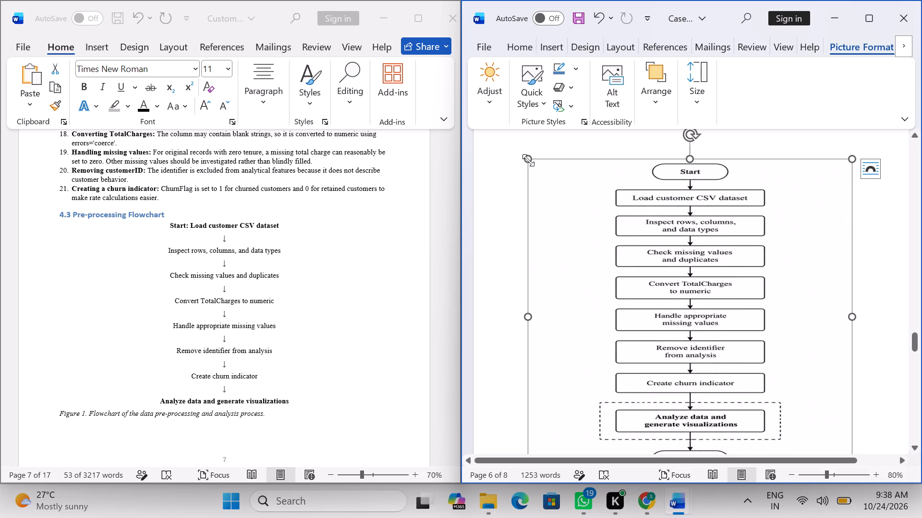
pyautogui.moveTo(530, 160); pyautogui.dragTo(555, 223)
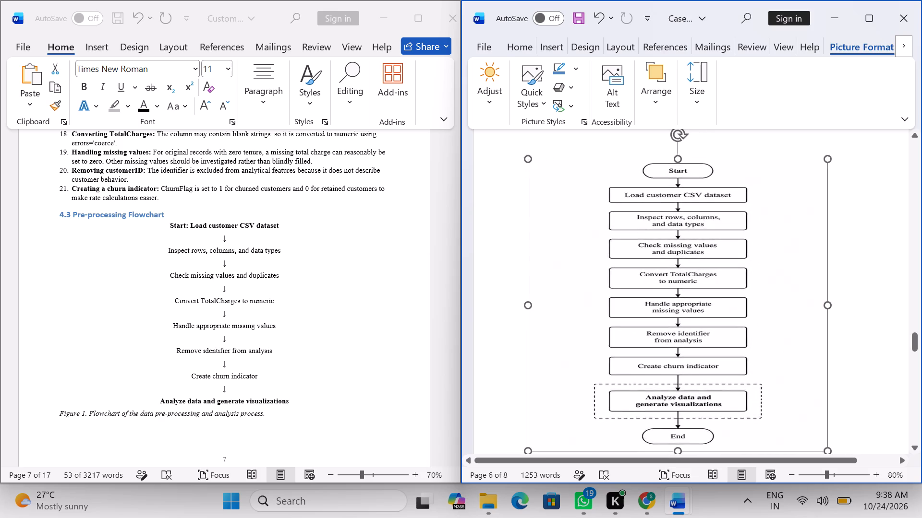
pyautogui.moveTo(555, 223); pyautogui.dragTo(610, 319)
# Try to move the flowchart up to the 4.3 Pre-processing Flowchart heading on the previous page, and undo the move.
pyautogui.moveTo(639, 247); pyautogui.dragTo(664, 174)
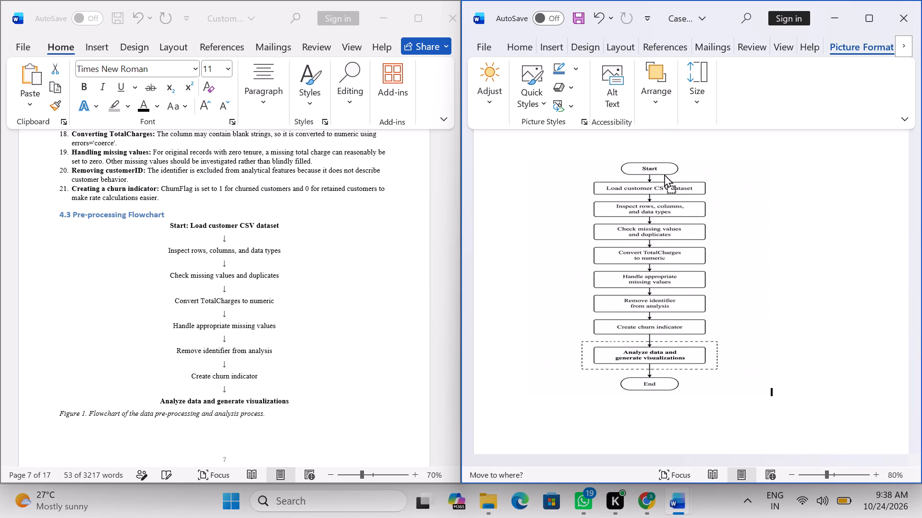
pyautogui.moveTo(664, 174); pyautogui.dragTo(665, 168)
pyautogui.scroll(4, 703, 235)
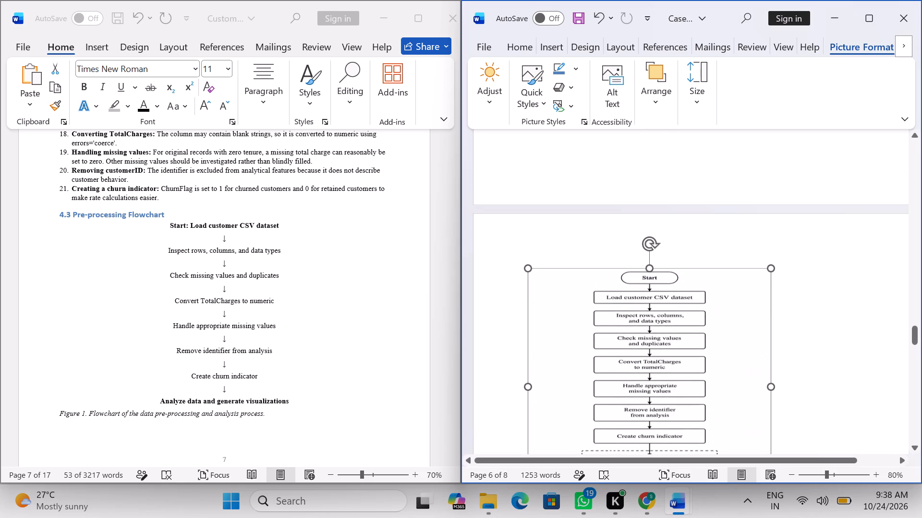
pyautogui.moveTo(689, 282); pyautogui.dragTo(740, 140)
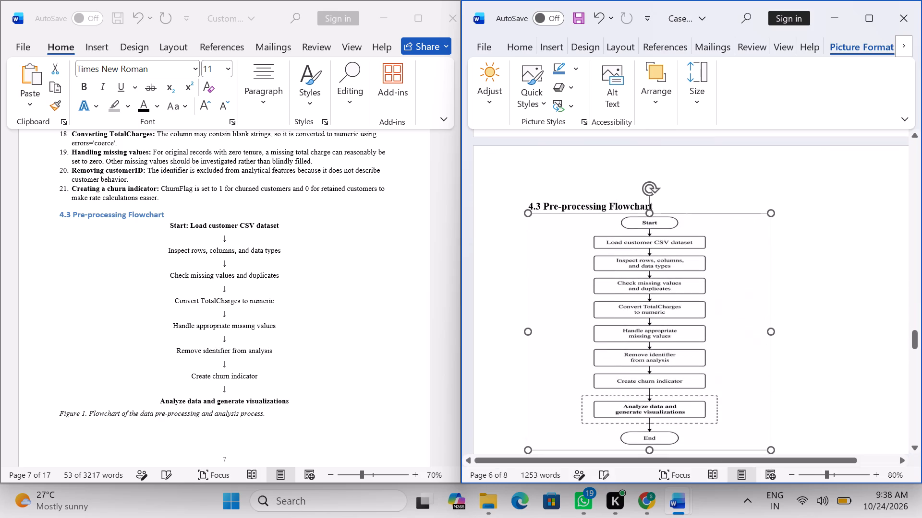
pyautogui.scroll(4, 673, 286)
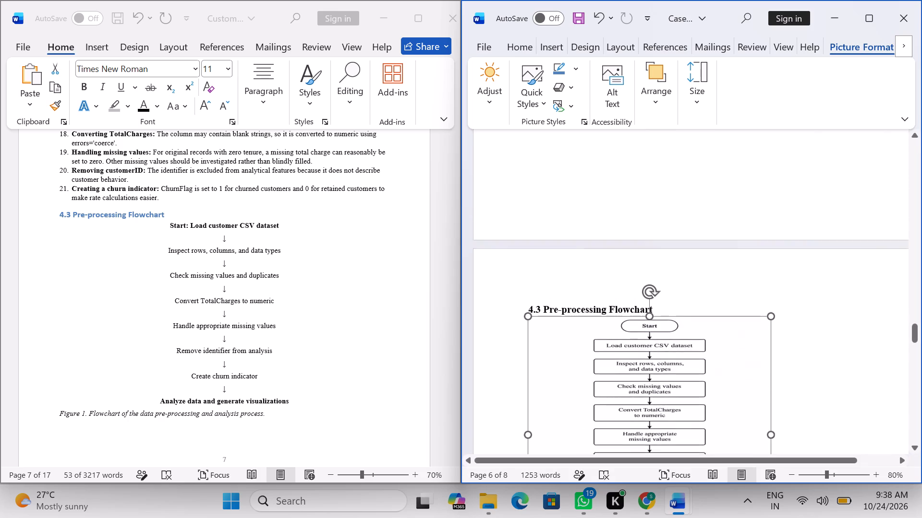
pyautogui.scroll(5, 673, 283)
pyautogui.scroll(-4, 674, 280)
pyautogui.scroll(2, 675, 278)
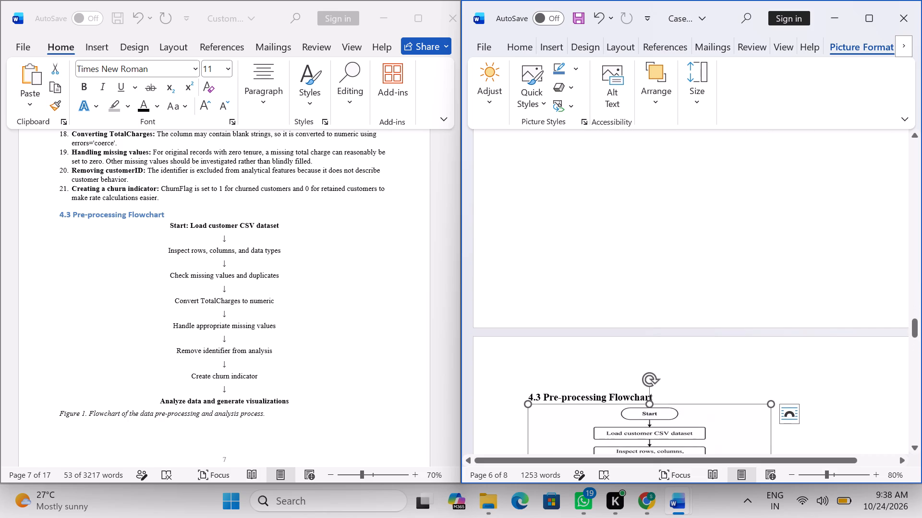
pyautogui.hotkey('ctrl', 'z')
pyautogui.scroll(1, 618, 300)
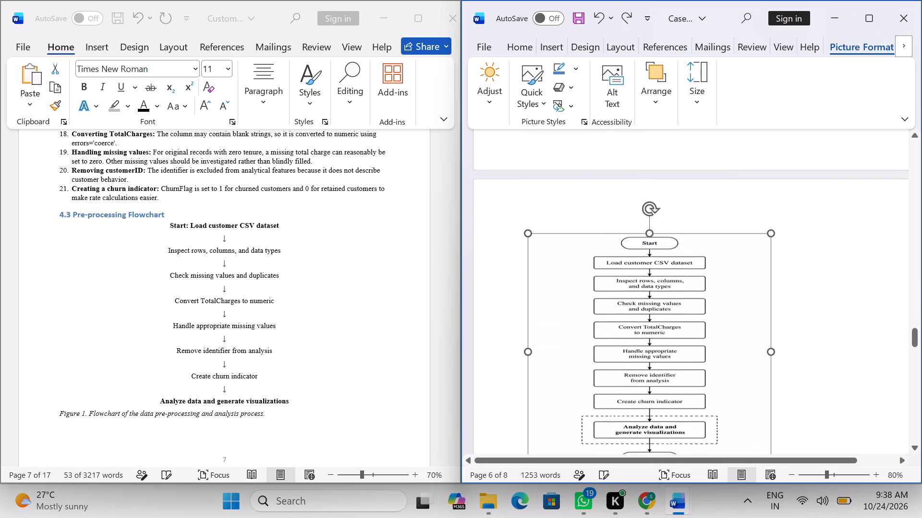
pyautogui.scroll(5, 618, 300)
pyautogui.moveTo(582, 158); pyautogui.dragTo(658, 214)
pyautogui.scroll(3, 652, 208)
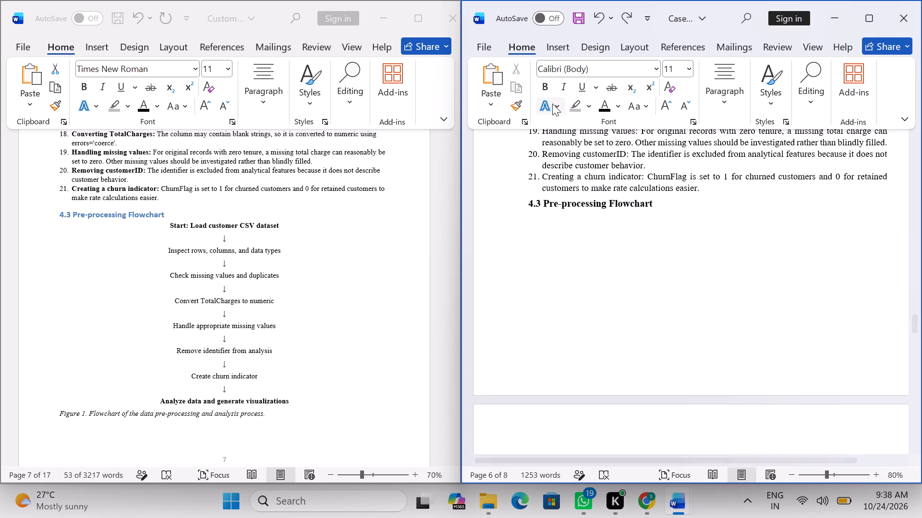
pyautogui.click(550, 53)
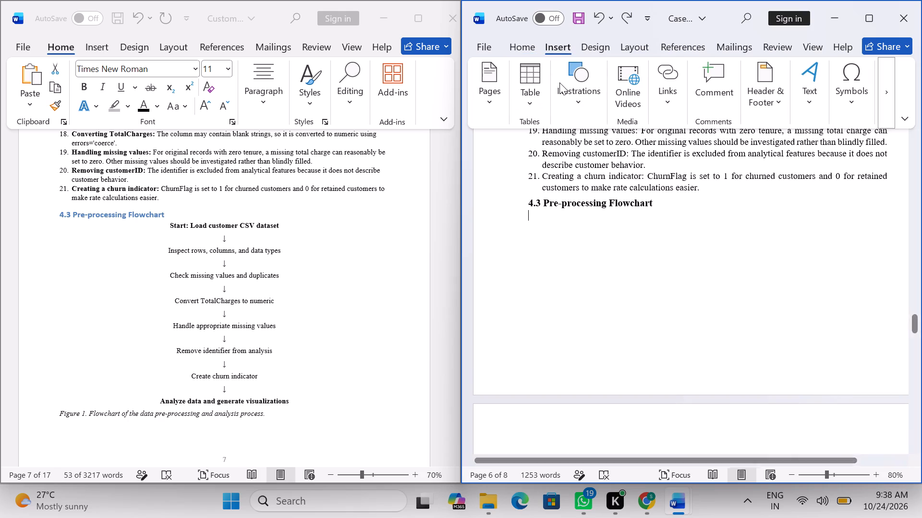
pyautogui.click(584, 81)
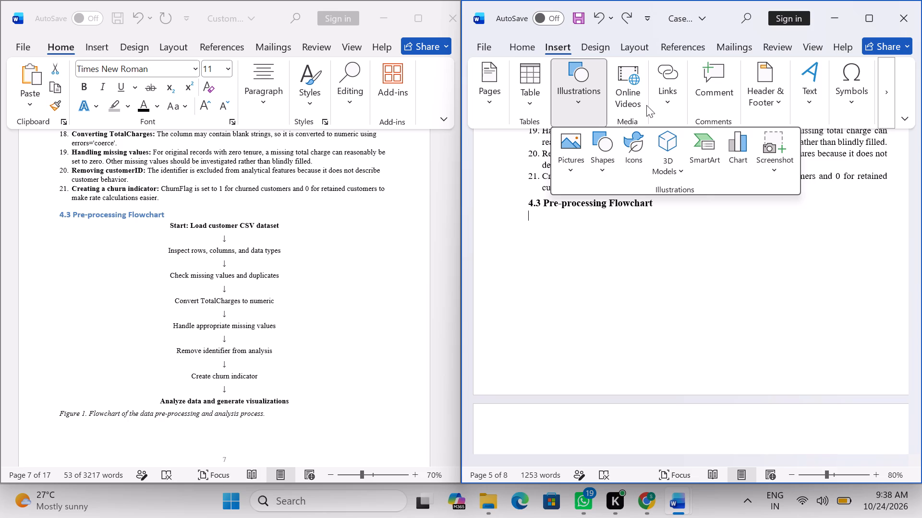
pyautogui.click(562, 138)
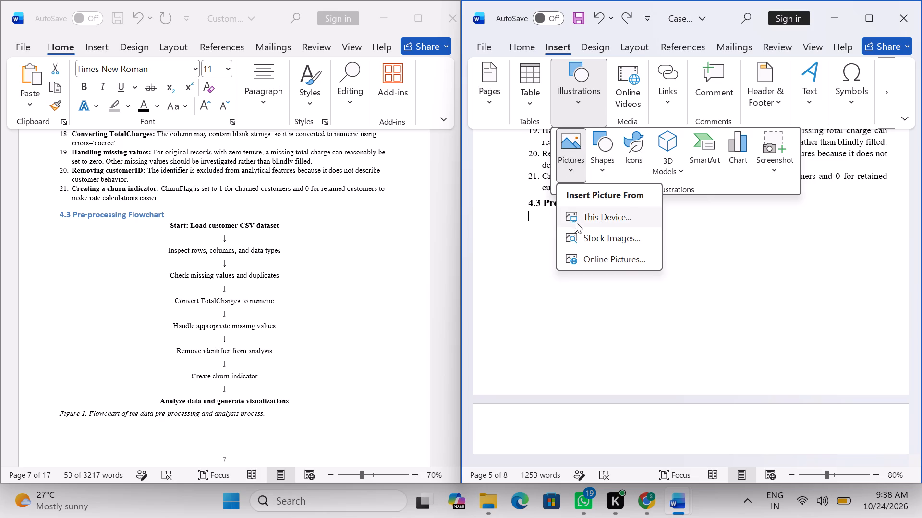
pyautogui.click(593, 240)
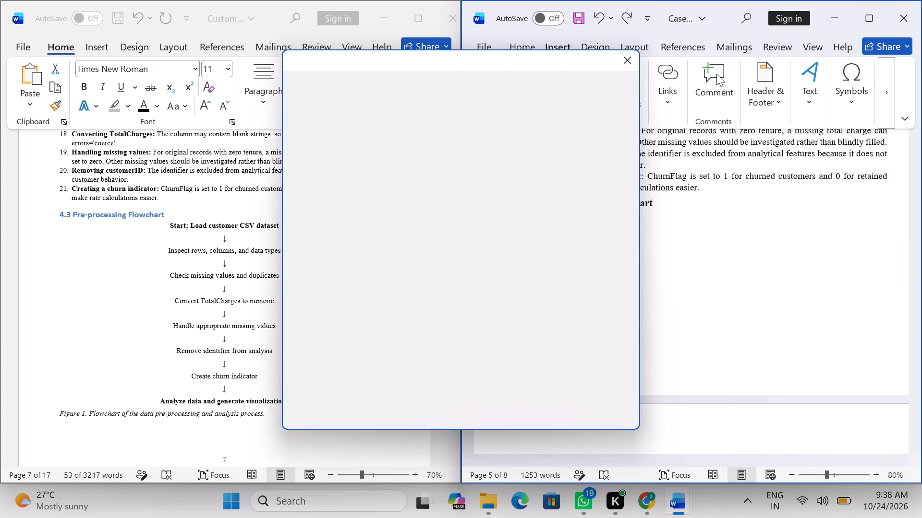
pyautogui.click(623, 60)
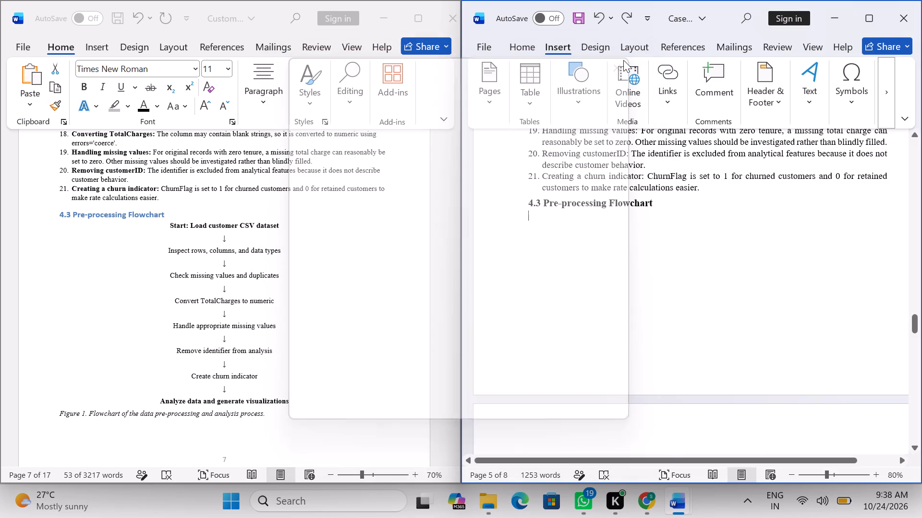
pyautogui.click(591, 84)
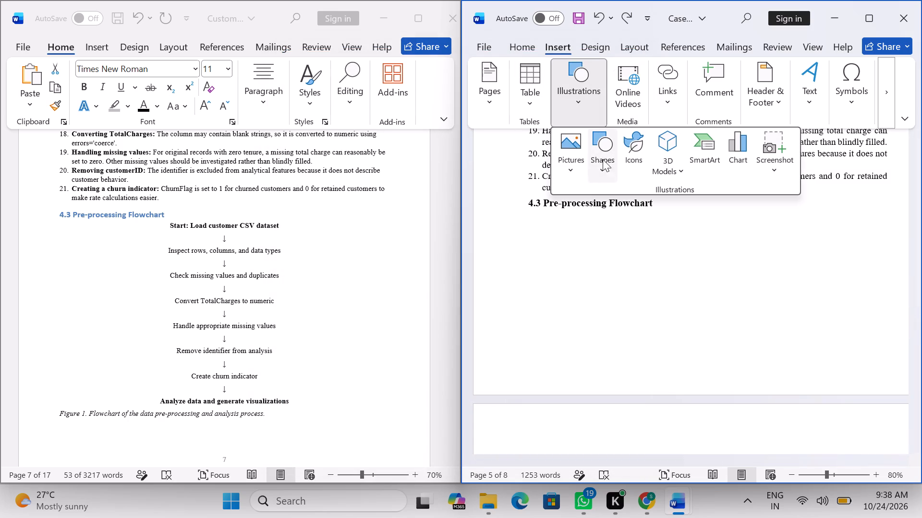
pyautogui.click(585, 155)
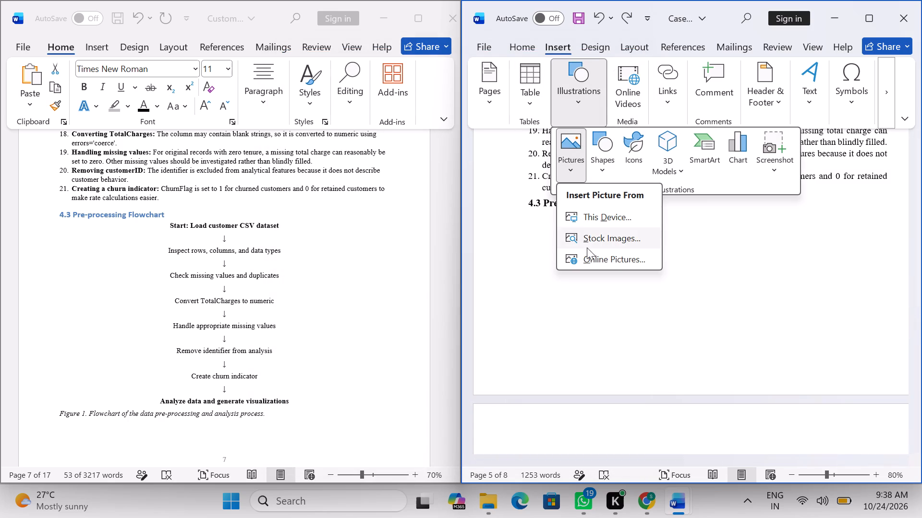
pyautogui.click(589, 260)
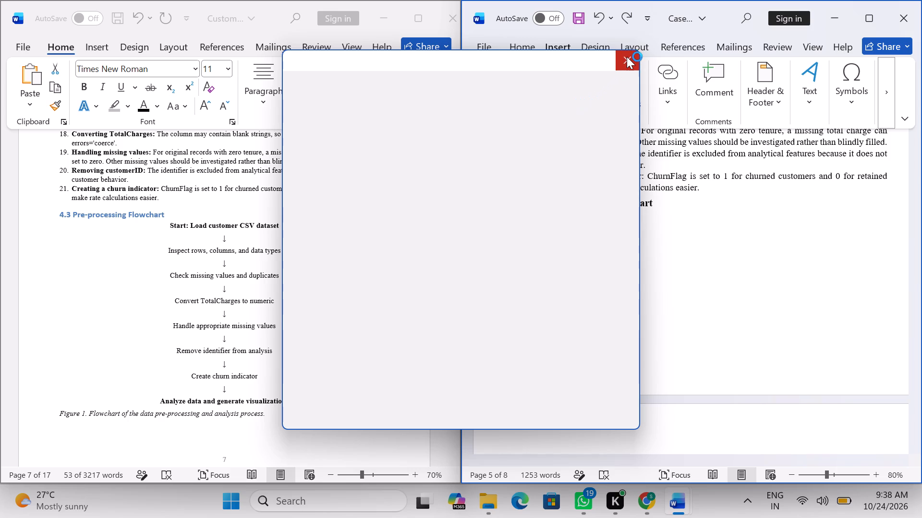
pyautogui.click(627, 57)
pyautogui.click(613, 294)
# Insert a blank unnumbered line between list item 21 and the 4.3 Pre-processing Flowchart heading.
pyautogui.scroll(3, 615, 292)
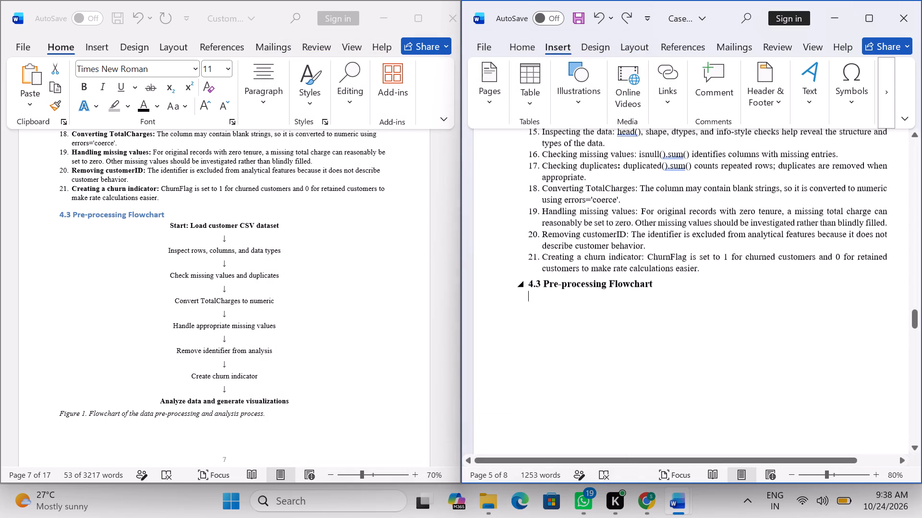
pyautogui.click(724, 265)
pyautogui.press('Return')
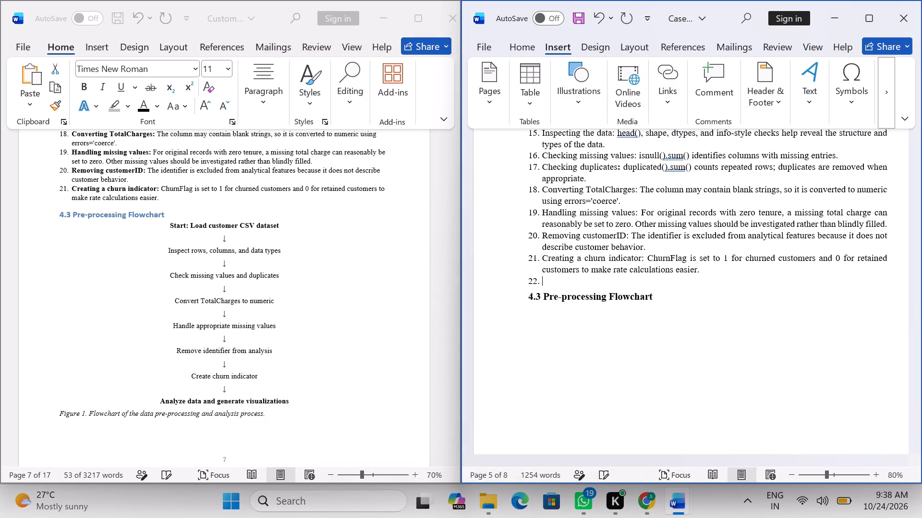
pyautogui.press('BackSpace')
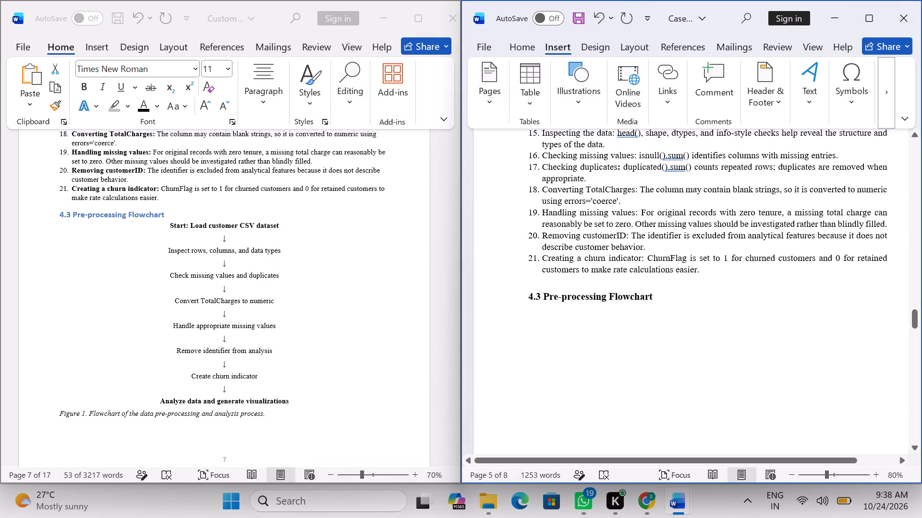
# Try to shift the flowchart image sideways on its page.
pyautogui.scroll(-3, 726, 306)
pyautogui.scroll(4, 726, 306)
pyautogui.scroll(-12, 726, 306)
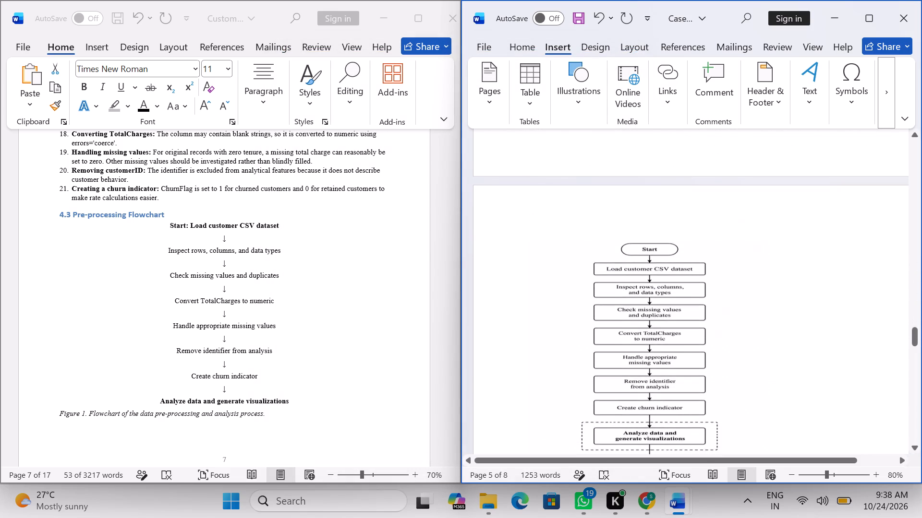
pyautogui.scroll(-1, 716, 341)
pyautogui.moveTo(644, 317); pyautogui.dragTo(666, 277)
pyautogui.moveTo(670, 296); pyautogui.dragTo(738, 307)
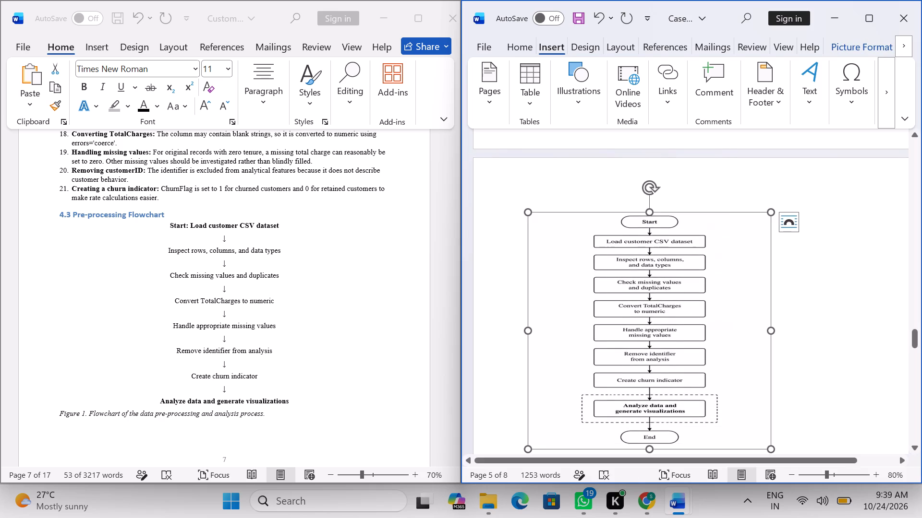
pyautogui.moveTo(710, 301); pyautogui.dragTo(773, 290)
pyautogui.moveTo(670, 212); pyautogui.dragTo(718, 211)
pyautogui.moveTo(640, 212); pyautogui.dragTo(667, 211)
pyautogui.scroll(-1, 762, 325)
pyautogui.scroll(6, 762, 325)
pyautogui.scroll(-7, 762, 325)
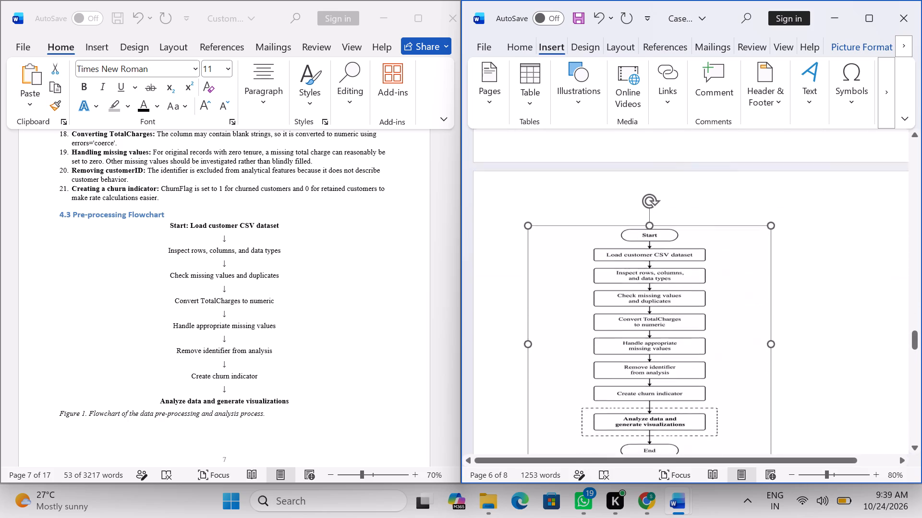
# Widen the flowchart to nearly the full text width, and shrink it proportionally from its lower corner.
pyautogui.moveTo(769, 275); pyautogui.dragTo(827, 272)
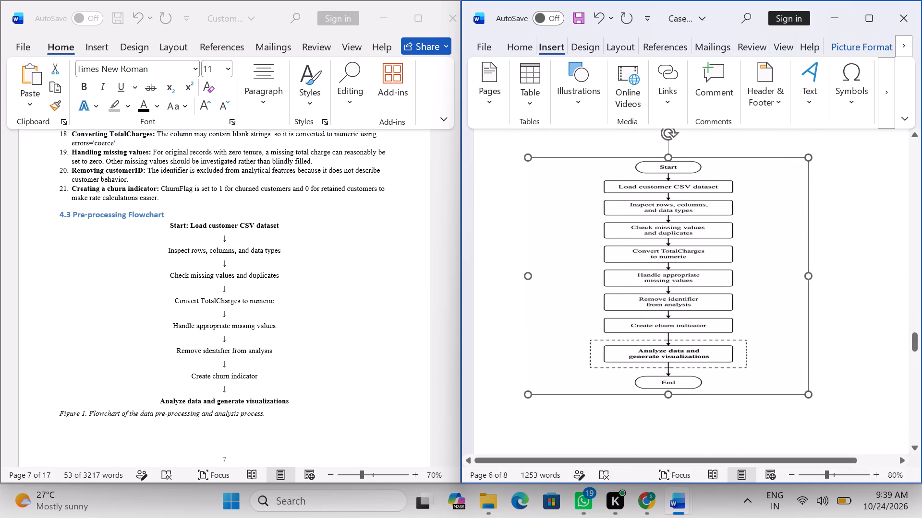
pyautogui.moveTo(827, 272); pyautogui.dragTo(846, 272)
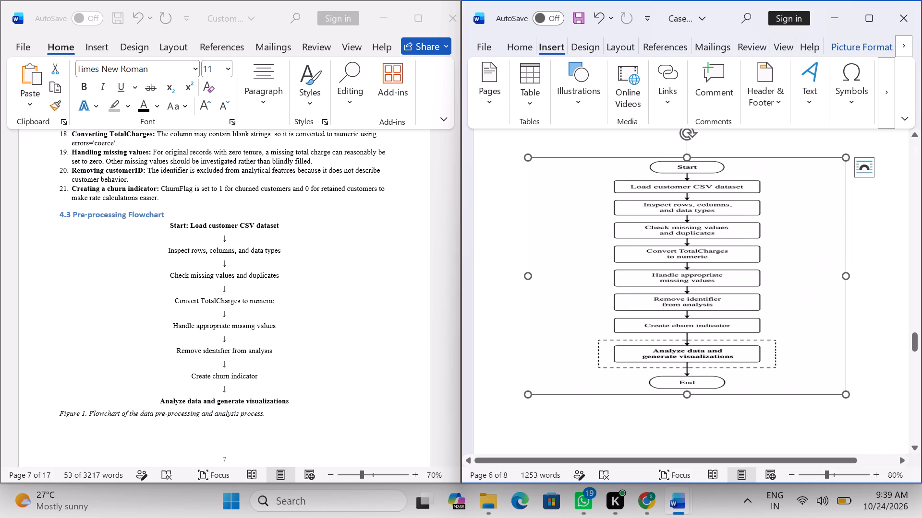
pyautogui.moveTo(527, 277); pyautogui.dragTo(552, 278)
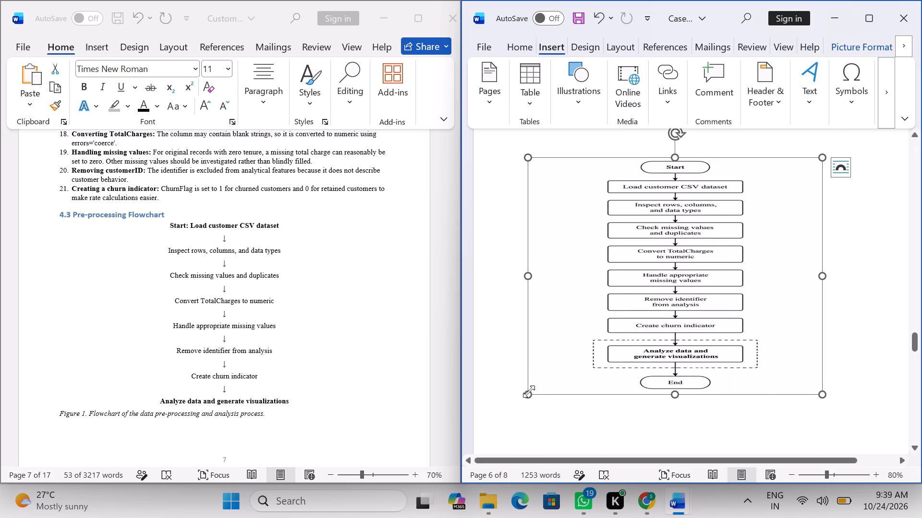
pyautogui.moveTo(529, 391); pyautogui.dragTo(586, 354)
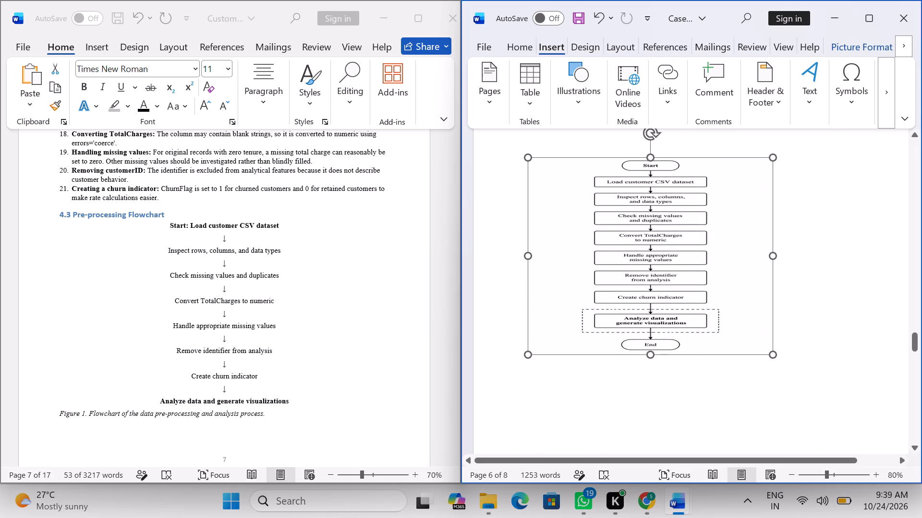
# Enlarge the flowchart by extending its bottom edge downward and stretching its width to nearly the full text width.
pyautogui.moveTo(653, 352); pyautogui.dragTo(758, 392)
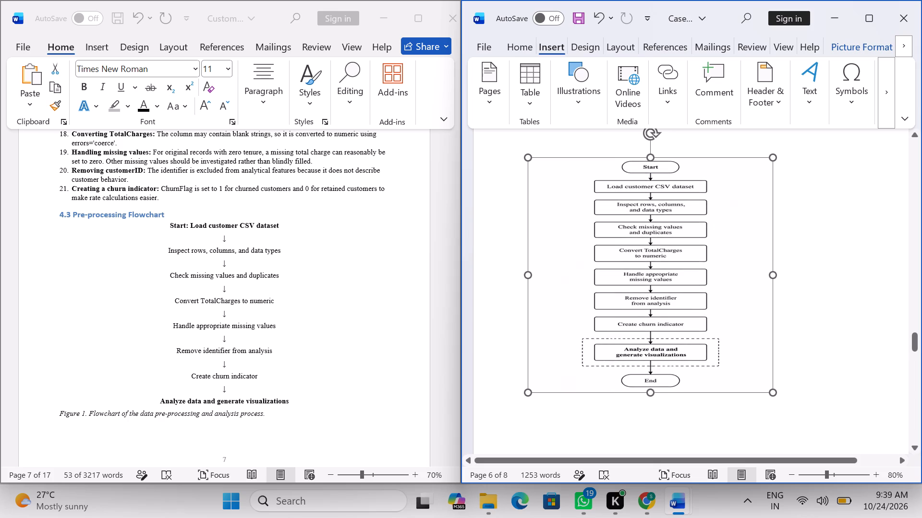
pyautogui.moveTo(758, 392); pyautogui.dragTo(759, 393)
pyautogui.moveTo(771, 275); pyautogui.dragTo(781, 274)
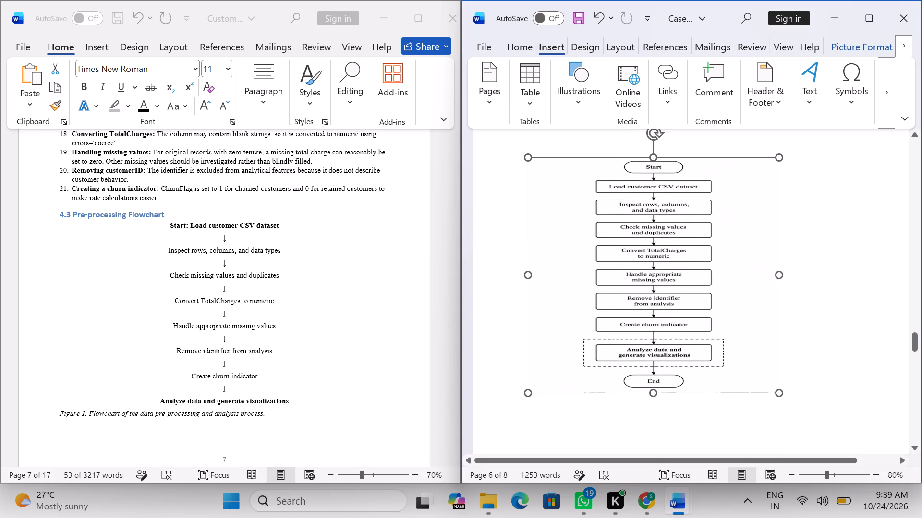
pyautogui.moveTo(781, 274); pyautogui.dragTo(847, 279)
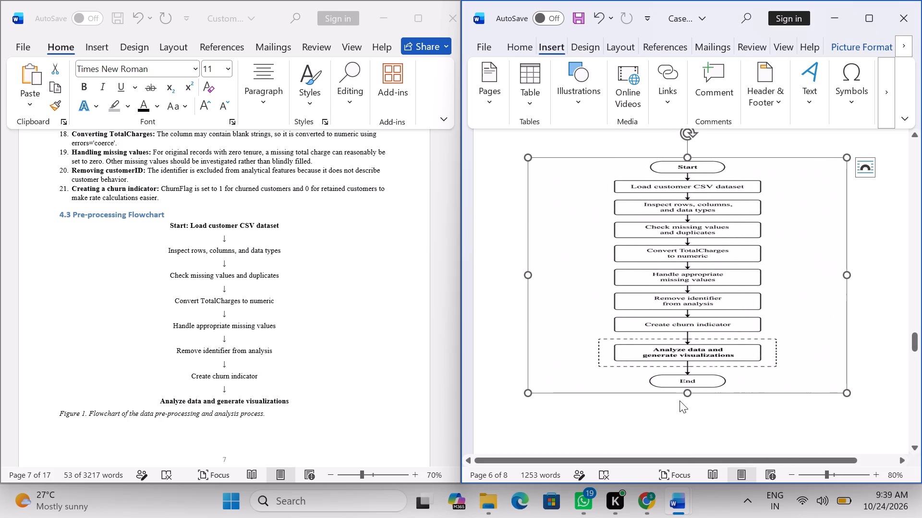
pyautogui.moveTo(688, 394); pyautogui.dragTo(699, 433)
pyautogui.scroll(6, 688, 377)
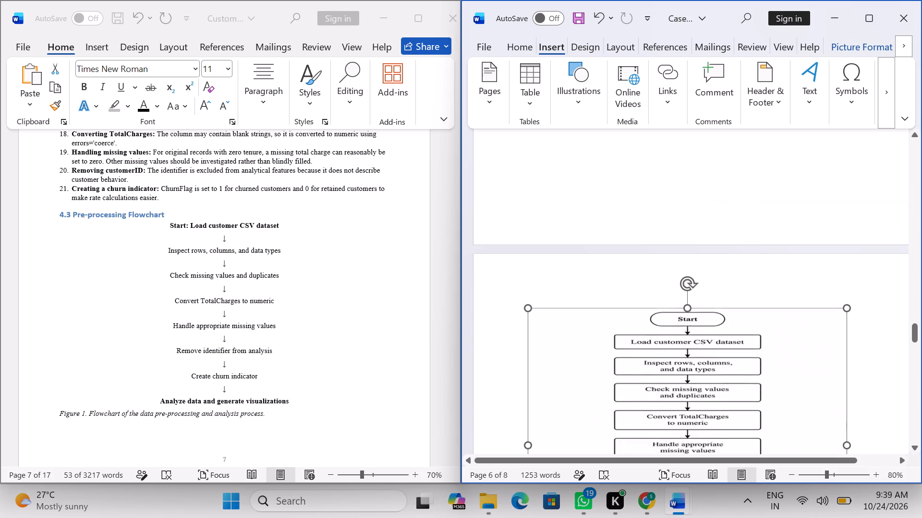
pyautogui.click(740, 295)
pyautogui.scroll(-5, 741, 295)
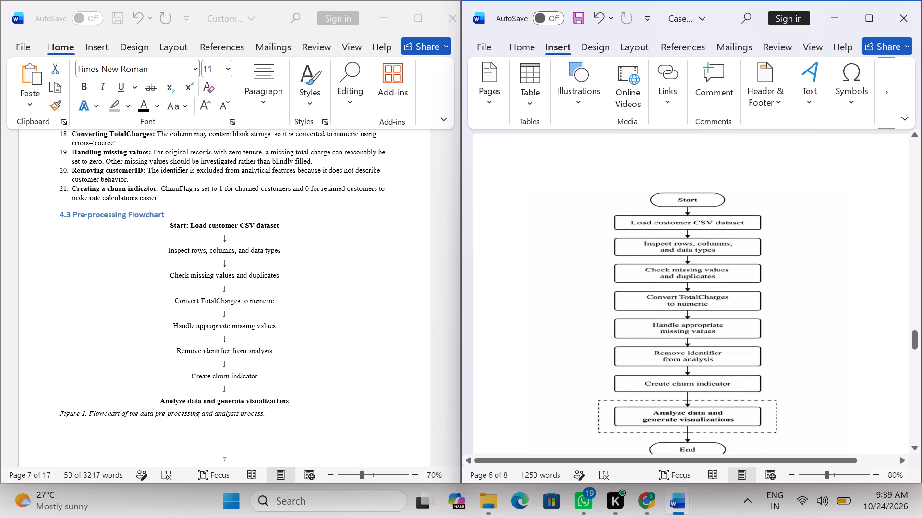
# Increase the flowchart's height further from its top edge and deselect the image.
pyautogui.click(706, 213)
pyautogui.moveTo(690, 186); pyautogui.dragTo(696, 148)
pyautogui.click(778, 283)
pyautogui.scroll(4, 779, 283)
pyautogui.scroll(-5, 779, 283)
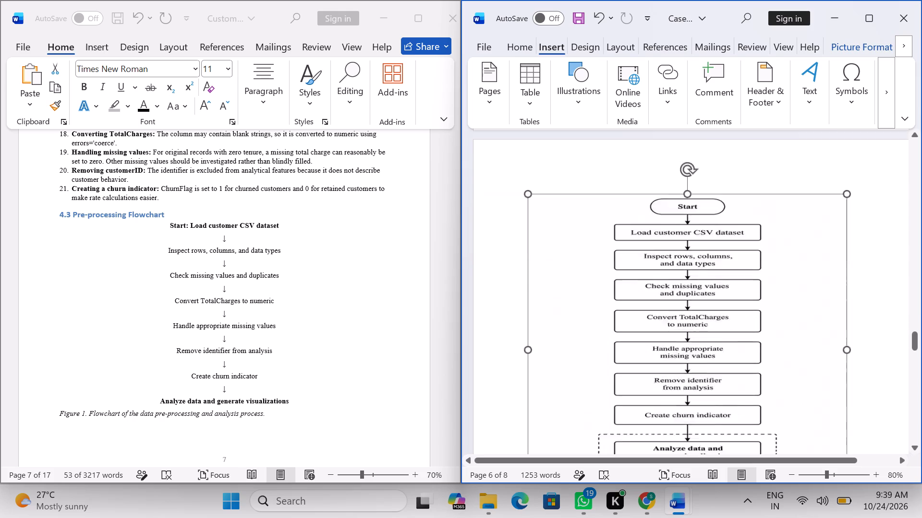
pyautogui.scroll(-7, 779, 283)
pyautogui.click(733, 353)
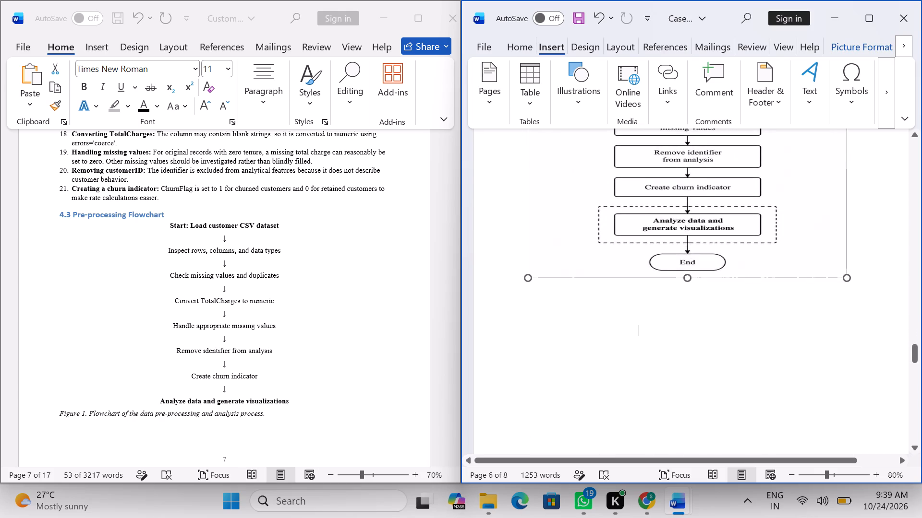
# Copy the text flowchart, from "Start: Load customer CSV dataset" to "Analyze data and generate visualizations", from the source report to beneath the 4.3 heading.
pyautogui.scroll(18, 733, 353)
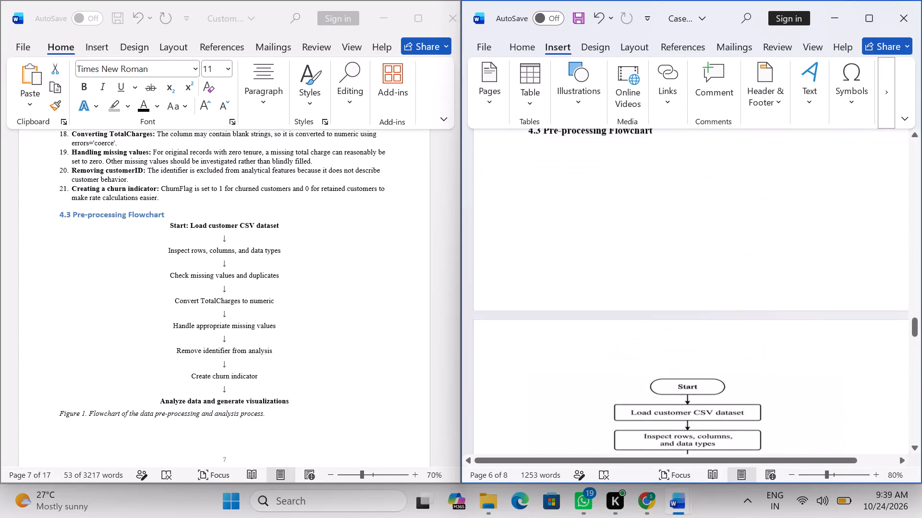
pyautogui.scroll(-1, 739, 344)
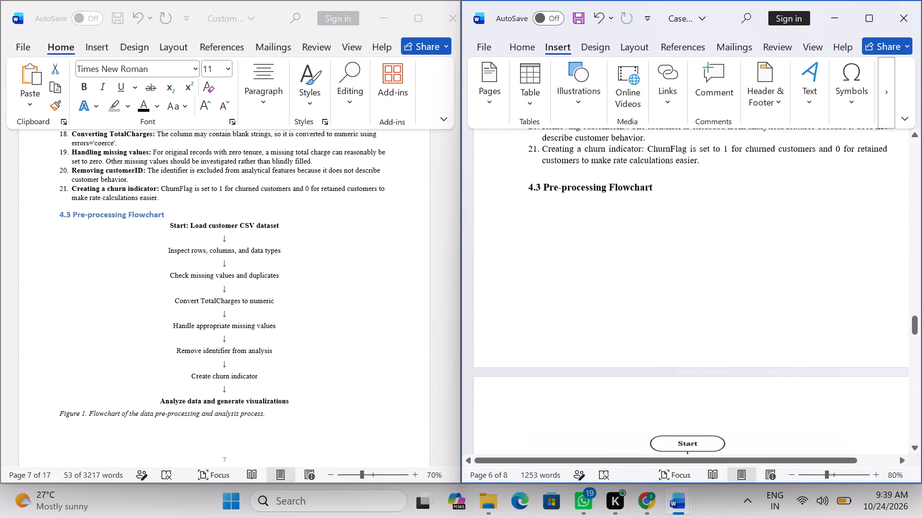
pyautogui.moveTo(168, 220); pyautogui.dragTo(197, 278)
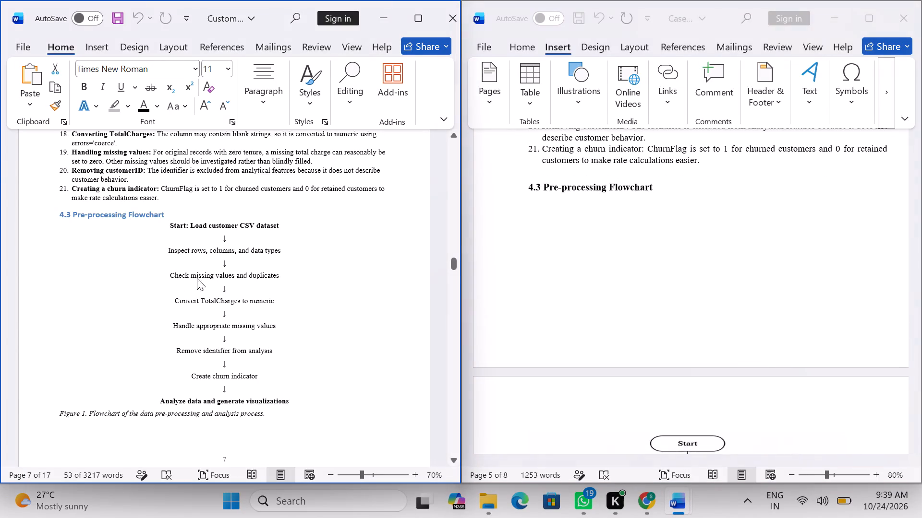
pyautogui.moveTo(197, 278); pyautogui.dragTo(249, 320)
pyautogui.click(305, 402)
pyautogui.moveTo(172, 225); pyautogui.dragTo(304, 382)
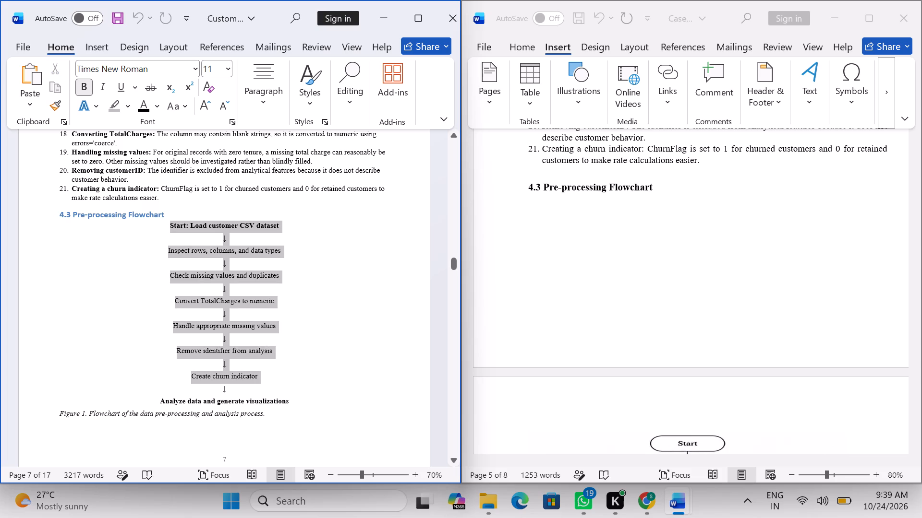
pyautogui.moveTo(304, 382); pyautogui.dragTo(296, 404)
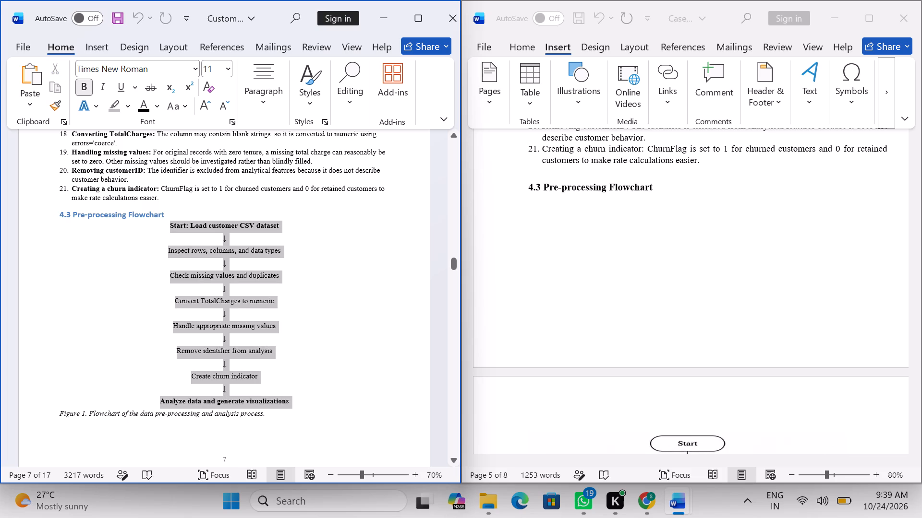
pyautogui.moveTo(296, 404); pyautogui.dragTo(299, 402)
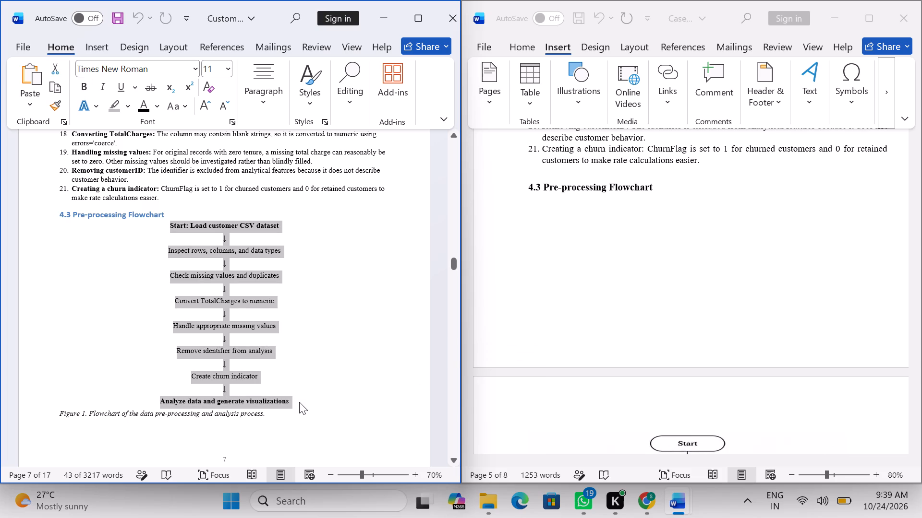
pyautogui.hotkey('ctrl', 'c')
pyautogui.click(626, 241)
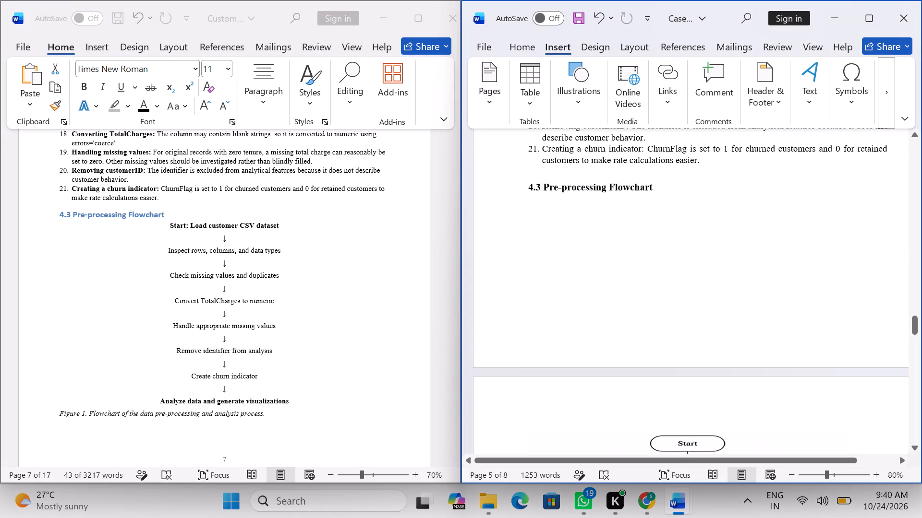
pyautogui.click(661, 177)
pyautogui.click(661, 188)
pyautogui.press('Return')
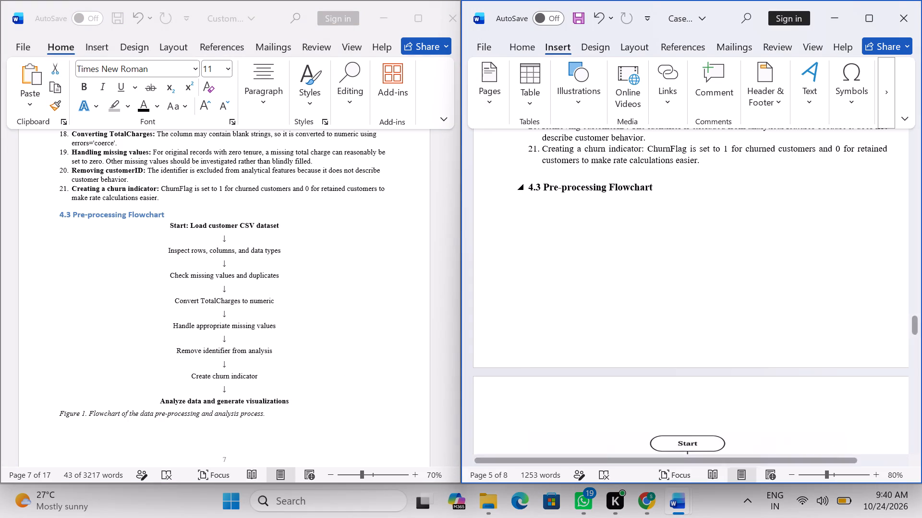
pyautogui.hotkey('ctrl', 'v')
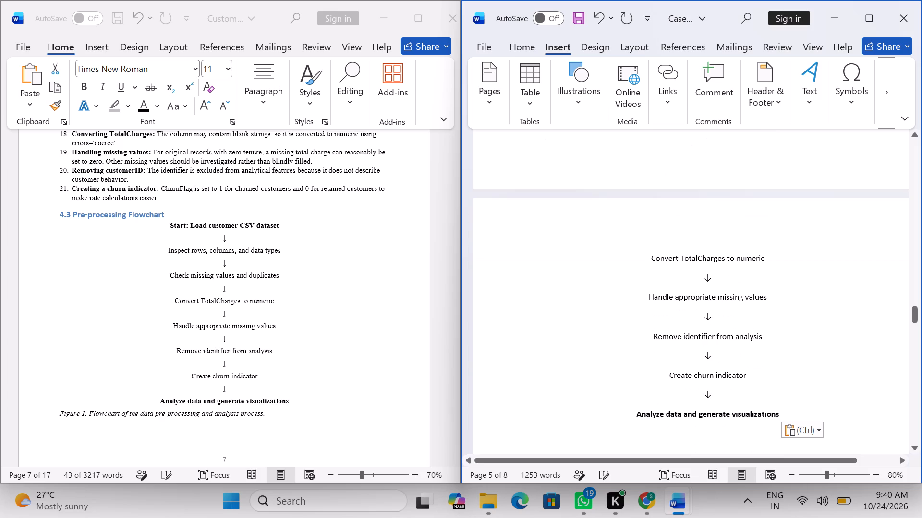
# Remove the extra paragraph spacing from all the pasted flowchart lines and tighten their line spacing.
pyautogui.scroll(7, 711, 233)
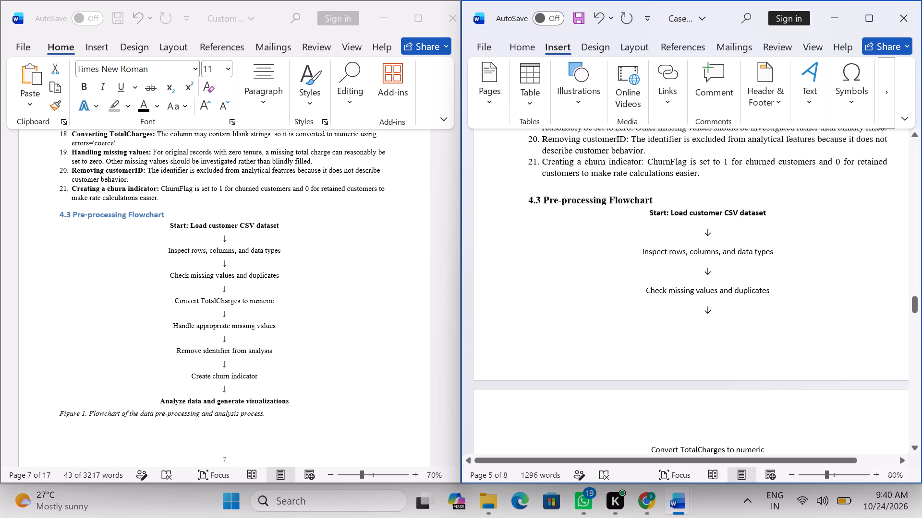
pyautogui.moveTo(645, 210); pyautogui.dragTo(734, 360)
pyautogui.scroll(-8, 683, 280)
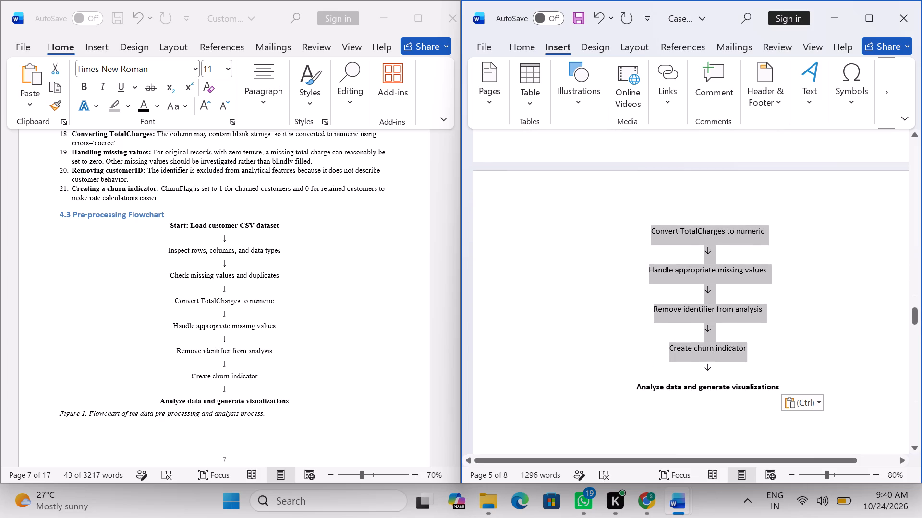
pyautogui.moveTo(734, 360); pyautogui.dragTo(786, 389)
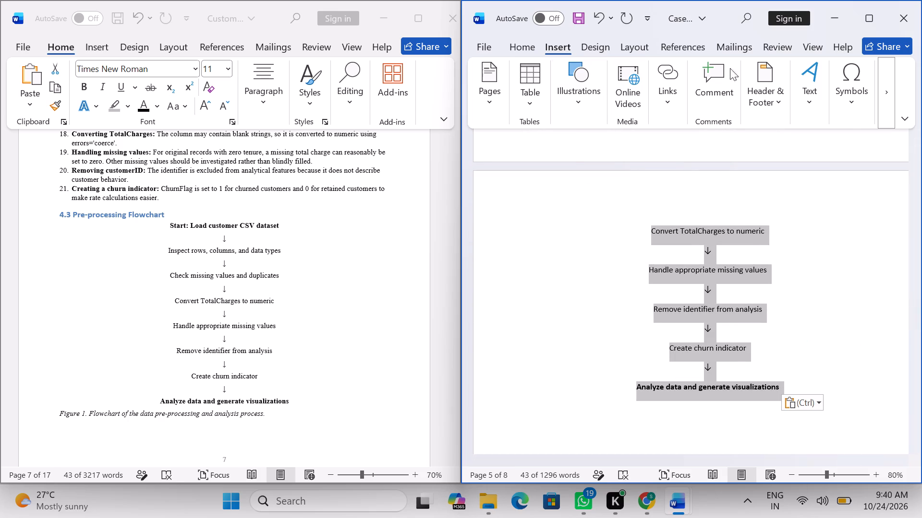
pyautogui.click(518, 41)
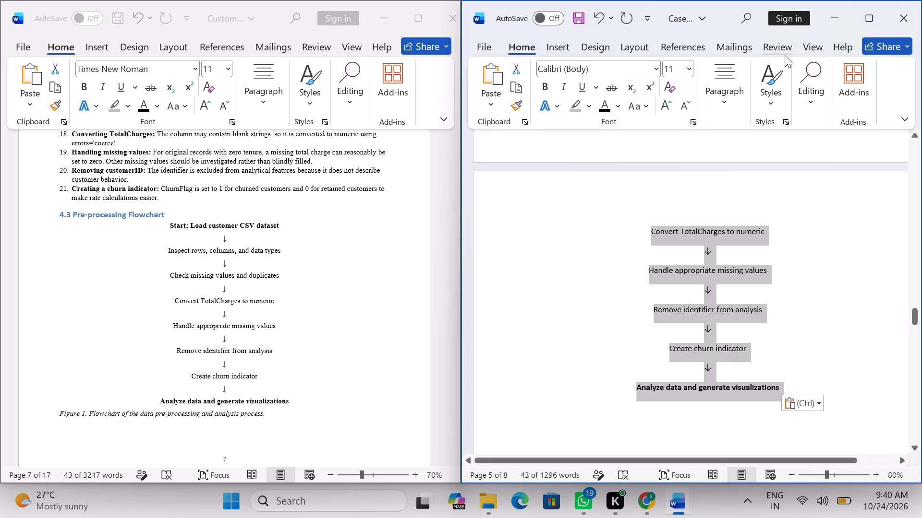
pyautogui.click(748, 75)
pyautogui.click(806, 165)
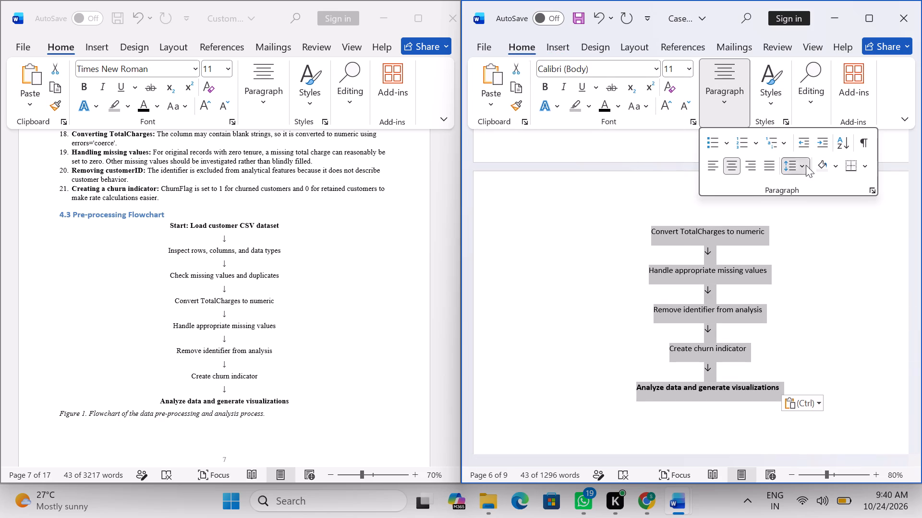
pyautogui.click(818, 344)
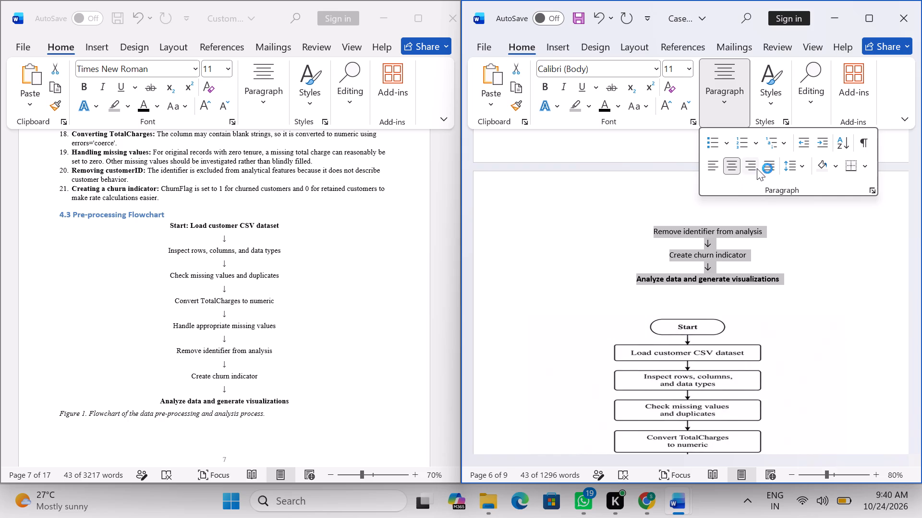
pyautogui.click(801, 164)
pyautogui.click(806, 190)
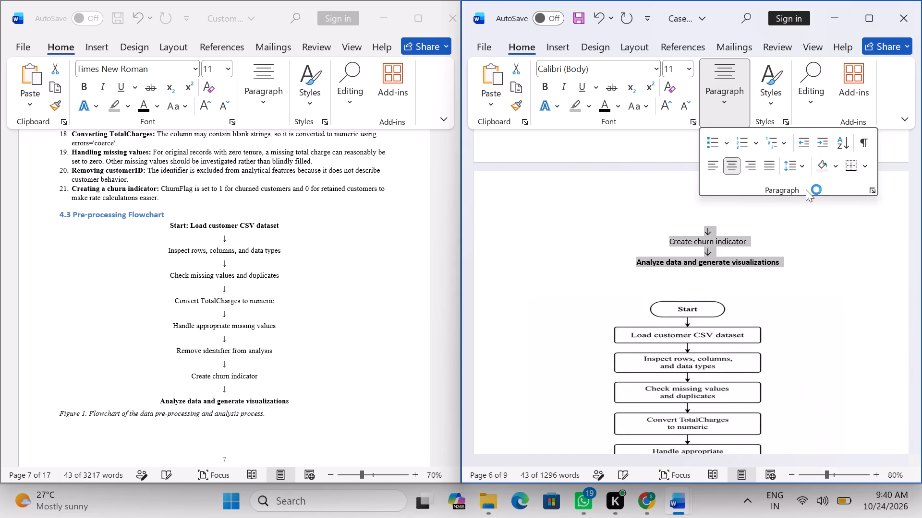
pyautogui.click(641, 194)
# Remove the bold from the "Start: Load customer CSV dataset" line of the pasted flowchart.
pyautogui.scroll(4, 763, 190)
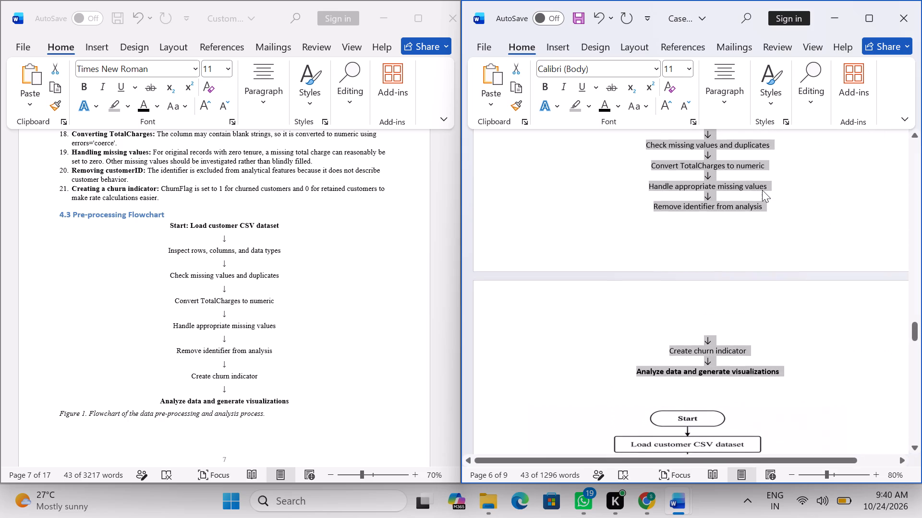
pyautogui.scroll(3, 760, 190)
pyautogui.click(606, 274)
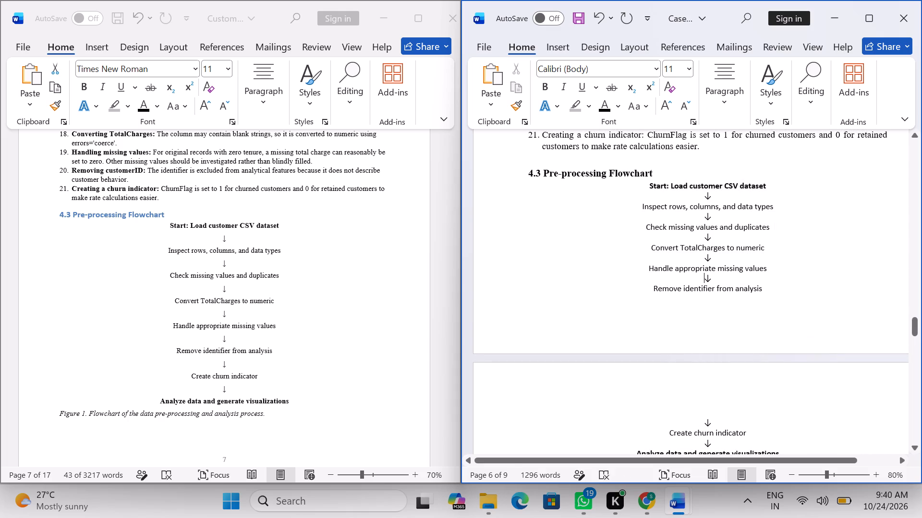
pyautogui.moveTo(645, 186); pyautogui.dragTo(755, 182)
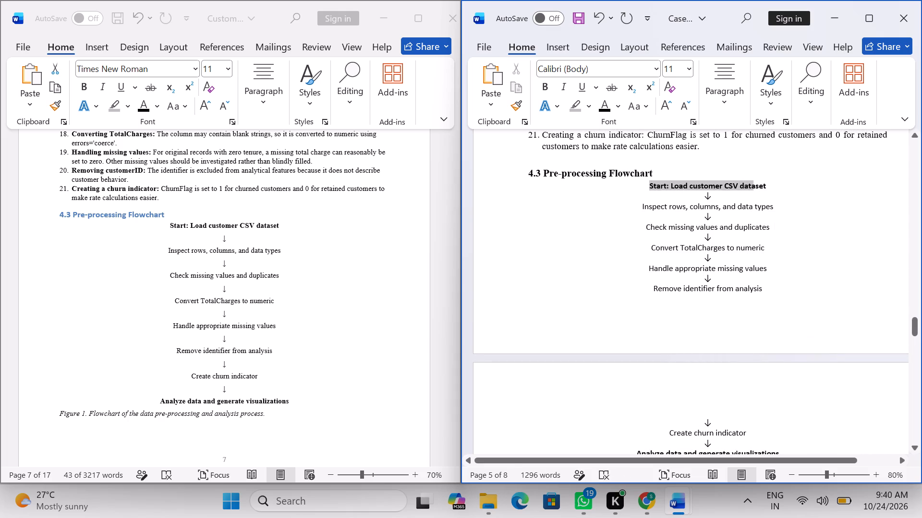
pyautogui.moveTo(755, 182); pyautogui.dragTo(768, 184)
pyautogui.click(689, 163)
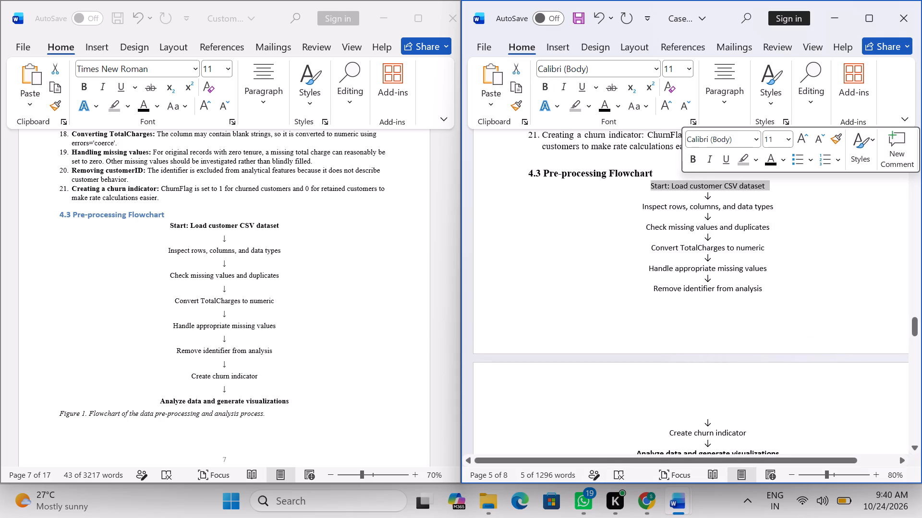
pyautogui.click(711, 304)
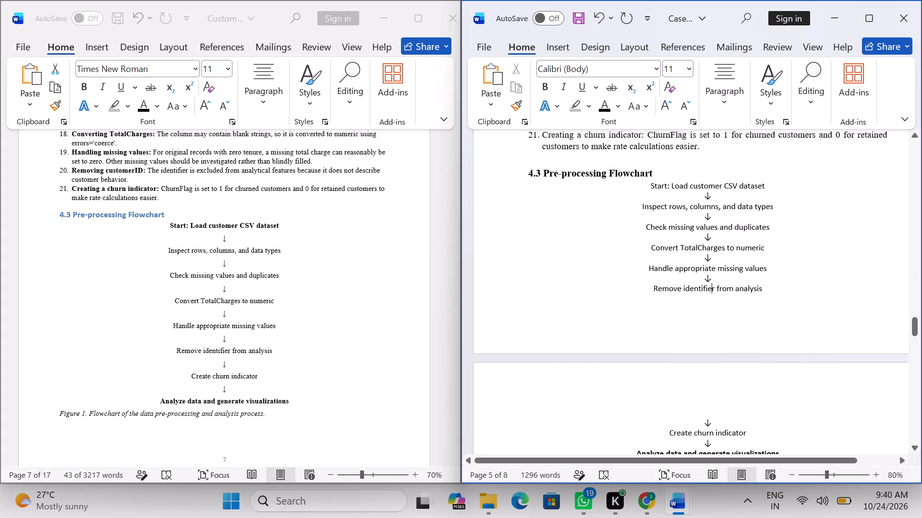
# Delete the blank line above the "4.3 Pre-processing Flowchart" heading.
pyautogui.click(573, 156)
pyautogui.press('BackSpace')
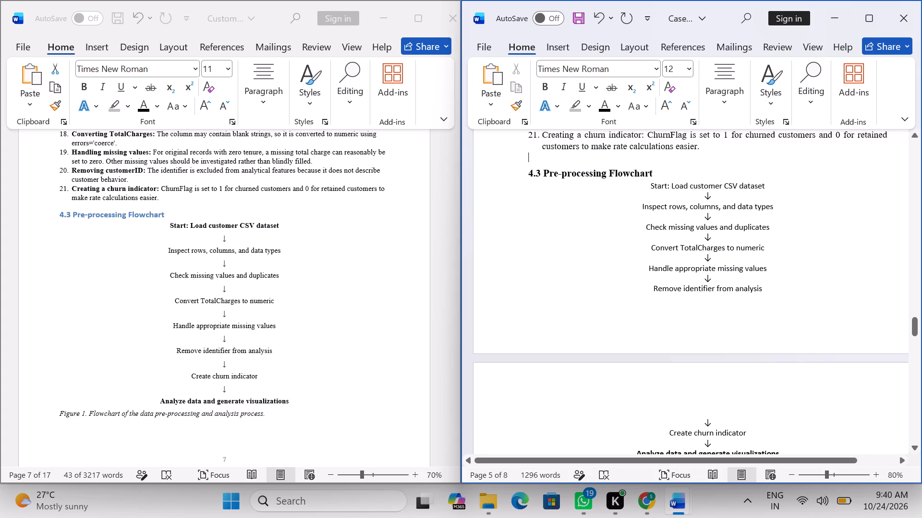
pyautogui.press('BackSpace')
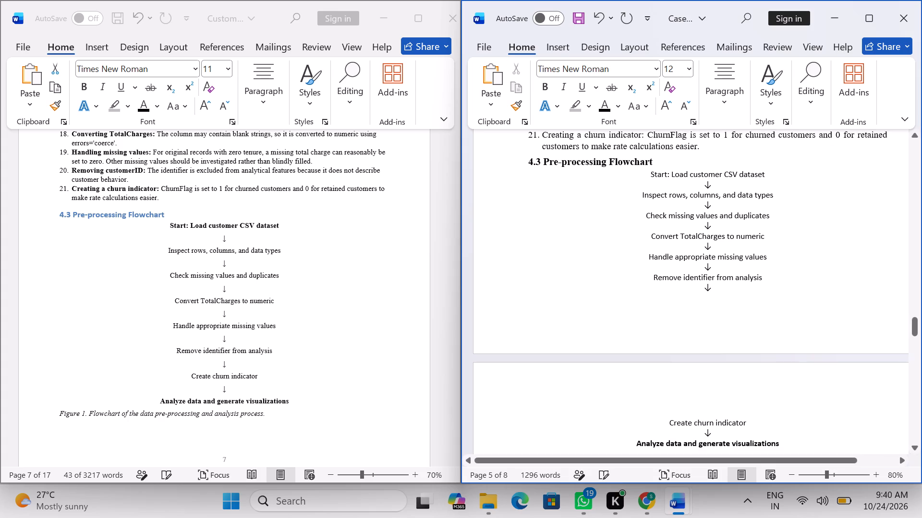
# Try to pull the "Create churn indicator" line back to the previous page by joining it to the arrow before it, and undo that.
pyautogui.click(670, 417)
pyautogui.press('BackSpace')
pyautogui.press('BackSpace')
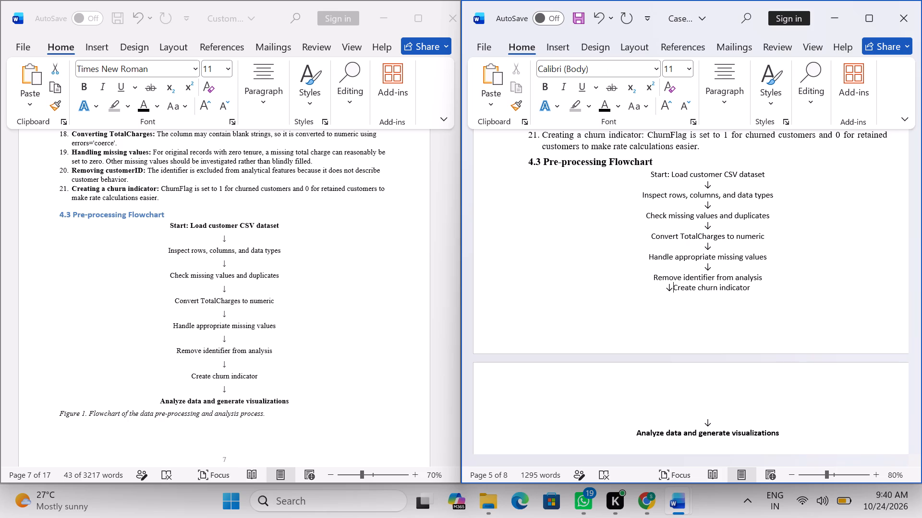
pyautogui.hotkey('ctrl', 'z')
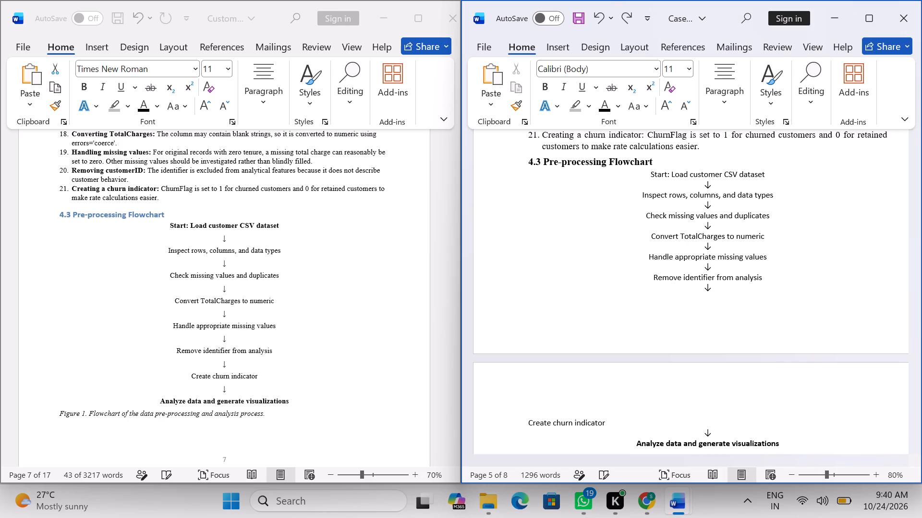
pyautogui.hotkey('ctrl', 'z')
# Delete the blank line above the "4. DATA PRE-PROCESSING" heading.
pyautogui.scroll(2, 739, 366)
pyautogui.scroll(-4, 740, 366)
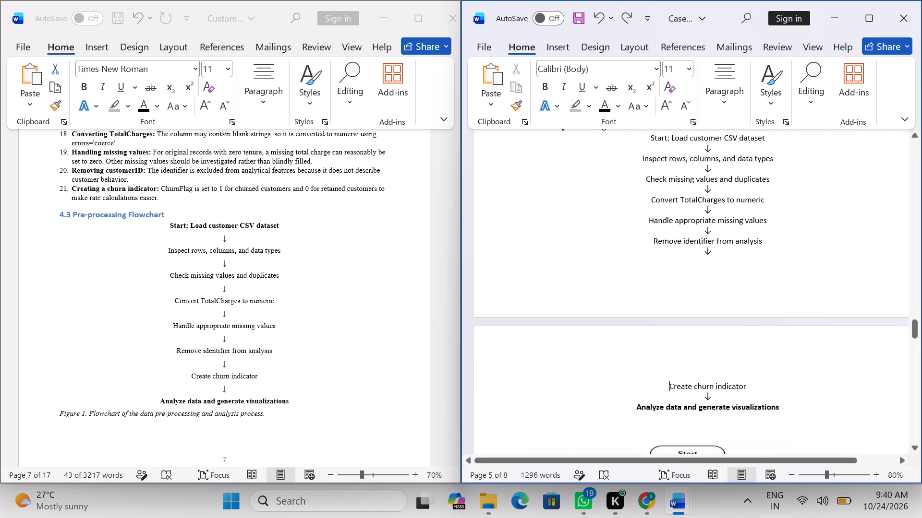
pyautogui.scroll(-2, 740, 365)
pyautogui.scroll(6, 740, 365)
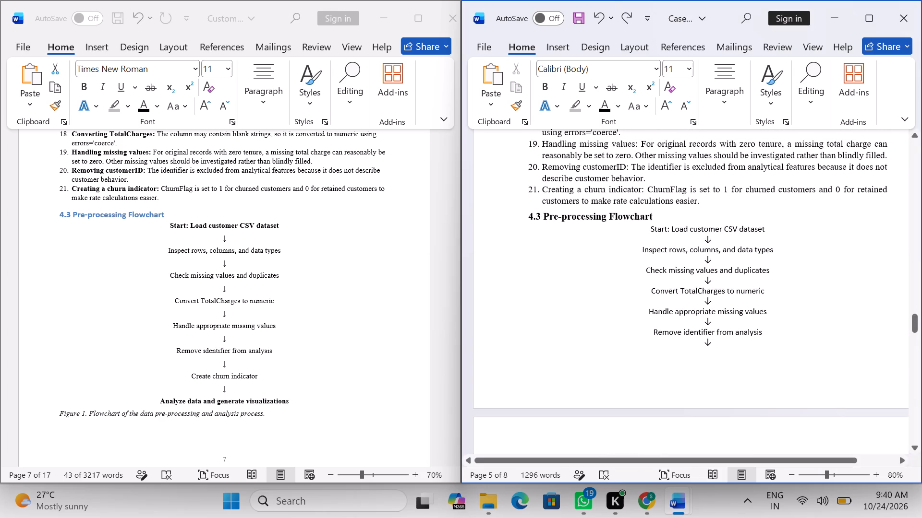
pyautogui.scroll(6, 740, 349)
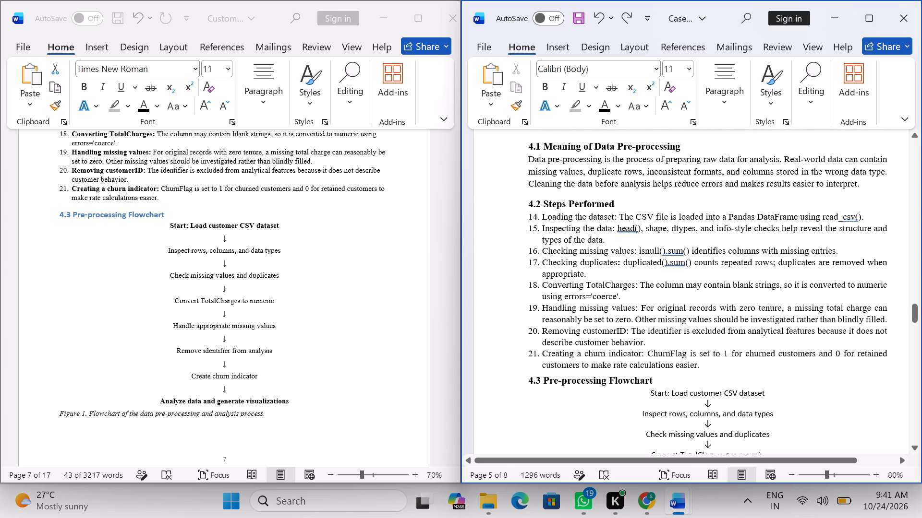
pyautogui.scroll(3, 740, 347)
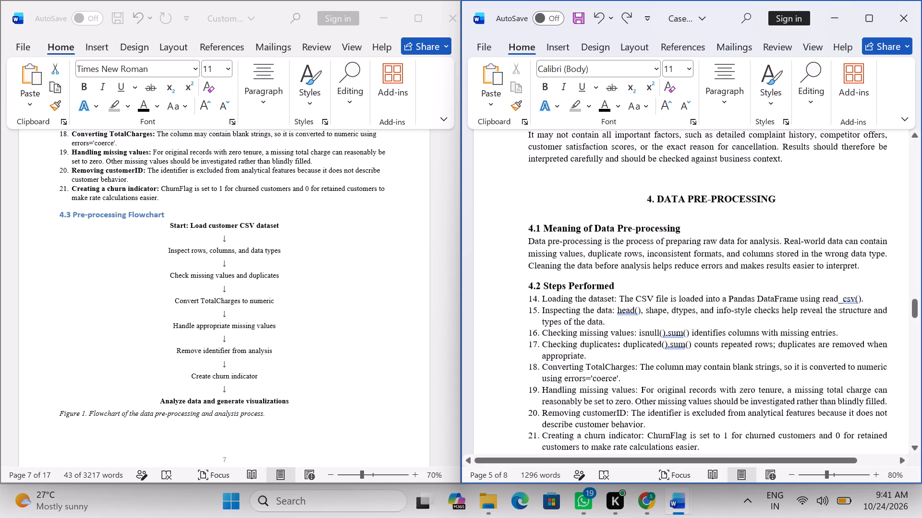
pyautogui.click(655, 179)
pyautogui.press('BackSpace')
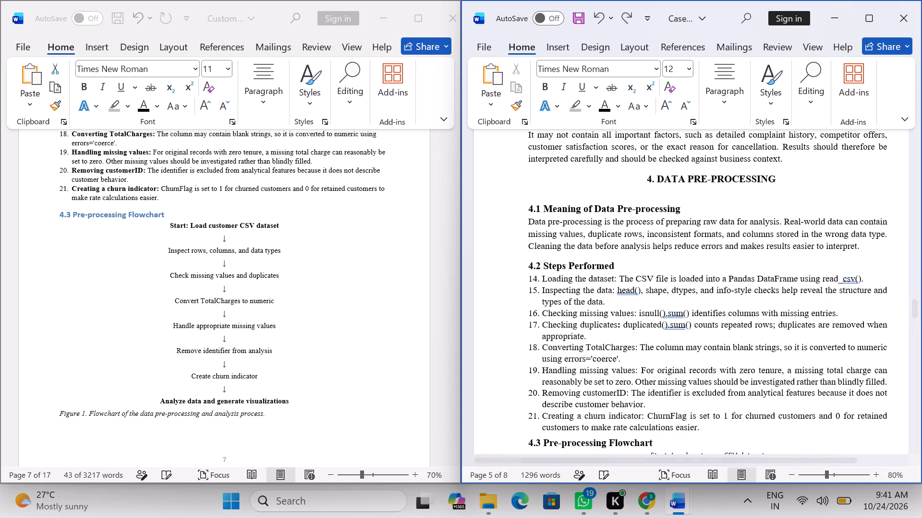
# Delete the blank line between the "4. DATA PRE-PROCESSING" heading and the "4.1 Meaning of Data Pre-processing" heading.
pyautogui.scroll(1, 658, 177)
pyautogui.click(659, 223)
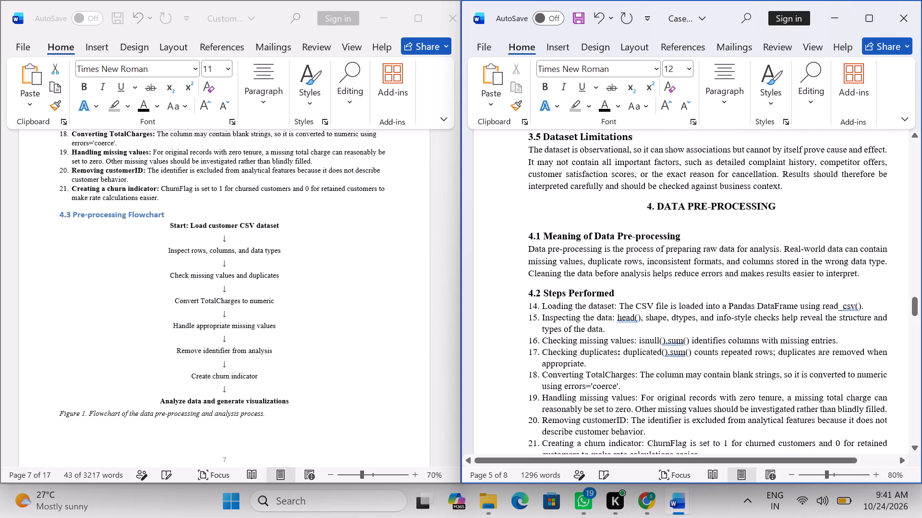
pyautogui.press('BackSpace')
pyautogui.press('BackSpace')
pyautogui.press('BackSpace')
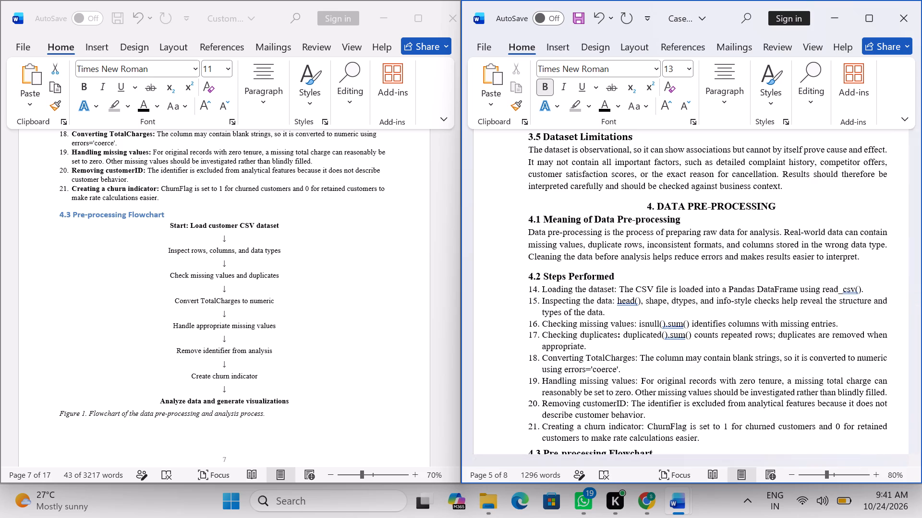
# Remove the bold formatting from the flowchart line "Analyze data and generate visualizations" under 4.3.
pyautogui.scroll(-5, 472, 293)
pyautogui.scroll(-6, 610, 247)
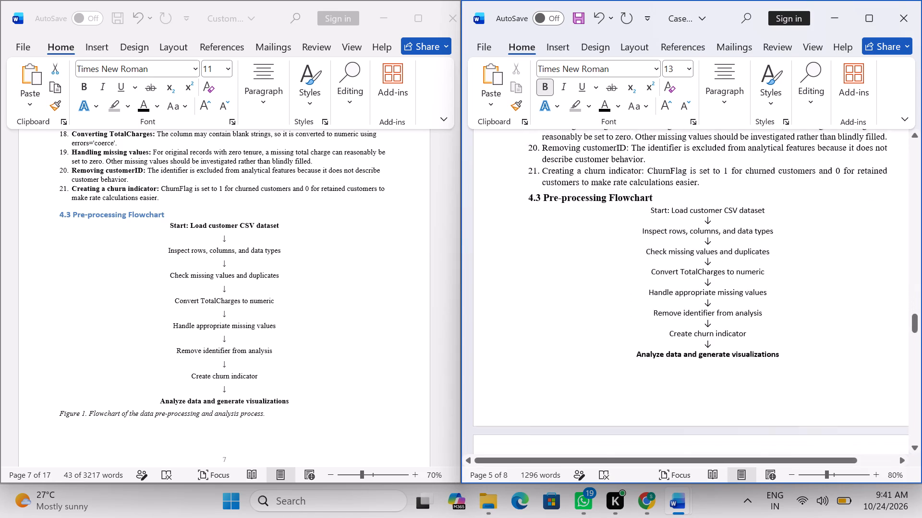
pyautogui.scroll(-3, 613, 248)
pyautogui.scroll(4, 613, 248)
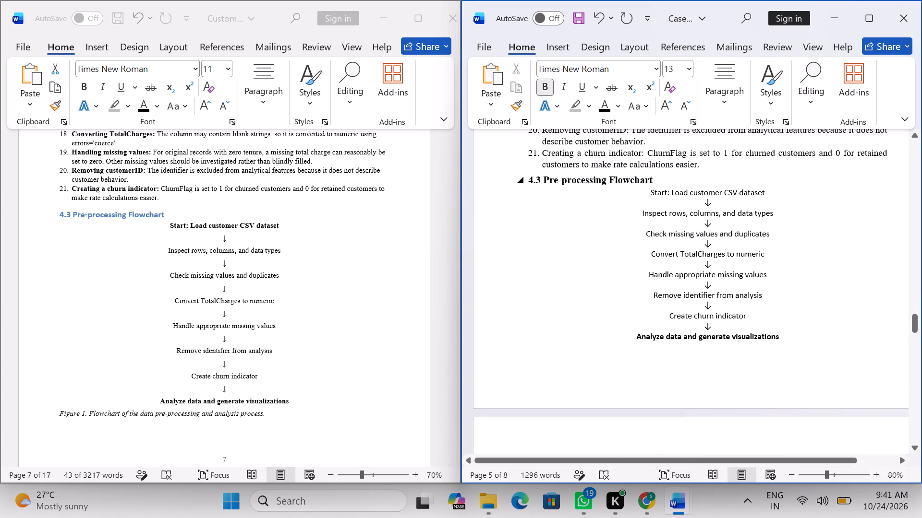
pyautogui.moveTo(646, 188); pyautogui.dragTo(793, 343)
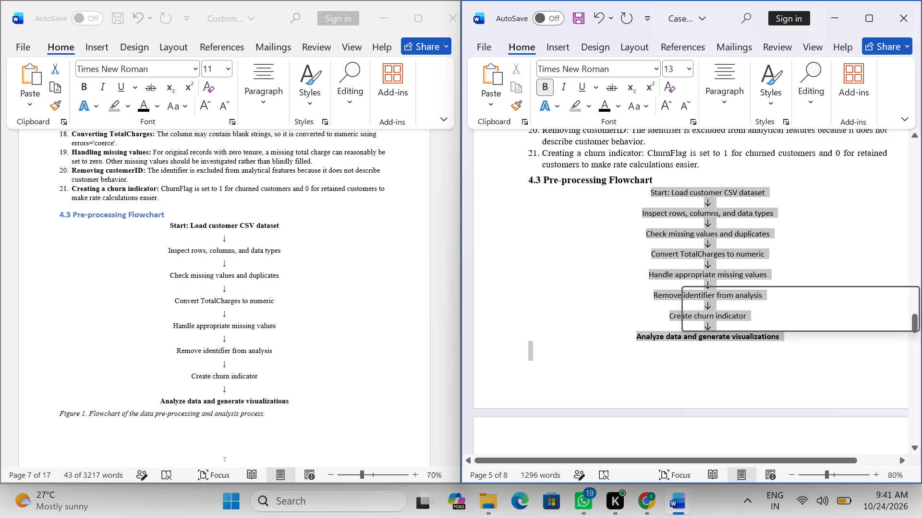
pyautogui.click(790, 352)
pyautogui.moveTo(786, 335); pyautogui.dragTo(612, 341)
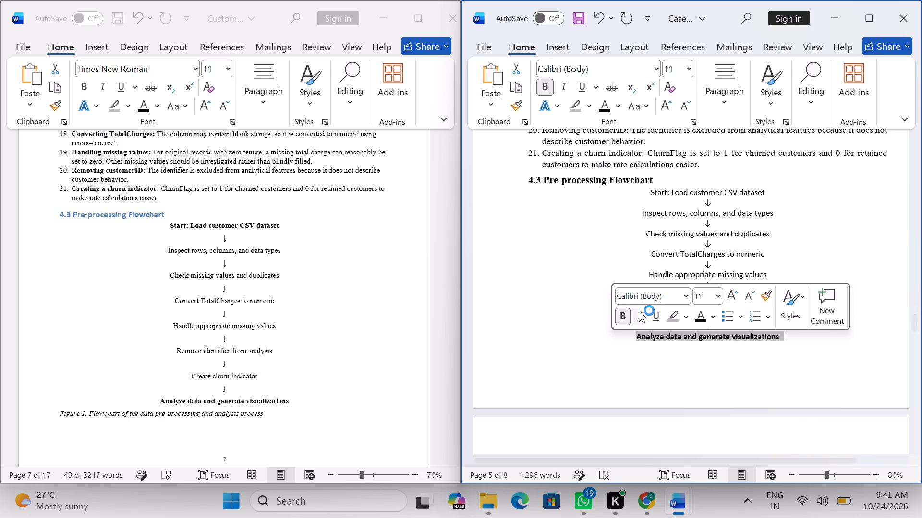
pyautogui.click(618, 315)
pyautogui.click(596, 355)
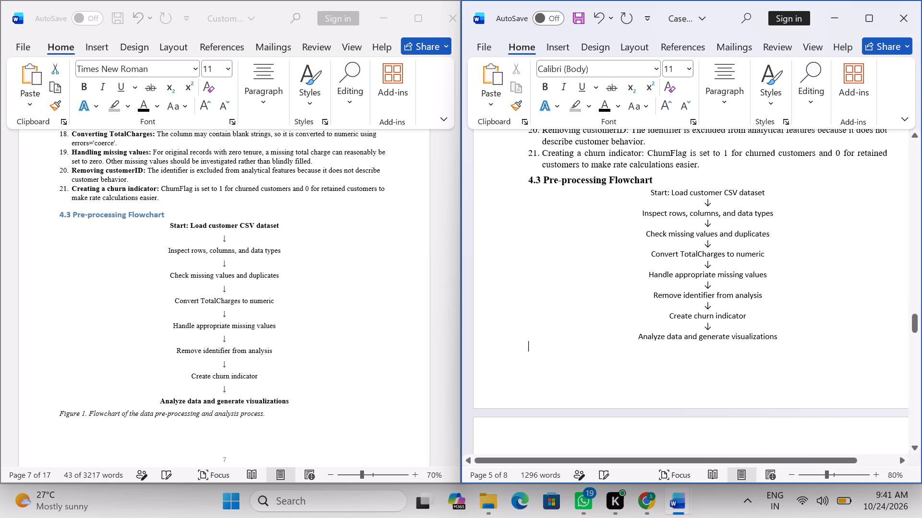
# Format all the flowchart text under 4.3 as Times New Roman, size 12.
pyautogui.moveTo(651, 193); pyautogui.dragTo(795, 348)
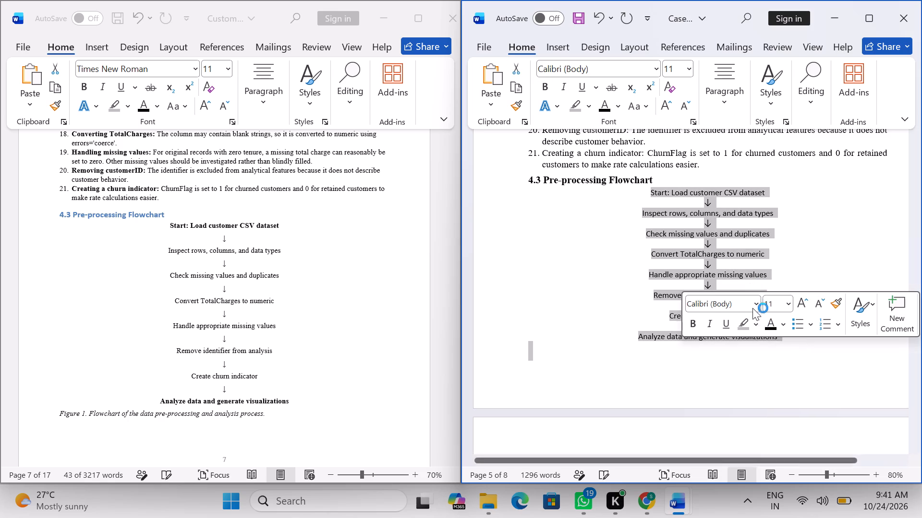
pyautogui.click(735, 302)
pyautogui.write('ti')
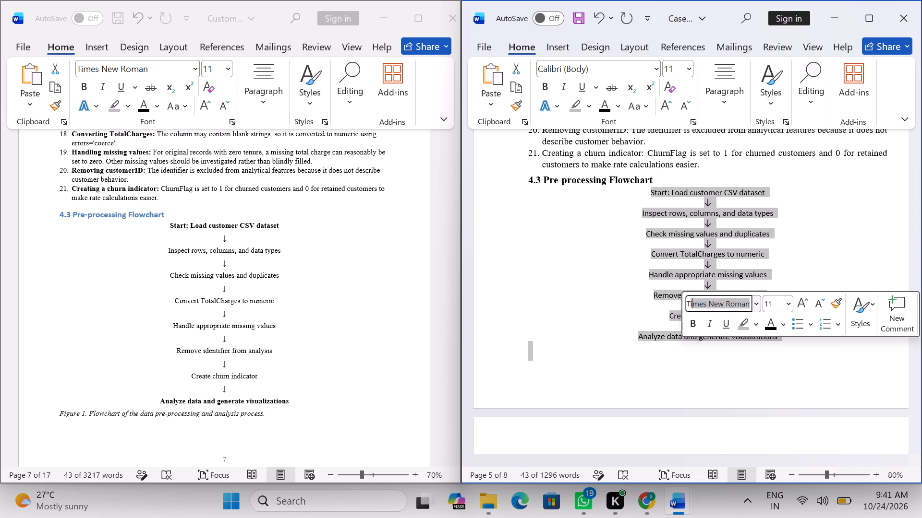
pyautogui.press('Return')
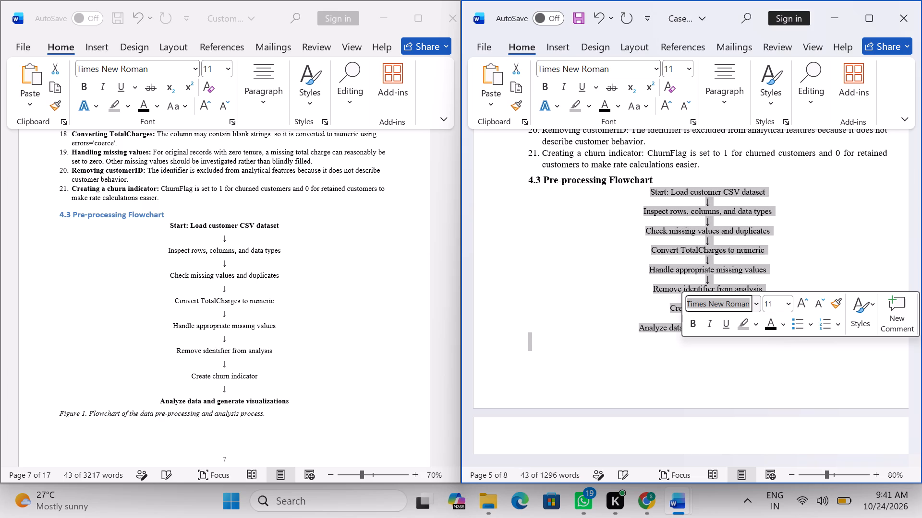
pyautogui.click(789, 306)
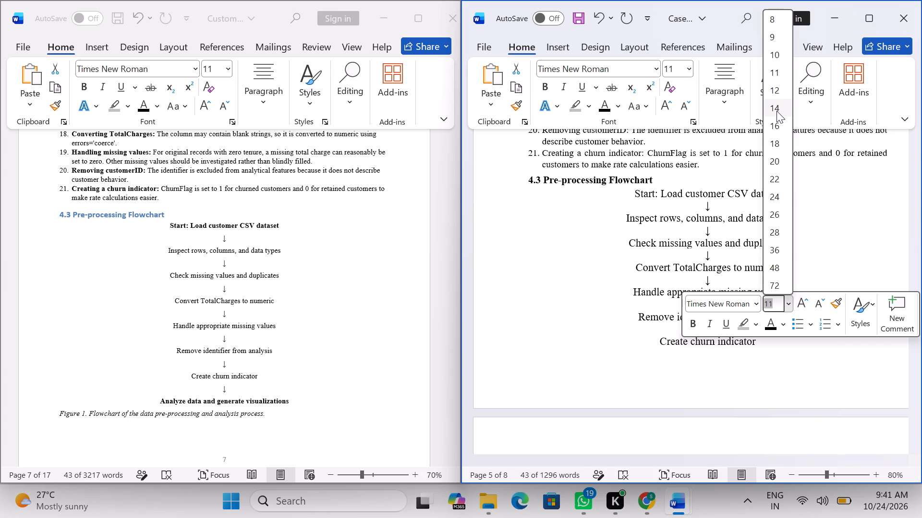
pyautogui.click(774, 92)
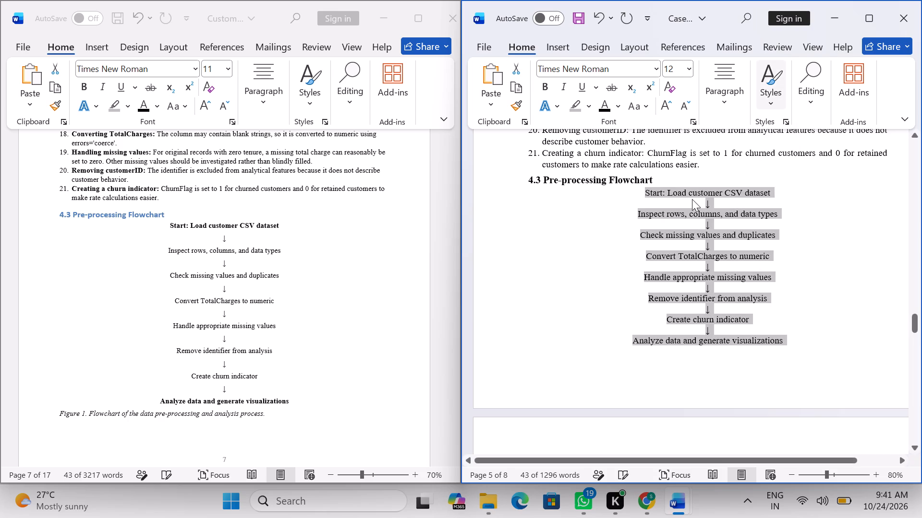
pyautogui.click(570, 291)
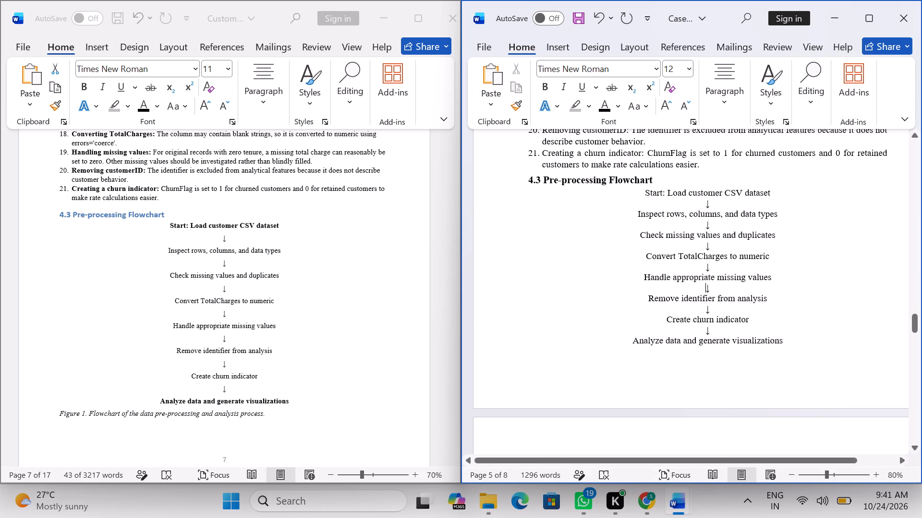
# Cut the flowchart picture from the page that follows the 4.3 text flowchart.
pyautogui.scroll(-3, 629, 298)
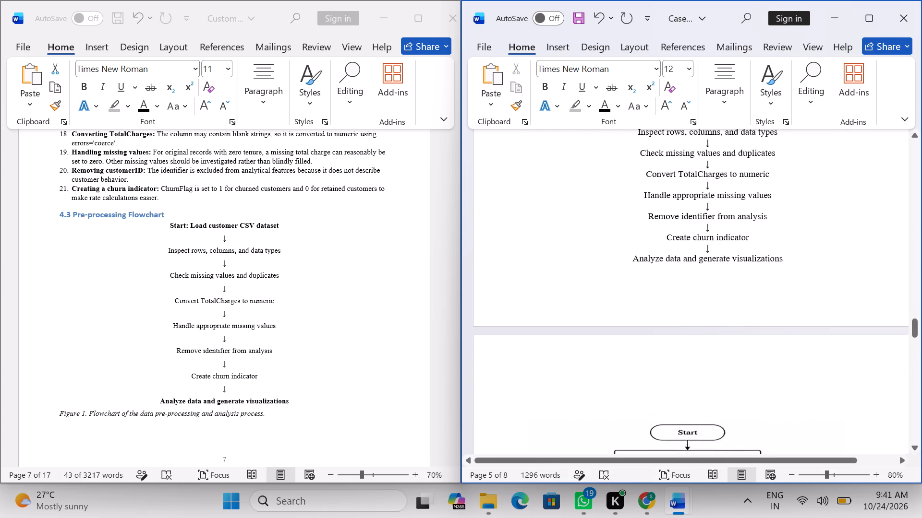
pyautogui.scroll(-5, 627, 297)
pyautogui.click(679, 313)
pyautogui.click(680, 322)
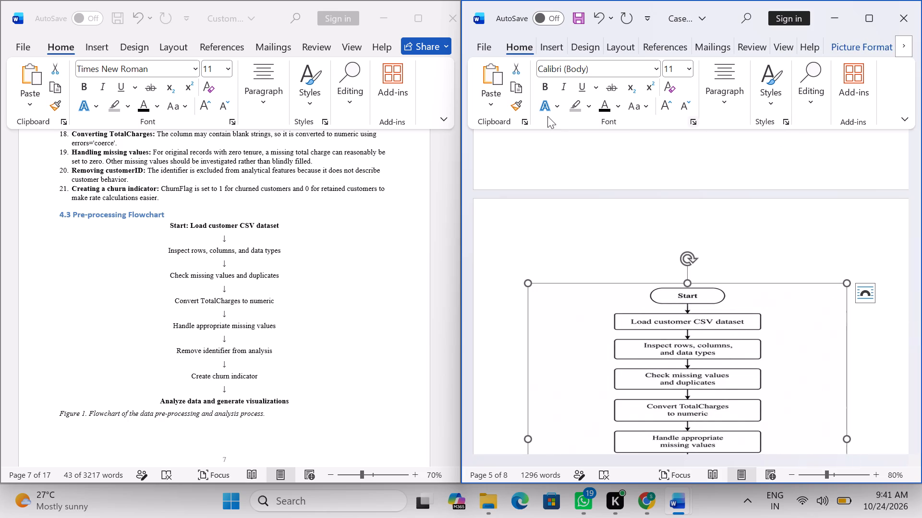
pyautogui.rightClick(666, 308)
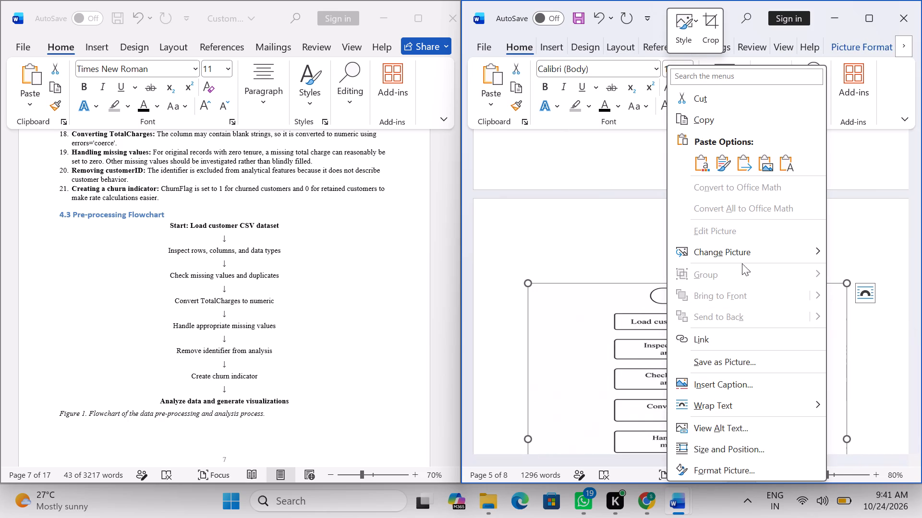
pyautogui.click(687, 94)
pyautogui.scroll(8, 675, 276)
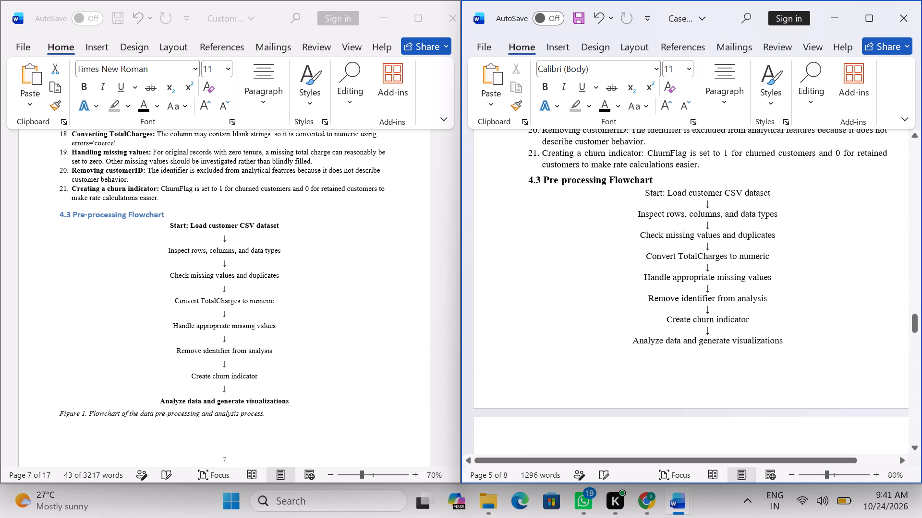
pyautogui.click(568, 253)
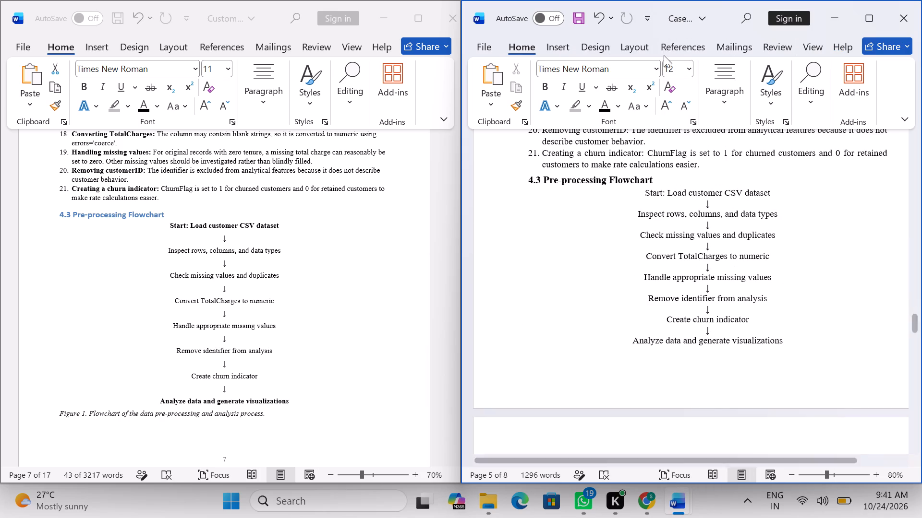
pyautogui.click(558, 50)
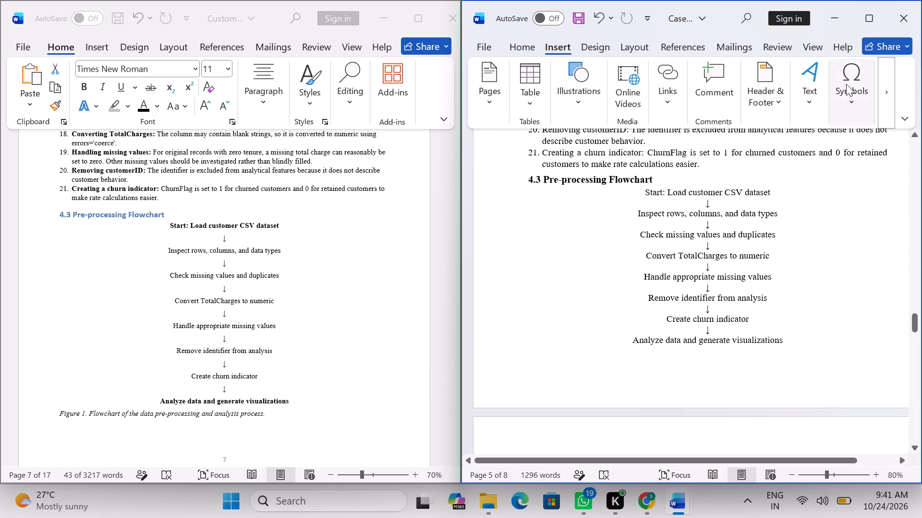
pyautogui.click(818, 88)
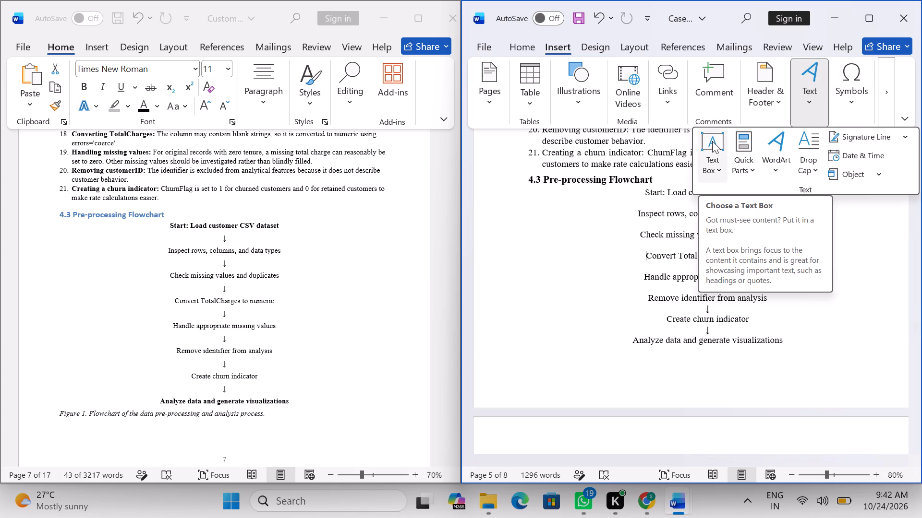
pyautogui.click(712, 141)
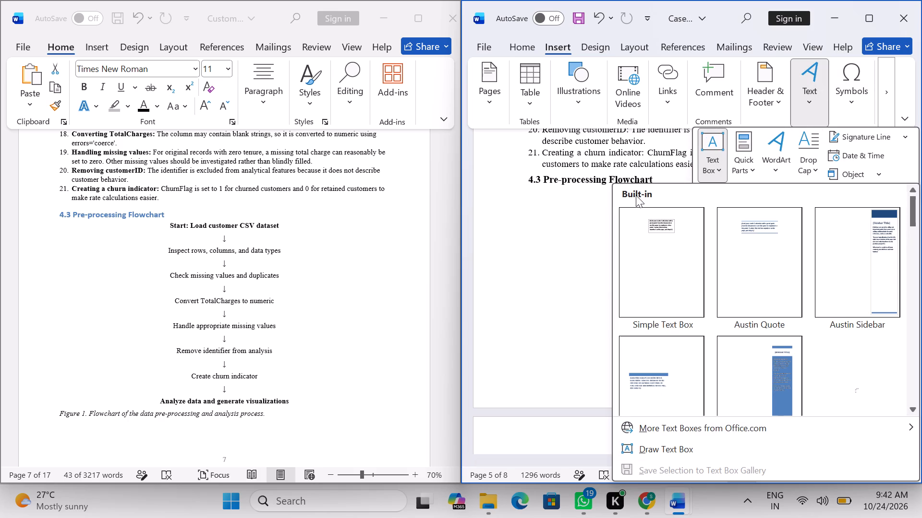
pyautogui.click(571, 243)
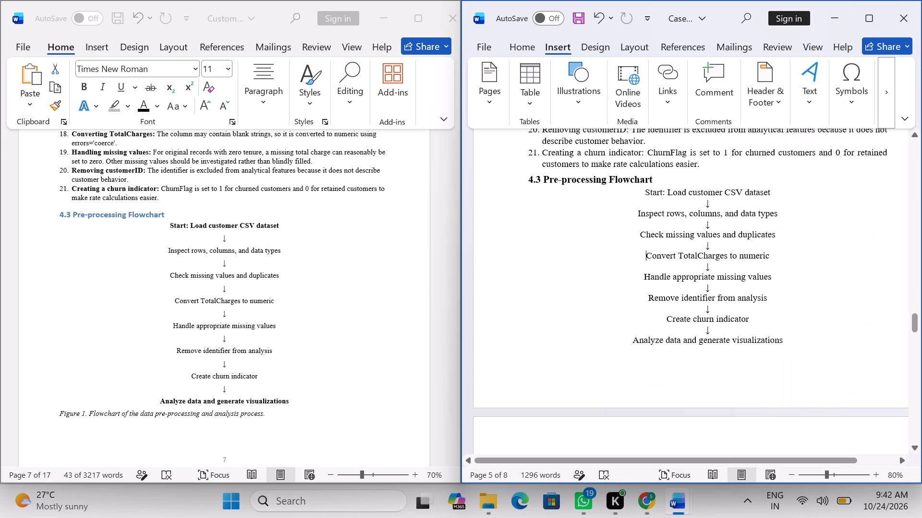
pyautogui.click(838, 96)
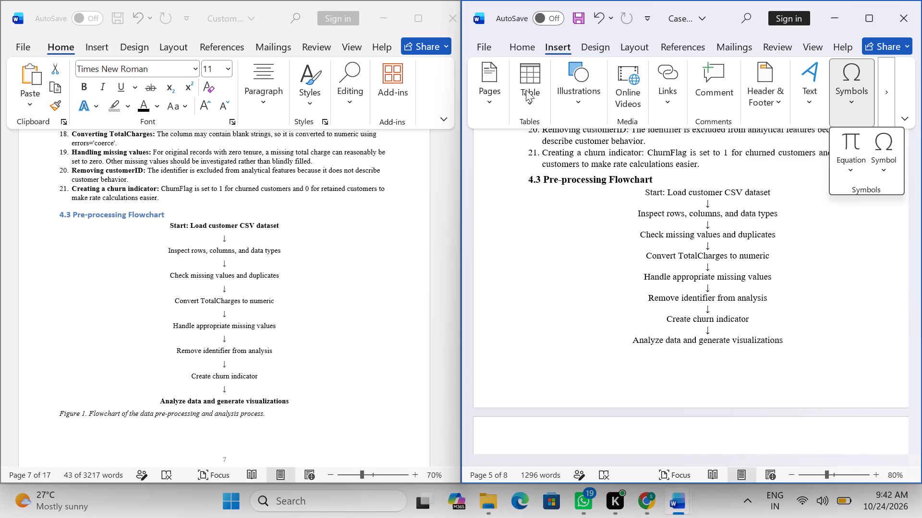
# Draw a rectangle shape over the "Start: Load customer CSV dataset" line, covering its full width.
pyautogui.click(569, 85)
pyautogui.click(604, 146)
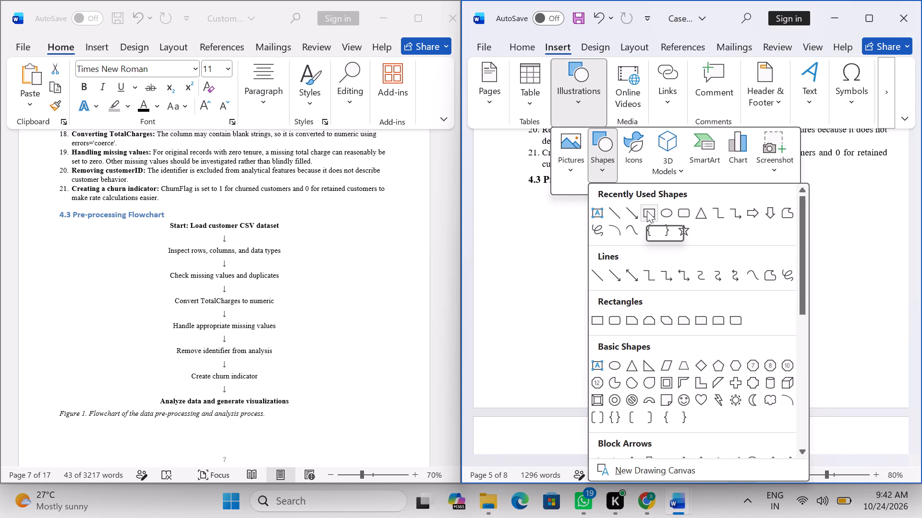
pyautogui.click(647, 211)
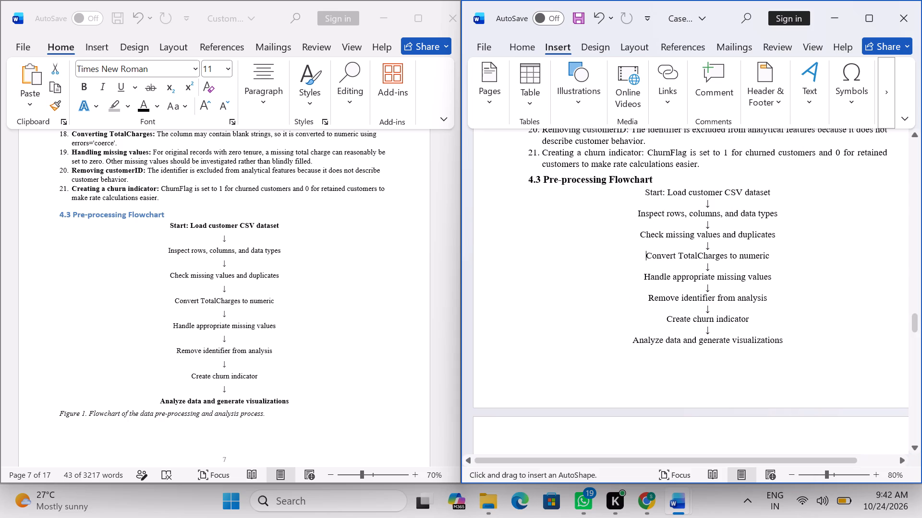
pyautogui.moveTo(643, 186); pyautogui.dragTo(709, 202)
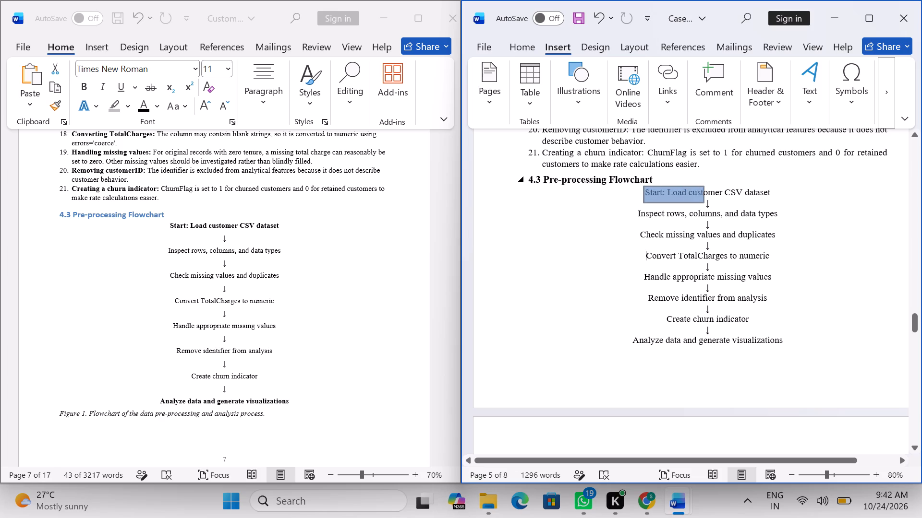
pyautogui.moveTo(709, 202); pyautogui.dragTo(772, 199)
pyautogui.click(607, 212)
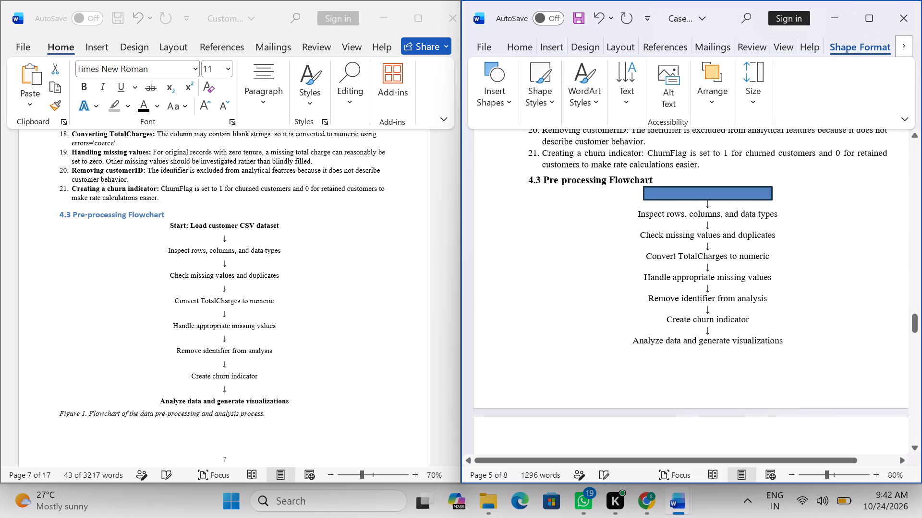
# Apply the theme style with a black outline and white fill to the rectangle.
pyautogui.click(679, 186)
pyautogui.click(679, 194)
pyautogui.rightClick(680, 194)
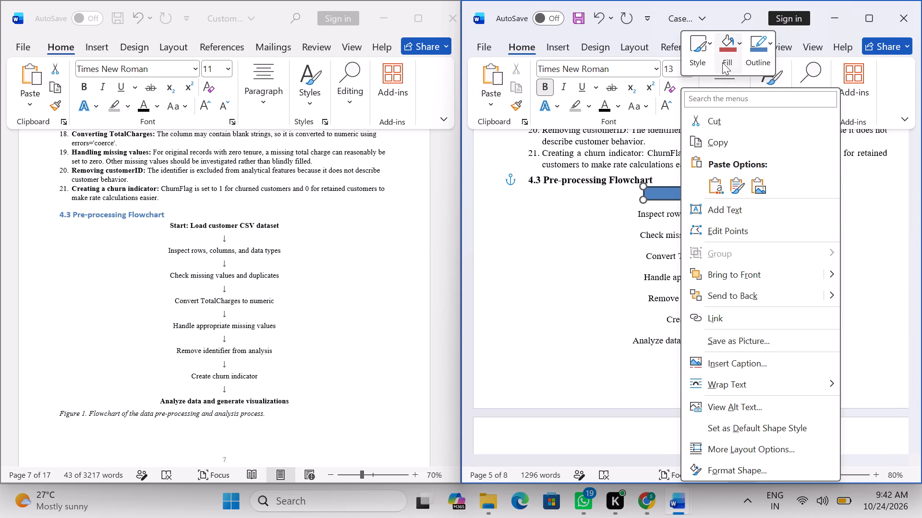
pyautogui.click(703, 50)
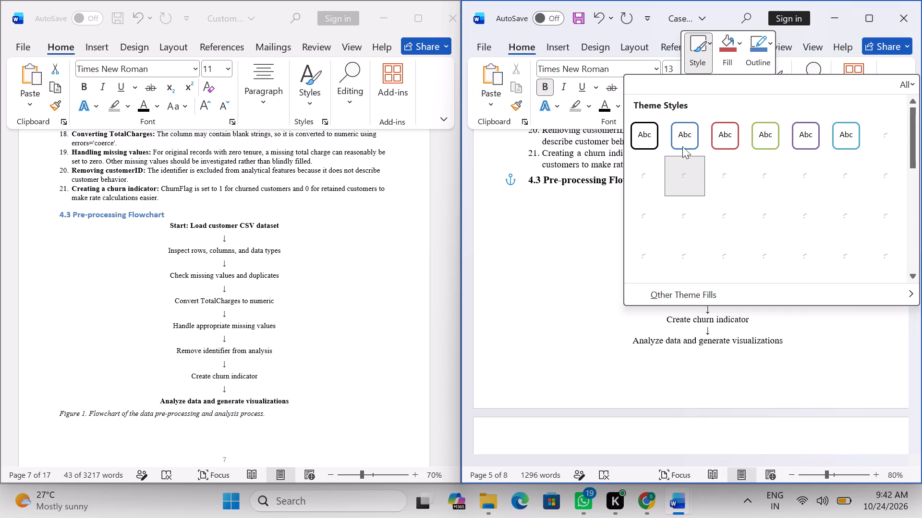
pyautogui.click(643, 136)
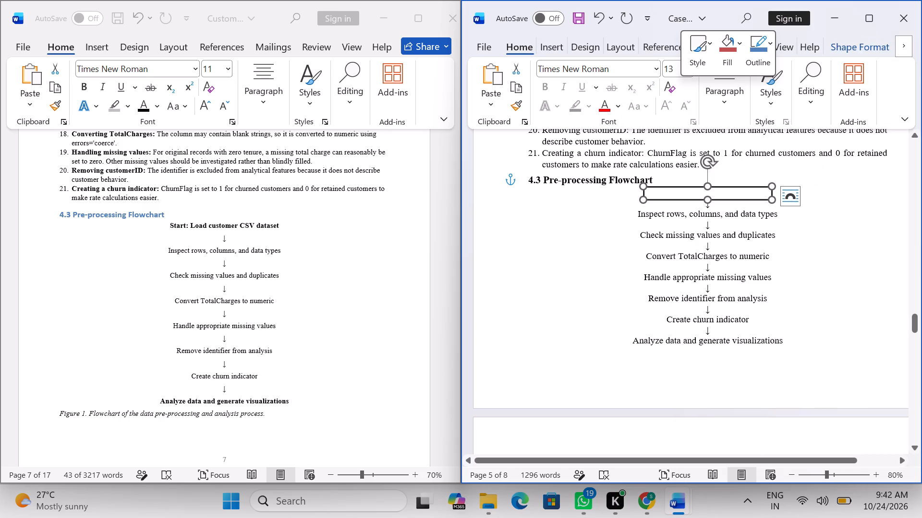
# Move the rectangle off the text into the empty space left of the first flowchart lines.
pyautogui.moveTo(680, 195); pyautogui.dragTo(613, 197)
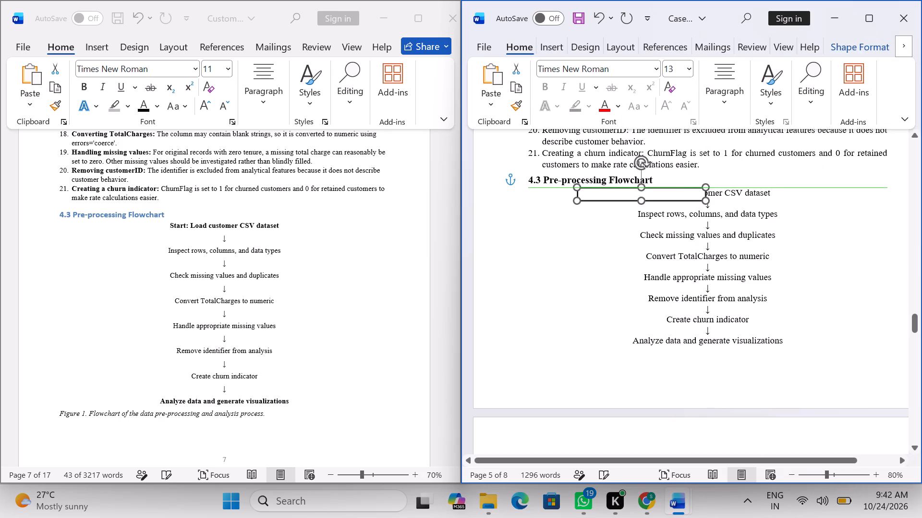
pyautogui.moveTo(613, 197); pyautogui.dragTo(544, 228)
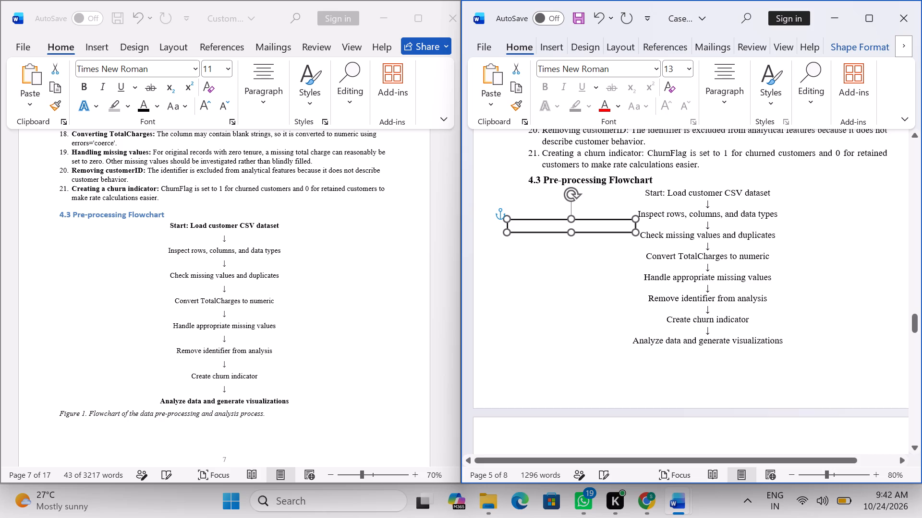
pyautogui.moveTo(544, 228); pyautogui.dragTo(542, 226)
# Copy the outlined rectangle and paste seven duplicates beside the flowchart, one for each remaining line.
pyautogui.click(542, 226)
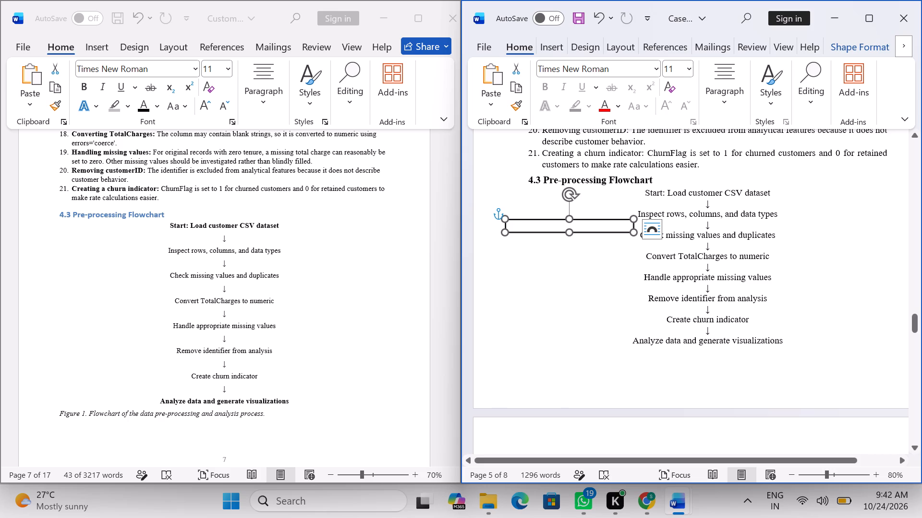
pyautogui.hotkey('ctrl', 'c')
pyautogui.click(558, 270)
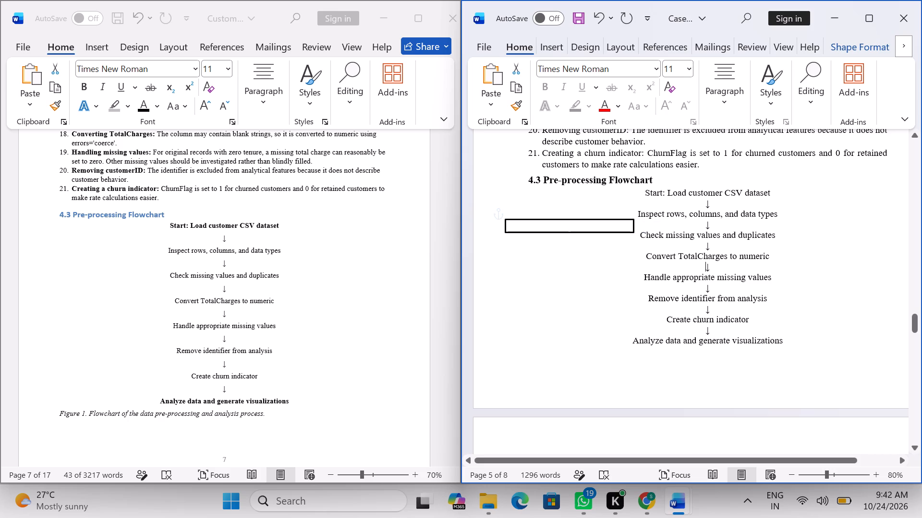
pyautogui.hotkey('ctrl', 'v')
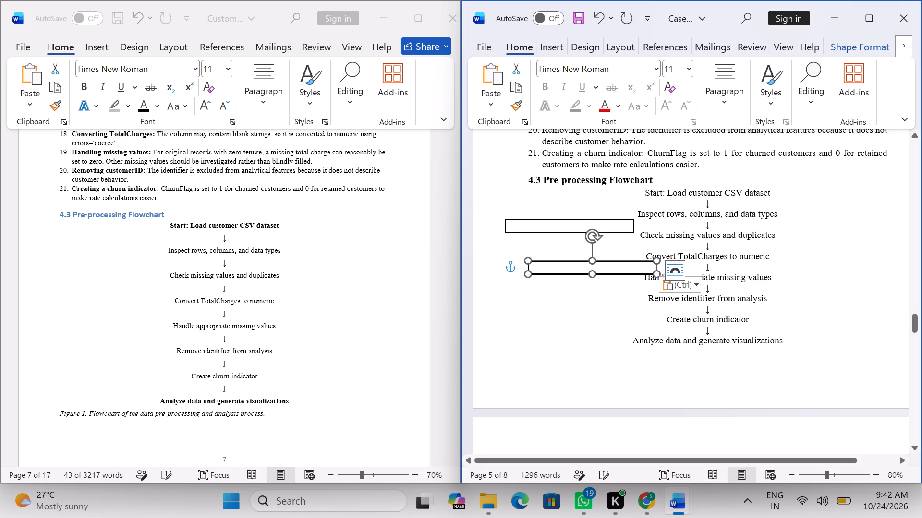
pyautogui.hotkey('ctrl', 'v')
pyautogui.hotkey('ctrl', 'v')
pyautogui.hotkey('ctrl', 'v')
pyautogui.hotkey('ctrl', 'v')
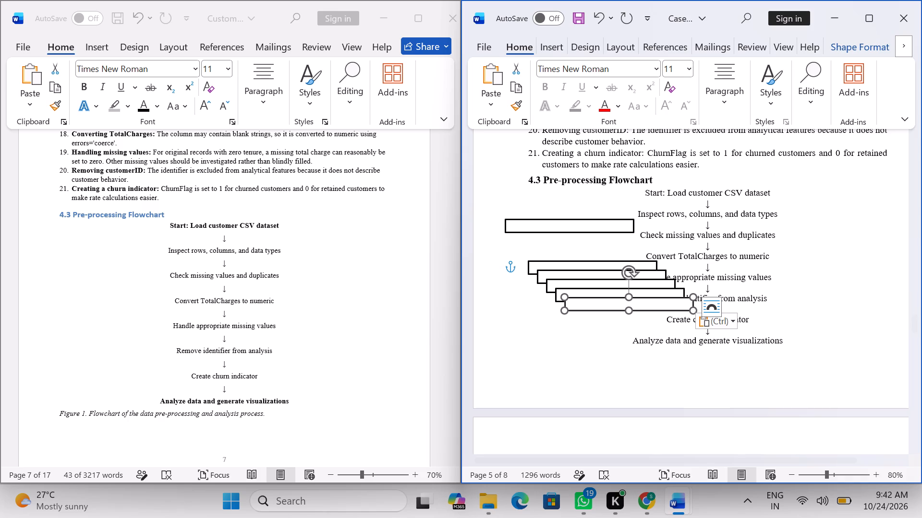
pyautogui.hotkey('ctrl', 'v')
pyautogui.hotkey('ctrl', 'v')
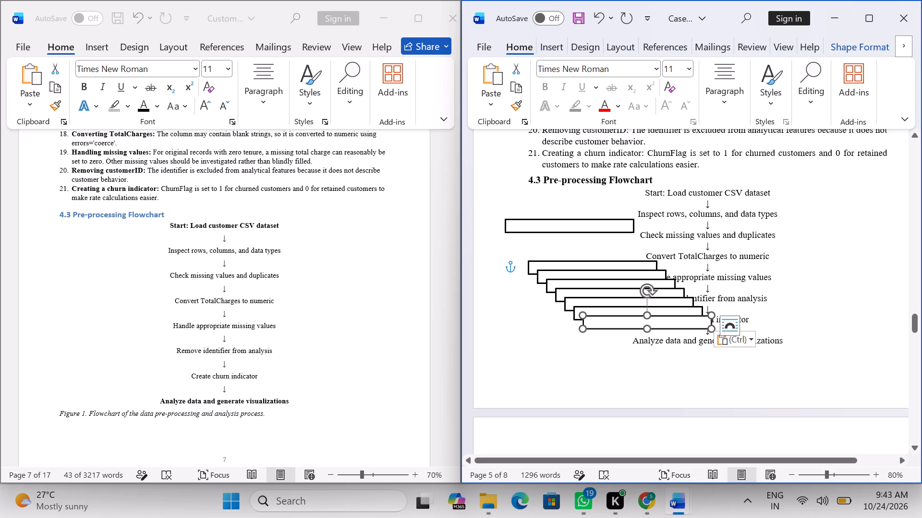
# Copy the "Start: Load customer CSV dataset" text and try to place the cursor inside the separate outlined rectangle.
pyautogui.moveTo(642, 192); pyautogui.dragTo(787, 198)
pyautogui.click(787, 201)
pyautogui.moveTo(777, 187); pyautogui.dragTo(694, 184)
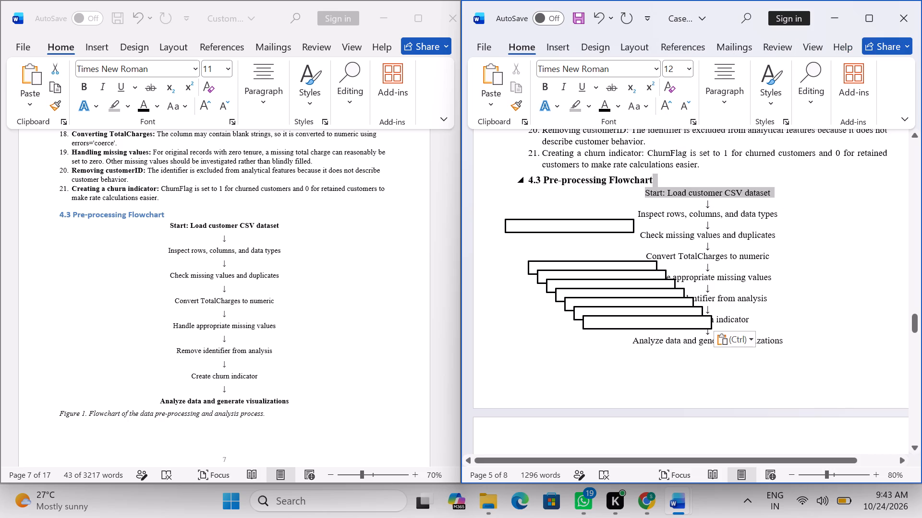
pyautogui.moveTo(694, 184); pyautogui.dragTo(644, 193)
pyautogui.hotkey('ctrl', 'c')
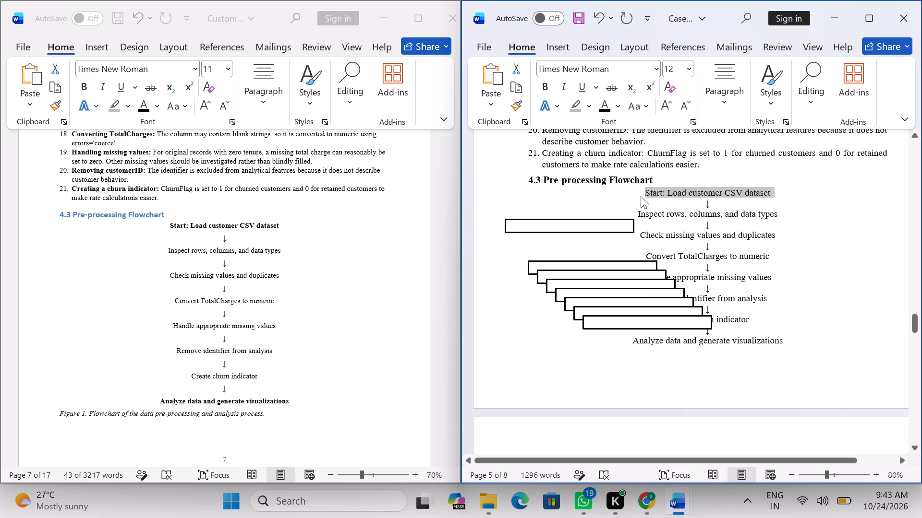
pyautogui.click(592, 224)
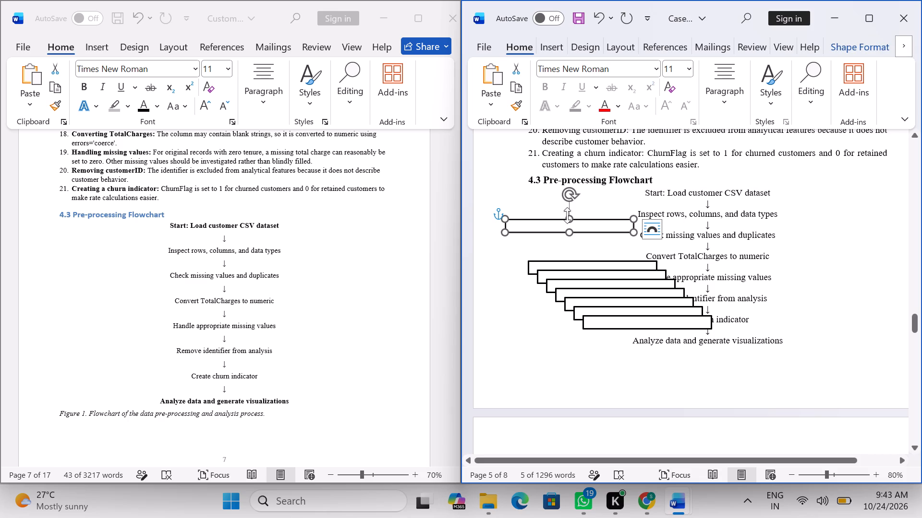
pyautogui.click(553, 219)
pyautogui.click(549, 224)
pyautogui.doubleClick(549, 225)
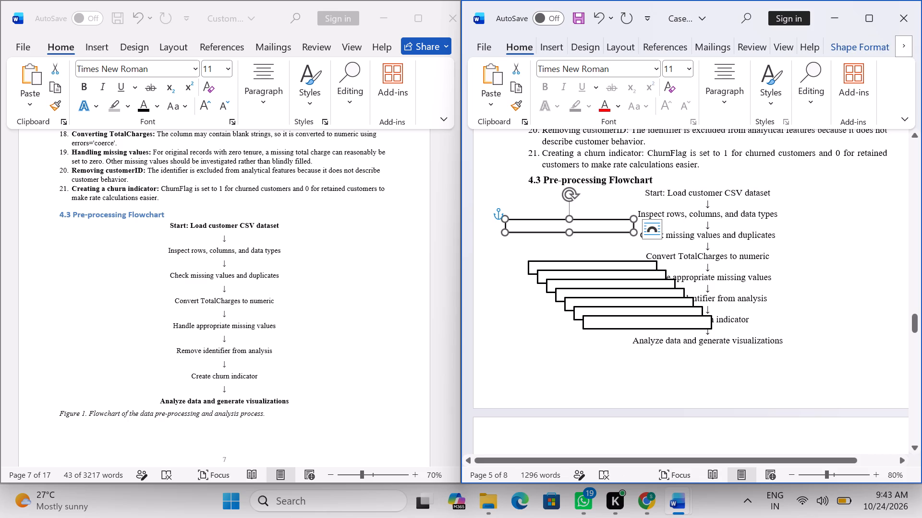
# Undo the pasted duplicates and the original rectangle so the 4.3 flowchart is plain text again.
pyautogui.hotkey('ctrl', 'z')
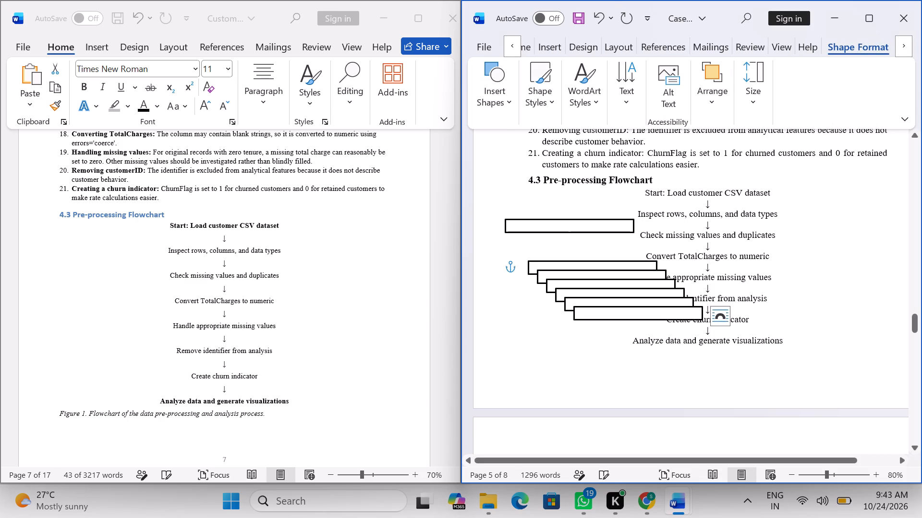
pyautogui.hotkey('ctrl', 'z')
pyautogui.hotkey('ctrl', 'z')
pyautogui.hotkey('ctrl', 'z')
pyautogui.hotkey('ctrl', 'z')
pyautogui.hotkey('ctrl', 'z')
pyautogui.hotkey('ctrl', 'z')
pyautogui.hotkey('ctrl', 'z')
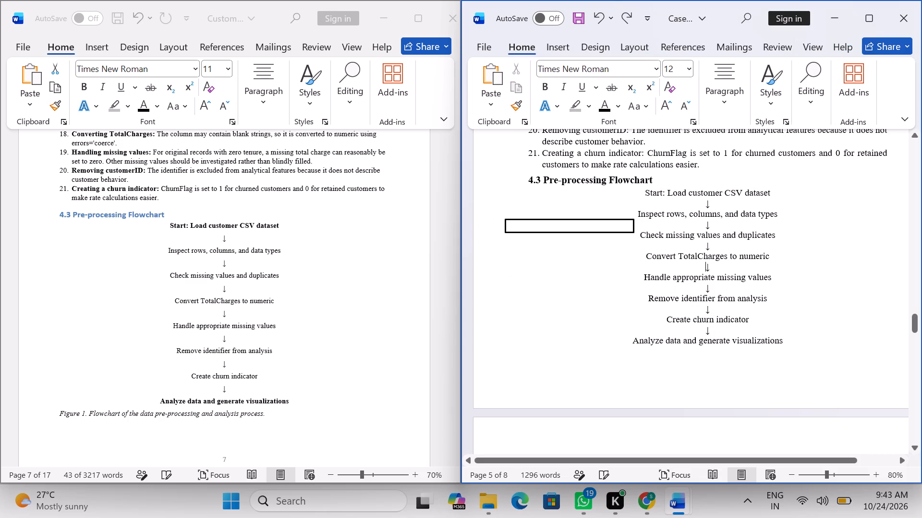
pyautogui.hotkey('ctrl', 'z')
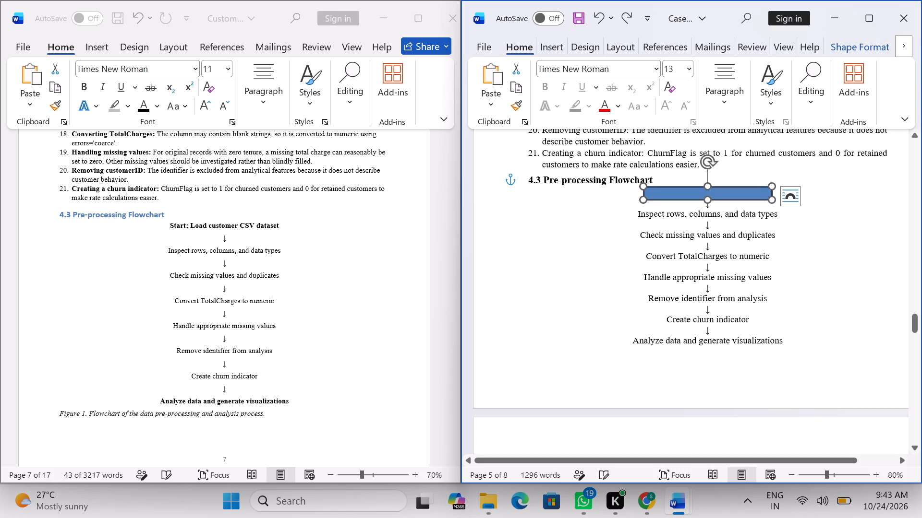
pyautogui.hotkey('ctrl', 'z')
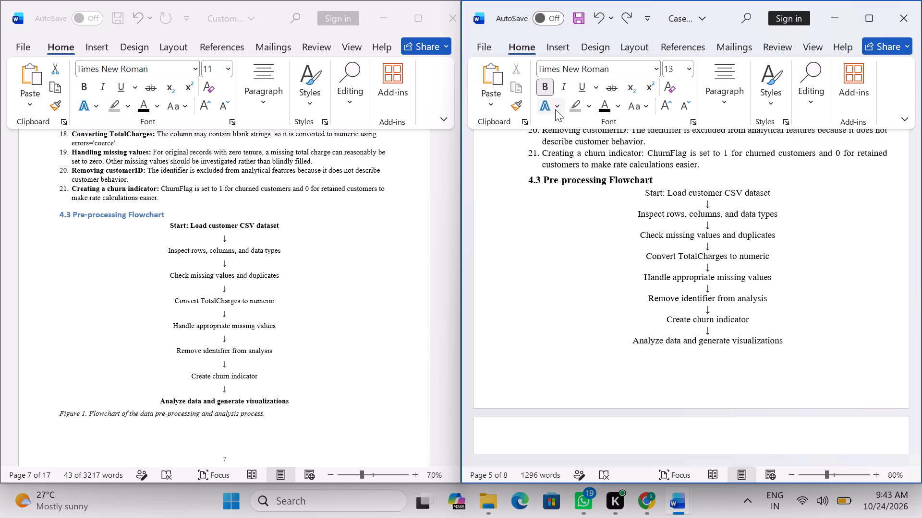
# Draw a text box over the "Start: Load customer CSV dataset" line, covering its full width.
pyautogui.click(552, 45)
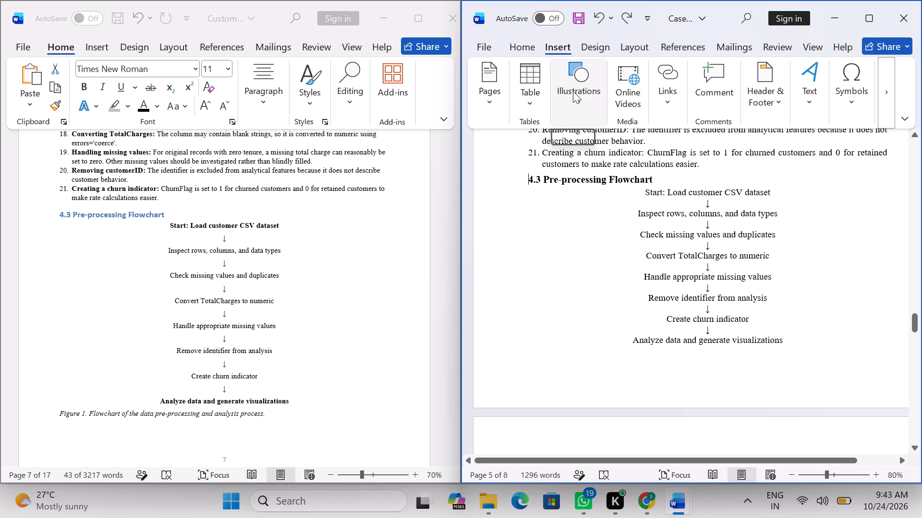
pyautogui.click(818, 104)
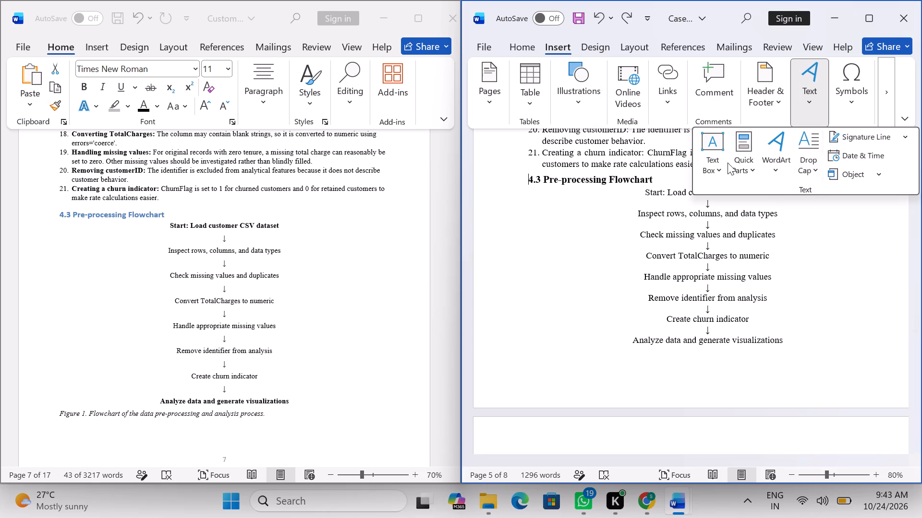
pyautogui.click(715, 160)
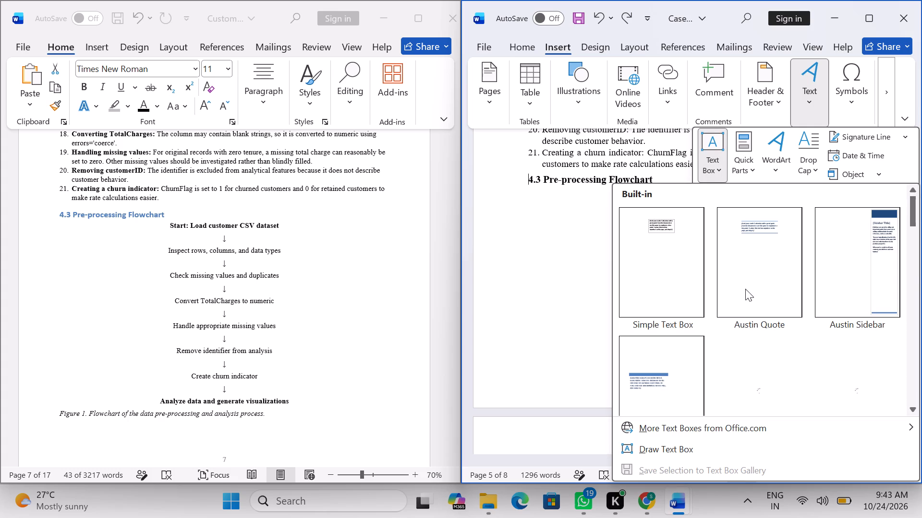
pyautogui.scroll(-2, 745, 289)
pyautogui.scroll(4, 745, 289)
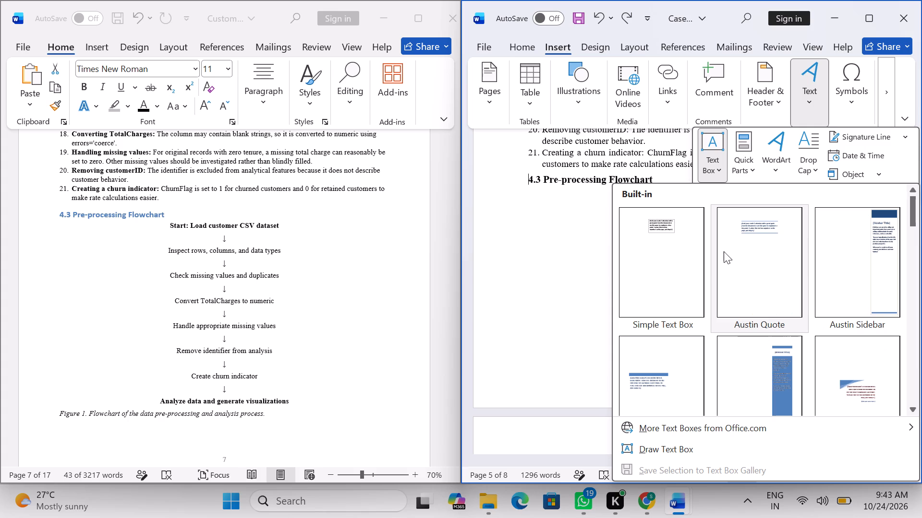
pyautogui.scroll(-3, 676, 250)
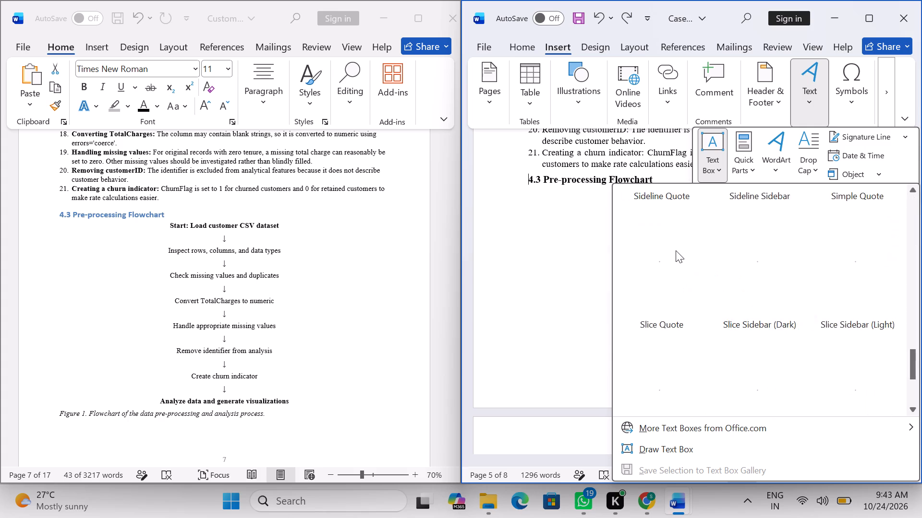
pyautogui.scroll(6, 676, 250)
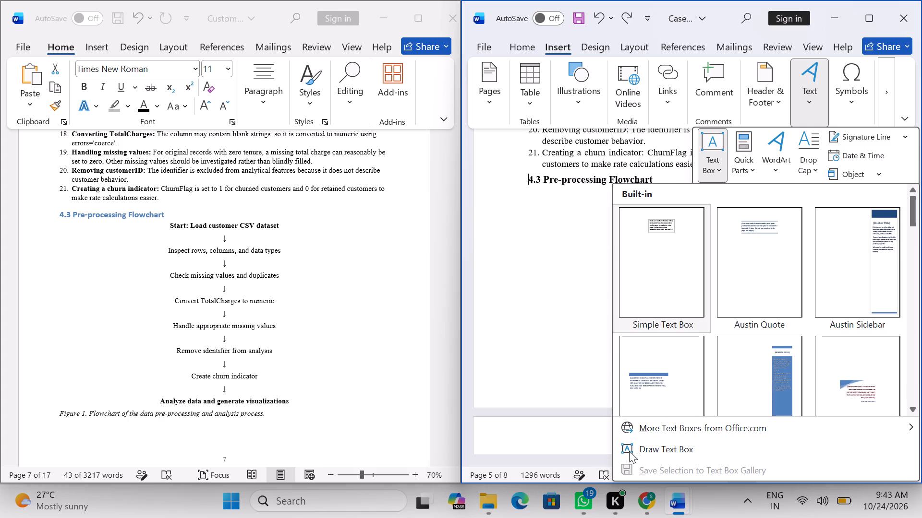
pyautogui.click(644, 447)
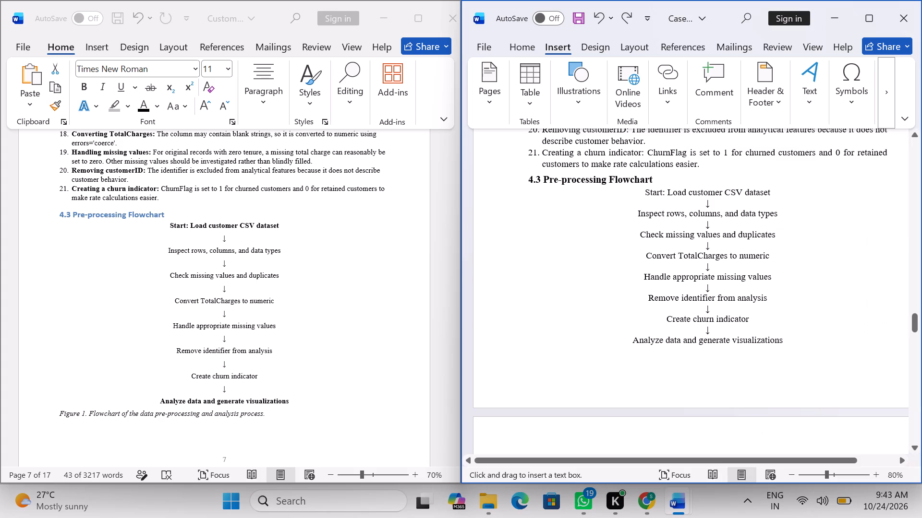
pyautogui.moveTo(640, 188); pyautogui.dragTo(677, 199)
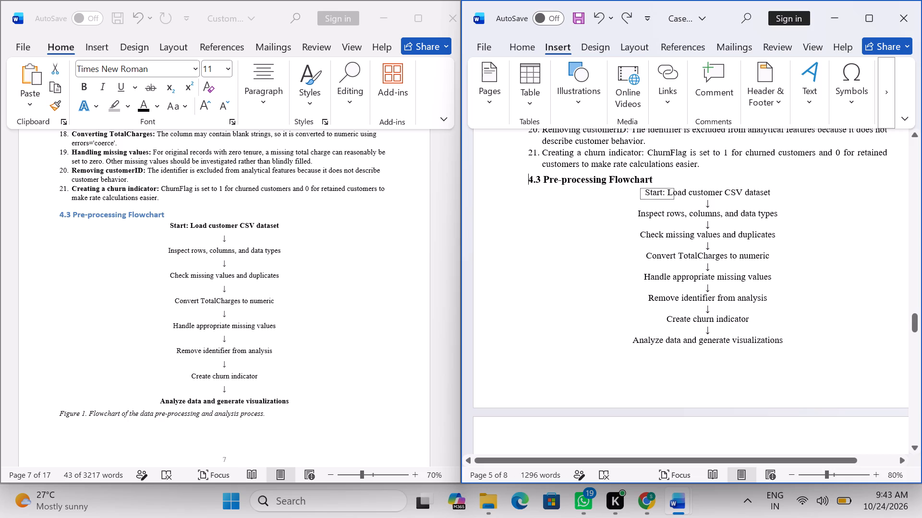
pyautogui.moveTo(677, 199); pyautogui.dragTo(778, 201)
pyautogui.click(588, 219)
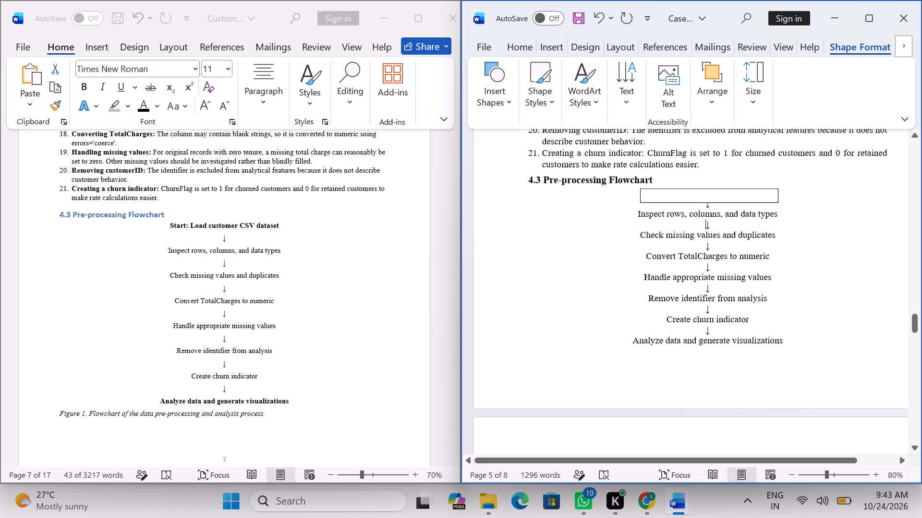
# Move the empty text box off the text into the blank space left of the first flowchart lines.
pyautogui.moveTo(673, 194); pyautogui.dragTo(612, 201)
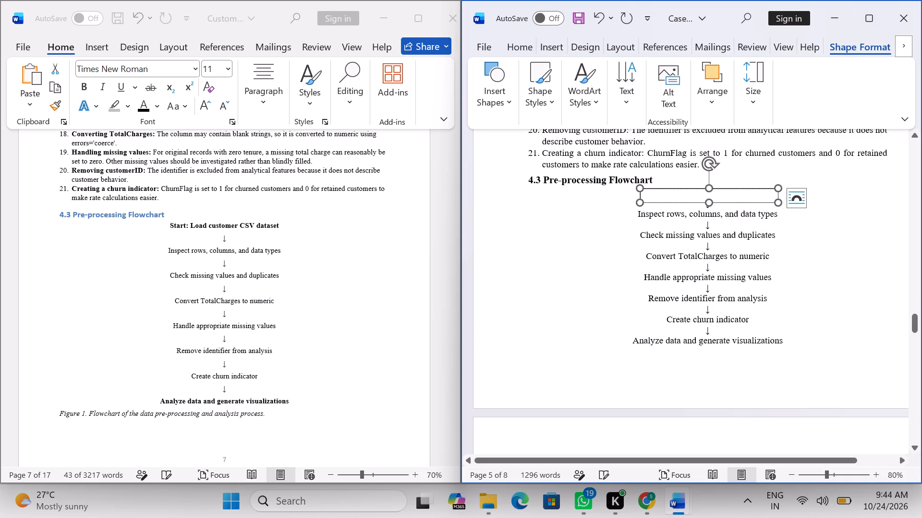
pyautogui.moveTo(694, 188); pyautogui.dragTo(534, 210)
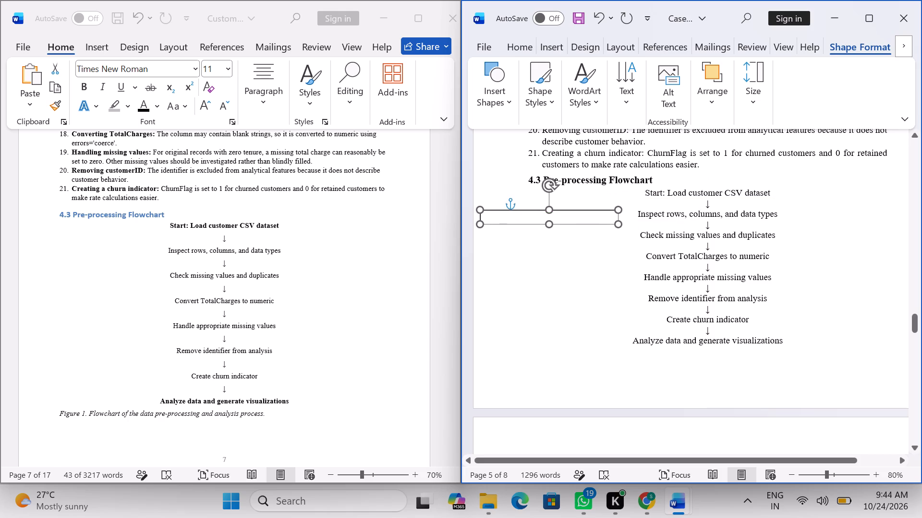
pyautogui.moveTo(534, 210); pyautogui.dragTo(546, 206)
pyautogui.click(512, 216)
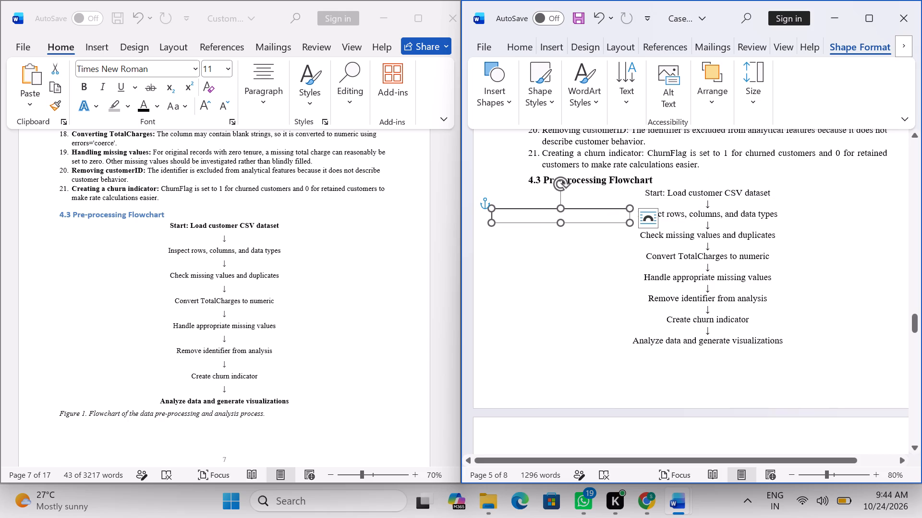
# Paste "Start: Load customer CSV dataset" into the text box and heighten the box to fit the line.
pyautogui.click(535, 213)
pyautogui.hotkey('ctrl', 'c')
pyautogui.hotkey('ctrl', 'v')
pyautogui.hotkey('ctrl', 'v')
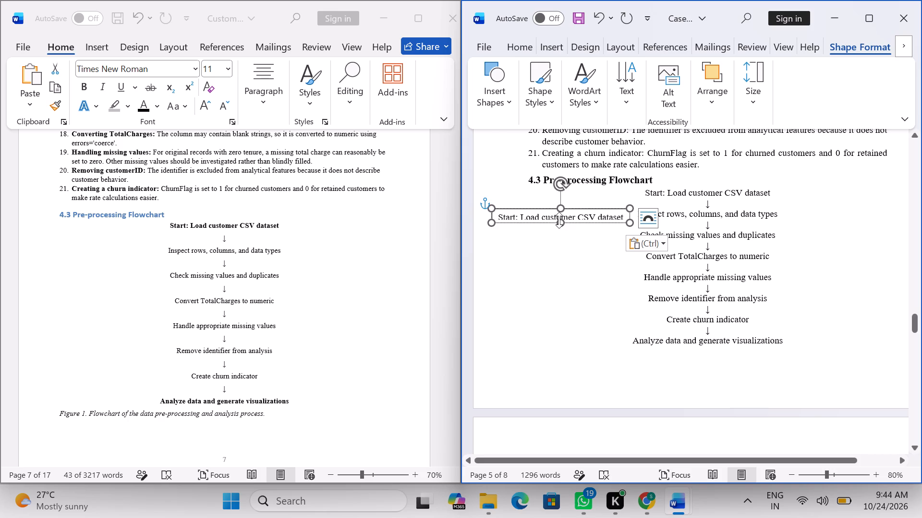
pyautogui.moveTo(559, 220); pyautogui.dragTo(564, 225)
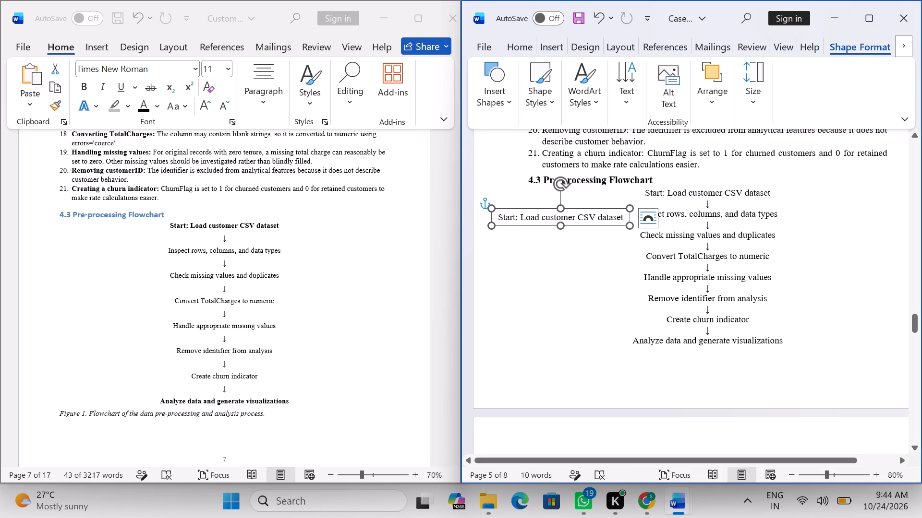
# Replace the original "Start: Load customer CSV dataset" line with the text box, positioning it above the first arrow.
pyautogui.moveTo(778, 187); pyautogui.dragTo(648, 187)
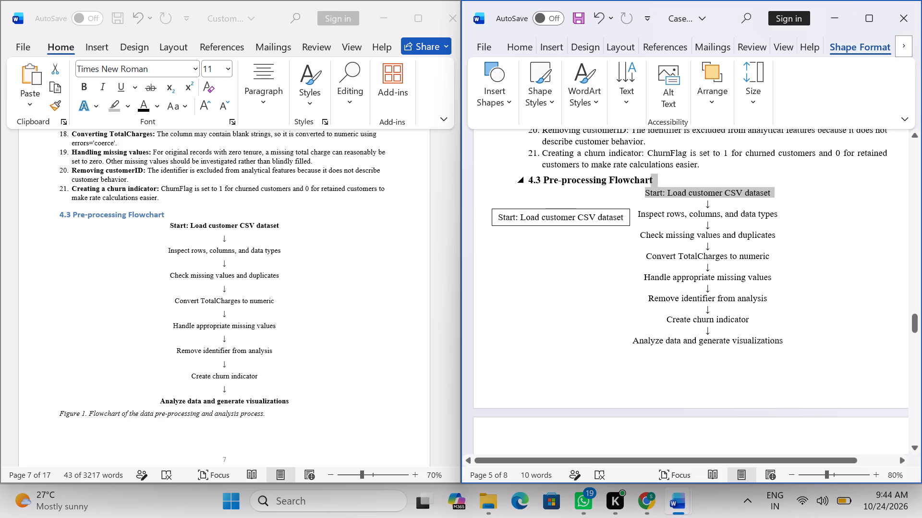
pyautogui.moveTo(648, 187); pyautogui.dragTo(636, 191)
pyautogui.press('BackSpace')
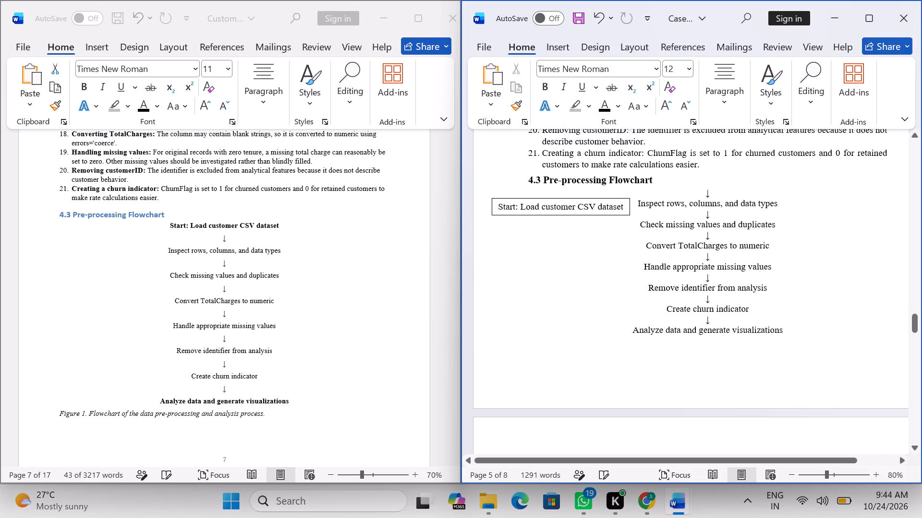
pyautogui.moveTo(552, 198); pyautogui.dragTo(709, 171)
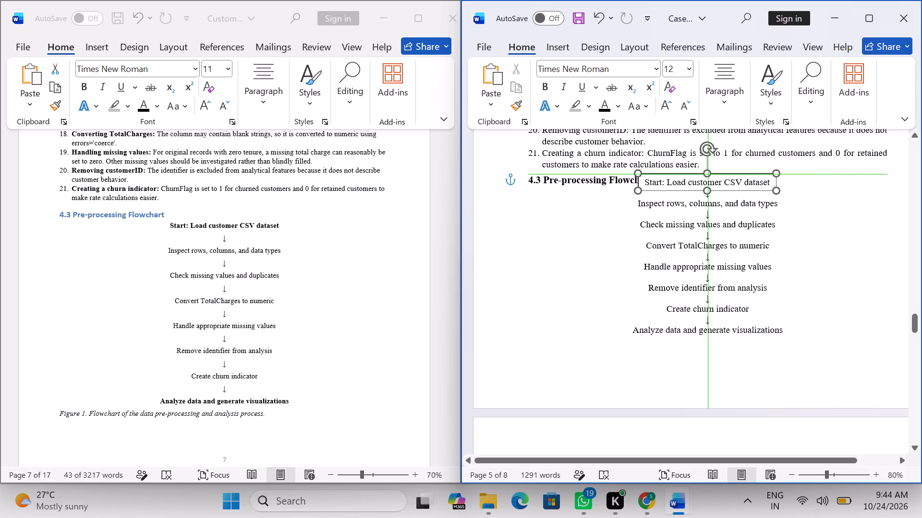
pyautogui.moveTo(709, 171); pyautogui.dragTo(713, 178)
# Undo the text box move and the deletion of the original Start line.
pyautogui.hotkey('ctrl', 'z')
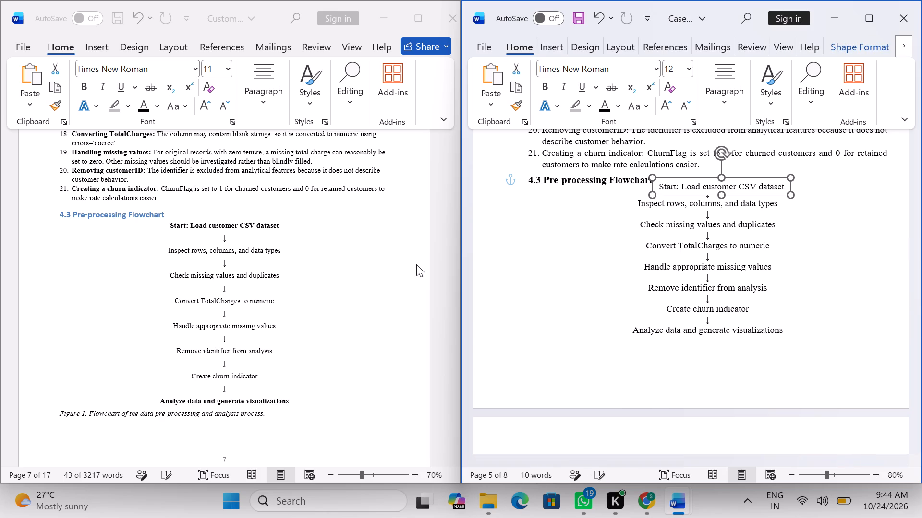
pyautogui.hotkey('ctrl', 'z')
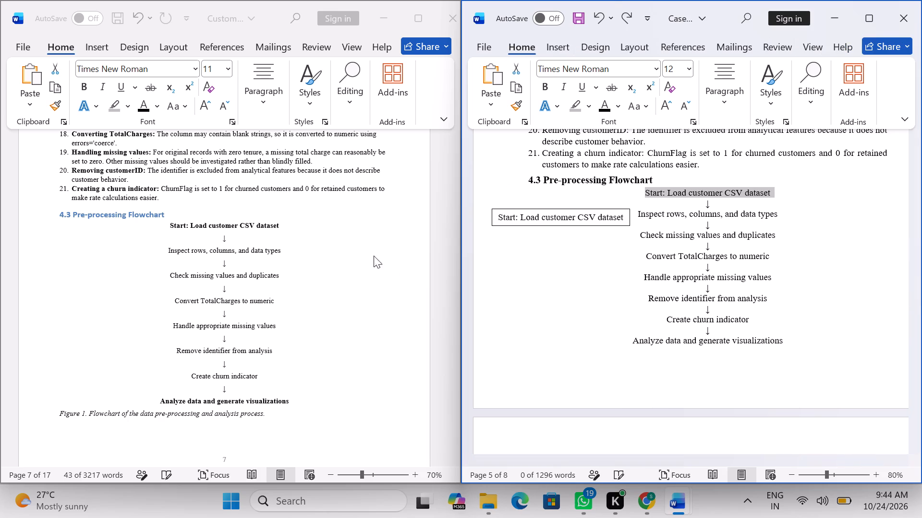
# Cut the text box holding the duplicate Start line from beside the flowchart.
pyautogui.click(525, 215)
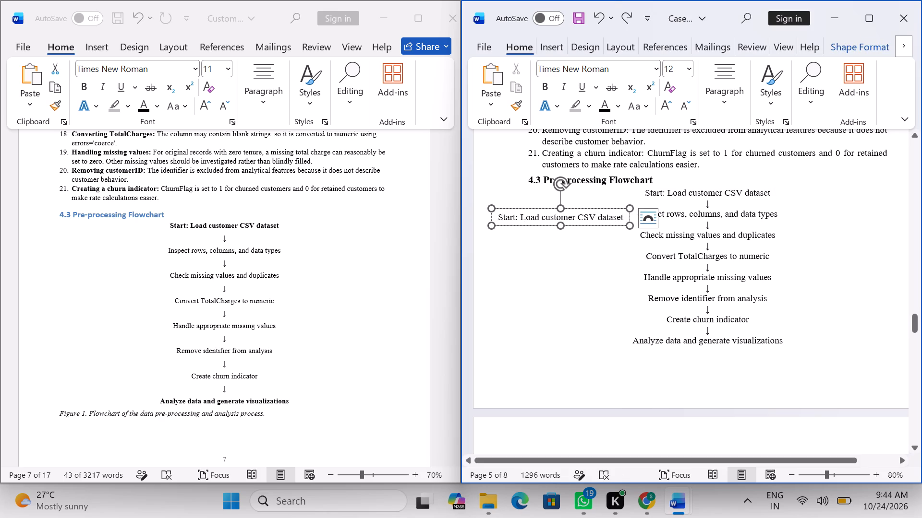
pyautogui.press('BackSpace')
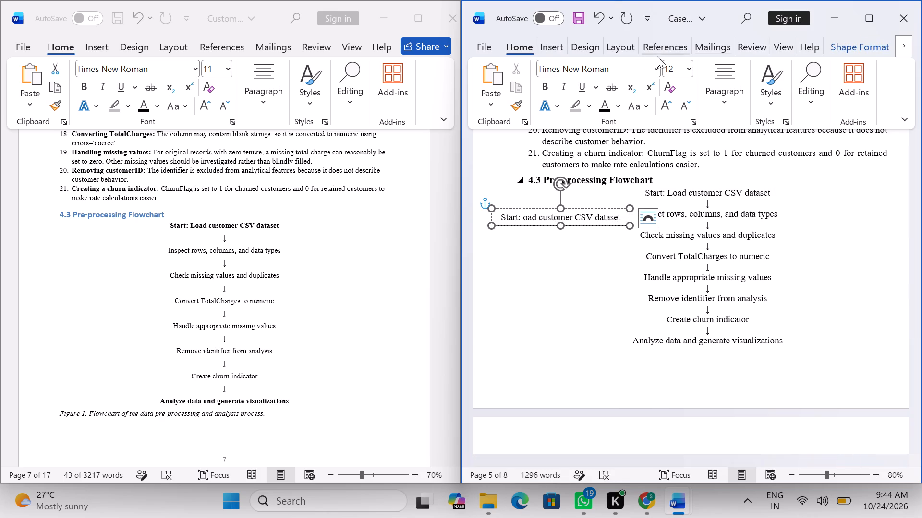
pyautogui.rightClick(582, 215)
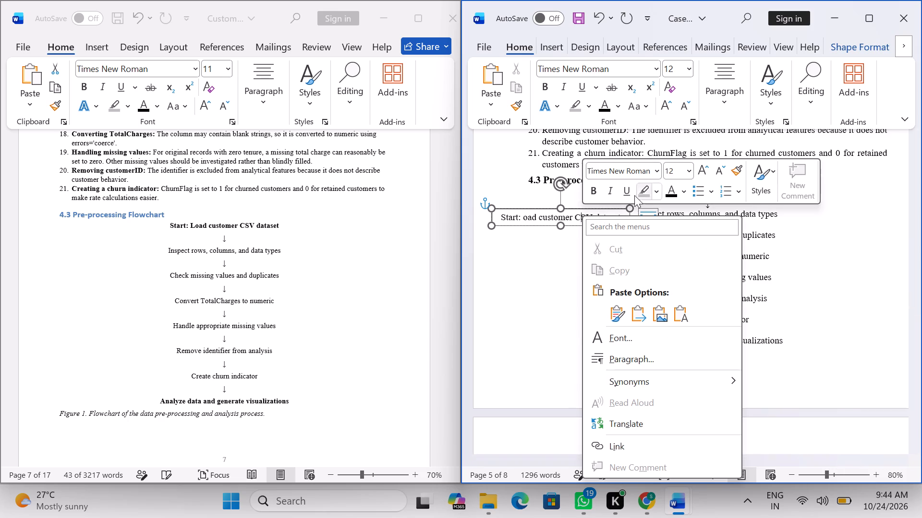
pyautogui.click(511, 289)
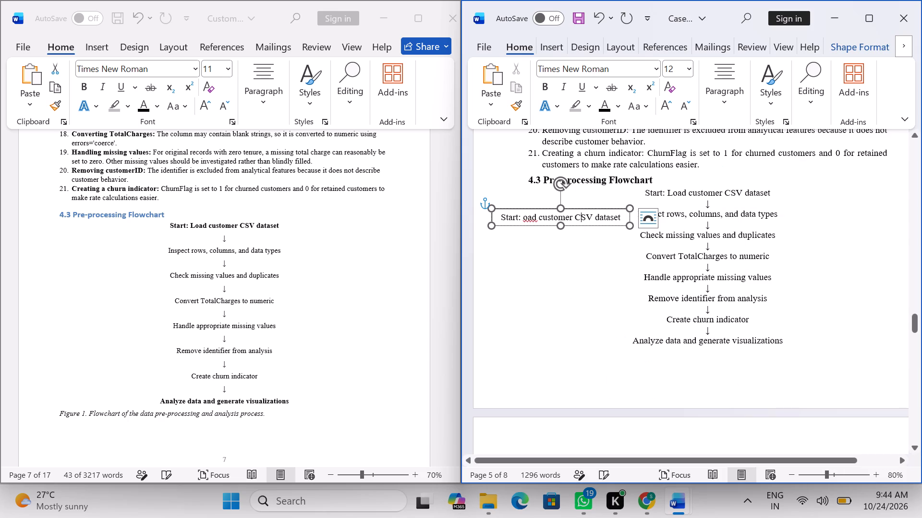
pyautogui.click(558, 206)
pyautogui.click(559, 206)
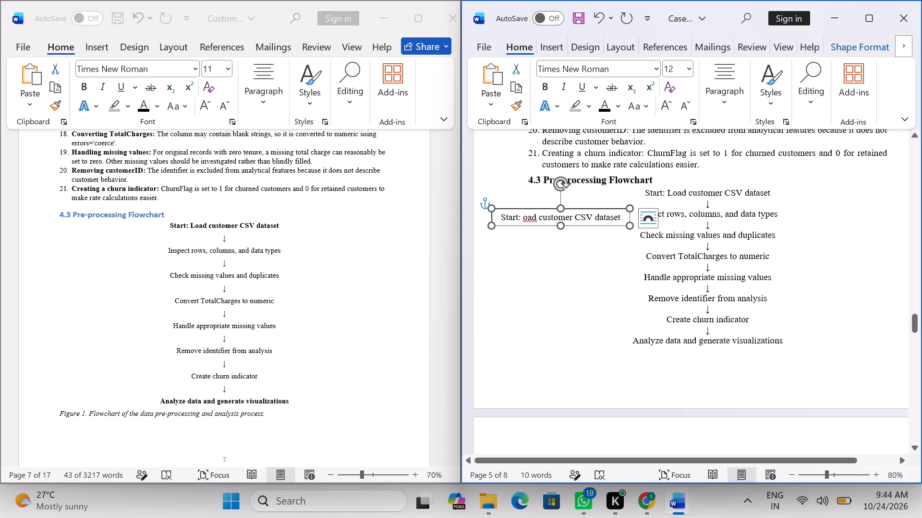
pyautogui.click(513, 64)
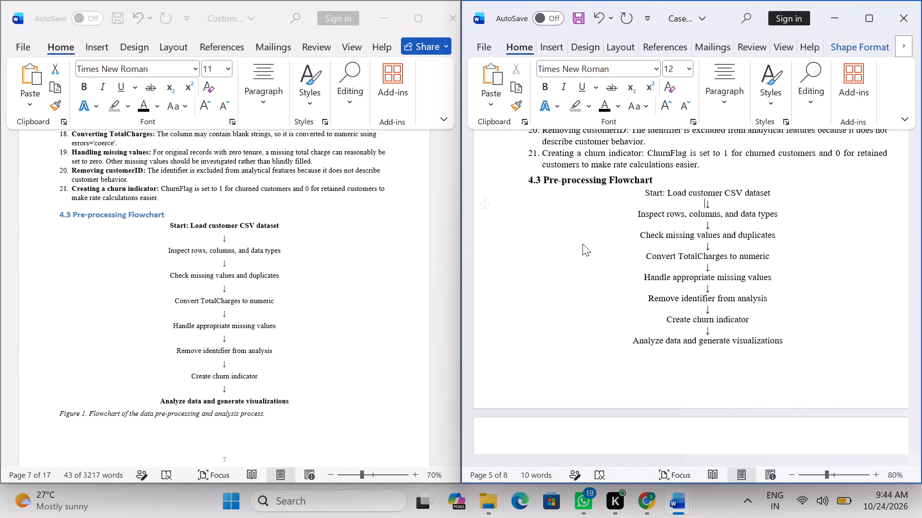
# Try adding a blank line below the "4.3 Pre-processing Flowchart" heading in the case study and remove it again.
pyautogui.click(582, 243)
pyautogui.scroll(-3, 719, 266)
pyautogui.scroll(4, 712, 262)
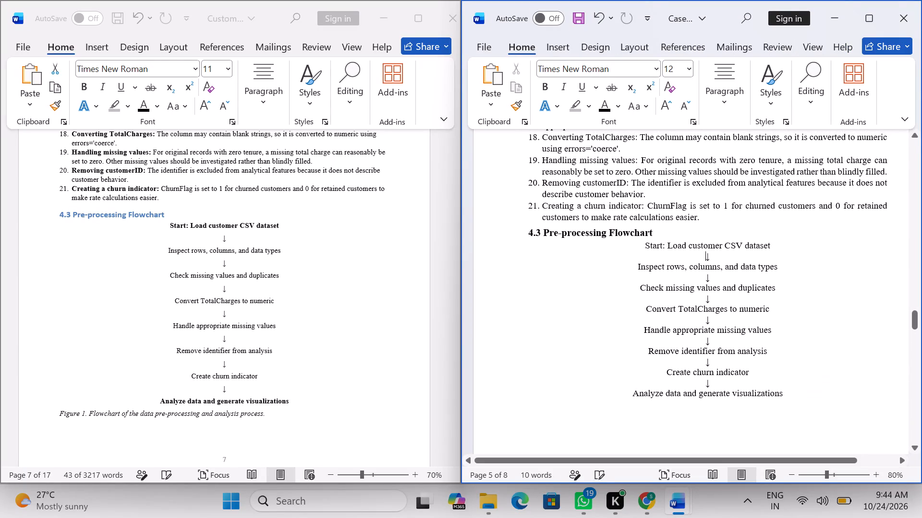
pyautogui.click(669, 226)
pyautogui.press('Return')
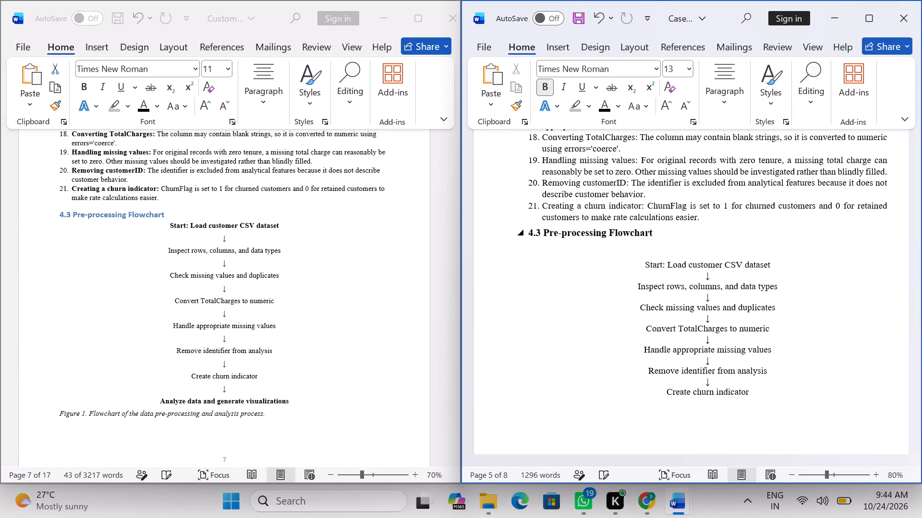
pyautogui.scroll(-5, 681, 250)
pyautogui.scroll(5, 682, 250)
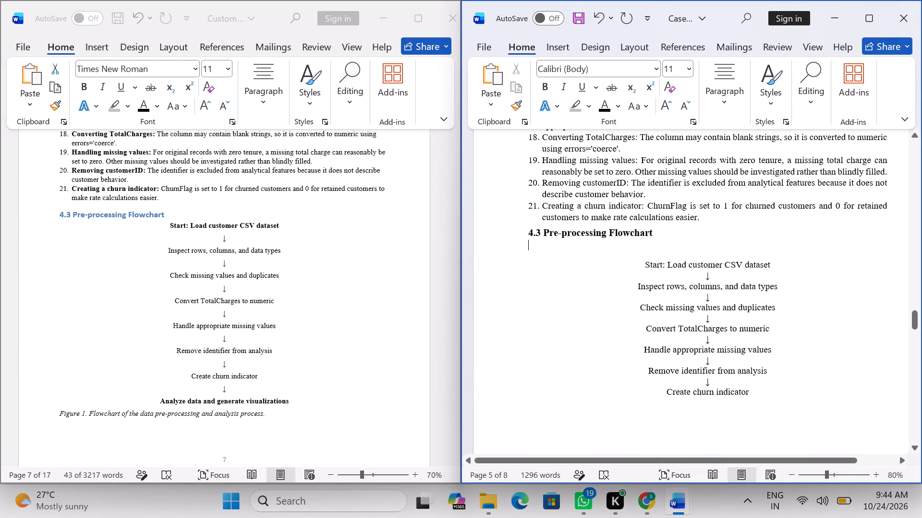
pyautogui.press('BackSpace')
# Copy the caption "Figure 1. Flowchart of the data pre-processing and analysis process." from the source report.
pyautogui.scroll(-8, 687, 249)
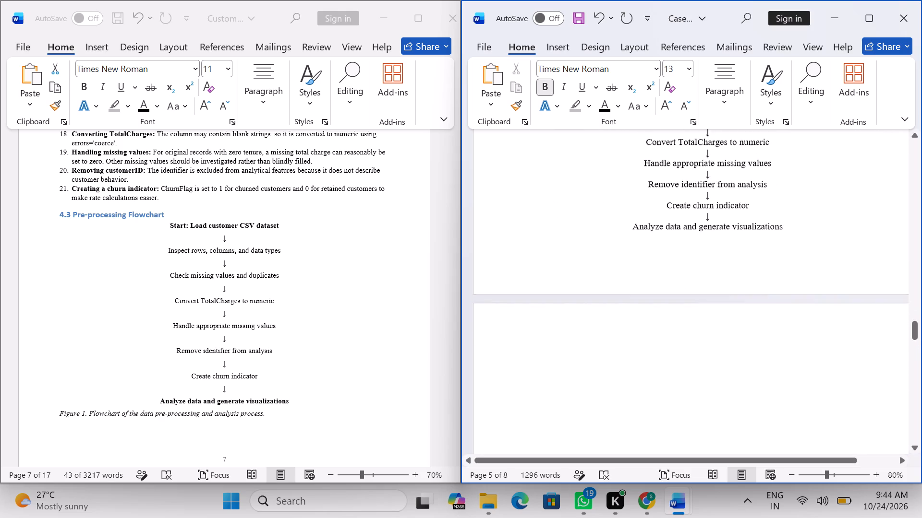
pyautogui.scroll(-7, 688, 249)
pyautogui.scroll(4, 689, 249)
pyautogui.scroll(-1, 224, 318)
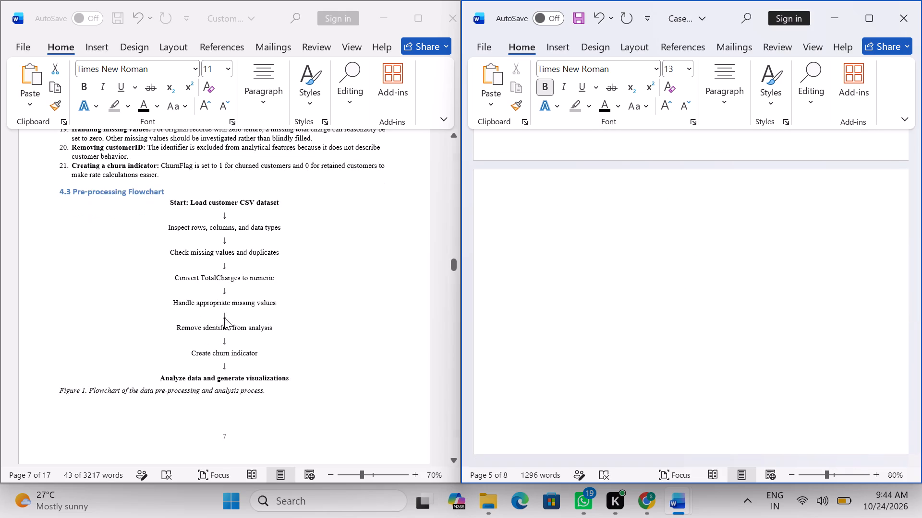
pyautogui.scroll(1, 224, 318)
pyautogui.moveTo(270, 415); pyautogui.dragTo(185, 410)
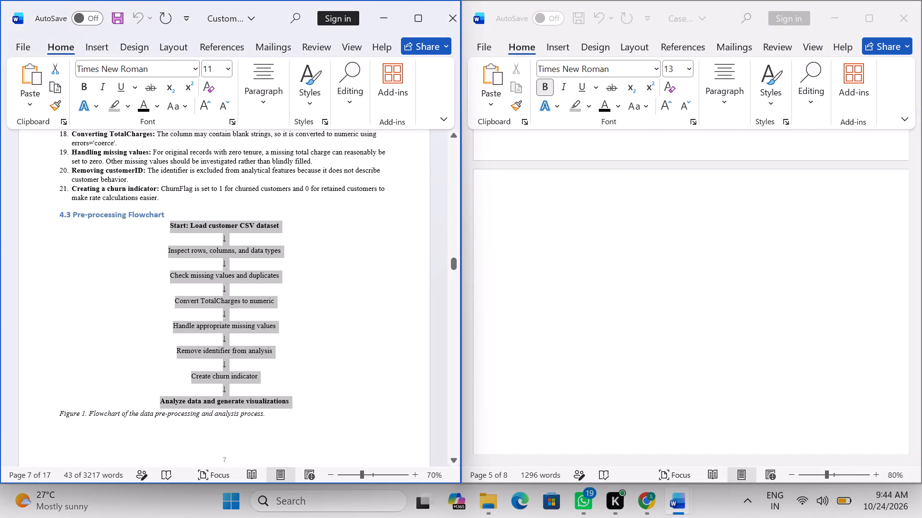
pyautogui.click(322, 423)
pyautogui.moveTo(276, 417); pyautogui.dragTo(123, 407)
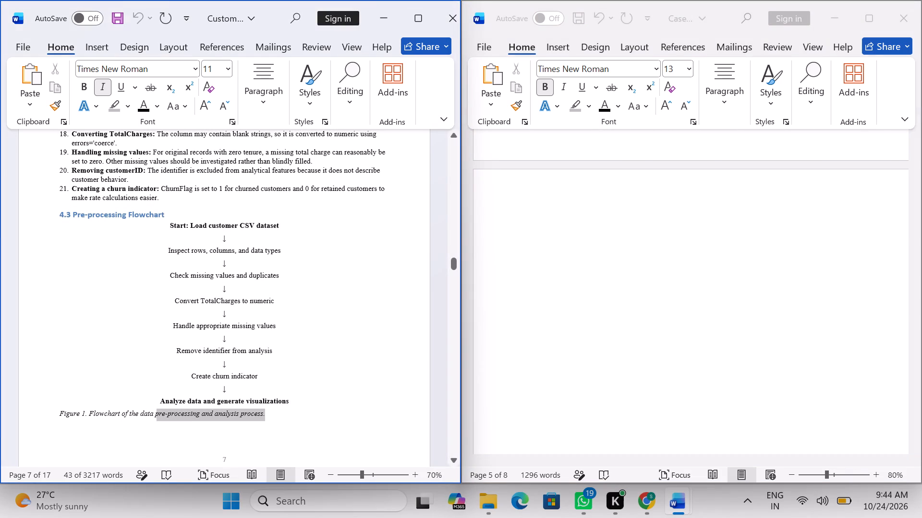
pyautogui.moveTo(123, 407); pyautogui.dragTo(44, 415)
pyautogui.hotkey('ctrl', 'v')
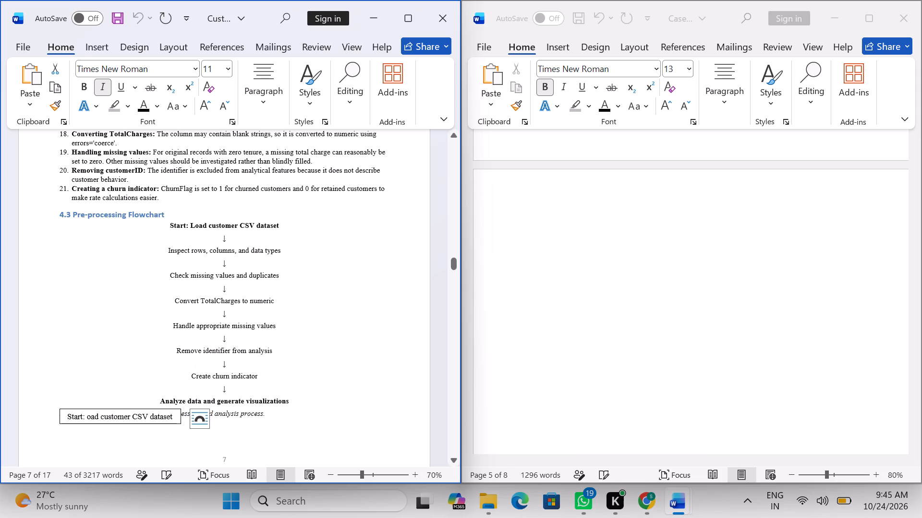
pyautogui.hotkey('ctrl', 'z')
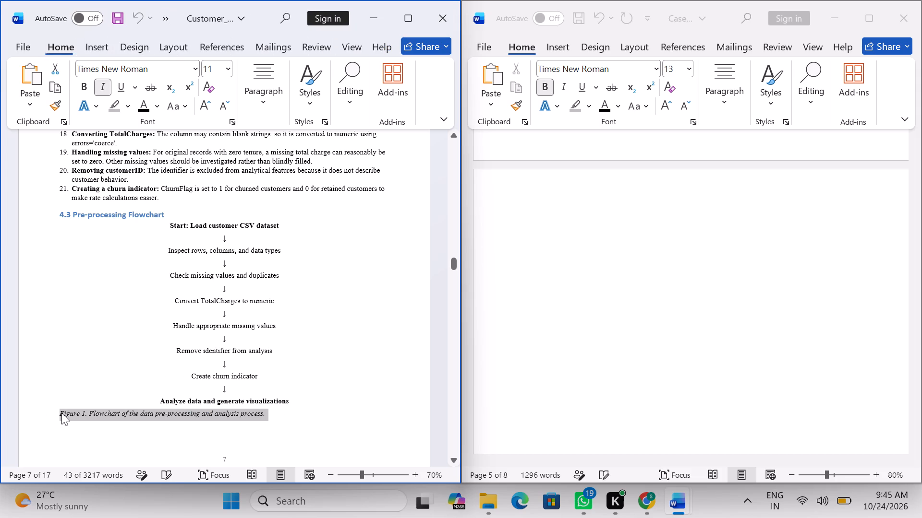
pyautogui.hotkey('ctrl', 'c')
# Add a blank line after the last flowchart line, "Analyze data and generate visualizations", in the case study.
pyautogui.scroll(5, 509, 401)
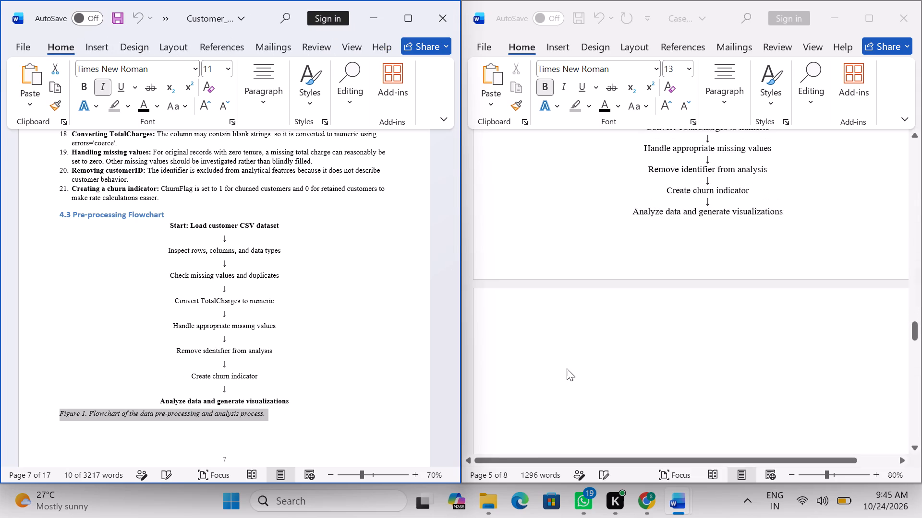
pyautogui.click(836, 227)
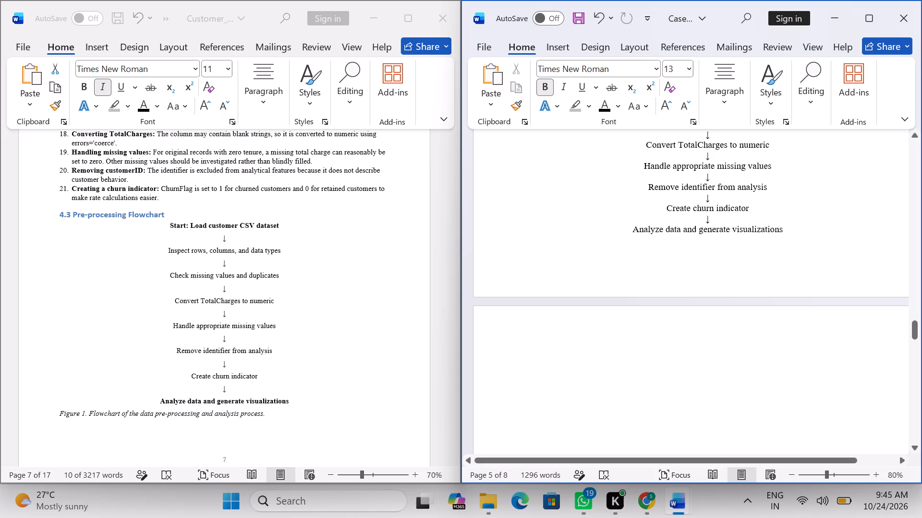
pyautogui.click(789, 235)
pyautogui.press('Return')
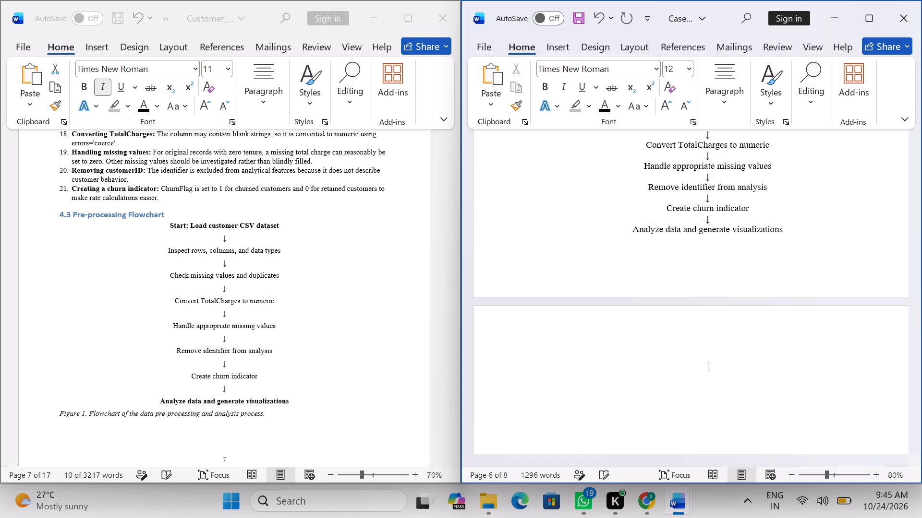
# Review the case study's layout from section 3.5 Dataset Limitations through the end of the 4.3 flowchart.
pyautogui.scroll(4, 789, 233)
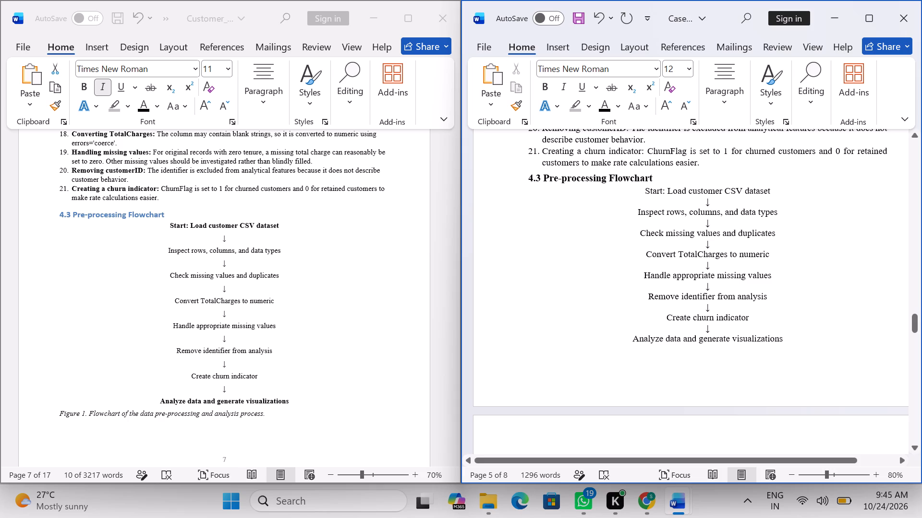
pyautogui.scroll(10, 697, 364)
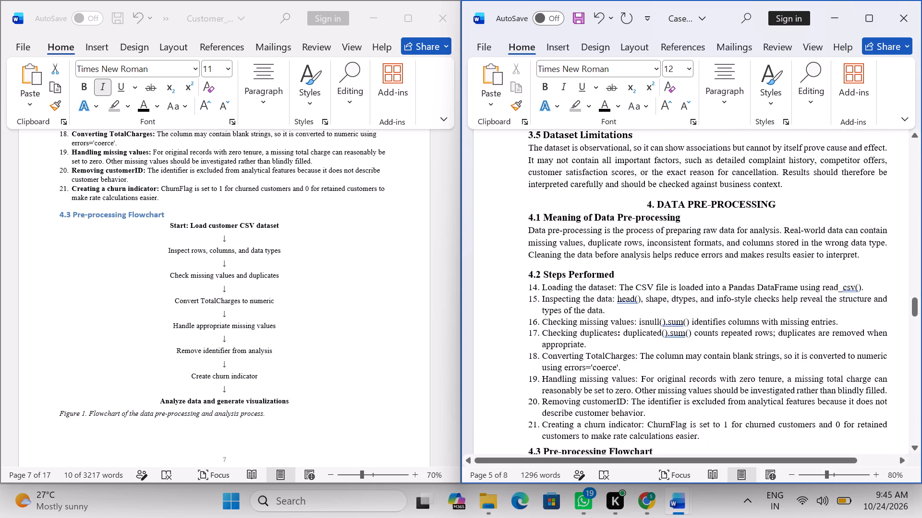
pyautogui.click(558, 263)
pyautogui.click(628, 273)
pyautogui.scroll(-3, 636, 303)
pyautogui.scroll(9, 636, 303)
pyautogui.scroll(-1, 636, 302)
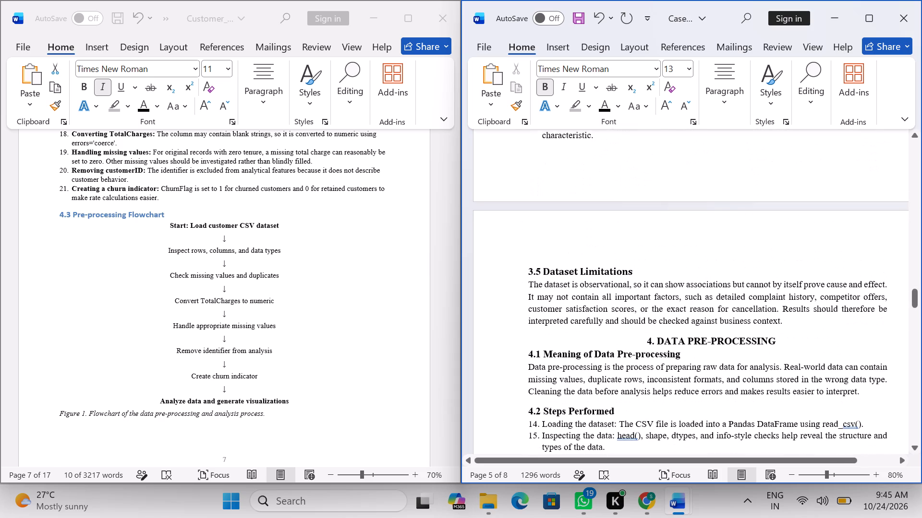
pyautogui.scroll(-5, 636, 302)
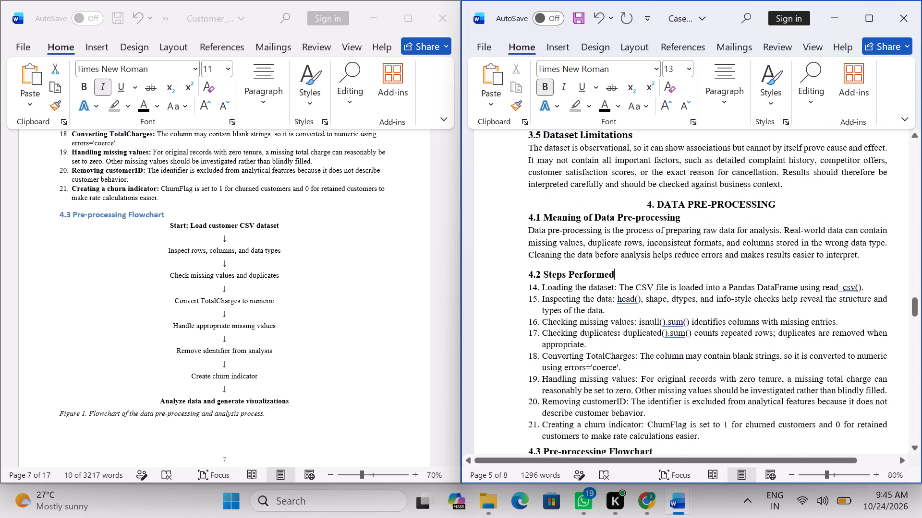
pyautogui.scroll(-3, 626, 277)
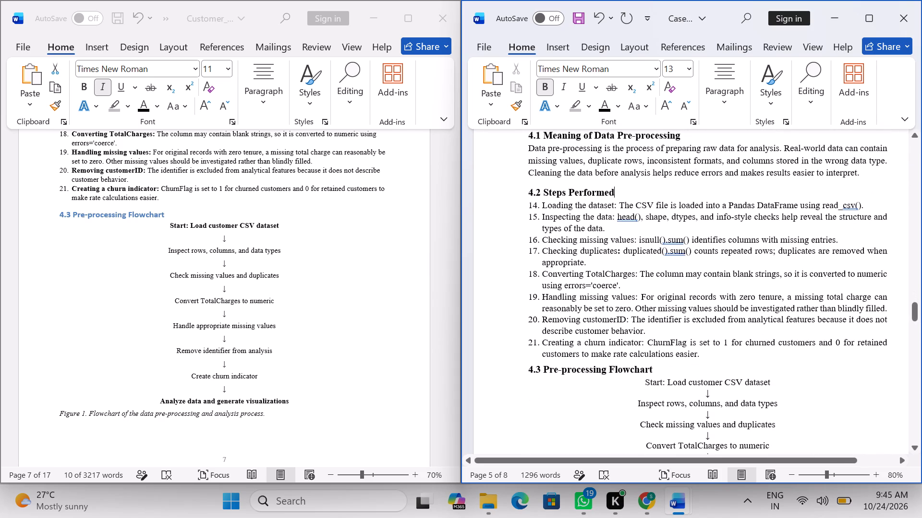
pyautogui.scroll(-1, 630, 277)
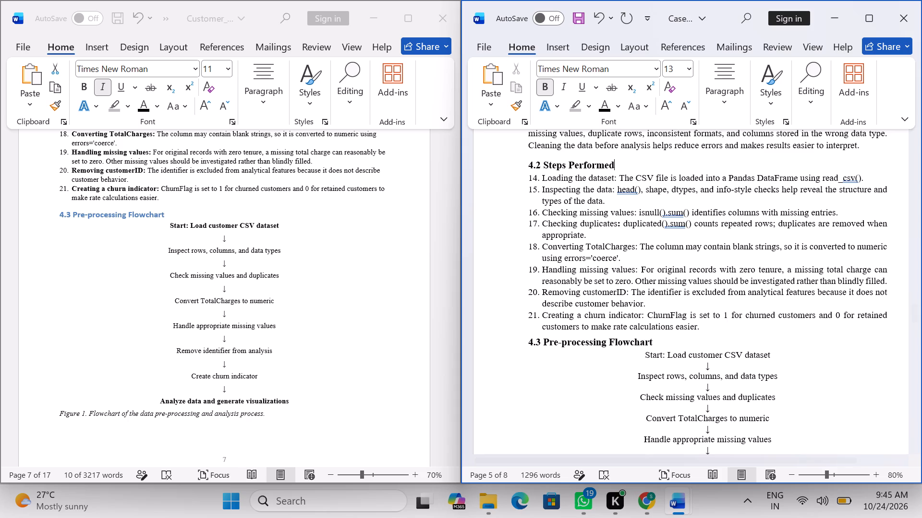
pyautogui.scroll(-3, 631, 276)
pyautogui.scroll(2, 631, 276)
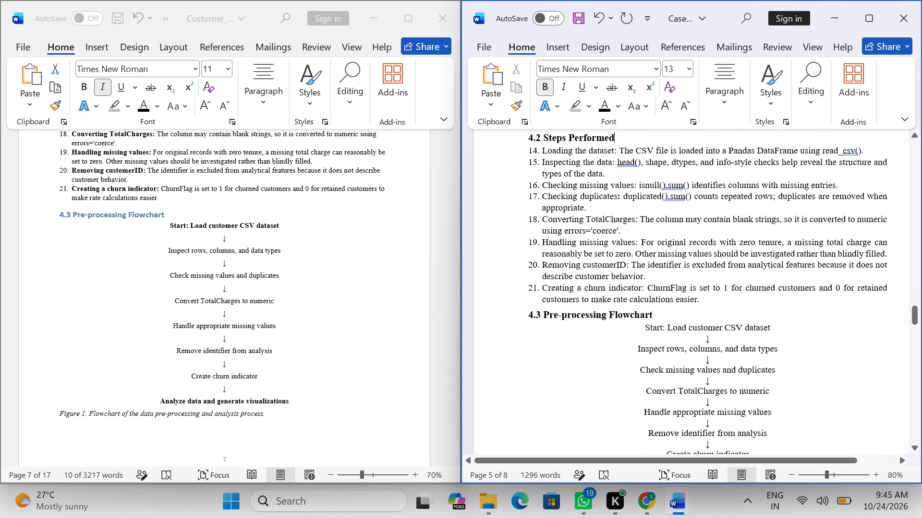
pyautogui.click(624, 207)
pyautogui.scroll(-1, 624, 207)
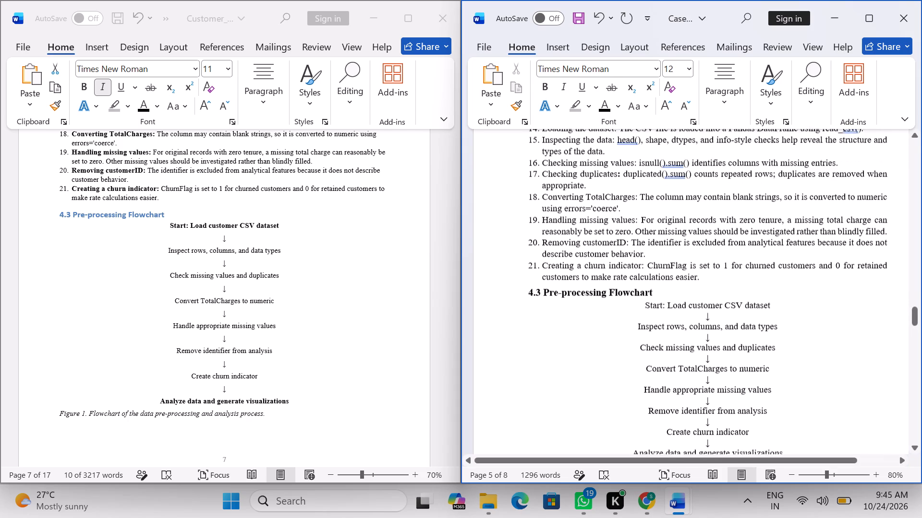
pyautogui.scroll(-7, 624, 207)
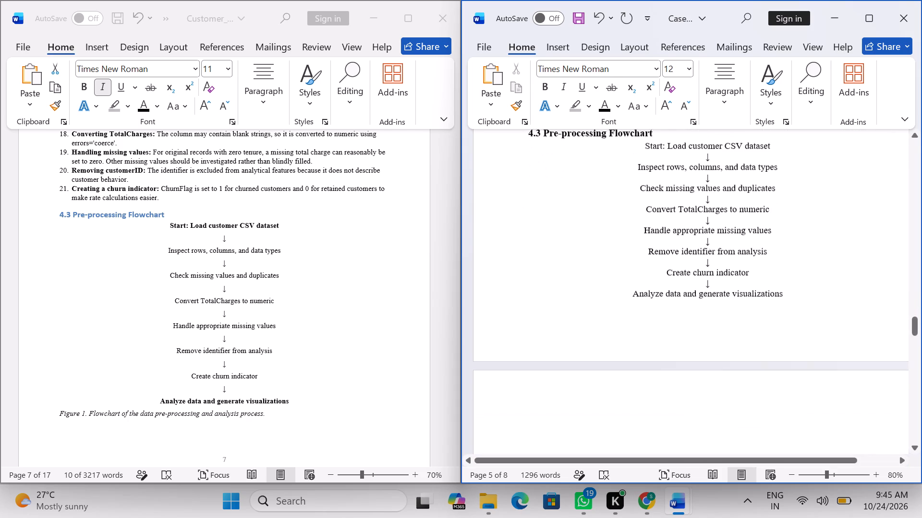
pyautogui.scroll(-3, 623, 208)
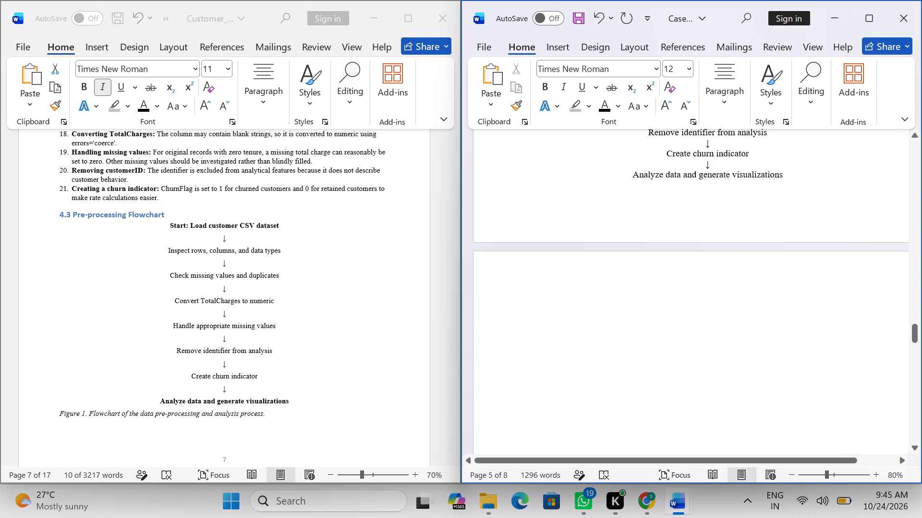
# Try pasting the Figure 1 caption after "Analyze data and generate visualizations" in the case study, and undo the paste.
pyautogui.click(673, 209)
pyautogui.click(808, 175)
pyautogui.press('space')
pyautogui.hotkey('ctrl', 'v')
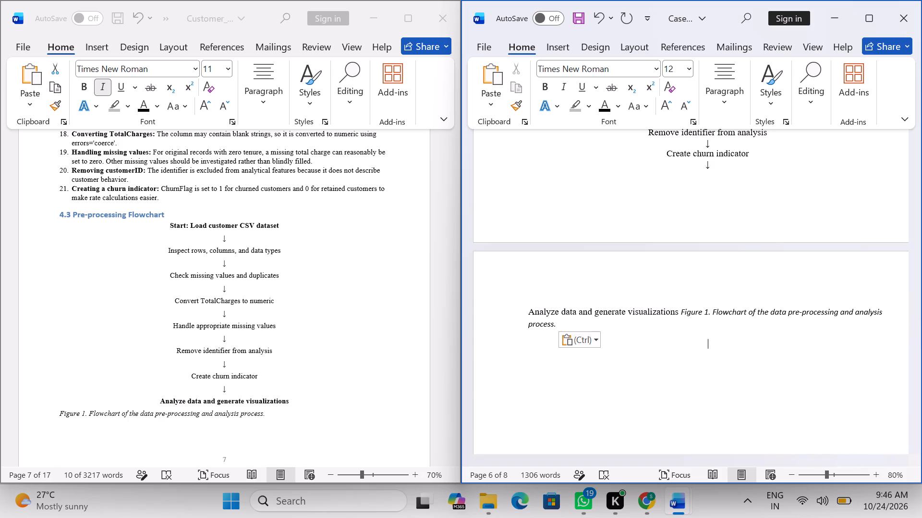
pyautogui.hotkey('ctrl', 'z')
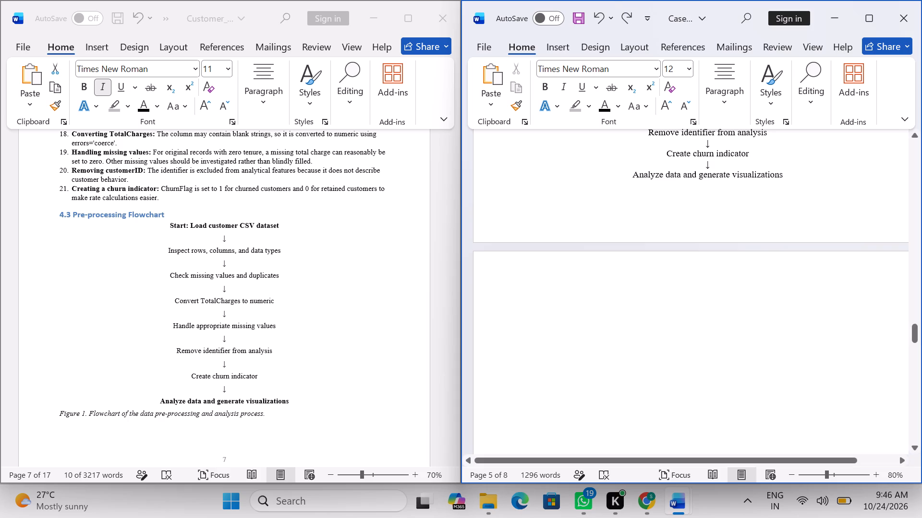
# Copy the "4.4 Why Pre-processing Is Important" heading and its paragraph from the source report.
pyautogui.scroll(1, 694, 318)
pyautogui.scroll(-10, 286, 357)
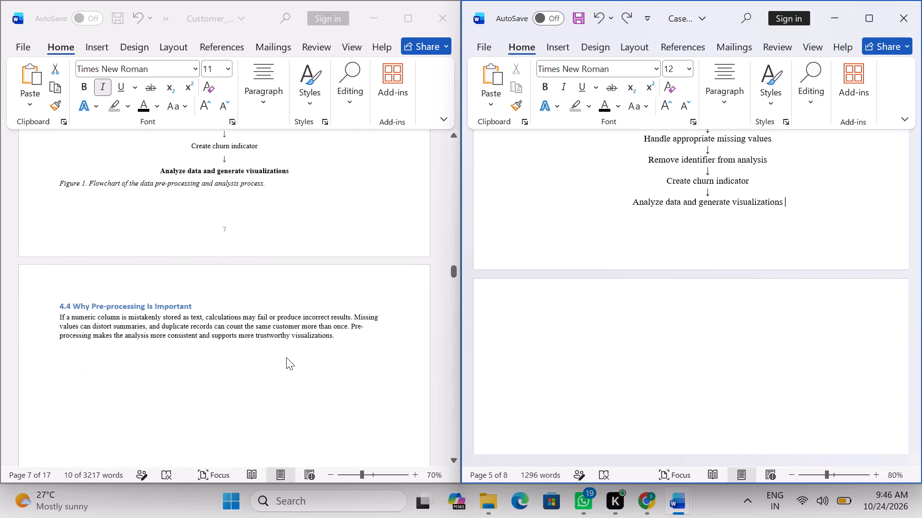
pyautogui.scroll(-6, 286, 357)
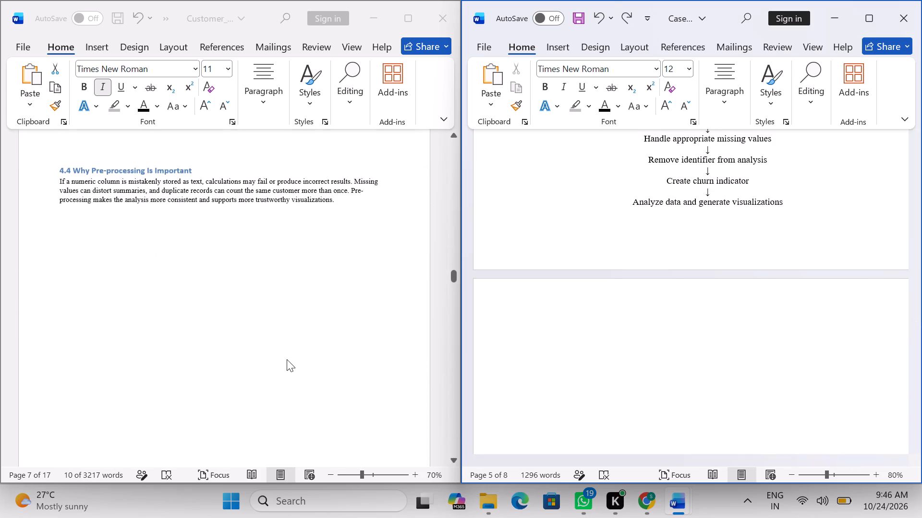
pyautogui.scroll(3, 287, 359)
pyautogui.scroll(-17, 287, 359)
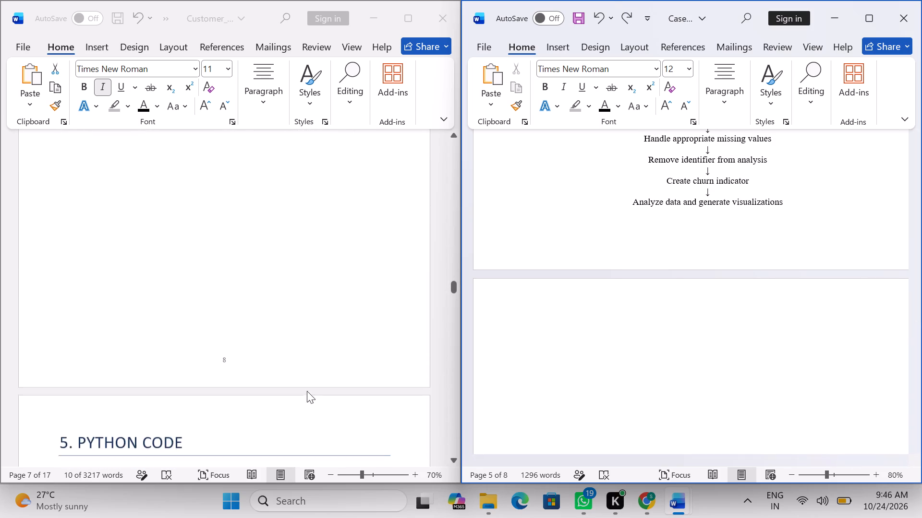
pyautogui.scroll(-4, 307, 394)
pyautogui.scroll(20, 304, 405)
pyautogui.scroll(3, 303, 407)
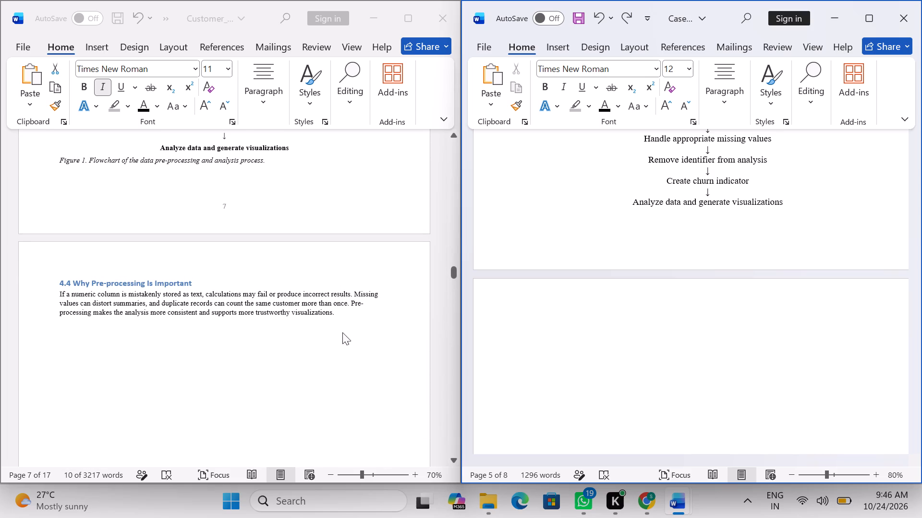
pyautogui.moveTo(36, 275); pyautogui.dragTo(49, 283)
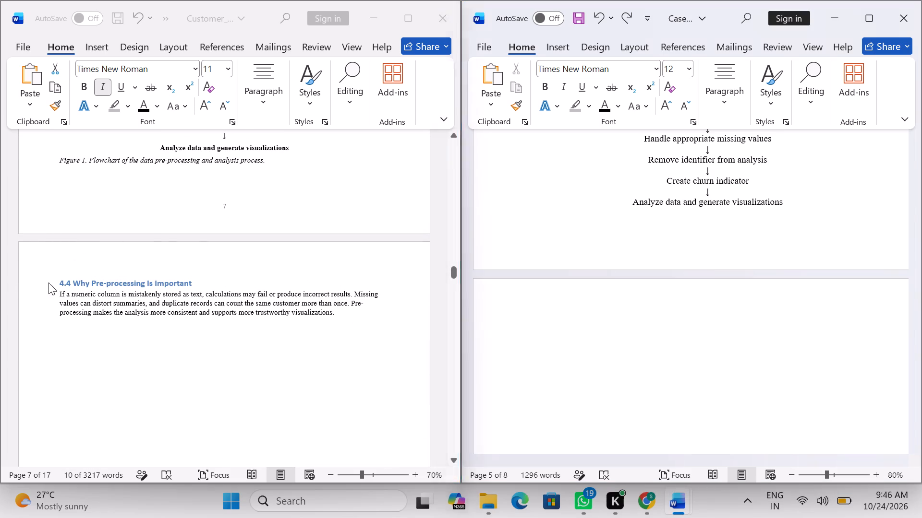
pyautogui.moveTo(49, 283); pyautogui.dragTo(217, 341)
pyautogui.moveTo(366, 311); pyautogui.dragTo(50, 260)
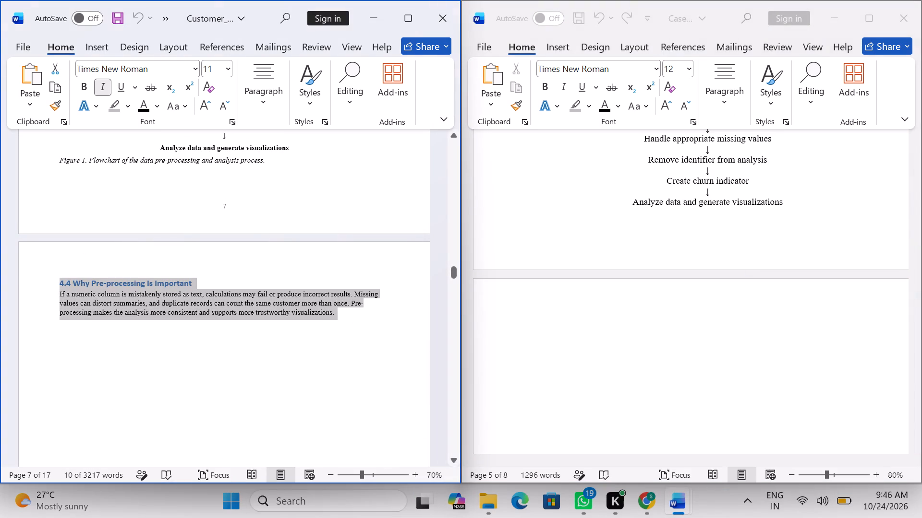
pyautogui.moveTo(50, 260); pyautogui.dragTo(14, 277)
pyautogui.hotkey('ctrl', 'c')
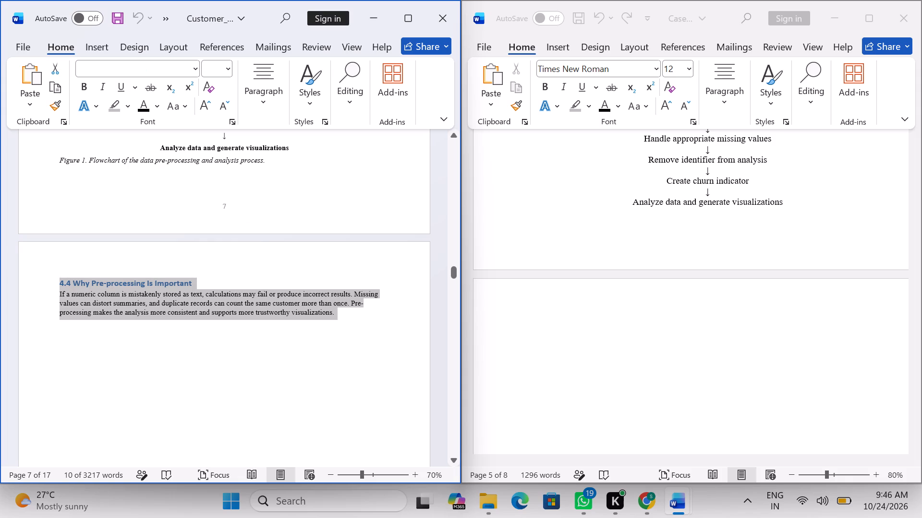
# Paste the copied 4.4 heading and paragraph into the case study at the top of the page after the 4.3 flowchart.
pyautogui.click(737, 337)
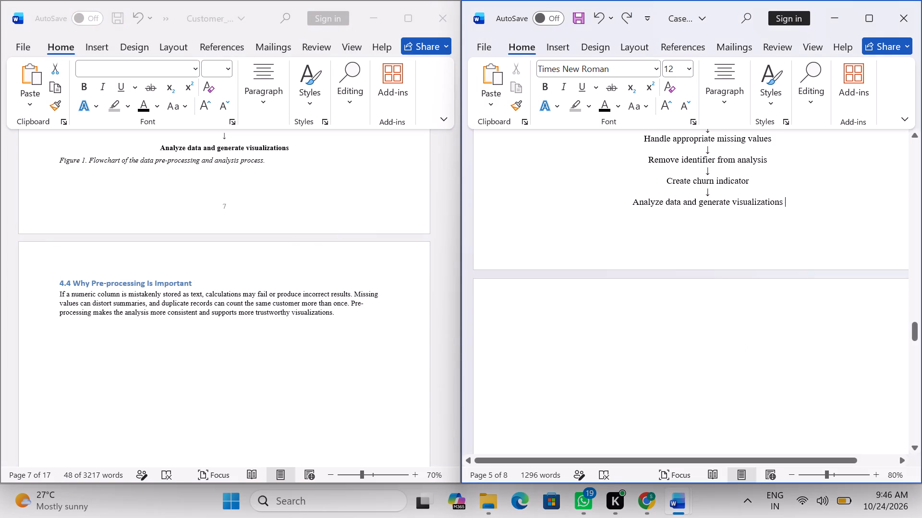
pyautogui.click(593, 311)
pyautogui.hotkey('ctrl', 'v')
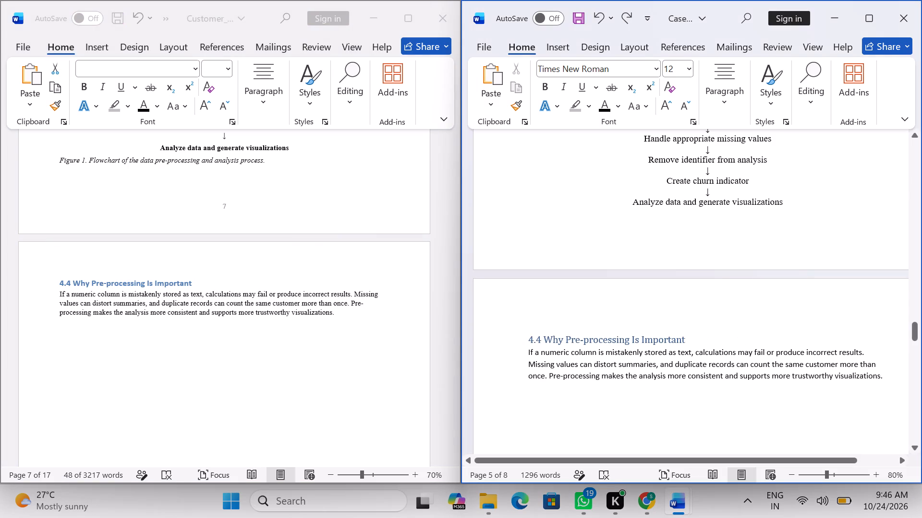
# Format the "4.4 Why Pre-processing Is Important" heading in the case study as bold, black, Times New Roman.
pyautogui.moveTo(714, 341); pyautogui.dragTo(492, 332)
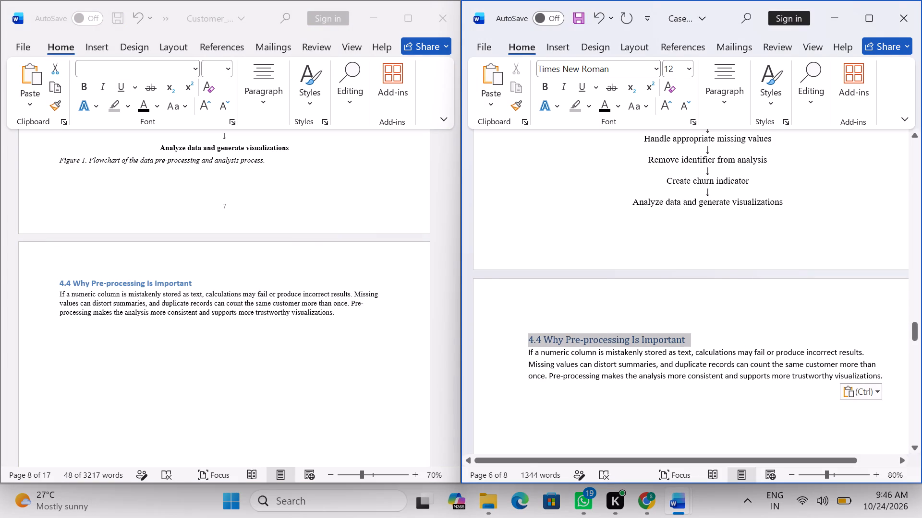
pyautogui.moveTo(492, 332); pyautogui.dragTo(491, 332)
pyautogui.click(505, 306)
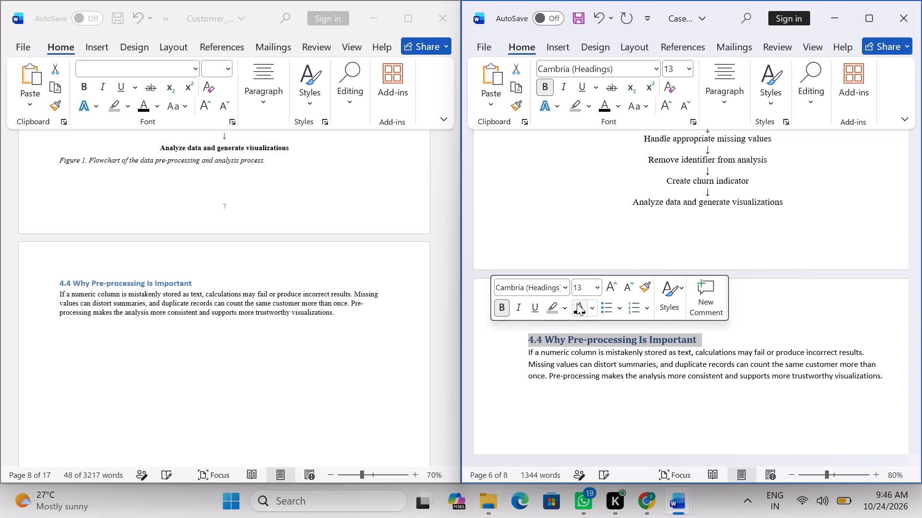
pyautogui.click(577, 303)
pyautogui.click(621, 404)
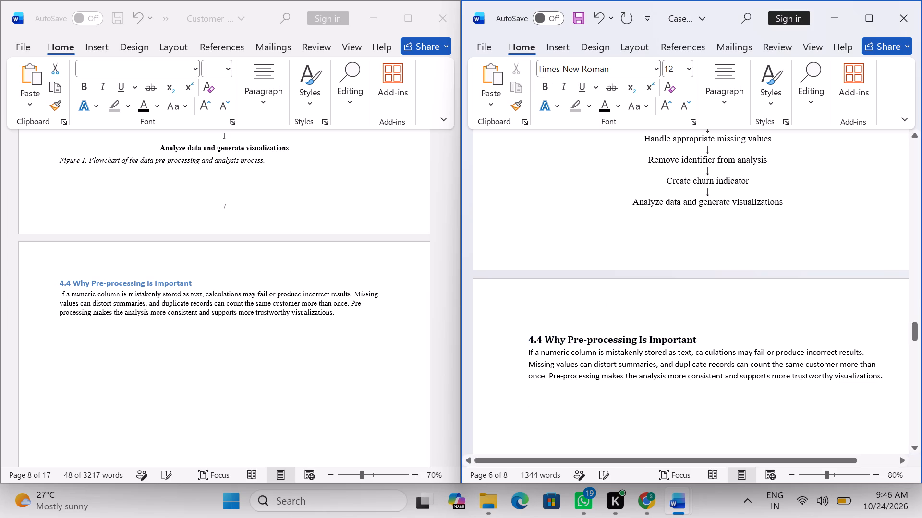
pyautogui.moveTo(719, 335); pyautogui.dragTo(527, 337)
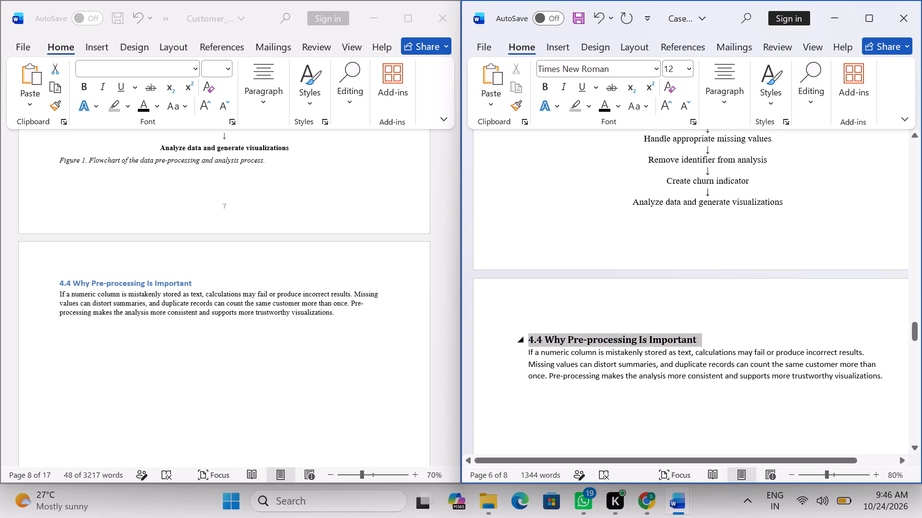
pyautogui.moveTo(527, 337); pyautogui.dragTo(527, 337)
pyautogui.click(572, 291)
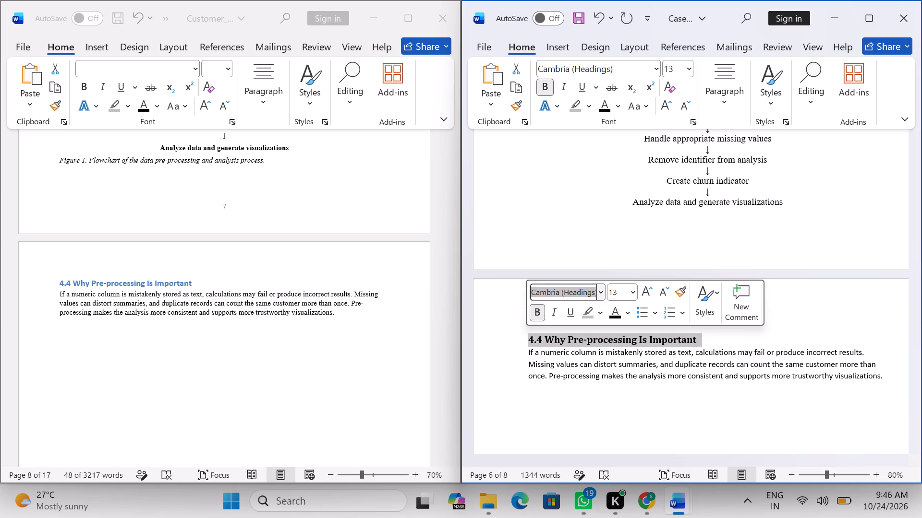
pyautogui.write('ti')
pyautogui.press('Return')
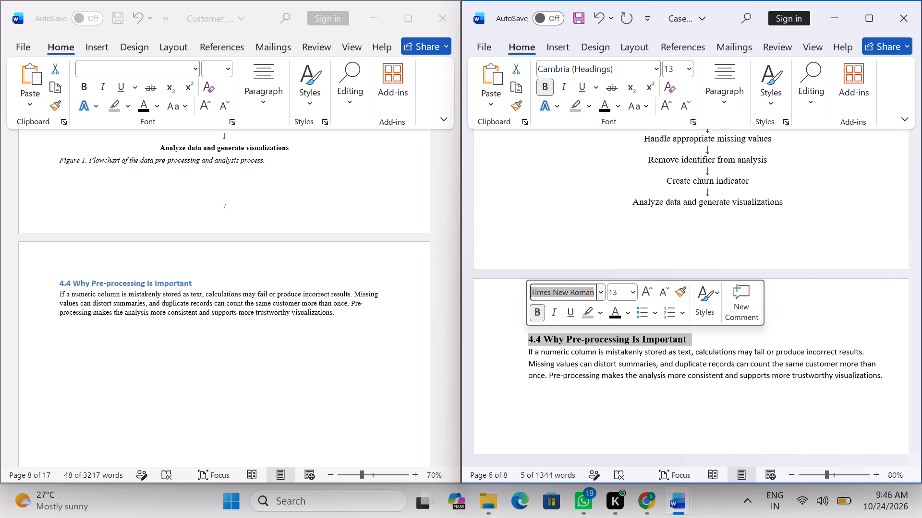
# Format the paragraph under heading 4.4 in the case study as Times New Roman, 12 pt, justified.
pyautogui.moveTo(526, 351); pyautogui.dragTo(861, 384)
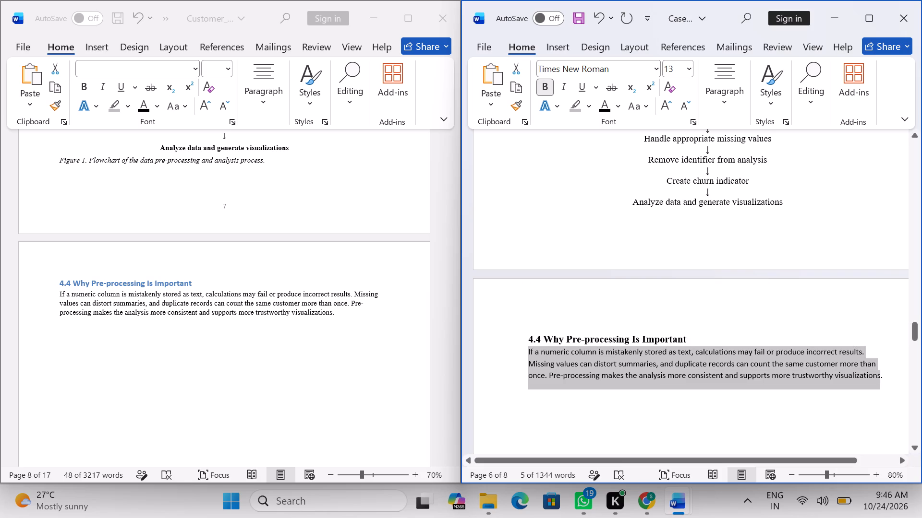
pyautogui.moveTo(861, 384); pyautogui.dragTo(870, 375)
pyautogui.click(701, 324)
pyautogui.click(702, 331)
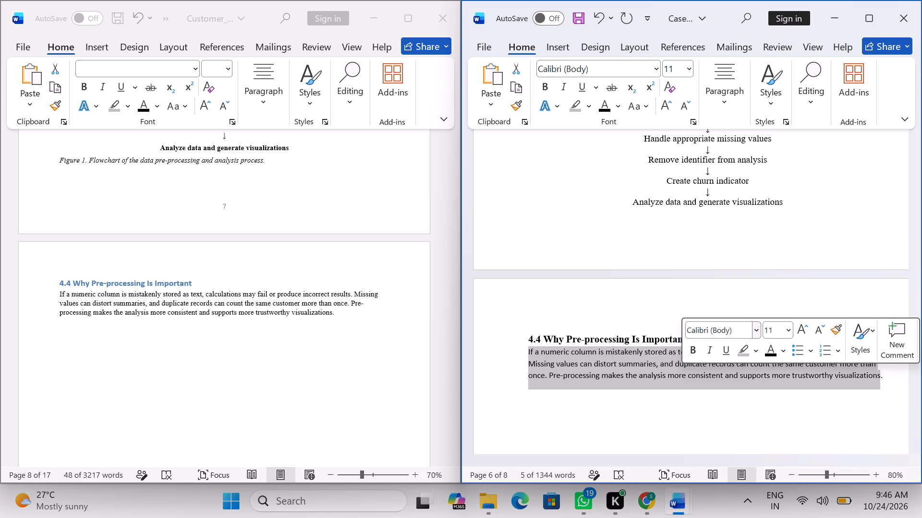
pyautogui.write('ti')
pyautogui.press('Return')
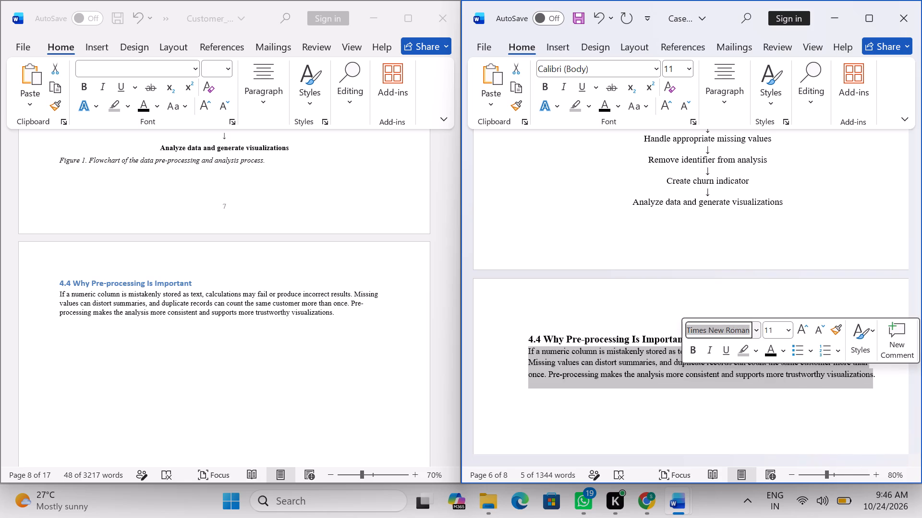
pyautogui.click(790, 328)
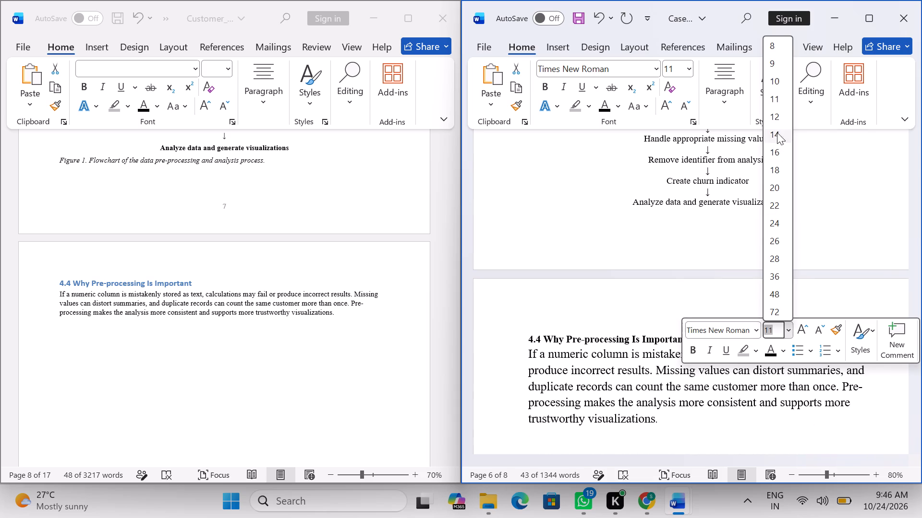
pyautogui.click(778, 118)
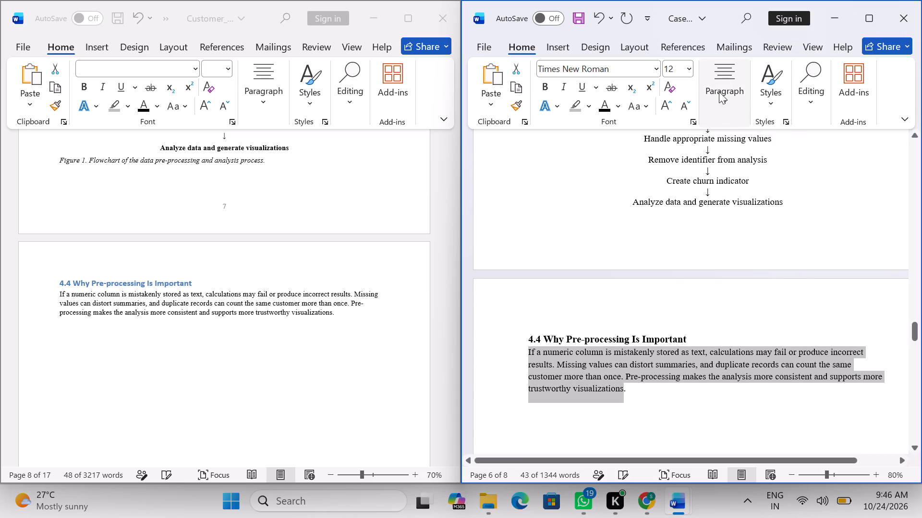
pyautogui.click(715, 74)
pyautogui.click(762, 162)
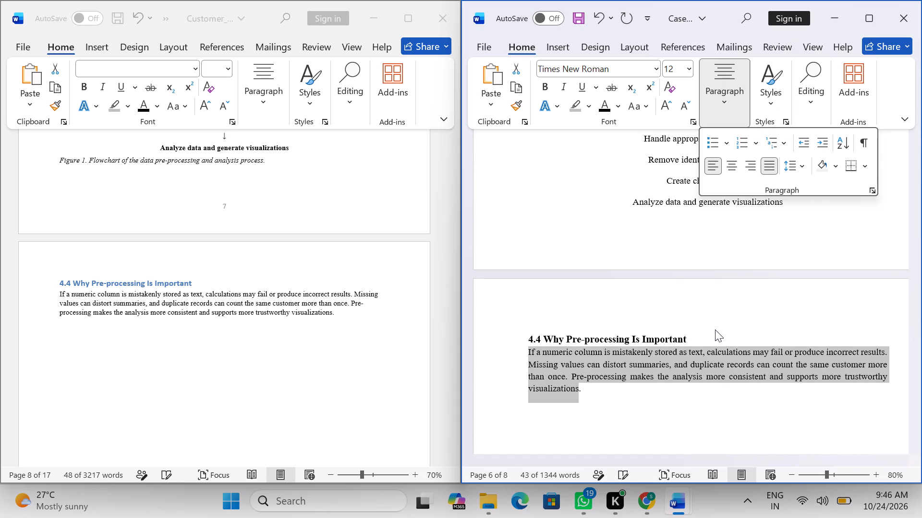
pyautogui.click(715, 330)
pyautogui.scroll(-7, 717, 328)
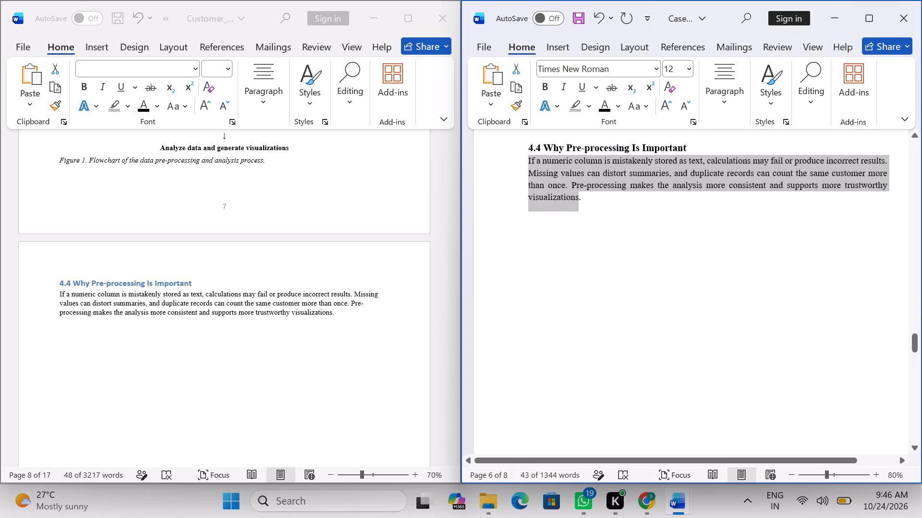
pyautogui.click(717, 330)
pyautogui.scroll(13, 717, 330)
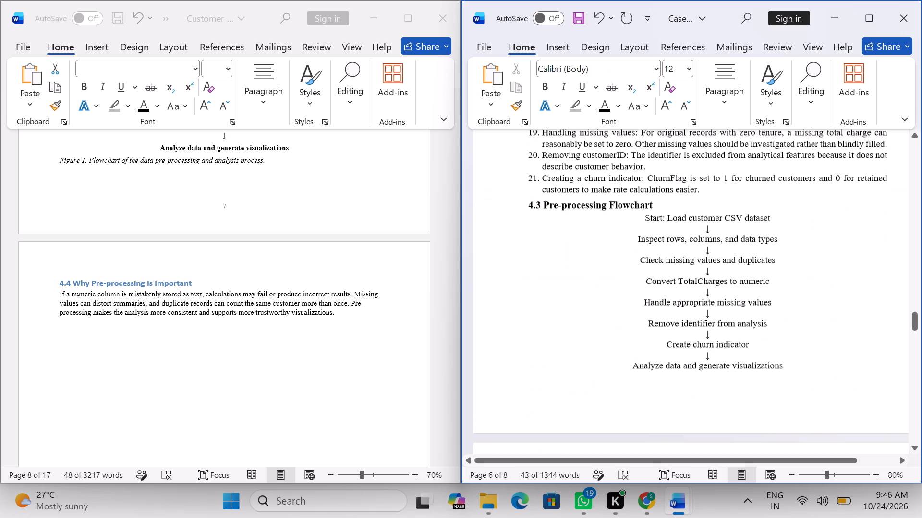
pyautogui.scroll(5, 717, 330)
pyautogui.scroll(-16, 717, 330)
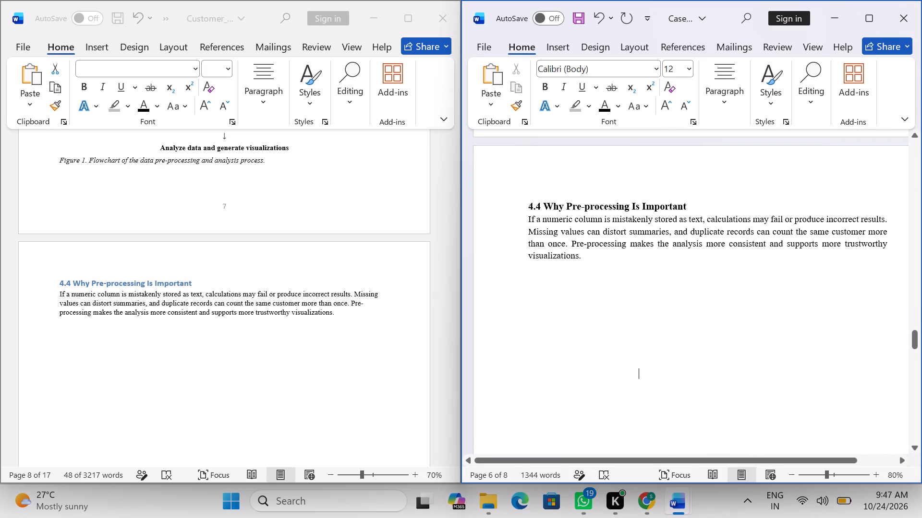
# Copy all of section 5 from the source report, from the "5. PYTHON CODE" heading through the 5.4 Files Generated table.
pyautogui.hotkey('alt', 'Tab')
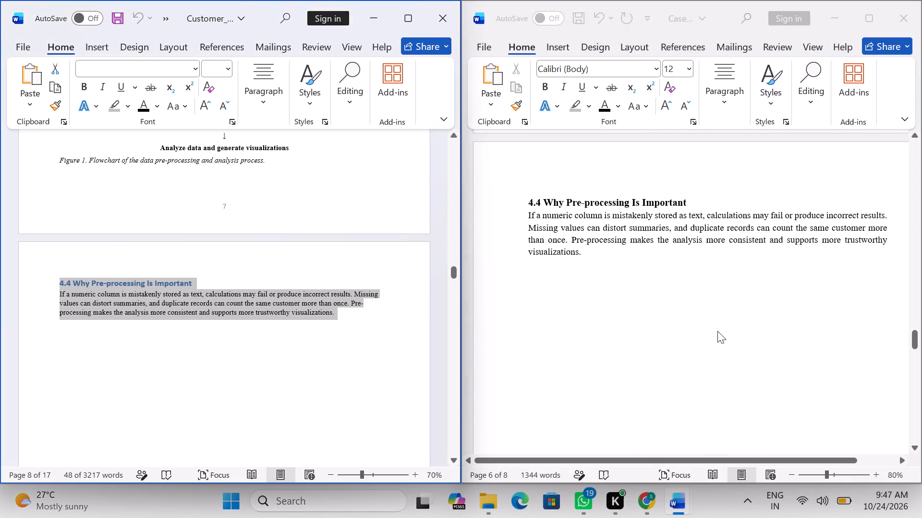
pyautogui.scroll(-17, 287, 343)
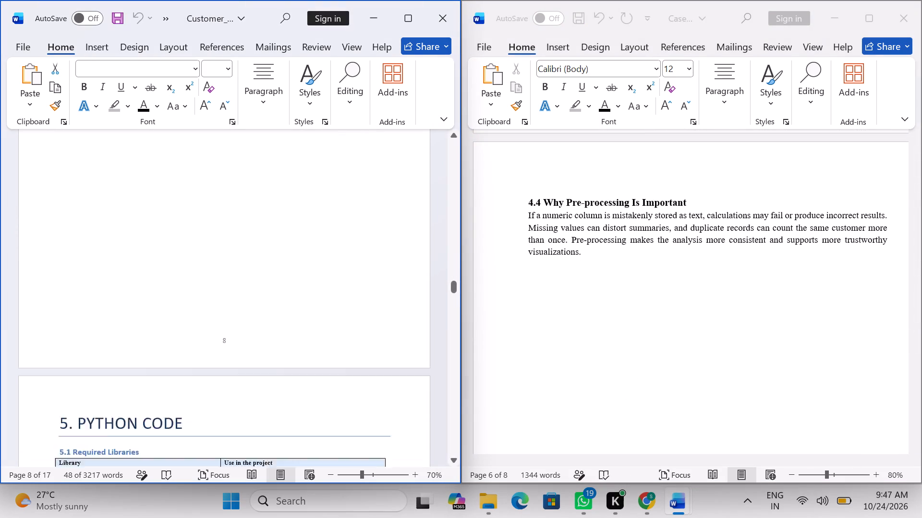
pyautogui.scroll(-8, 291, 342)
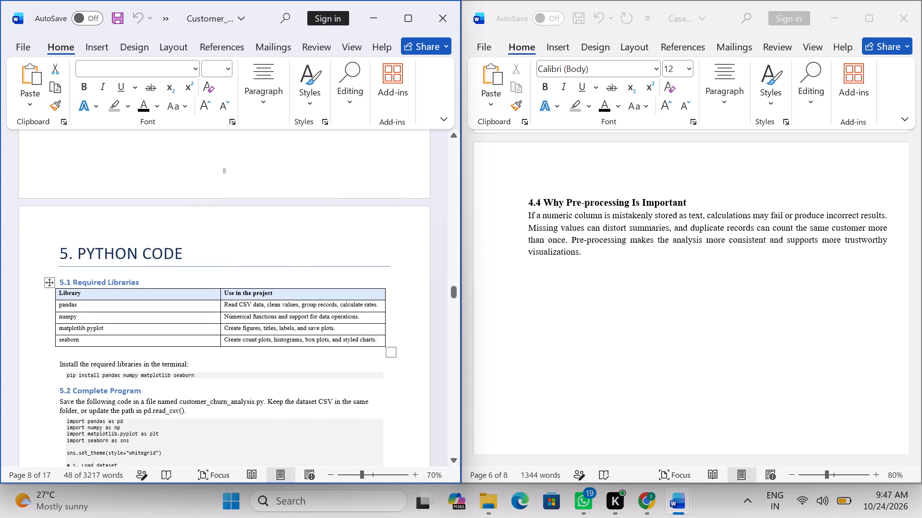
pyautogui.moveTo(58, 244); pyautogui.dragTo(62, 268)
pyautogui.moveTo(62, 268); pyautogui.dragTo(78, 287)
pyautogui.scroll(-12, 65, 281)
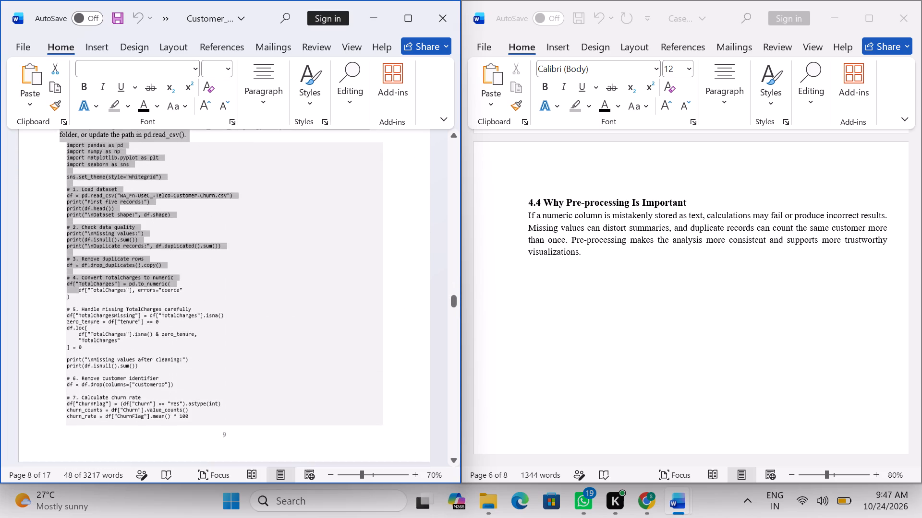
pyautogui.moveTo(78, 287); pyautogui.dragTo(84, 278)
pyautogui.scroll(-12, 78, 287)
pyautogui.scroll(-9, 84, 278)
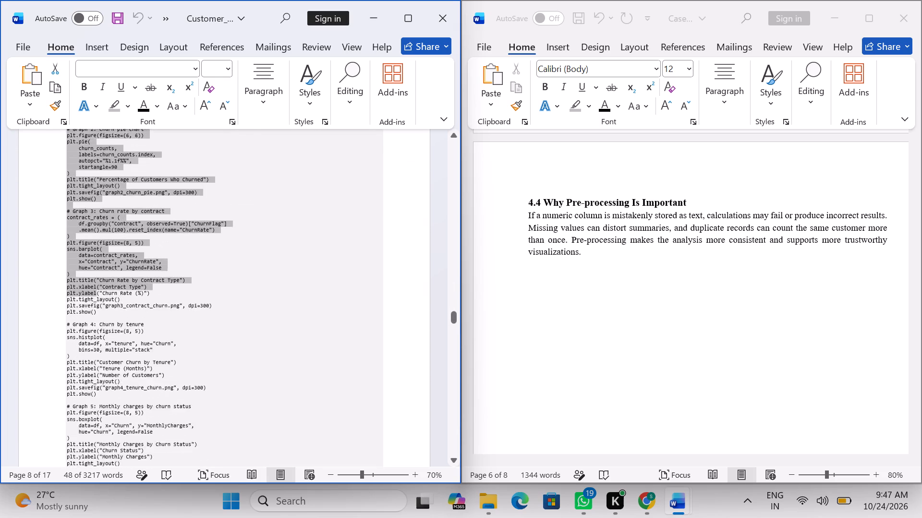
pyautogui.moveTo(84, 278); pyautogui.dragTo(84, 273)
pyautogui.scroll(-18, 84, 278)
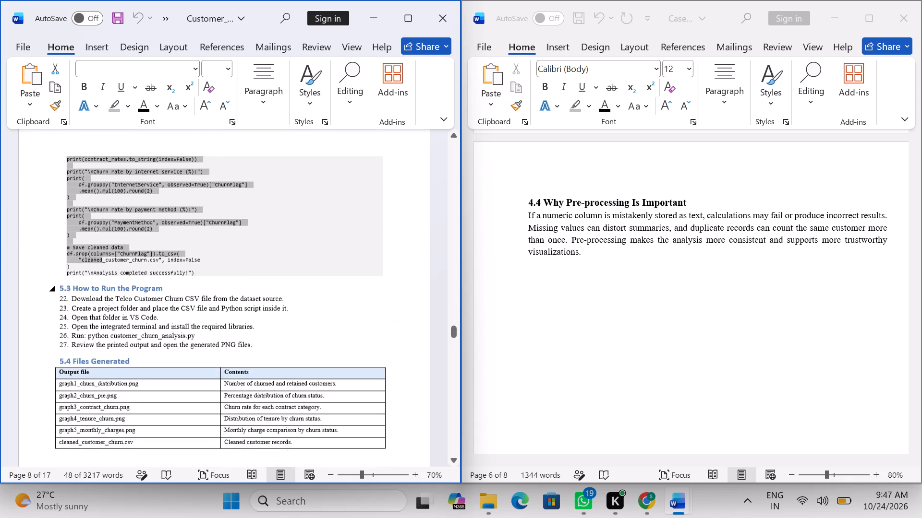
pyautogui.moveTo(84, 273); pyautogui.dragTo(86, 271)
pyautogui.scroll(-9, 84, 272)
pyautogui.hotkey('ctrl', 'c')
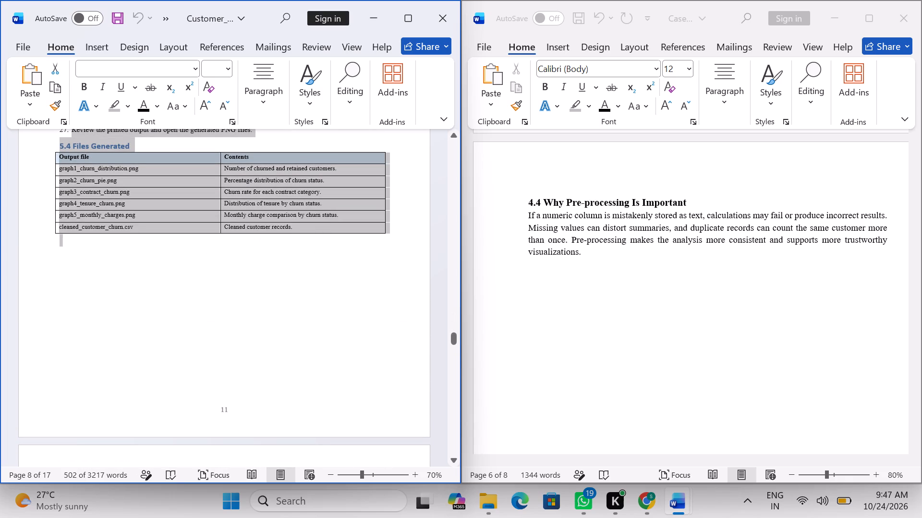
# Paste the copied section 5 on a new line after the 4.4 paragraph in the case study.
pyautogui.click(619, 252)
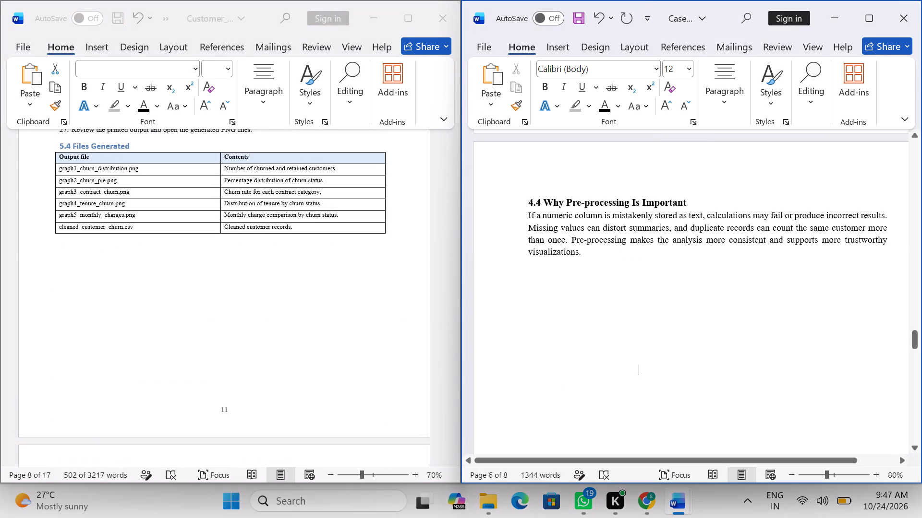
pyautogui.click(601, 252)
pyautogui.press('Return')
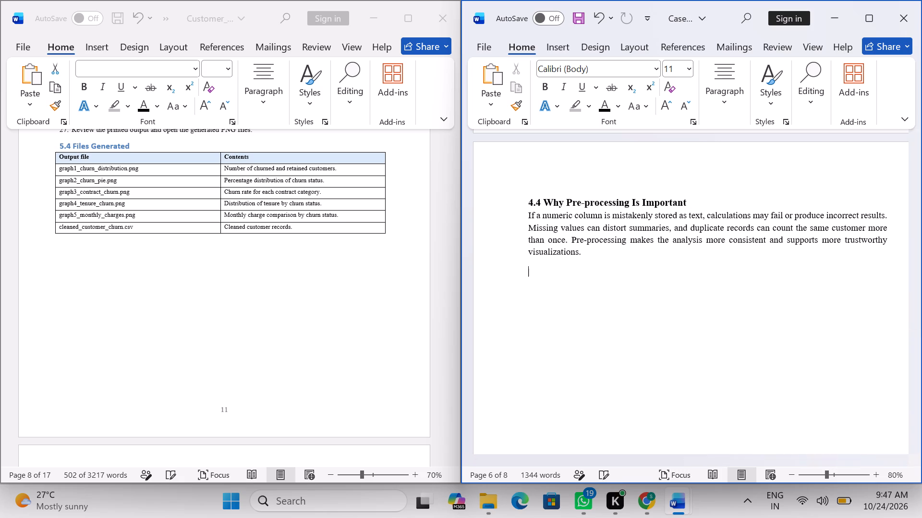
pyautogui.hotkey('ctrl', 'v')
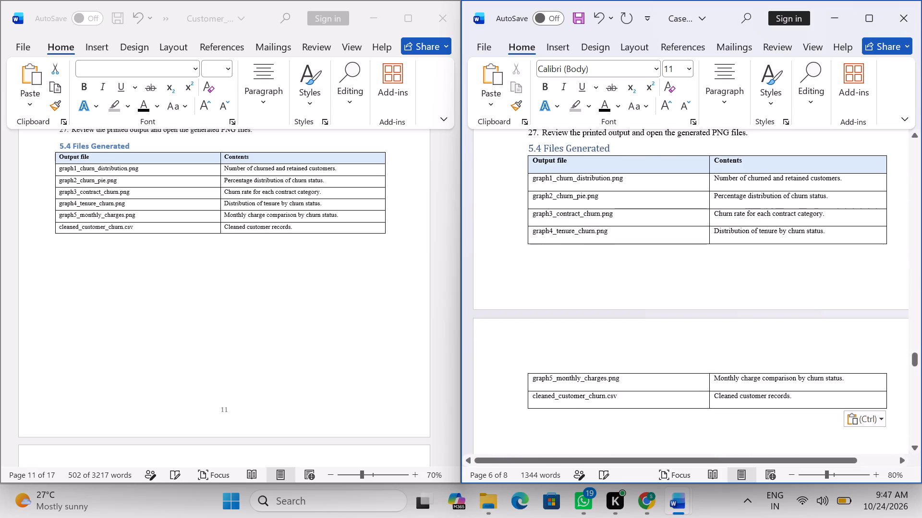
# Set the "5. PYTHON CODE" heading in the case study to 13 pt.
pyautogui.scroll(20, 551, 212)
pyautogui.scroll(6, 551, 212)
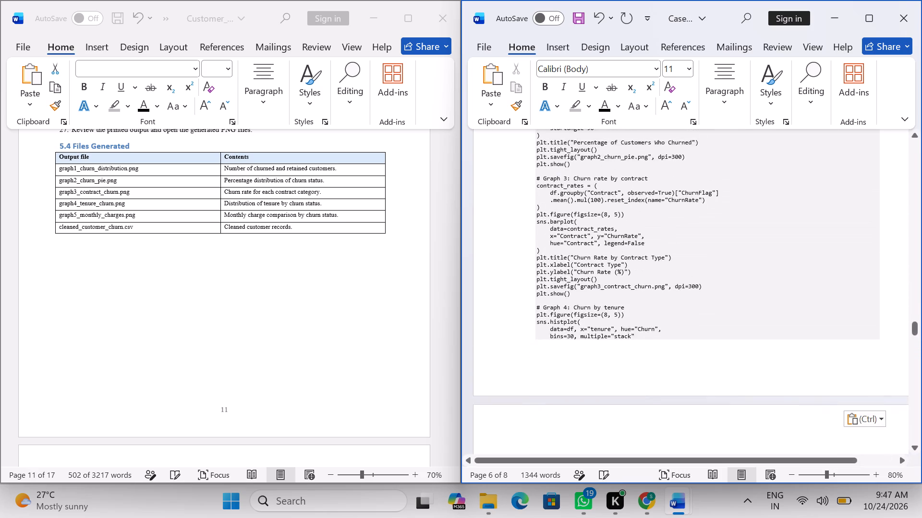
pyautogui.scroll(14, 547, 205)
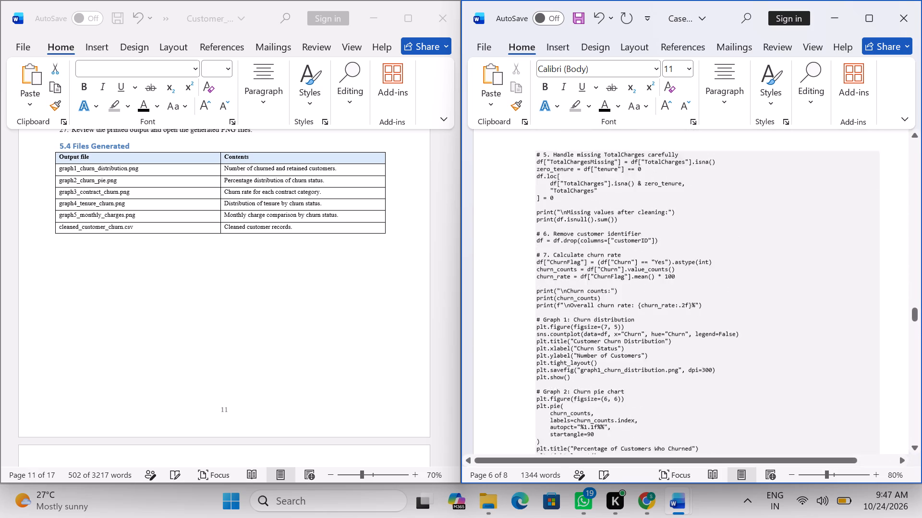
pyautogui.scroll(14, 547, 205)
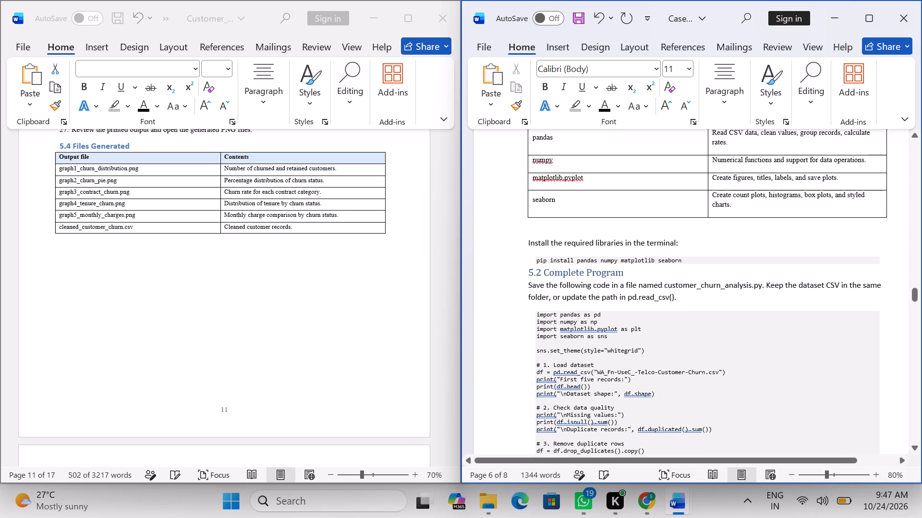
pyautogui.scroll(20, 546, 204)
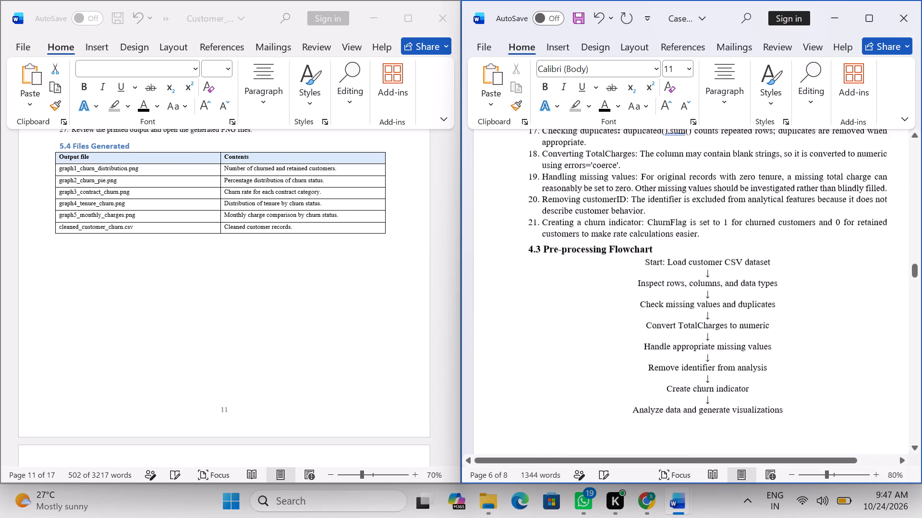
pyautogui.scroll(-14, 548, 203)
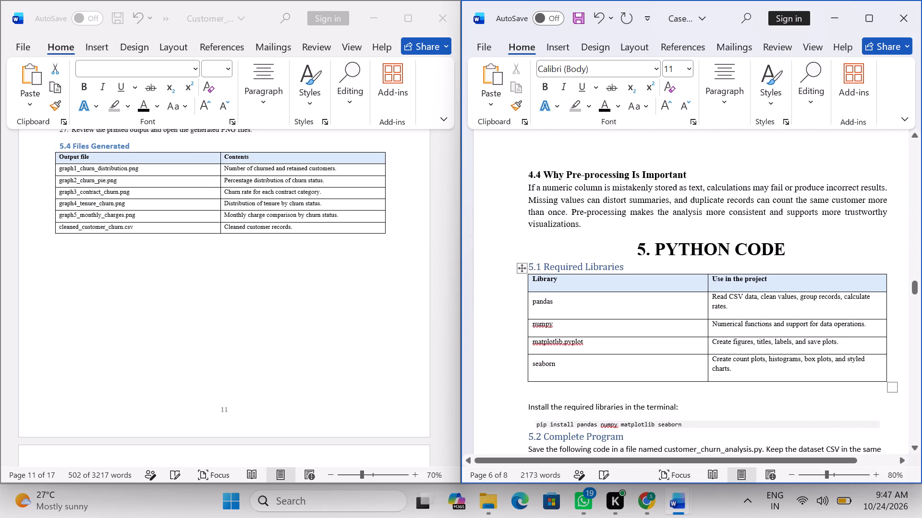
pyautogui.moveTo(826, 249); pyautogui.dragTo(634, 245)
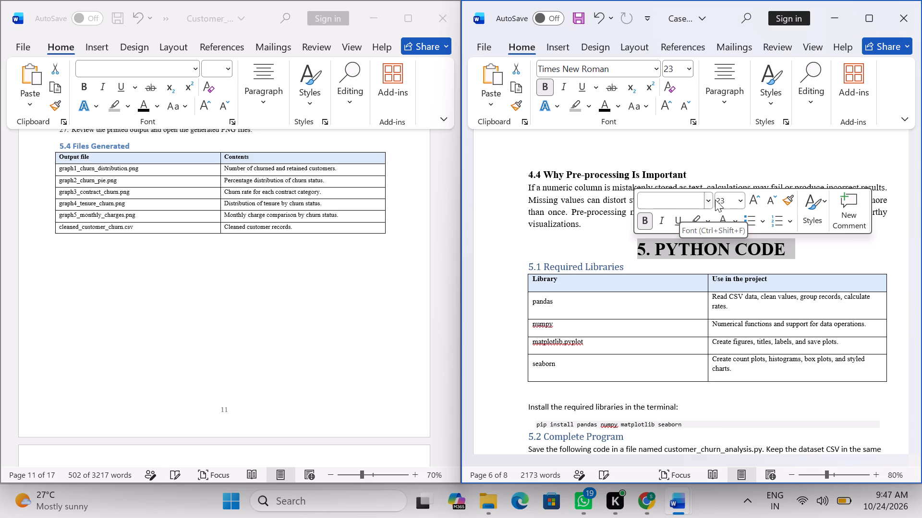
pyautogui.click(740, 202)
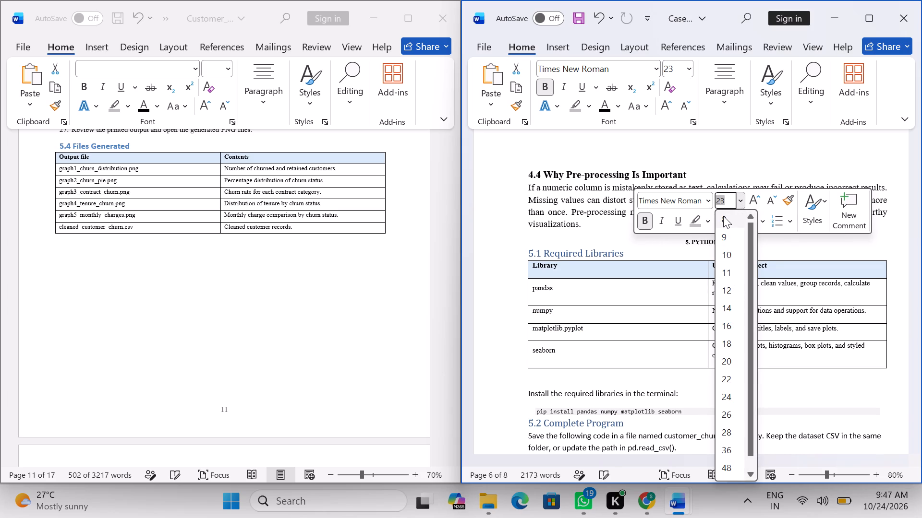
pyautogui.write('13')
pyautogui.press('Return')
pyautogui.click(799, 263)
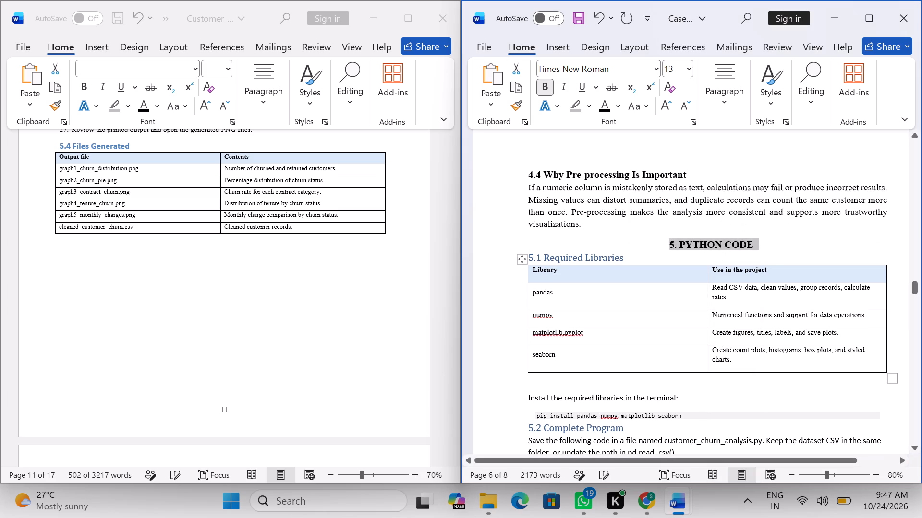
# Make the "5.1 Required Libraries" heading bold and black.
pyautogui.moveTo(628, 255); pyautogui.dragTo(523, 255)
pyautogui.click(535, 229)
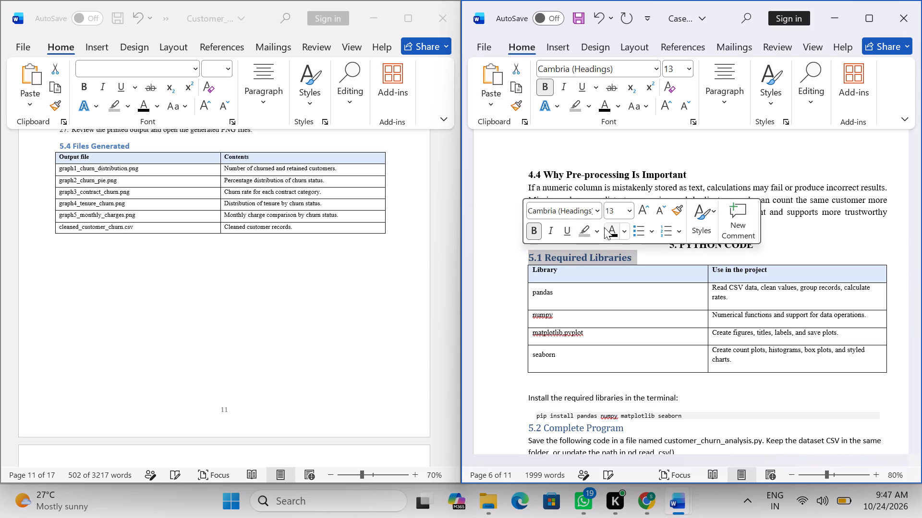
pyautogui.click(608, 227)
pyautogui.click(634, 258)
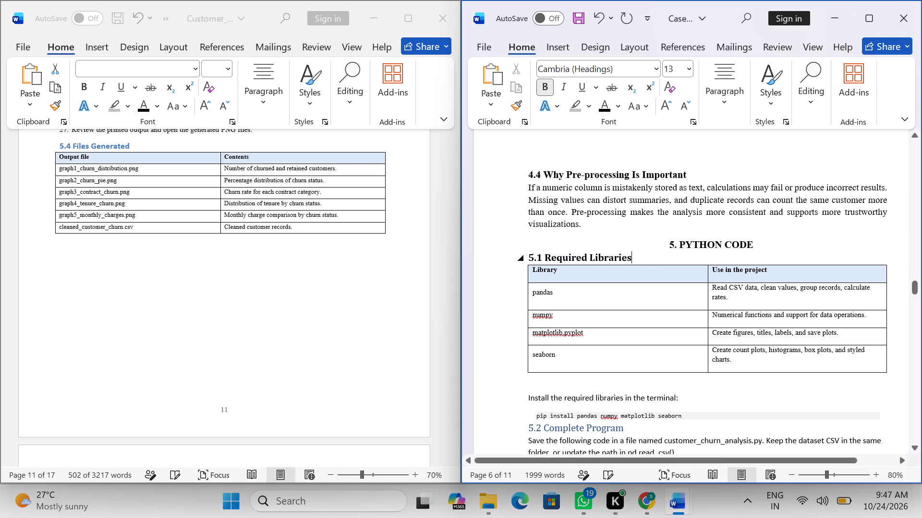
# Shade both header cells of the 5.1 table, "Library" and "Use in the project", with the lightest grey theme colour.
pyautogui.tripleClick(633, 272)
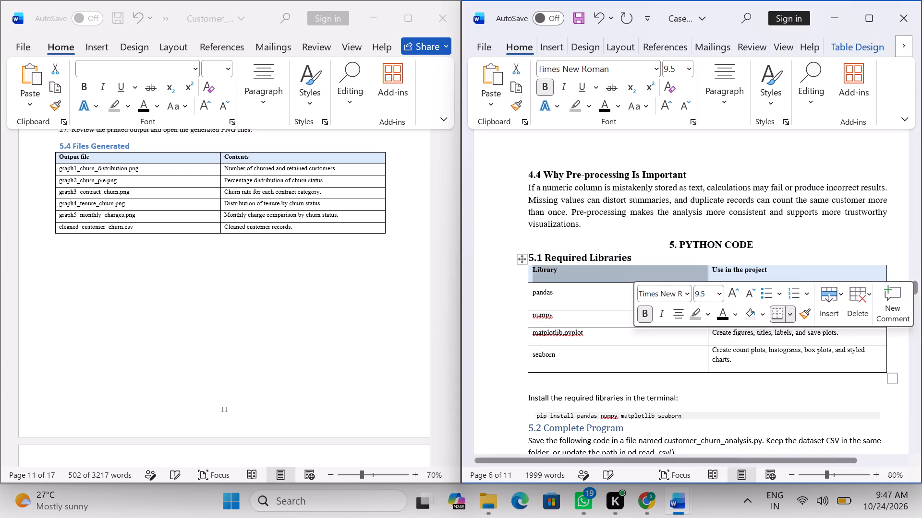
pyautogui.click(760, 315)
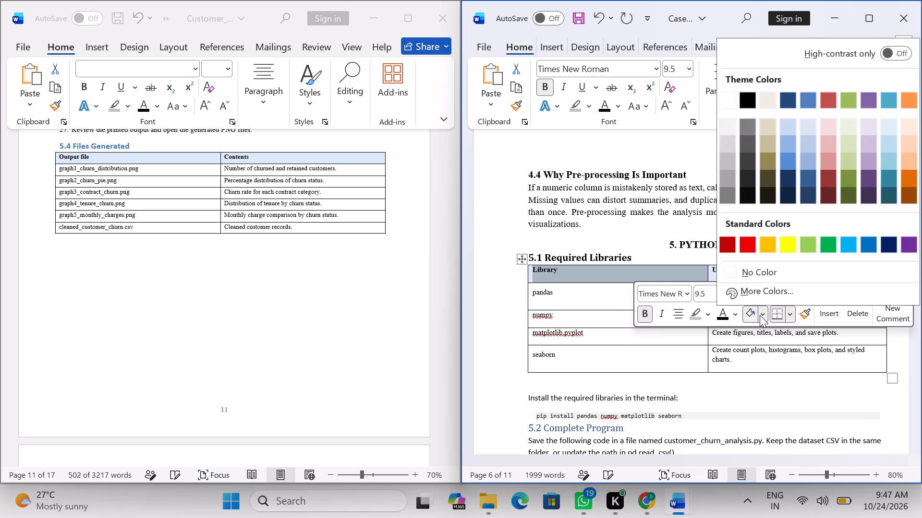
pyautogui.click(725, 125)
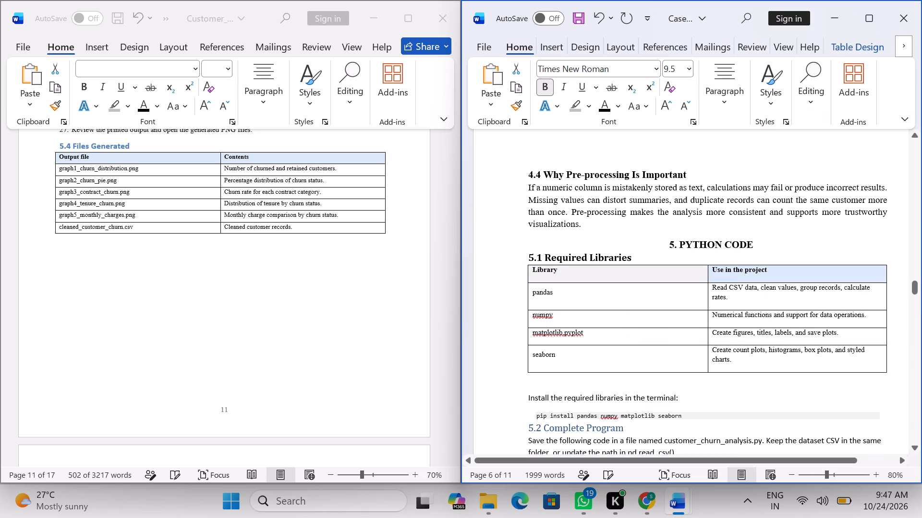
pyautogui.doubleClick(776, 272)
pyautogui.tripleClick(777, 272)
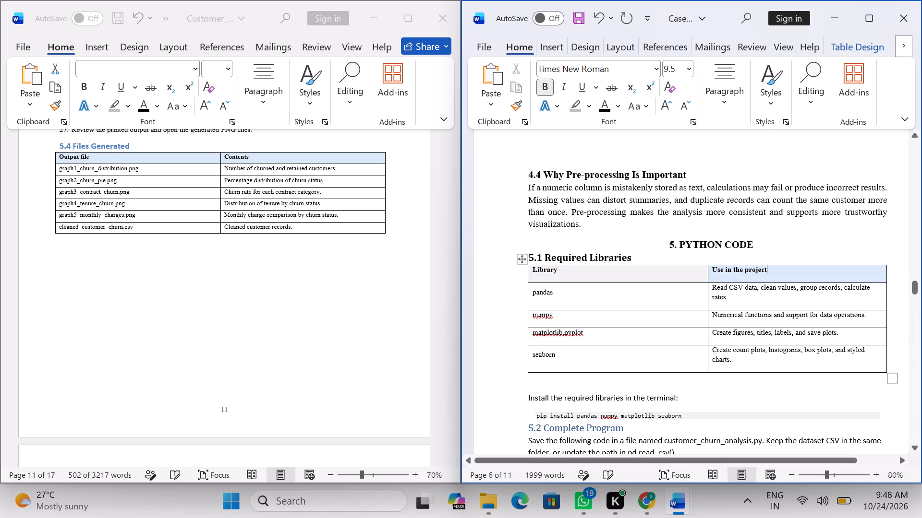
pyautogui.doubleClick(778, 272)
pyautogui.doubleClick(778, 272)
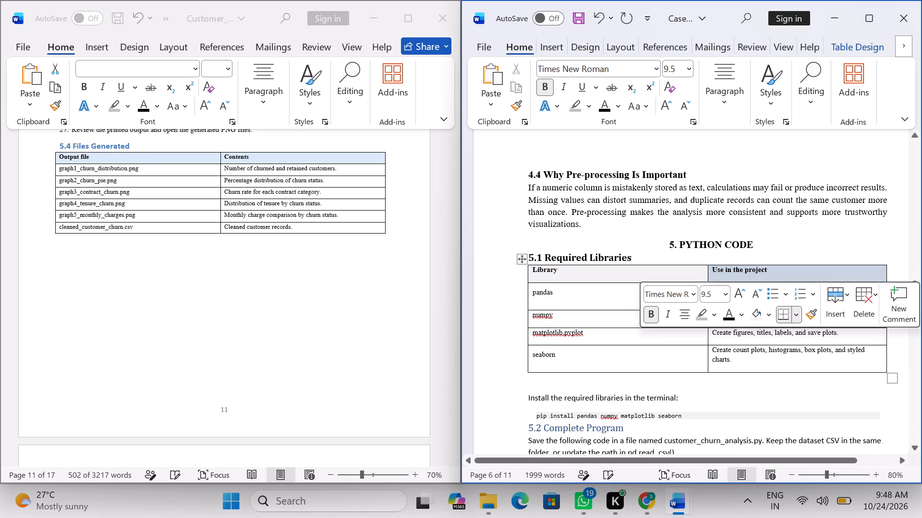
pyautogui.doubleClick(778, 272)
pyautogui.doubleClick(779, 272)
pyautogui.doubleClick(779, 272)
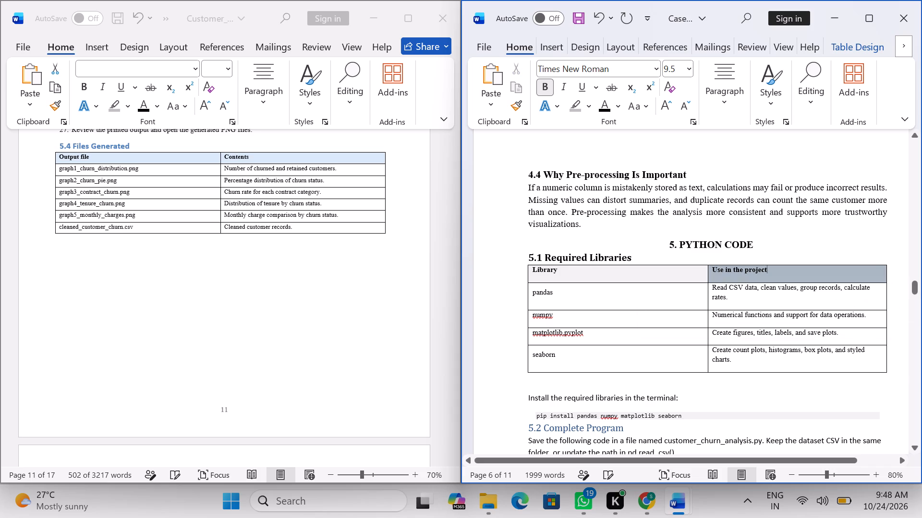
pyautogui.click(780, 272)
pyautogui.click(787, 250)
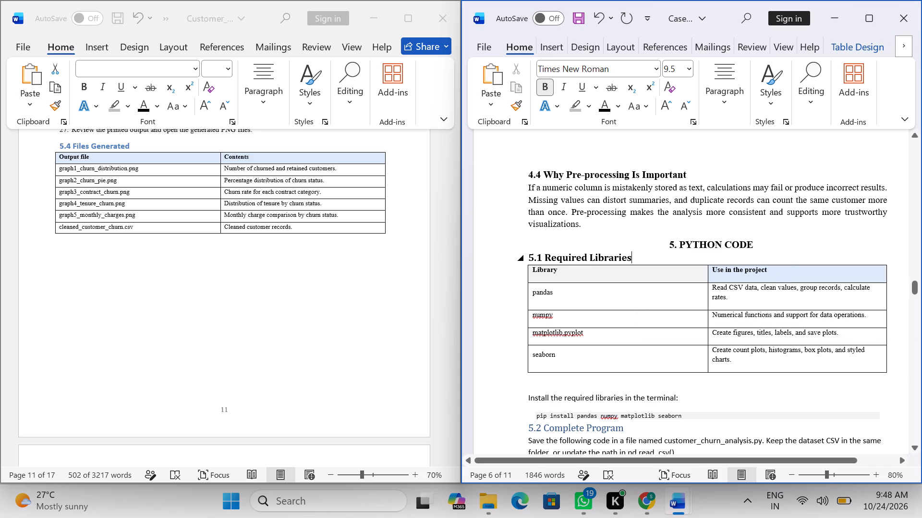
pyautogui.moveTo(772, 275); pyautogui.dragTo(816, 280)
pyautogui.moveTo(877, 279); pyautogui.dragTo(773, 268)
pyautogui.moveTo(773, 268); pyautogui.dragTo(763, 268)
pyautogui.moveTo(712, 268); pyautogui.dragTo(750, 271)
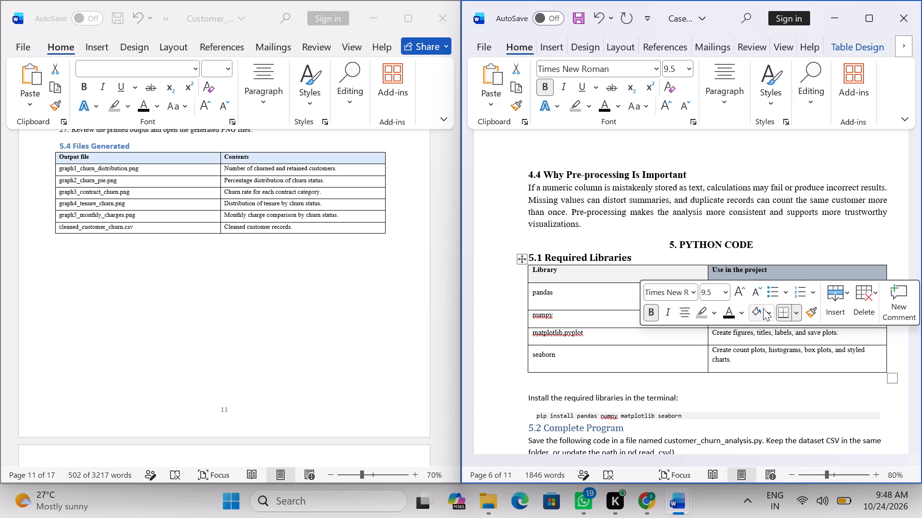
pyautogui.click(765, 310)
pyautogui.click(727, 120)
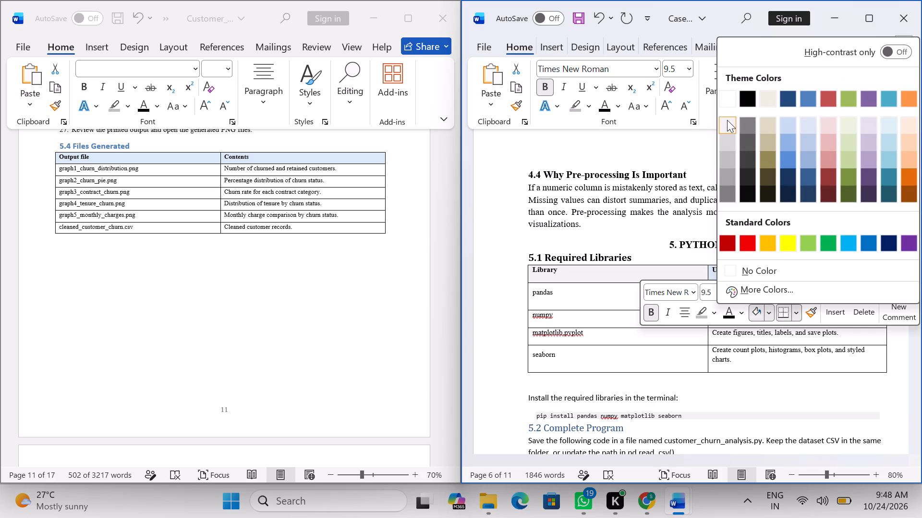
pyautogui.click(648, 242)
# Set all text in the 5.1 Required Libraries table to Times New Roman, 12 pt.
pyautogui.scroll(-1, 638, 341)
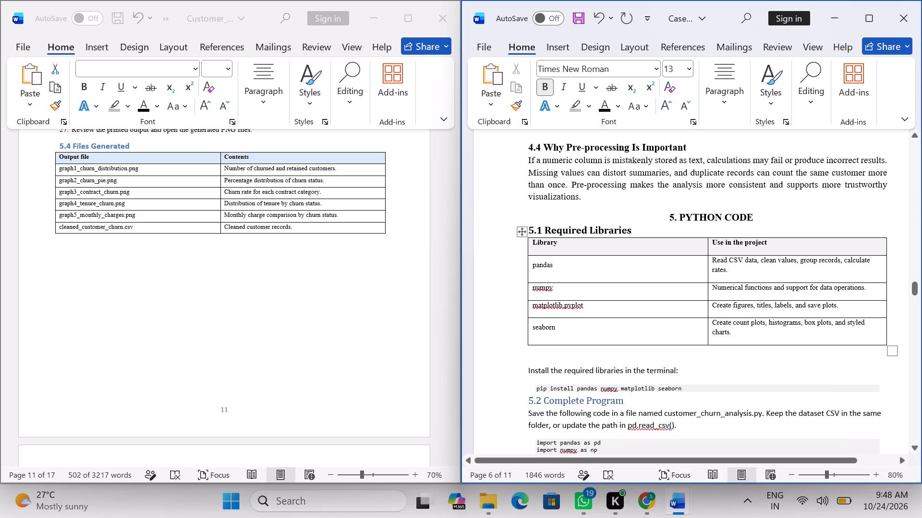
pyautogui.click(525, 229)
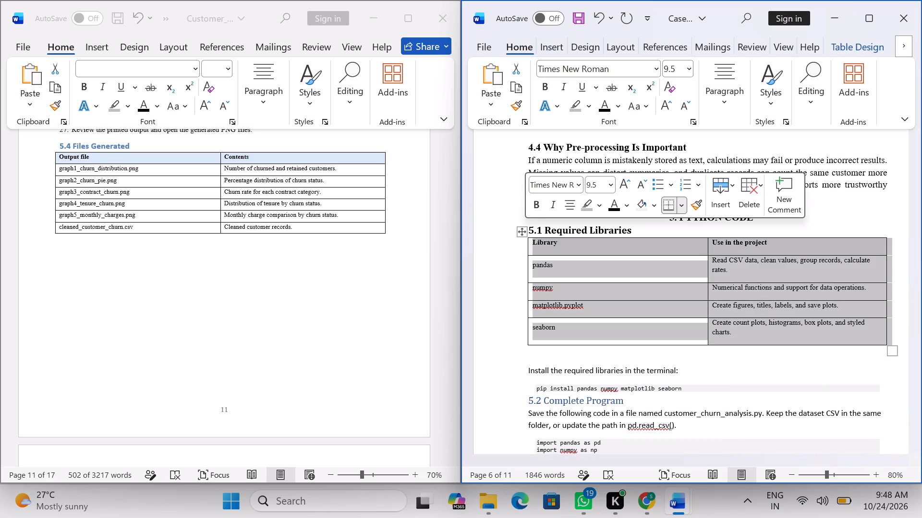
pyautogui.click(565, 184)
pyautogui.write('ti')
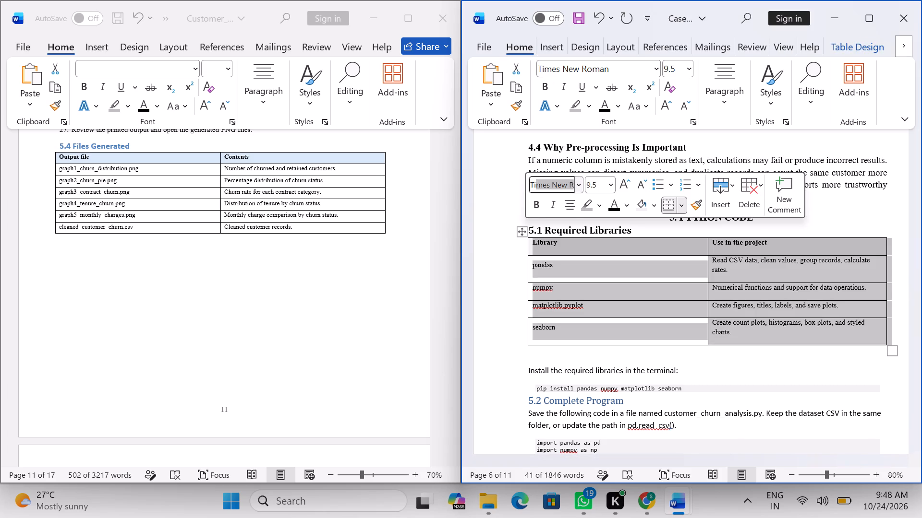
pyautogui.press('Return')
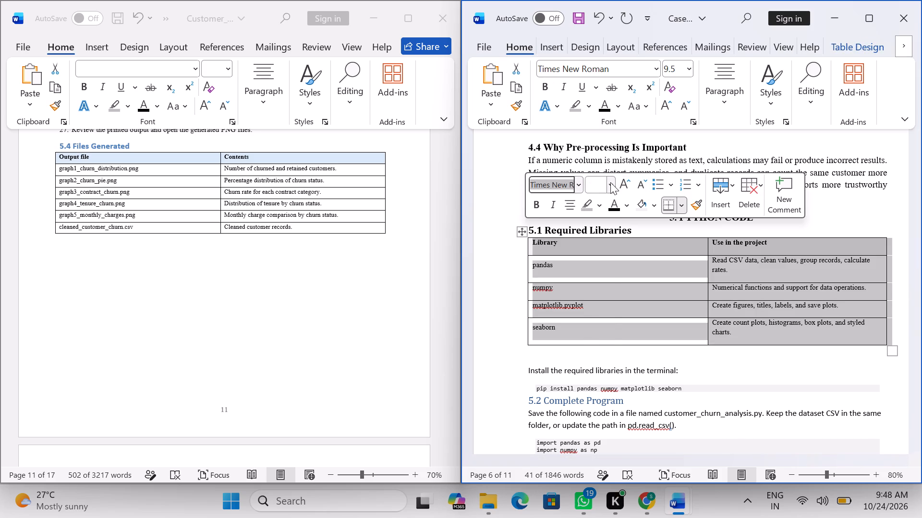
pyautogui.click(611, 181)
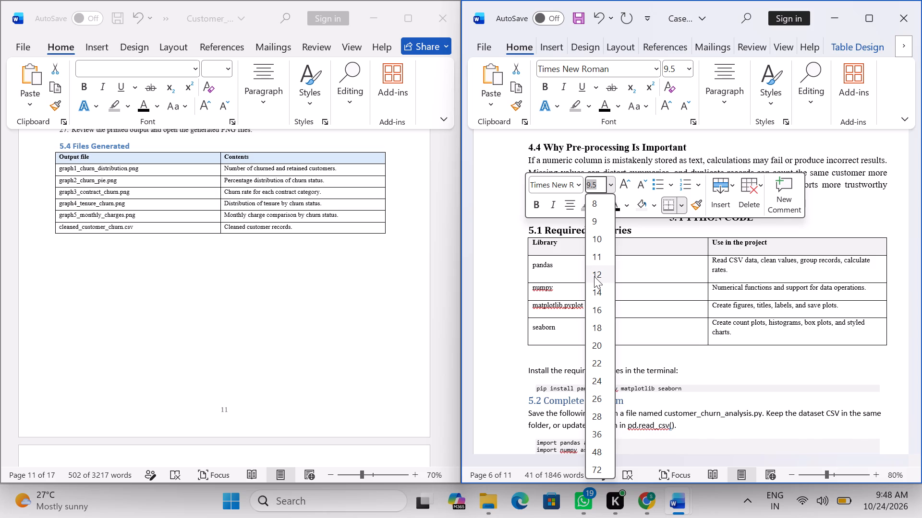
pyautogui.click(594, 276)
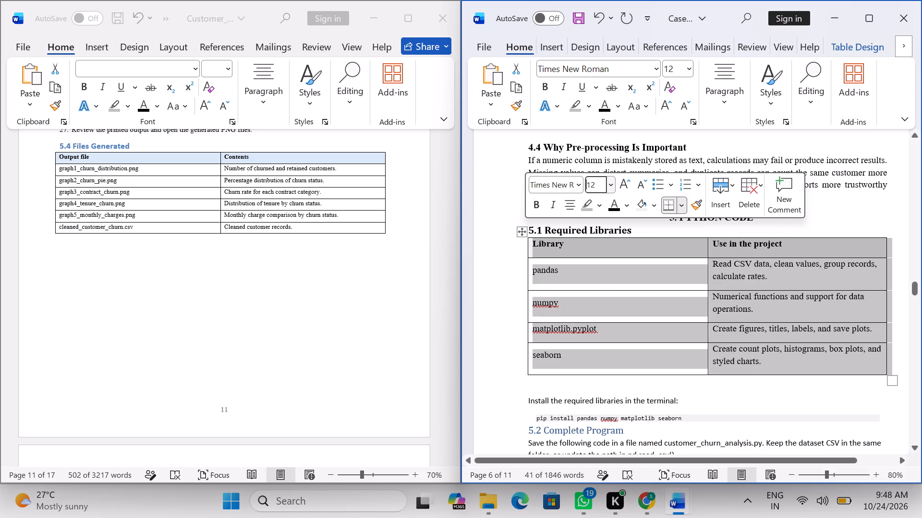
# Narrow the Library column of the 5.1 table to just fit its entries, widening the "Use in the project" column so each description fits one line.
pyautogui.moveTo(707, 297); pyautogui.dragTo(670, 297)
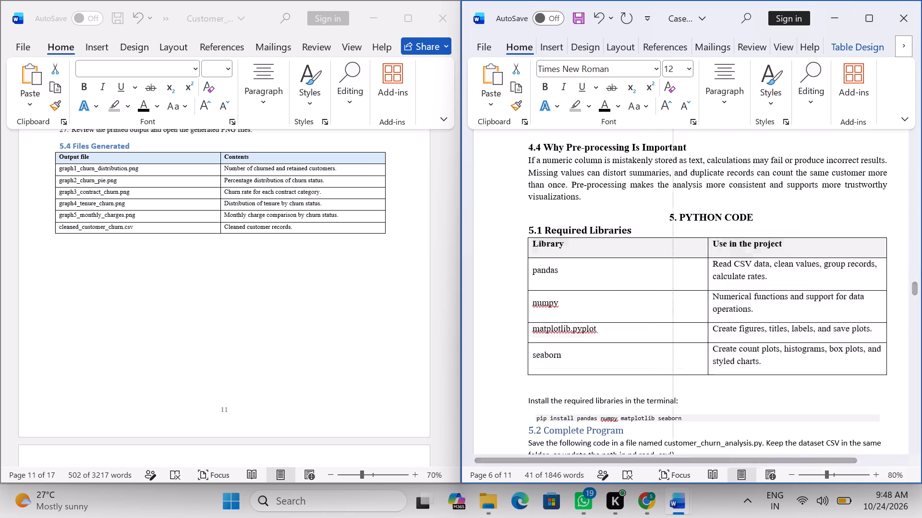
pyautogui.moveTo(670, 297); pyautogui.dragTo(617, 297)
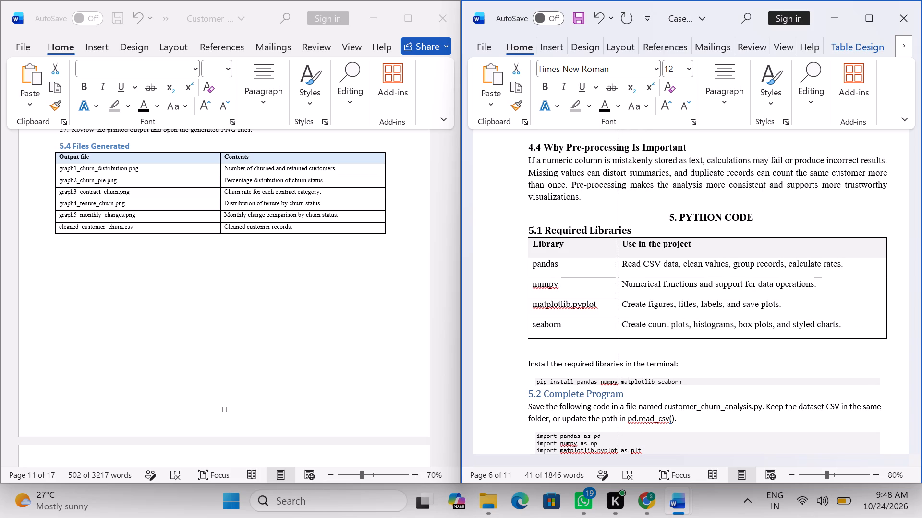
pyautogui.moveTo(617, 297); pyautogui.dragTo(608, 297)
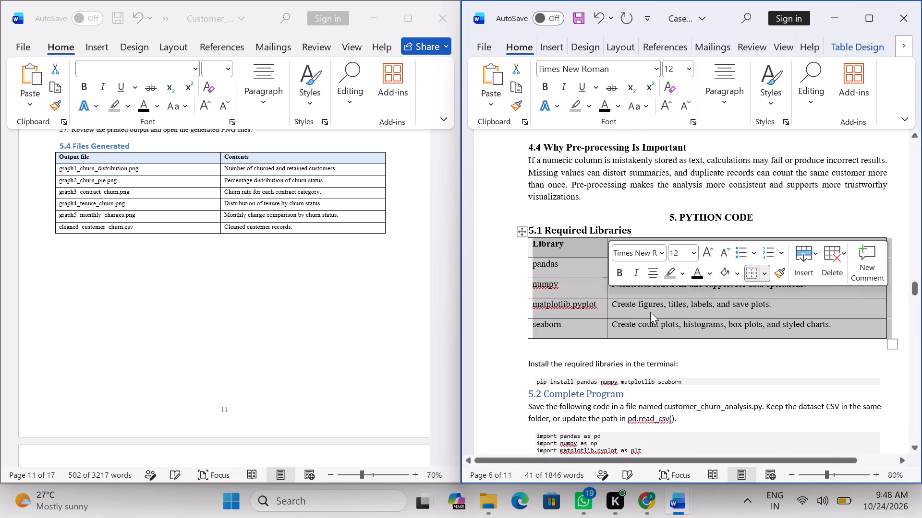
# Insert a blank line between the "5.1 Required Libraries" heading and its table.
pyautogui.click(703, 226)
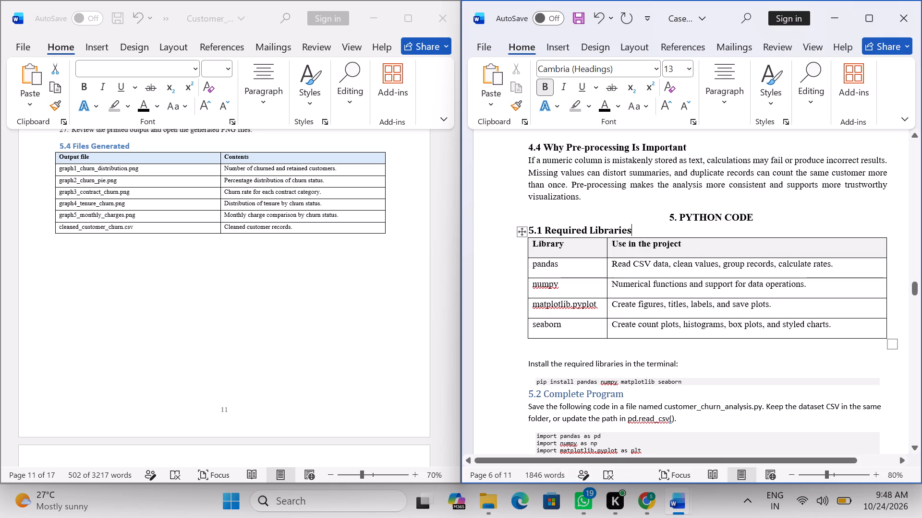
pyautogui.press('Return')
# Set the sentence "Install the required libraries in the terminal:" below the 5.1 table to Times New Roman, 12 pt.
pyautogui.scroll(-1, 669, 246)
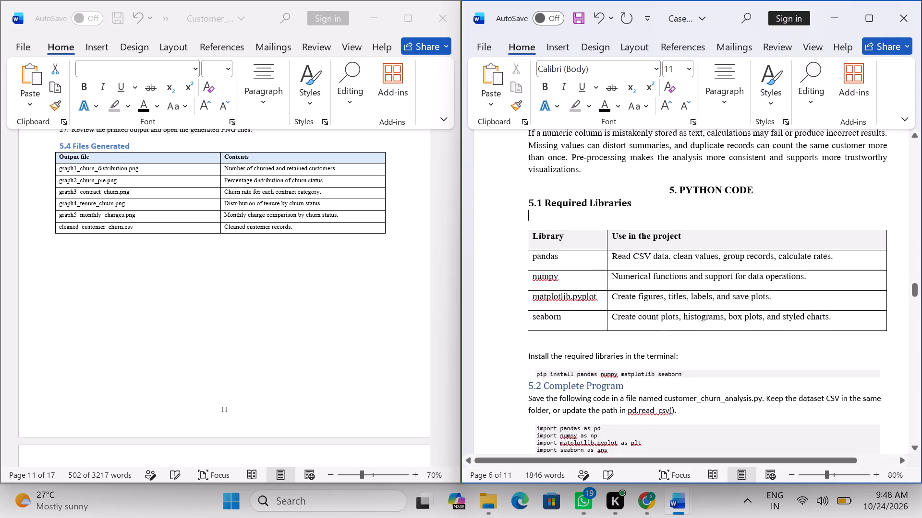
pyautogui.scroll(-2, 669, 246)
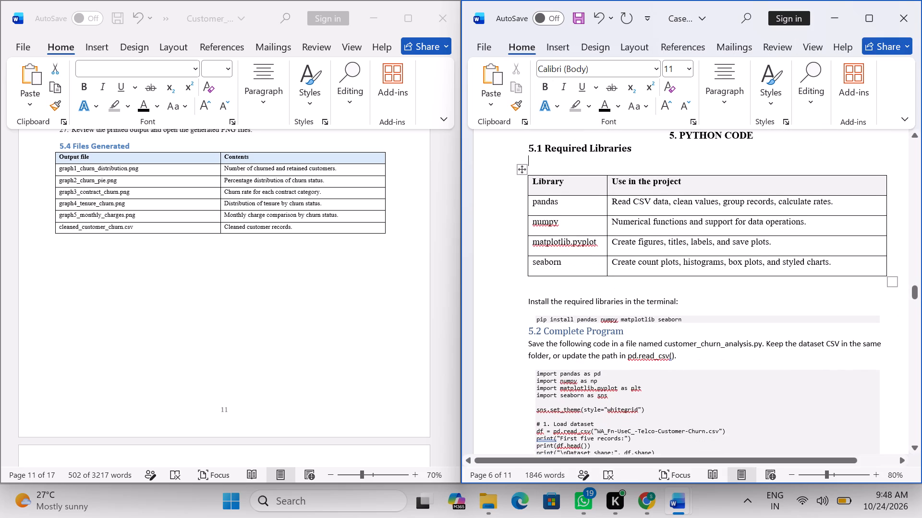
pyautogui.moveTo(682, 300); pyautogui.dragTo(545, 300)
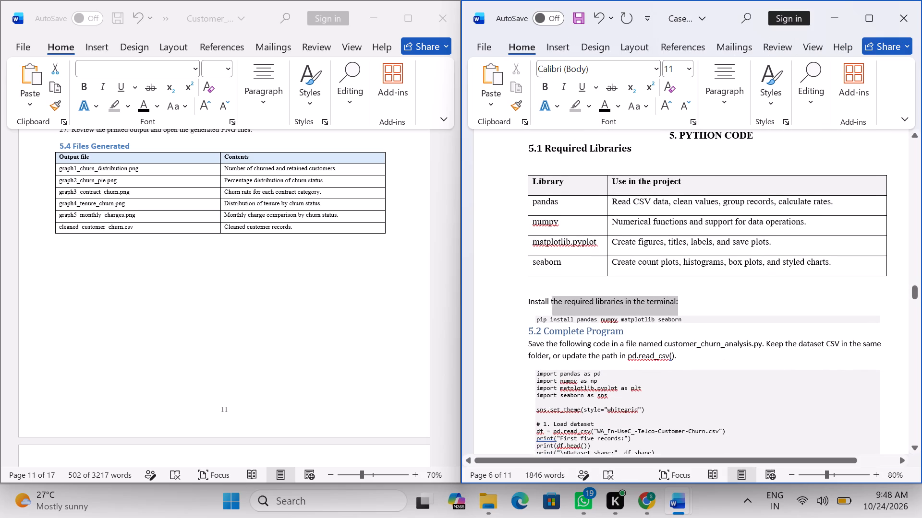
pyautogui.moveTo(545, 300); pyautogui.dragTo(531, 300)
pyautogui.click(568, 258)
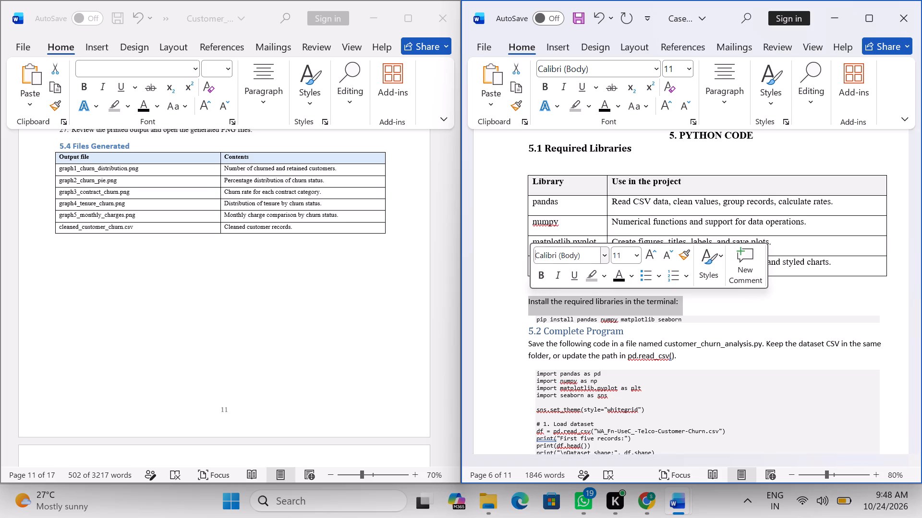
pyautogui.write('ti')
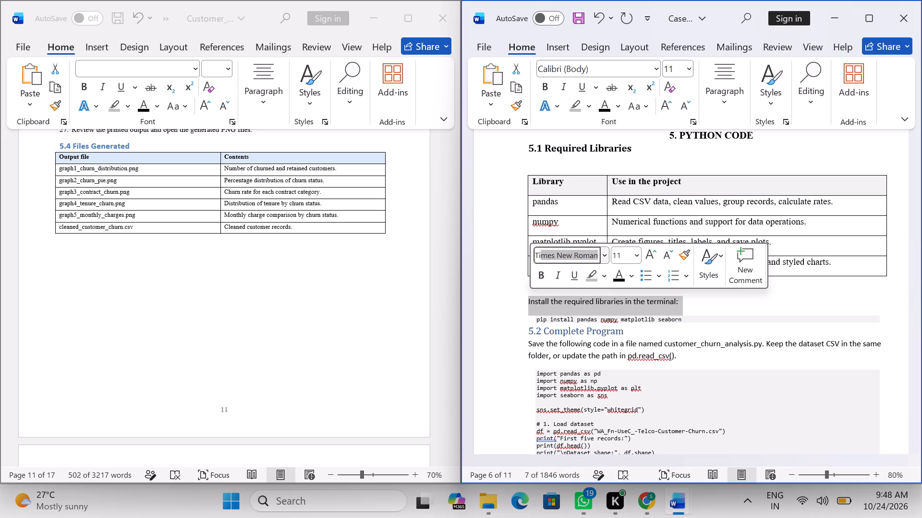
pyautogui.press('Return')
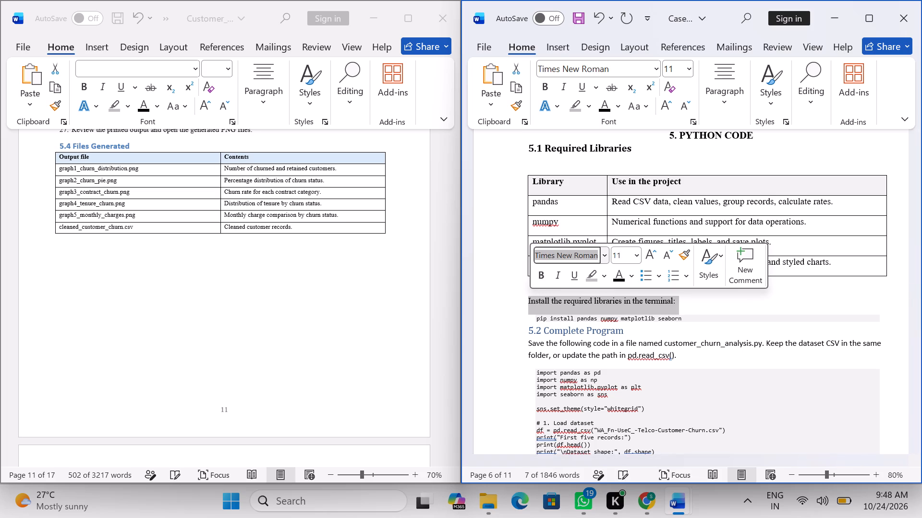
pyautogui.scroll(1, 569, 259)
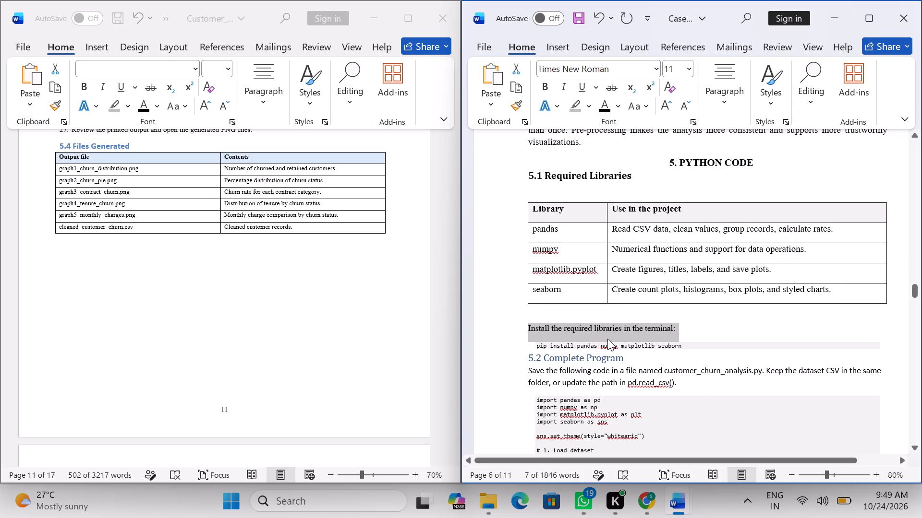
pyautogui.click(607, 331)
pyautogui.rightClick(607, 331)
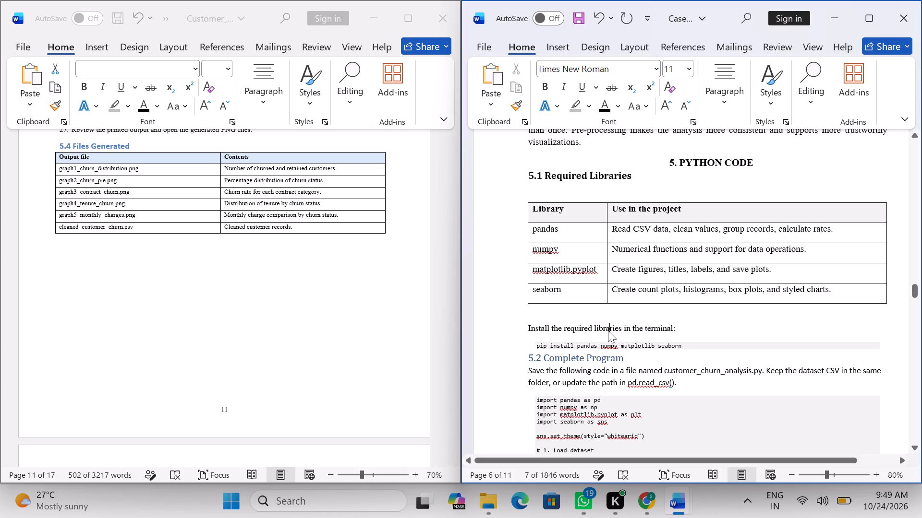
pyautogui.moveTo(520, 331); pyautogui.dragTo(595, 326)
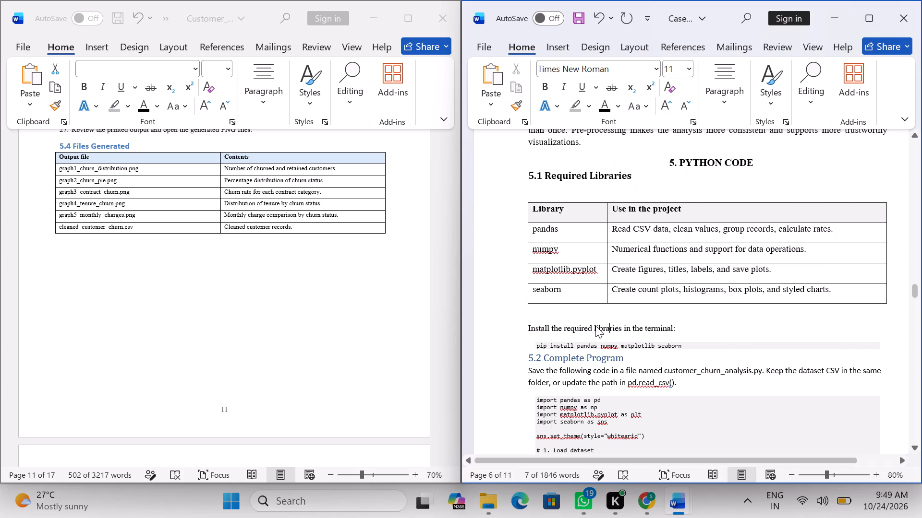
pyautogui.moveTo(595, 326); pyautogui.dragTo(599, 326)
pyautogui.moveTo(732, 326); pyautogui.dragTo(513, 330)
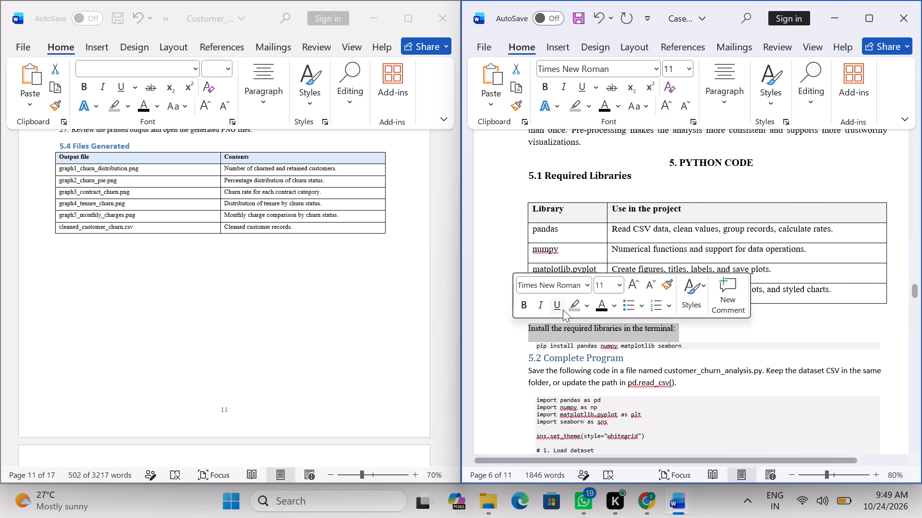
pyautogui.click(610, 287)
pyautogui.write('12')
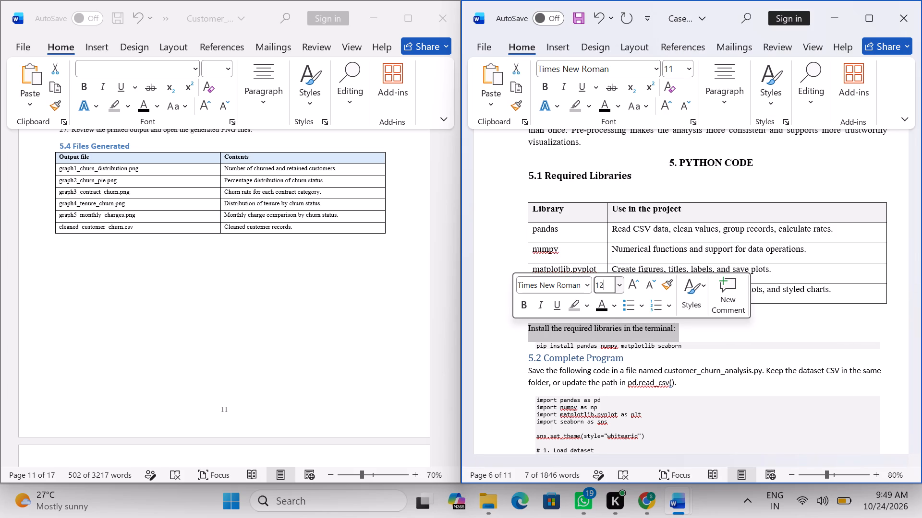
pyautogui.press('Return')
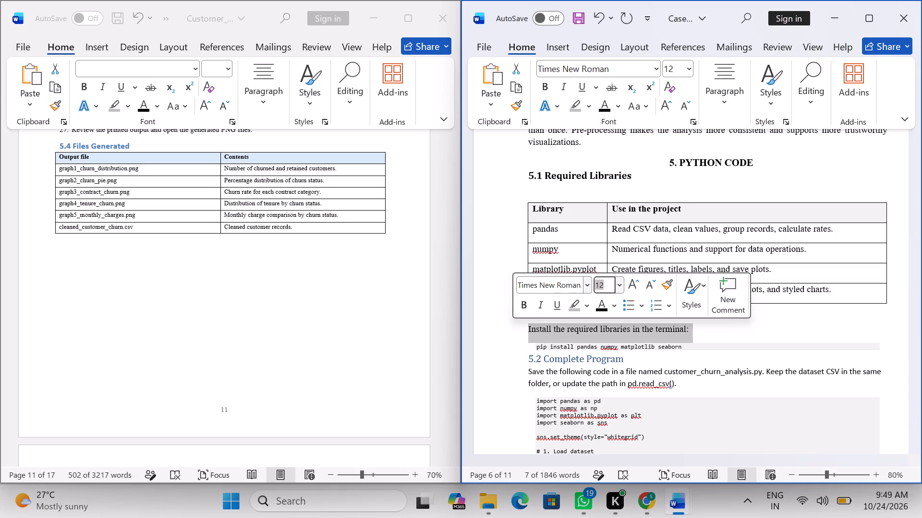
pyautogui.click(772, 318)
# Set the "pip install pandas numpy matplotlib seaborn" command line to Times New Roman, 12 pt.
pyautogui.scroll(-3, 772, 319)
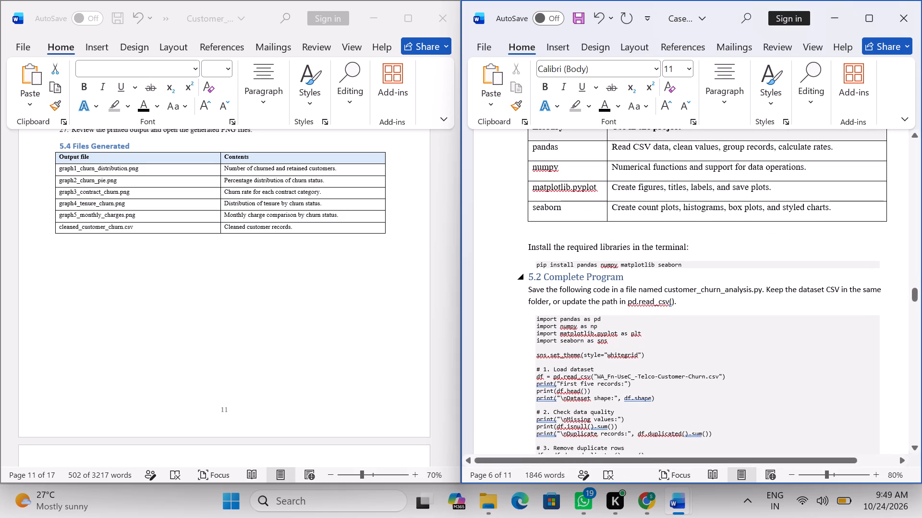
pyautogui.click(535, 264)
pyautogui.moveTo(538, 264); pyautogui.dragTo(684, 263)
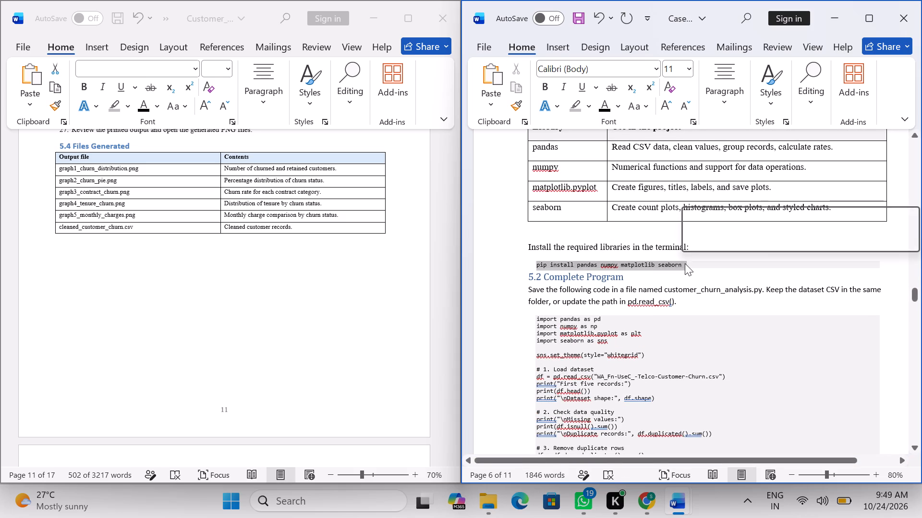
pyautogui.click(732, 218)
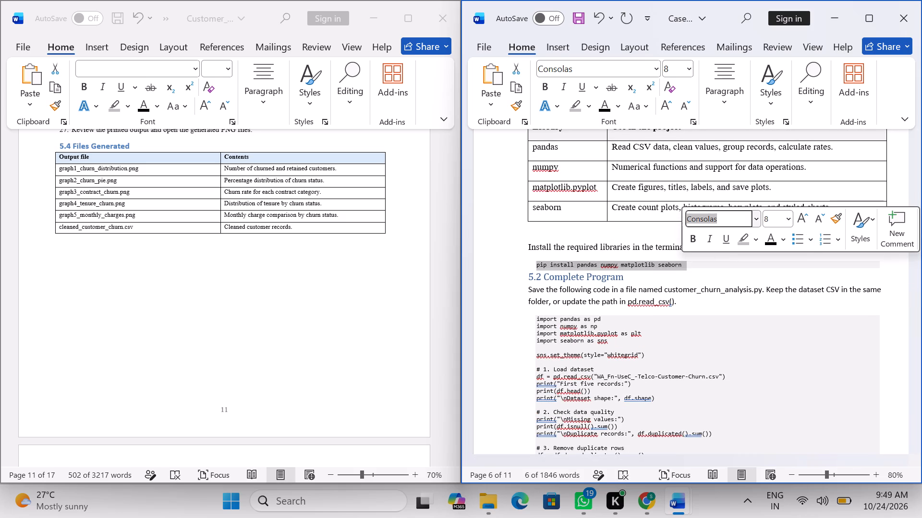
pyautogui.write('ti')
pyautogui.press('Return')
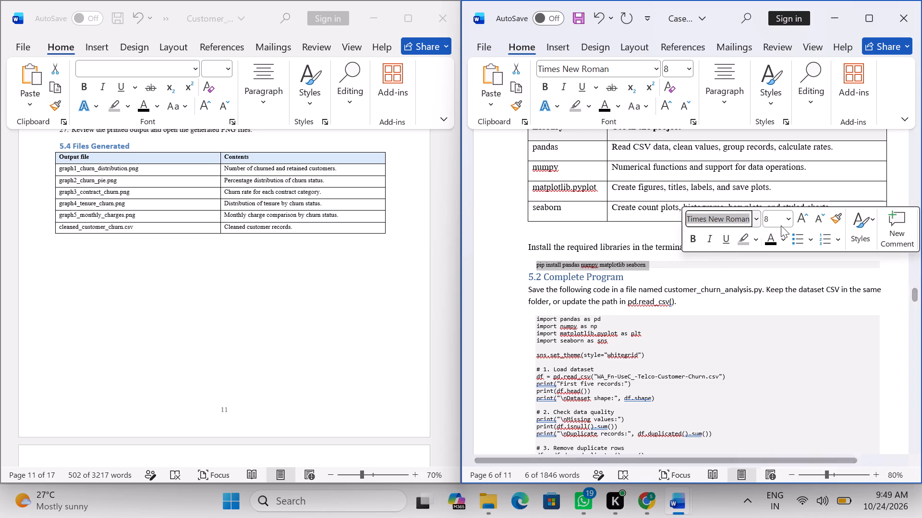
pyautogui.click(790, 216)
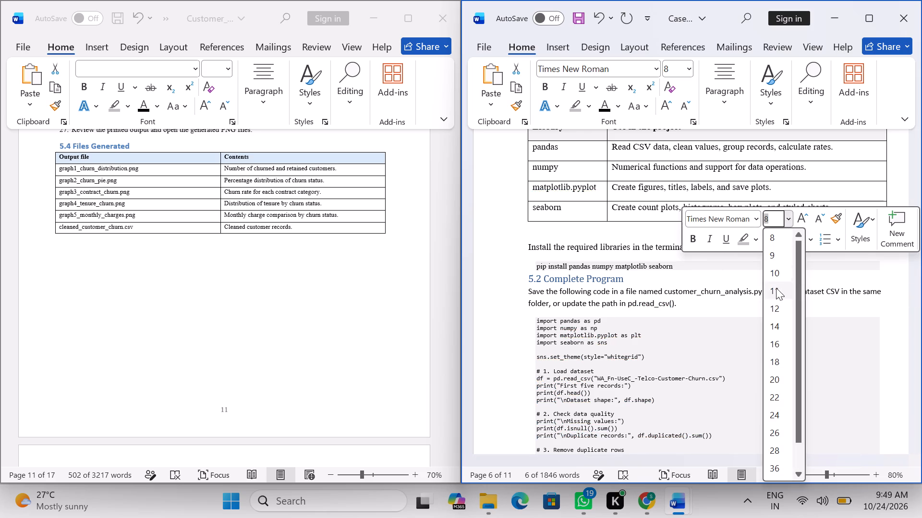
pyautogui.click(775, 308)
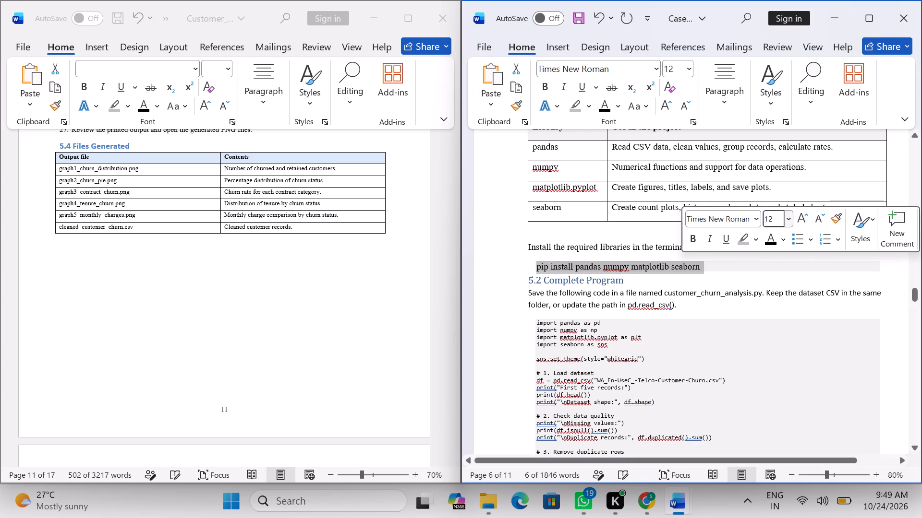
pyautogui.click(736, 275)
# Format the "5.2 Complete Program" heading as bold, black Times New Roman.
pyautogui.scroll(-1, 736, 275)
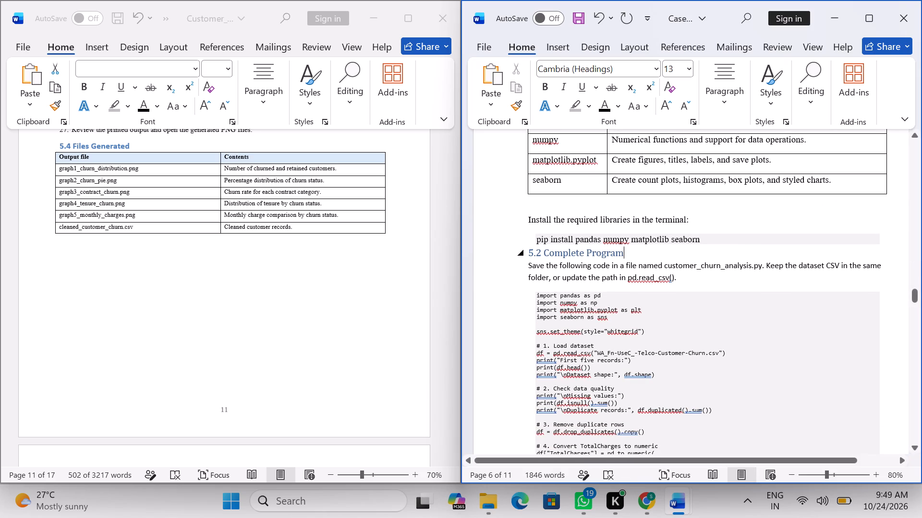
pyautogui.moveTo(626, 255); pyautogui.dragTo(505, 254)
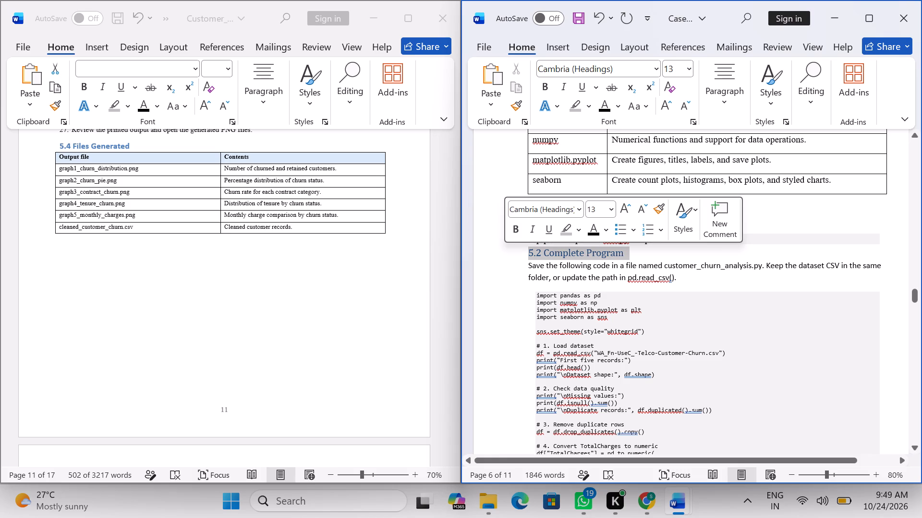
pyautogui.click(508, 229)
pyautogui.click(519, 229)
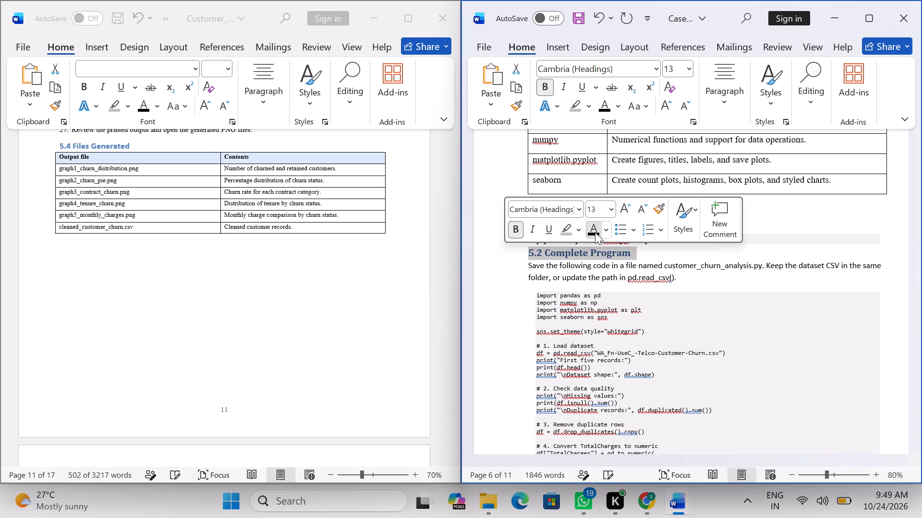
pyautogui.click(595, 232)
pyautogui.click(554, 205)
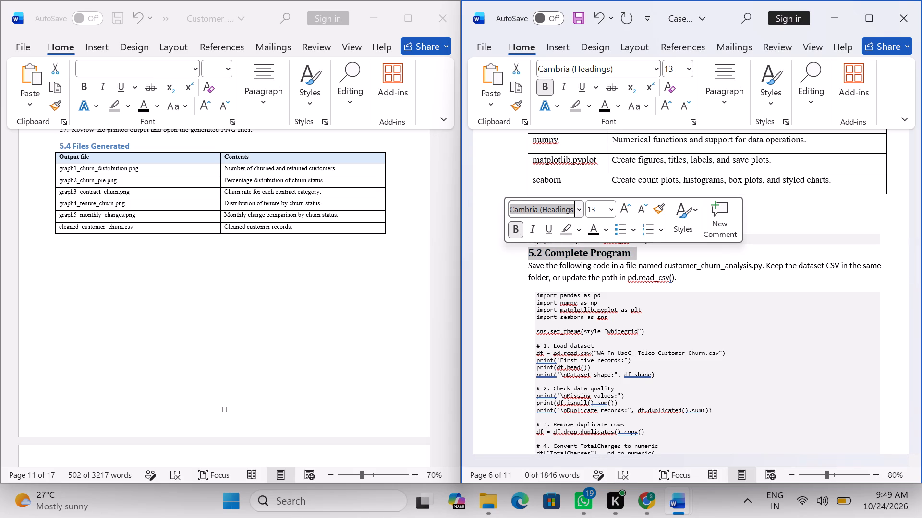
pyautogui.write('ti')
pyautogui.press('Return')
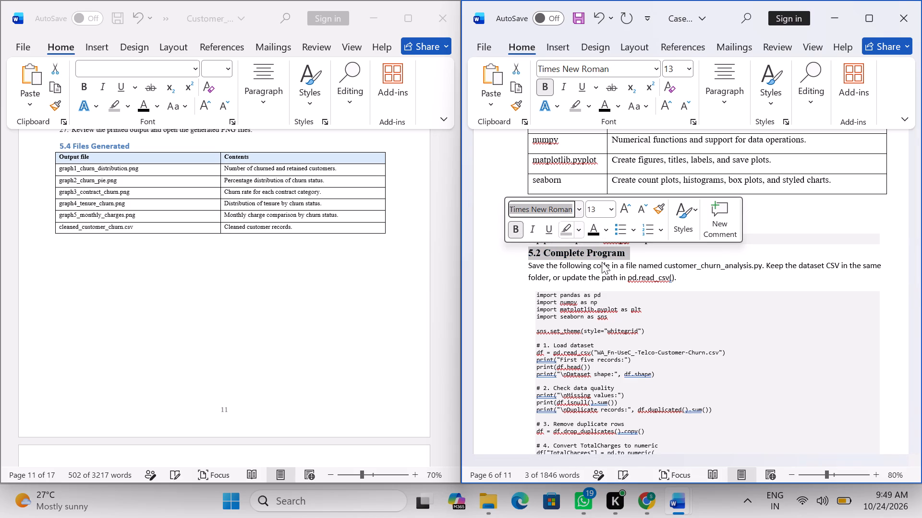
pyautogui.click(703, 281)
# Set the introductory paragraph under 5.2, starting "Save the following code", to Times New Roman, 12 pt.
pyautogui.scroll(-1, 679, 270)
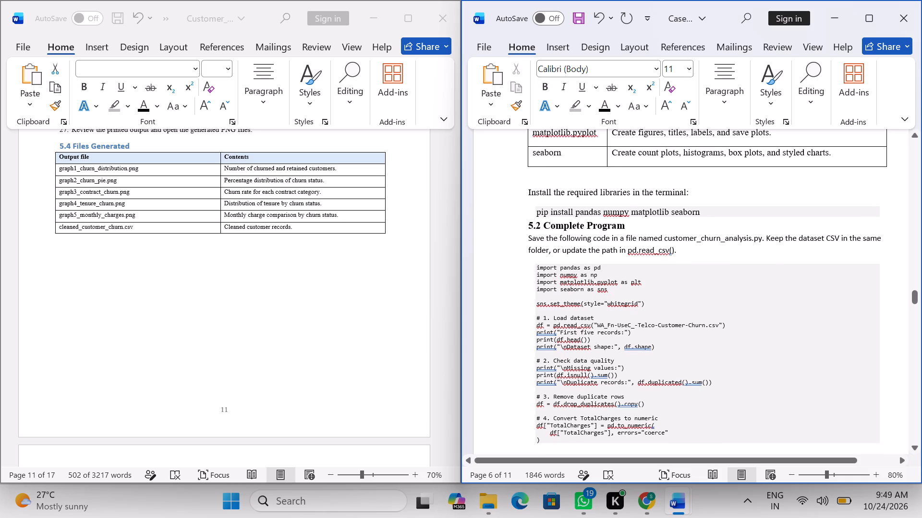
pyautogui.moveTo(529, 240); pyautogui.dragTo(680, 247)
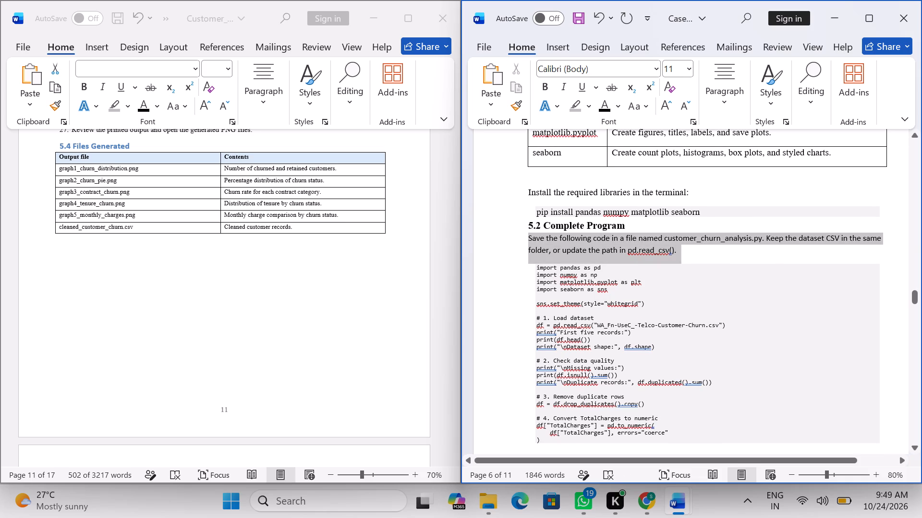
pyautogui.click(715, 200)
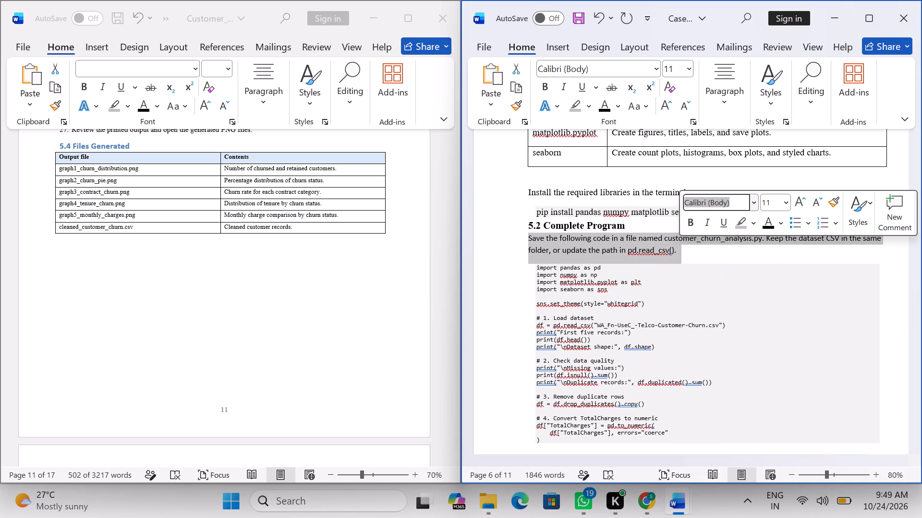
pyautogui.write('ti')
pyautogui.press('Return')
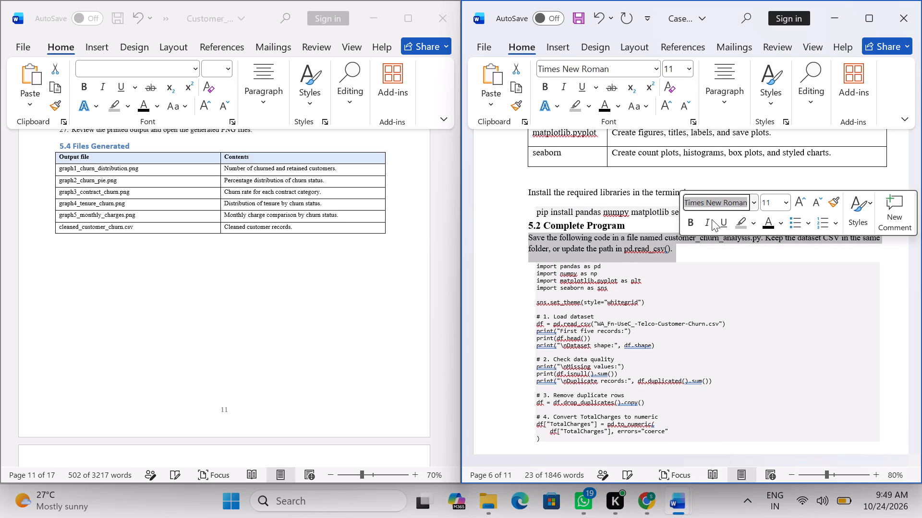
pyautogui.click(790, 201)
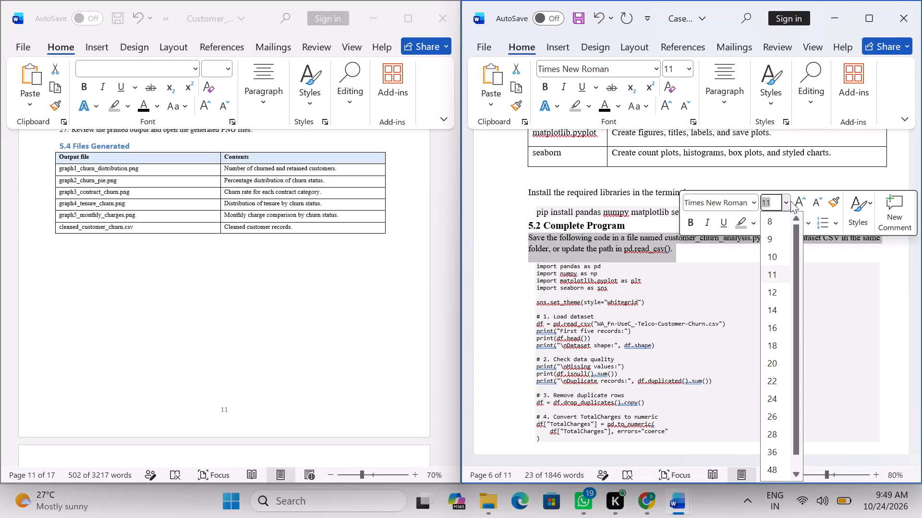
pyautogui.click(765, 289)
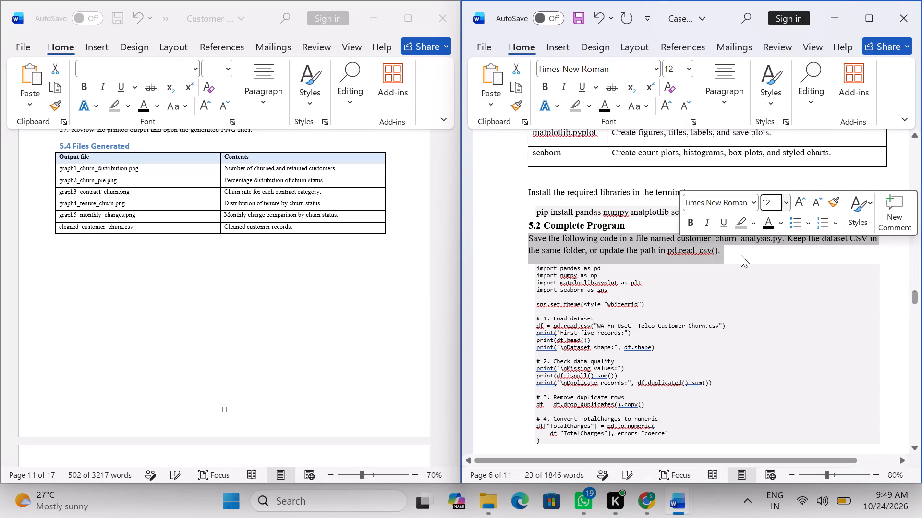
pyautogui.click(745, 254)
# Set the entire Python program code block under 5.2 Complete Program to Times New Roman, 12 pt.
pyautogui.scroll(-1, 746, 254)
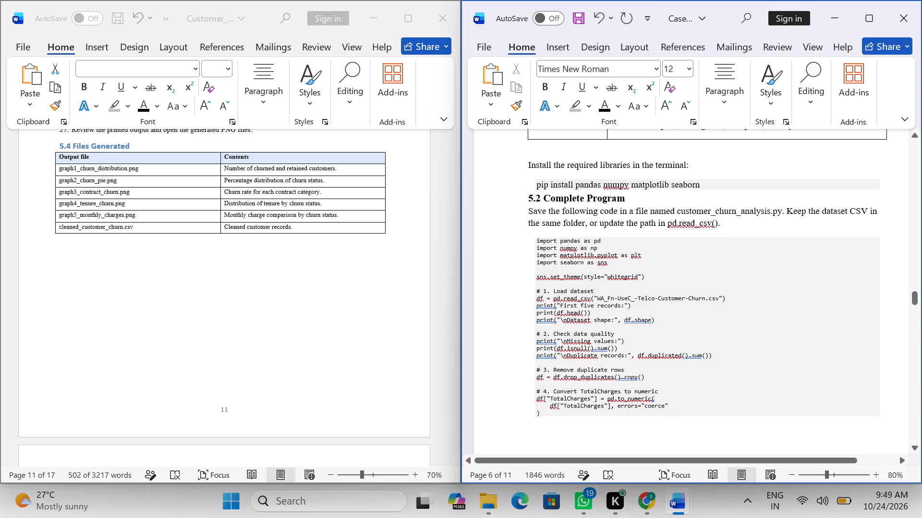
pyautogui.scroll(-1, 744, 257)
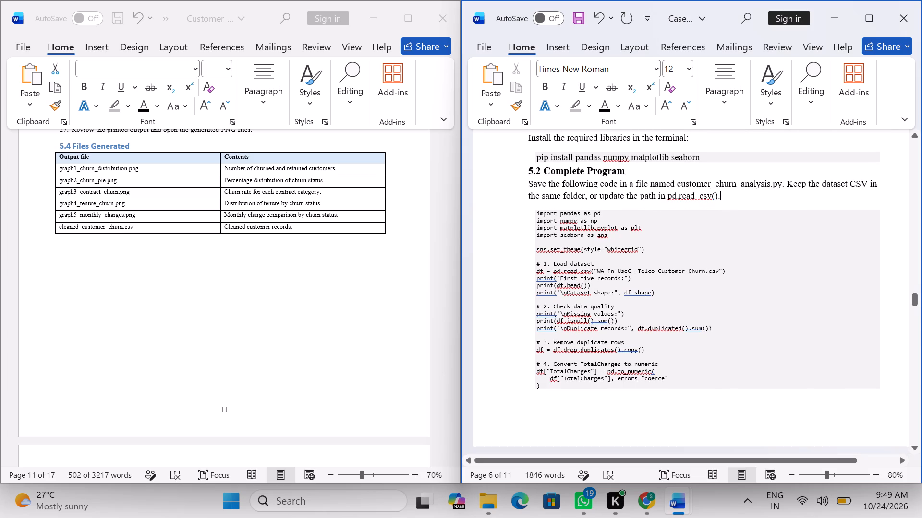
pyautogui.moveTo(533, 214); pyautogui.dragTo(580, 278)
pyautogui.scroll(-5, 571, 267)
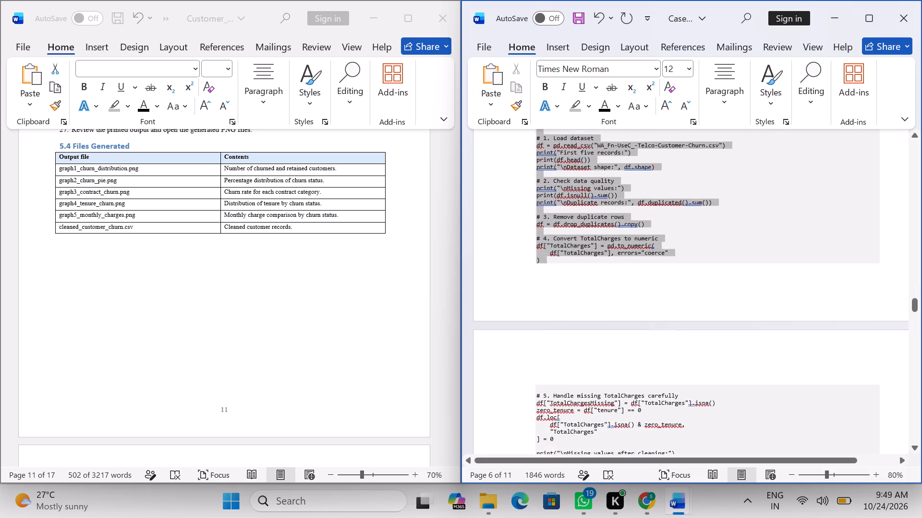
pyautogui.moveTo(580, 278); pyautogui.dragTo(629, 261)
pyautogui.scroll(-4, 584, 276)
pyautogui.middleClick(591, 278)
pyautogui.scroll(-16, 612, 263)
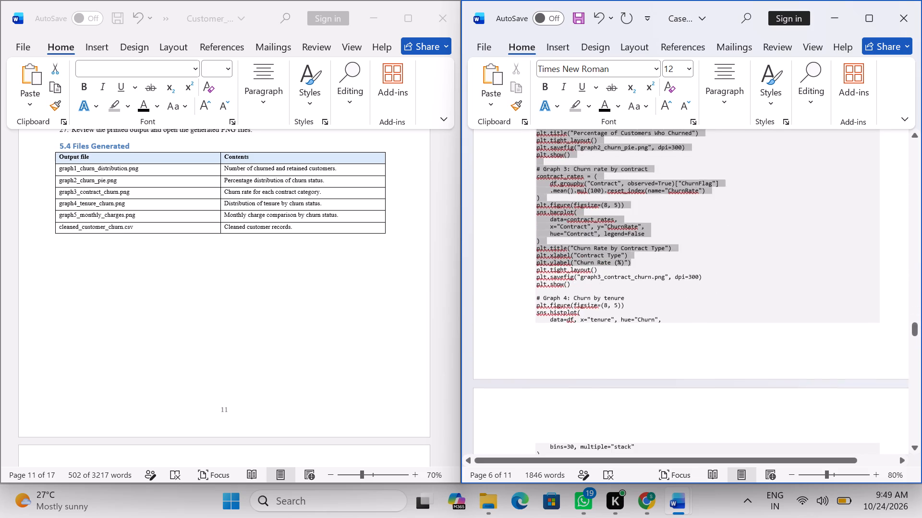
pyautogui.moveTo(629, 261); pyautogui.dragTo(626, 257)
pyautogui.scroll(-19, 629, 260)
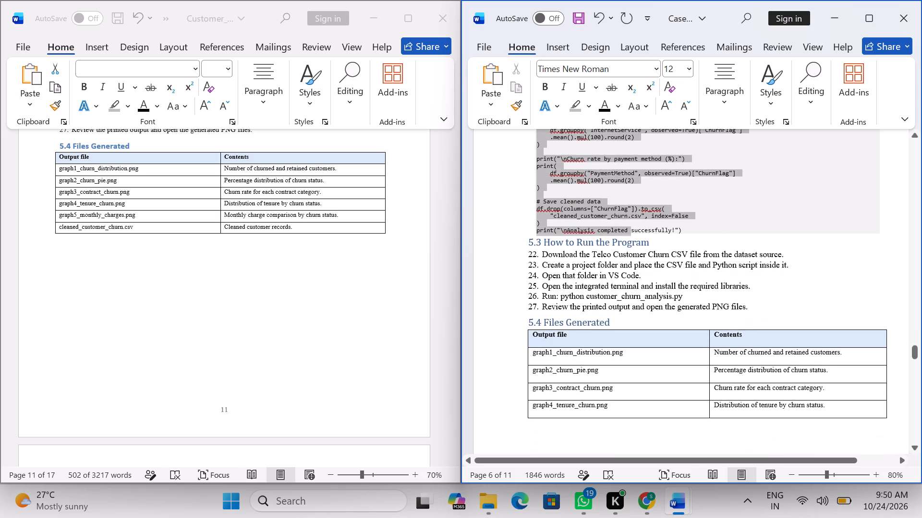
pyautogui.moveTo(626, 257); pyautogui.dragTo(685, 231)
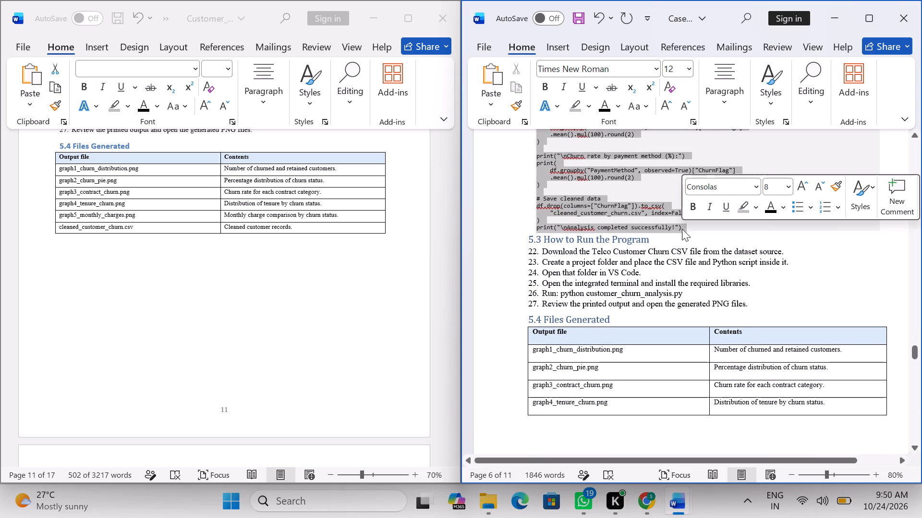
pyautogui.click(728, 179)
pyautogui.click(720, 189)
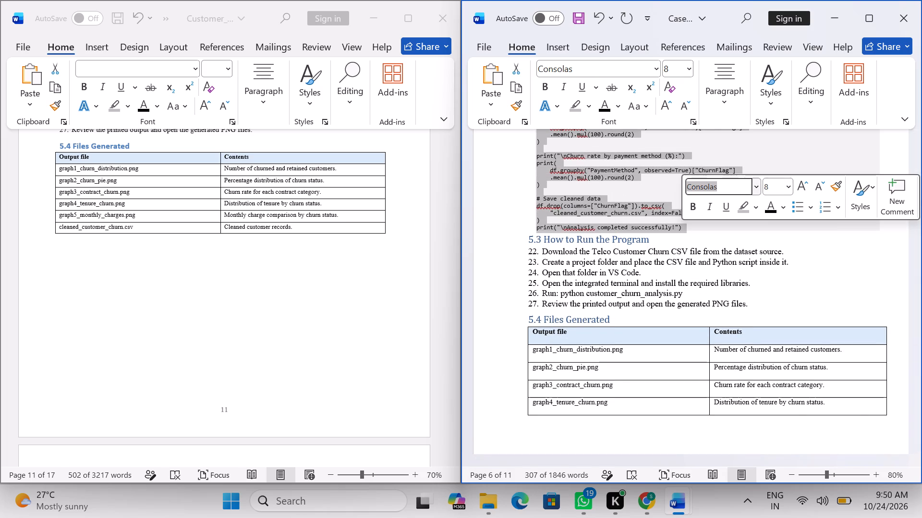
pyautogui.write('ti')
pyautogui.press('Return')
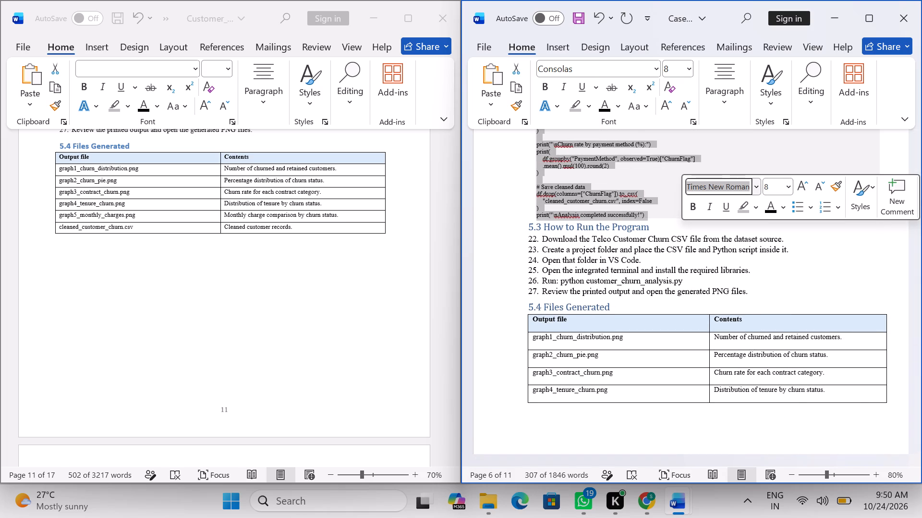
pyautogui.click(786, 185)
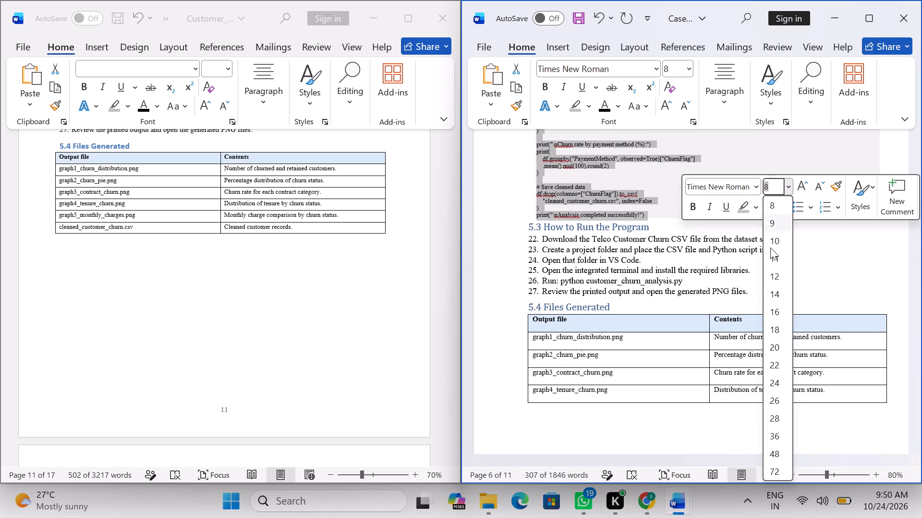
pyautogui.click(771, 274)
pyautogui.click(736, 278)
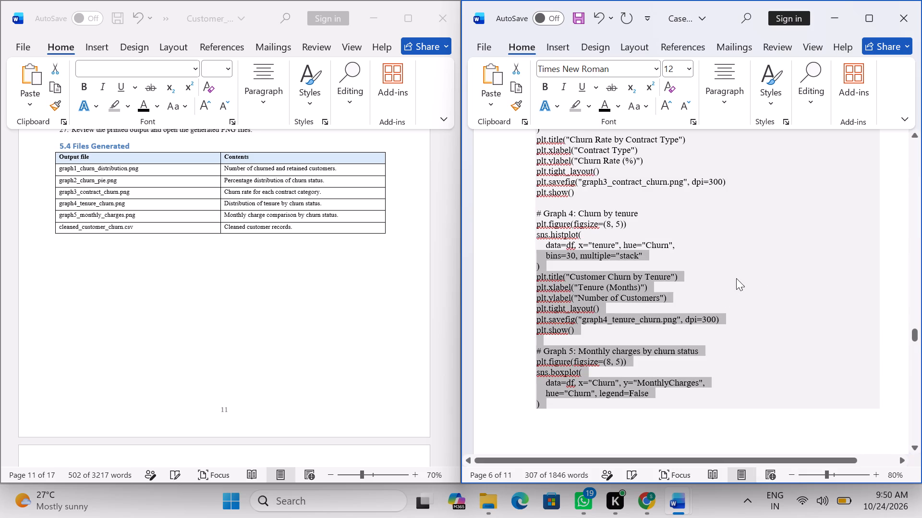
# Ignore all spelling flags on df.groupby, contract_rates and plt.tight_layout in the Graph 2 and Graph 3 code.
pyautogui.scroll(17, 737, 279)
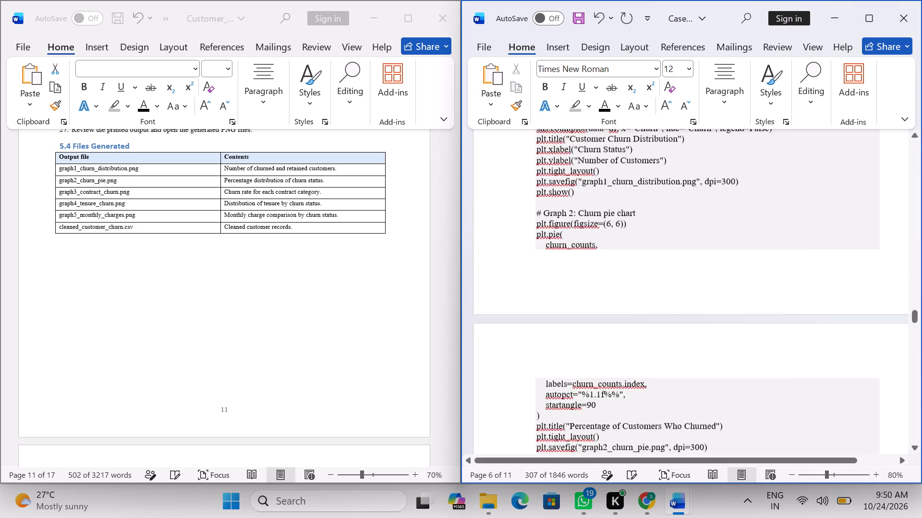
pyautogui.scroll(10, 736, 280)
pyautogui.click(738, 279)
pyautogui.scroll(6, 739, 278)
pyautogui.scroll(-18, 740, 278)
pyautogui.scroll(-3, 758, 273)
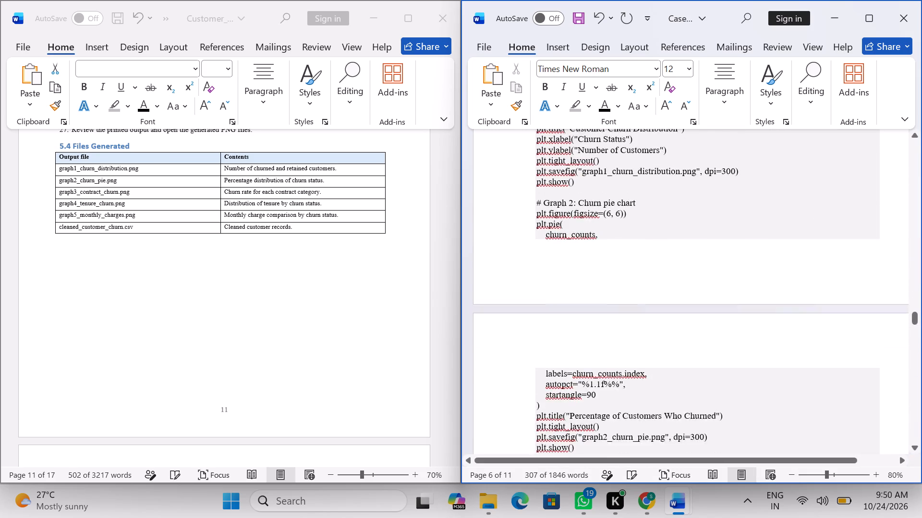
pyautogui.scroll(-2, 759, 273)
pyautogui.click(574, 315)
pyautogui.rightClick(574, 315)
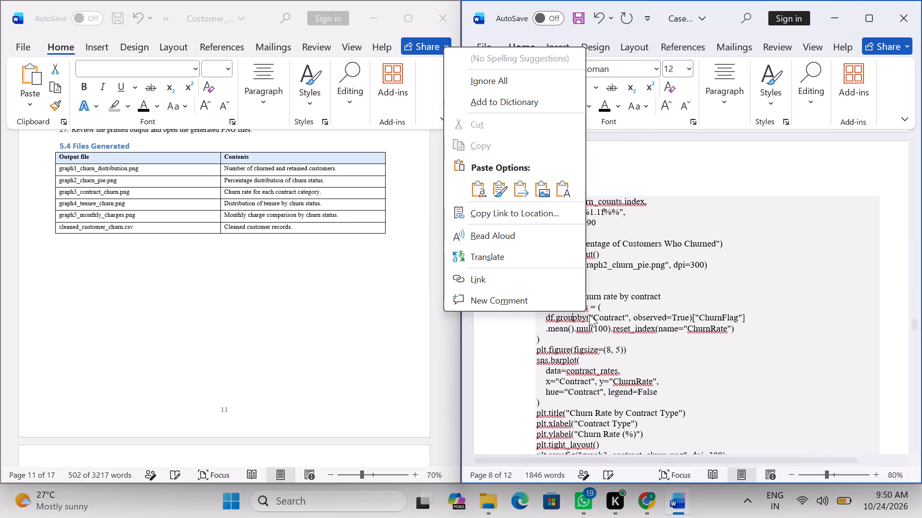
pyautogui.click(488, 81)
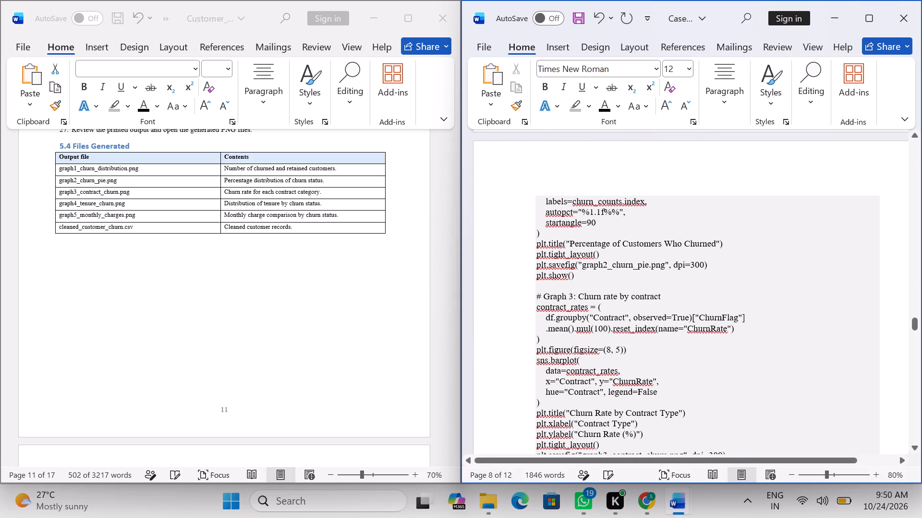
pyautogui.click(567, 304)
pyautogui.rightClick(566, 304)
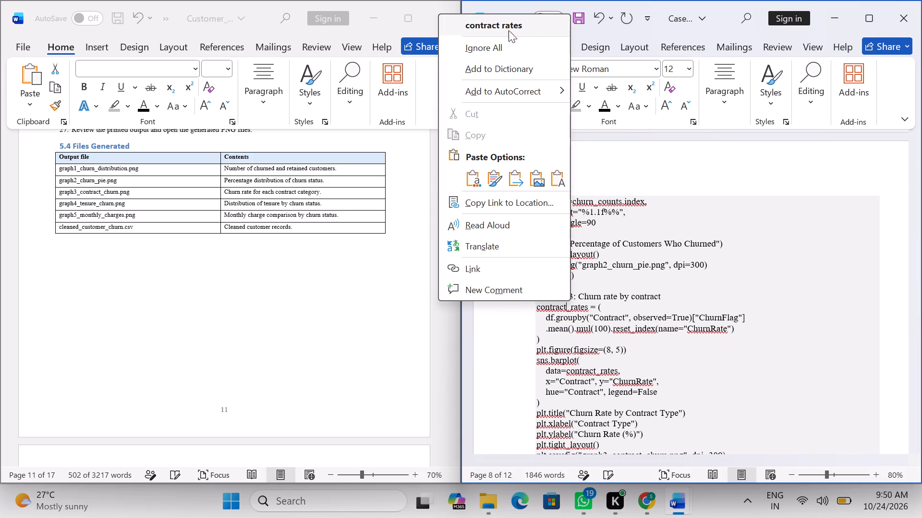
pyautogui.click(496, 39)
pyautogui.click(558, 253)
pyautogui.rightClick(559, 253)
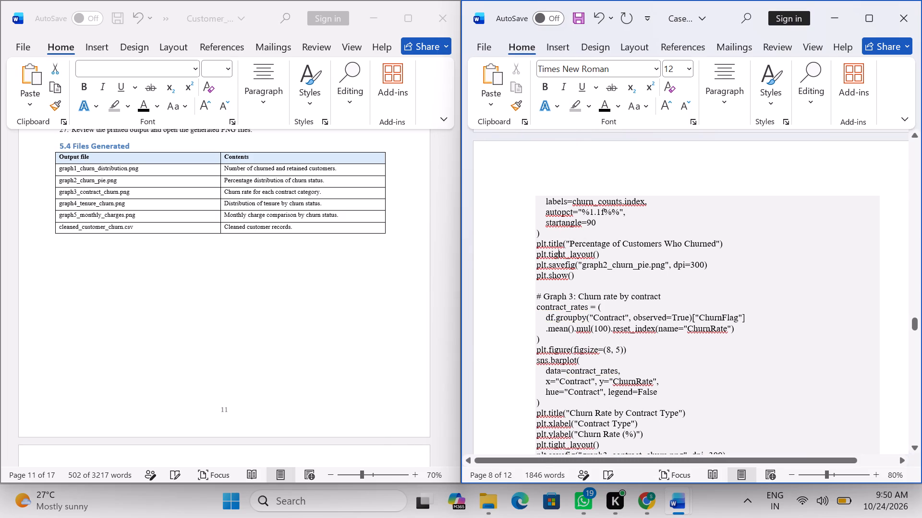
pyautogui.click(497, 258)
# Format the "5.3 How to Run the Program" heading as bold, black Times New Roman.
pyautogui.scroll(-1, 497, 258)
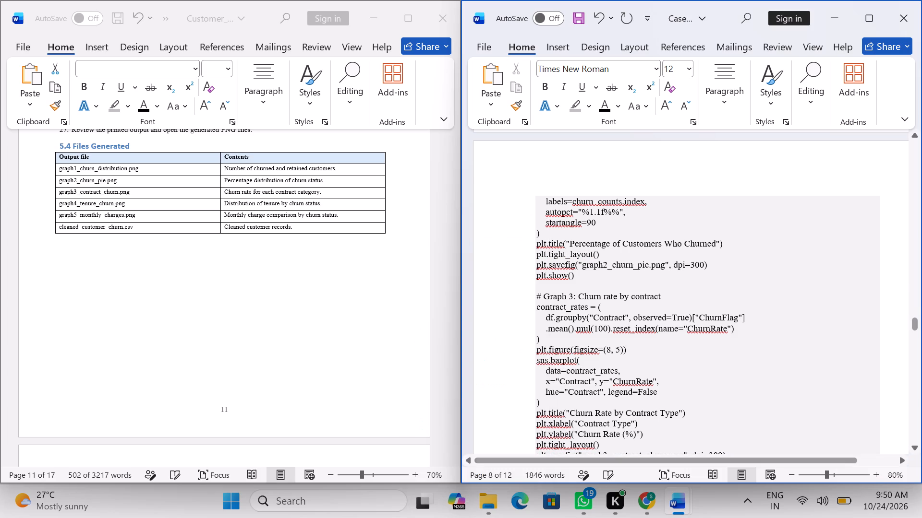
pyautogui.scroll(-18, 636, 251)
pyautogui.scroll(-4, 635, 252)
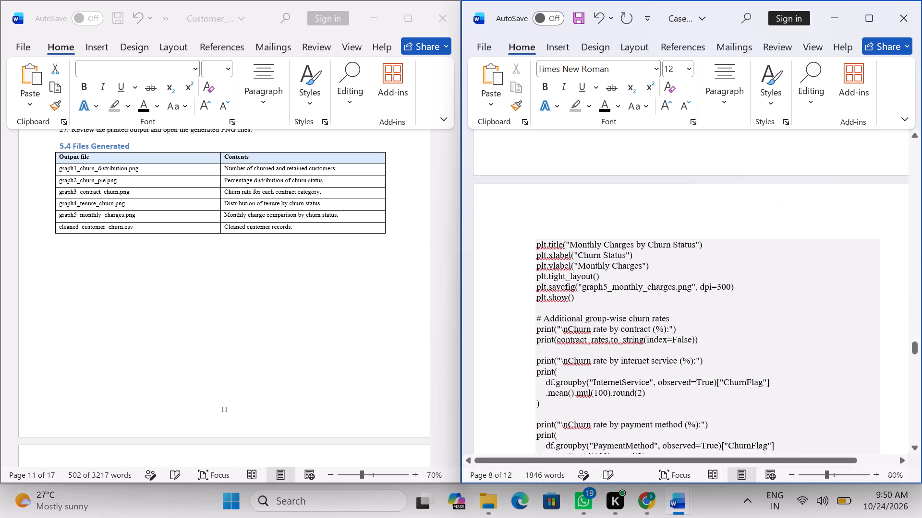
pyautogui.scroll(-10, 636, 252)
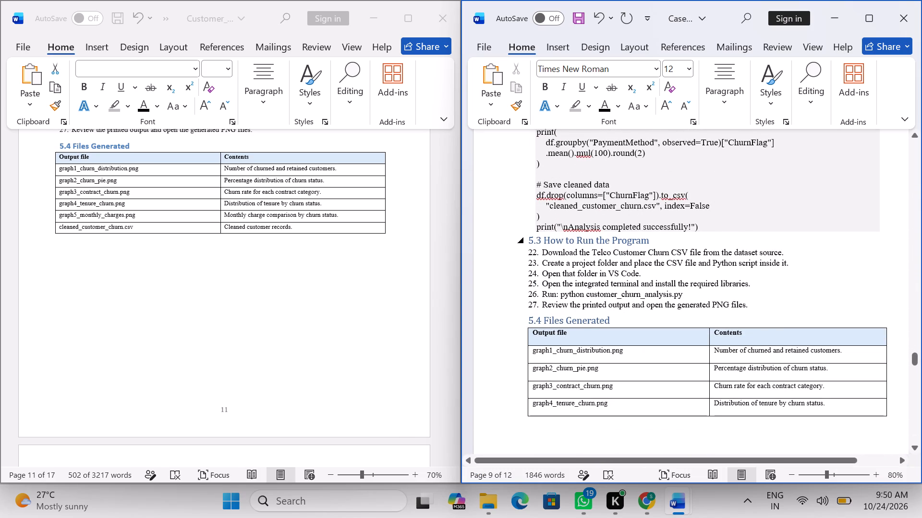
pyautogui.moveTo(652, 236); pyautogui.dragTo(530, 238)
pyautogui.click(542, 212)
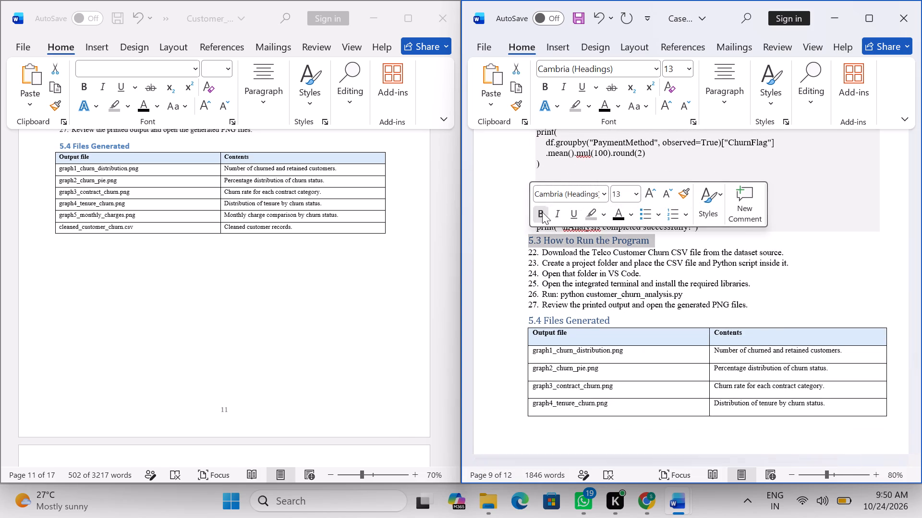
pyautogui.click(625, 212)
pyautogui.click(560, 191)
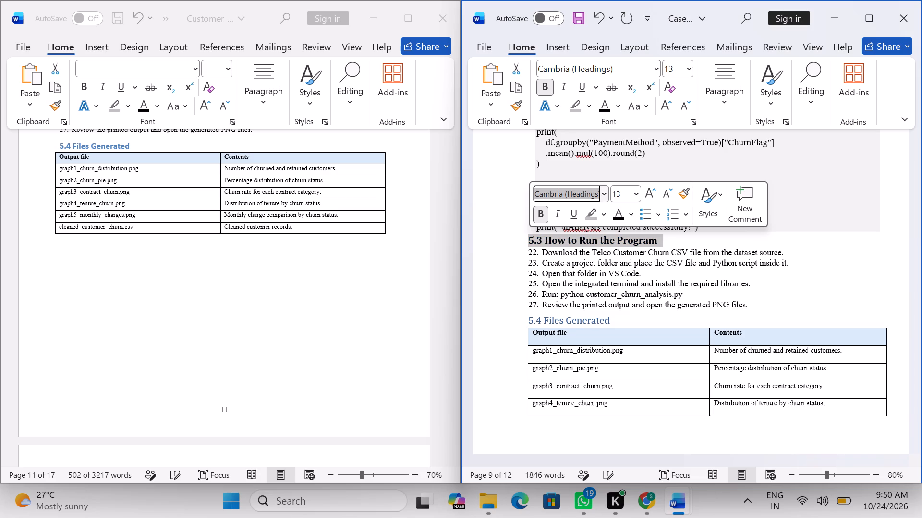
pyautogui.write('ti')
pyautogui.press('Return')
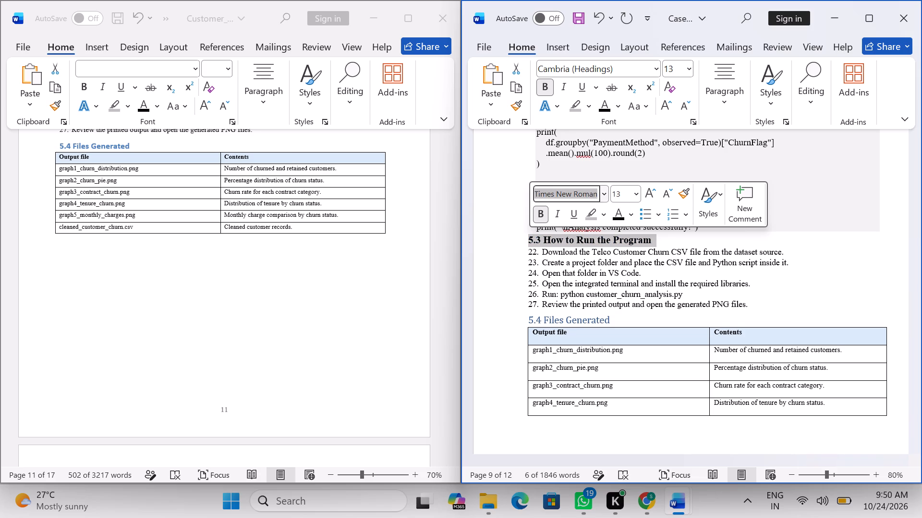
pyautogui.click(689, 240)
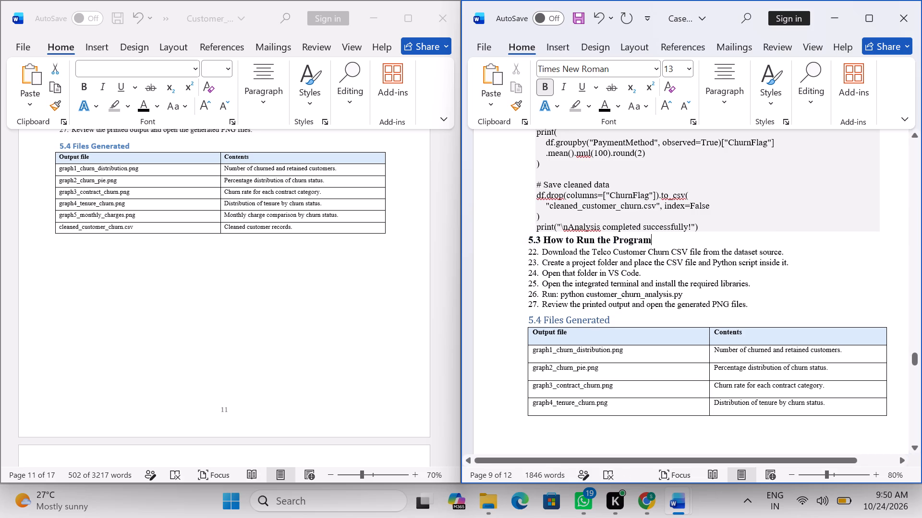
# Set the numbered instructions under 5.3, from downloading the CSV to reviewing the output, to 12 pt.
pyautogui.moveTo(543, 250); pyautogui.dragTo(757, 309)
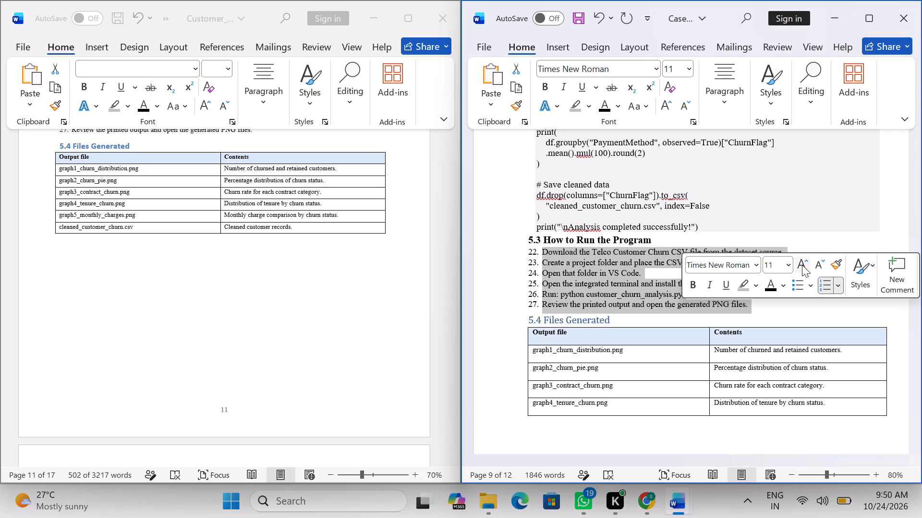
pyautogui.click(791, 265)
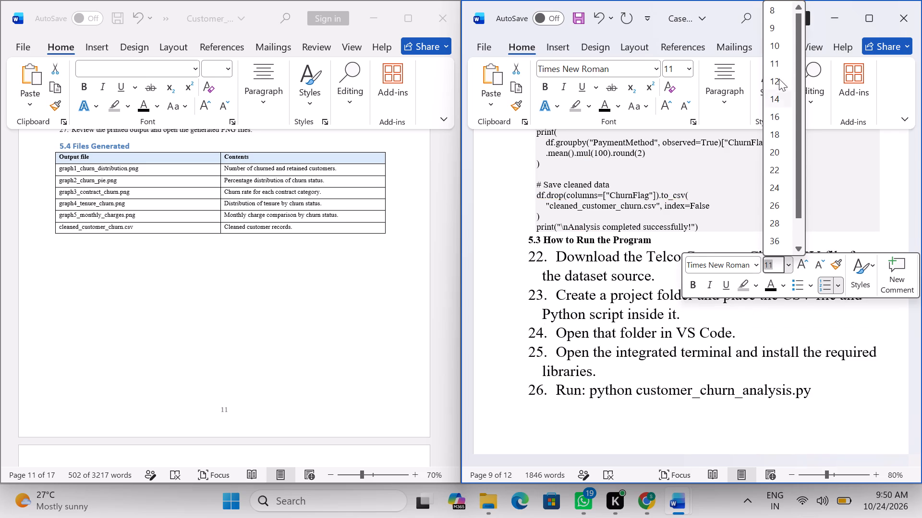
pyautogui.click(776, 81)
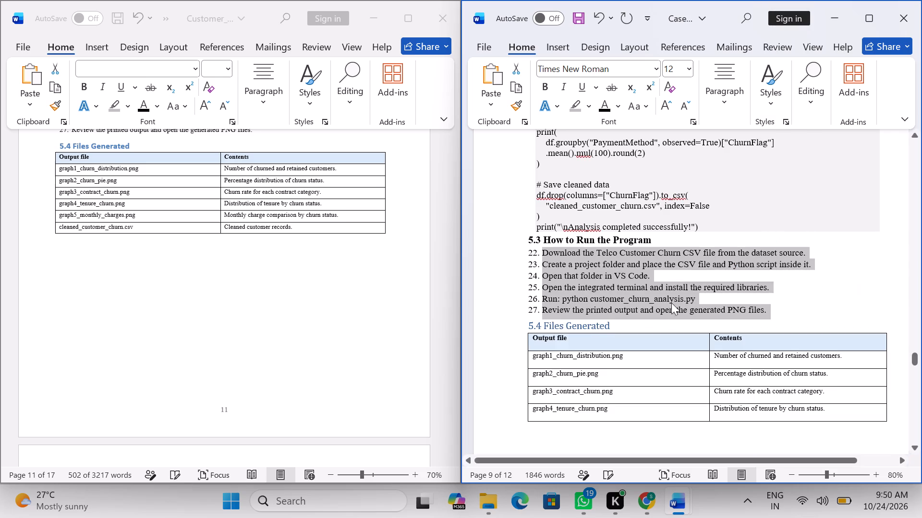
pyautogui.click(868, 281)
# Format the "5.4 Files Generated" heading as bold, black Times New Roman.
pyautogui.scroll(-2, 777, 288)
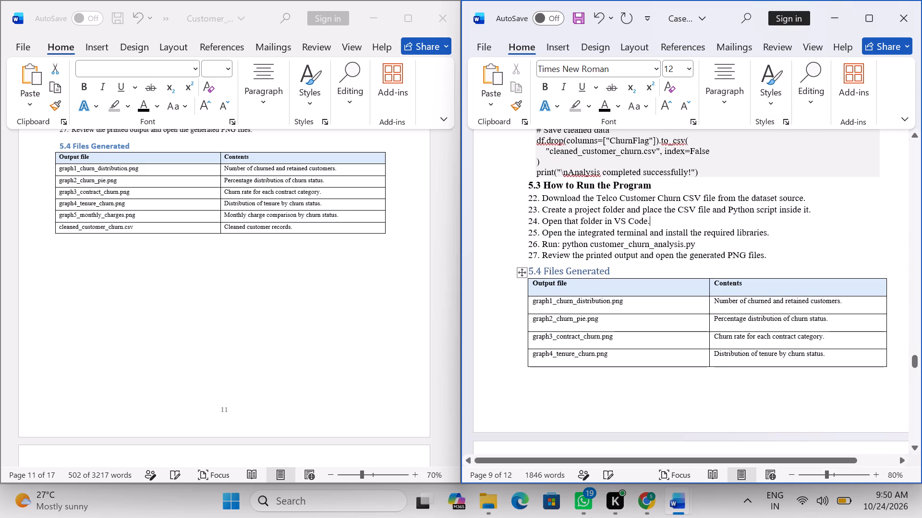
pyautogui.moveTo(613, 272); pyautogui.dragTo(526, 266)
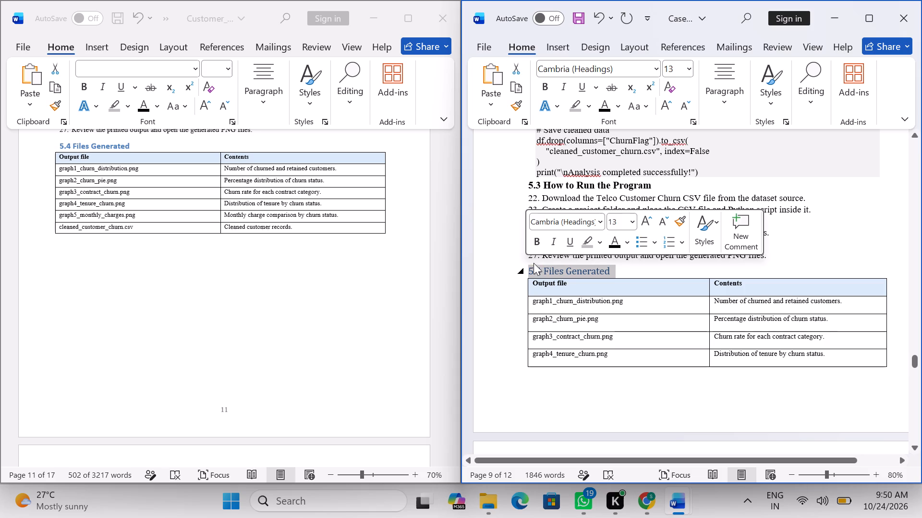
pyautogui.click(541, 242)
pyautogui.click(569, 215)
pyautogui.click(569, 217)
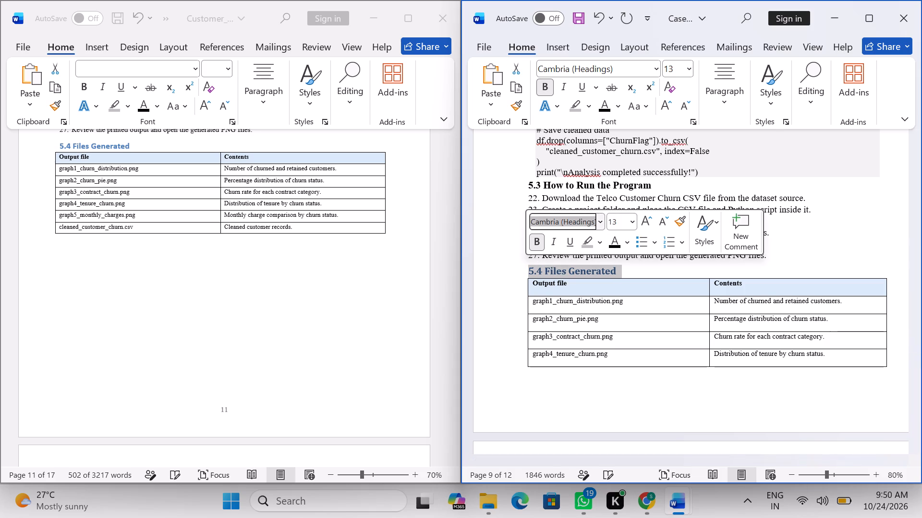
pyautogui.write('ti')
pyautogui.press('Return')
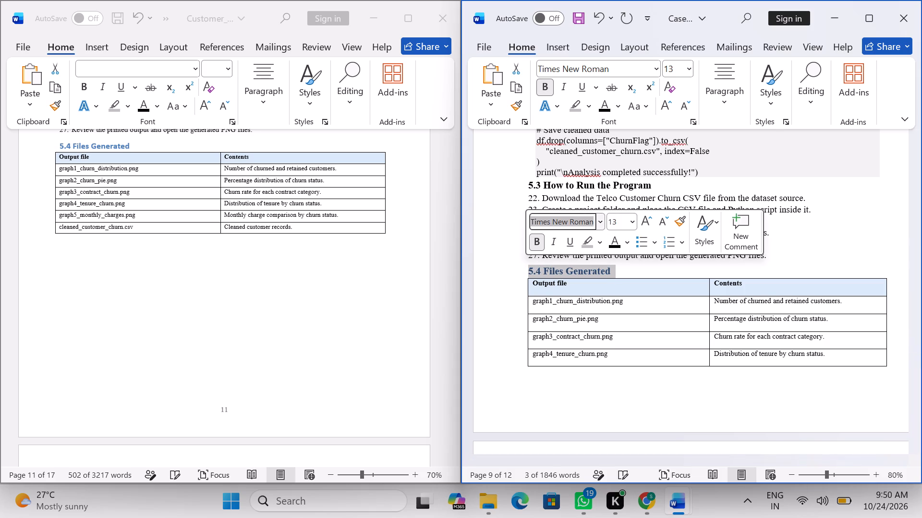
pyautogui.click(613, 244)
pyautogui.click(666, 265)
# Set the header row of the Files Generated table to 12 pt.
pyautogui.tripleClick(592, 286)
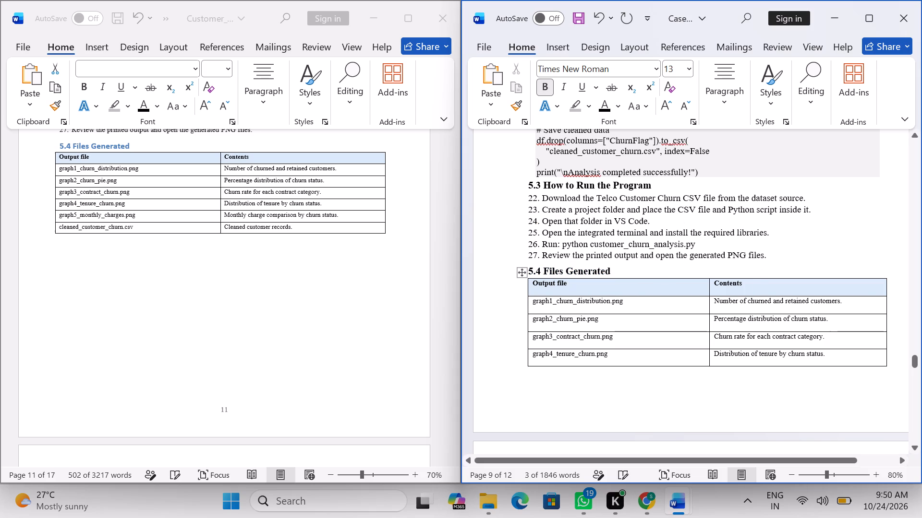
pyautogui.click(592, 286)
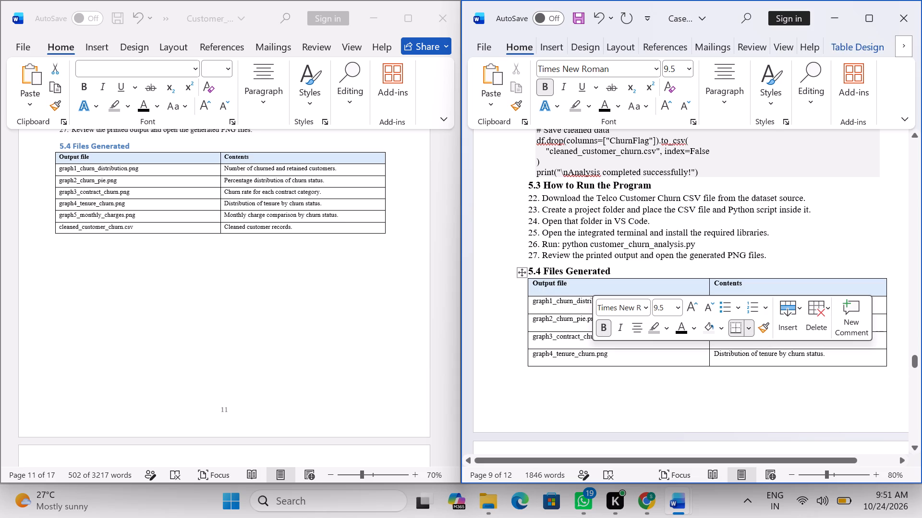
pyautogui.moveTo(879, 288); pyautogui.dragTo(604, 287)
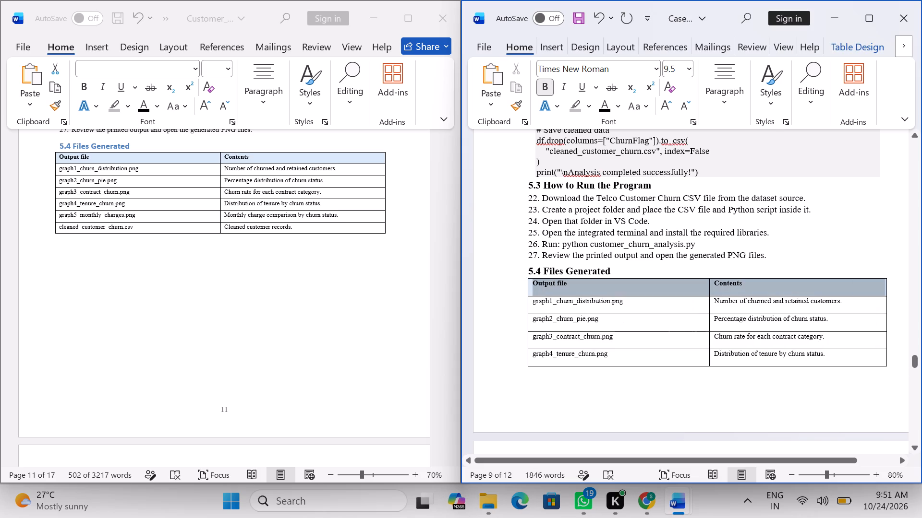
pyautogui.moveTo(604, 287); pyautogui.dragTo(582, 287)
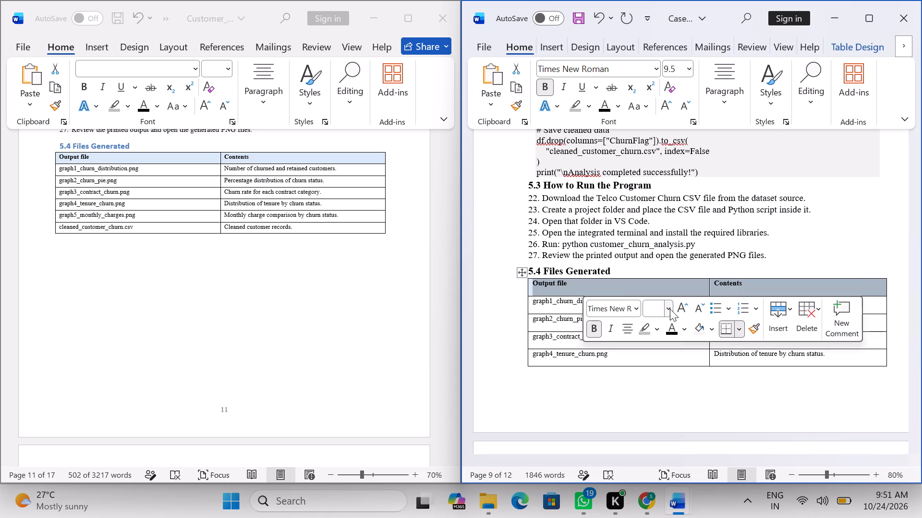
pyautogui.click(670, 308)
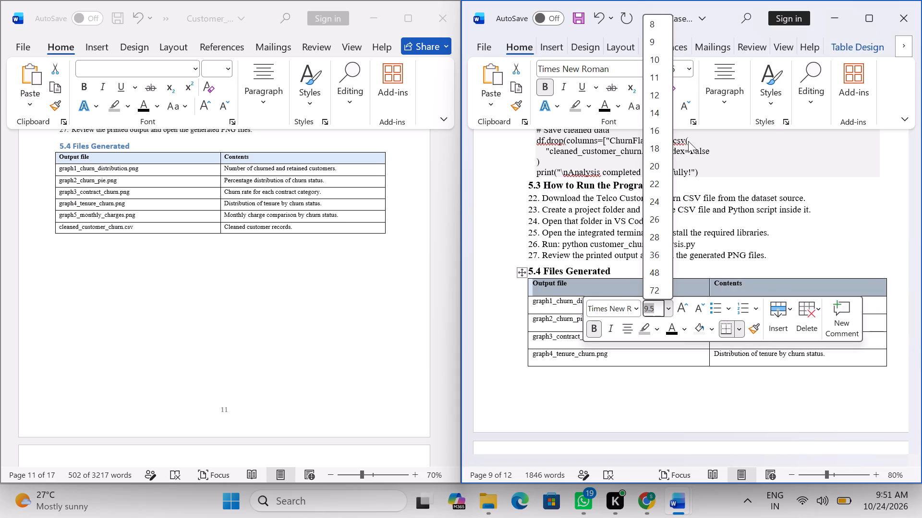
pyautogui.click(651, 96)
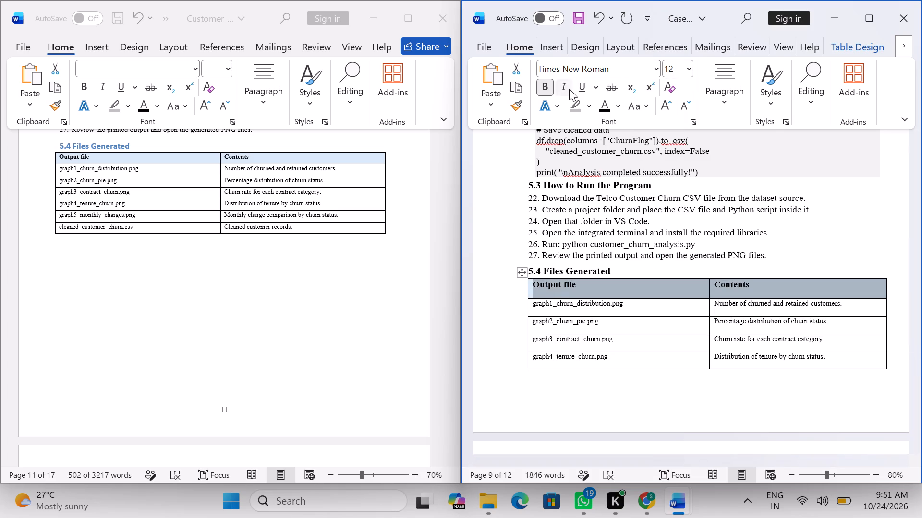
# Shade the header row of the Files Generated table light grey.
pyautogui.rightClick(642, 282)
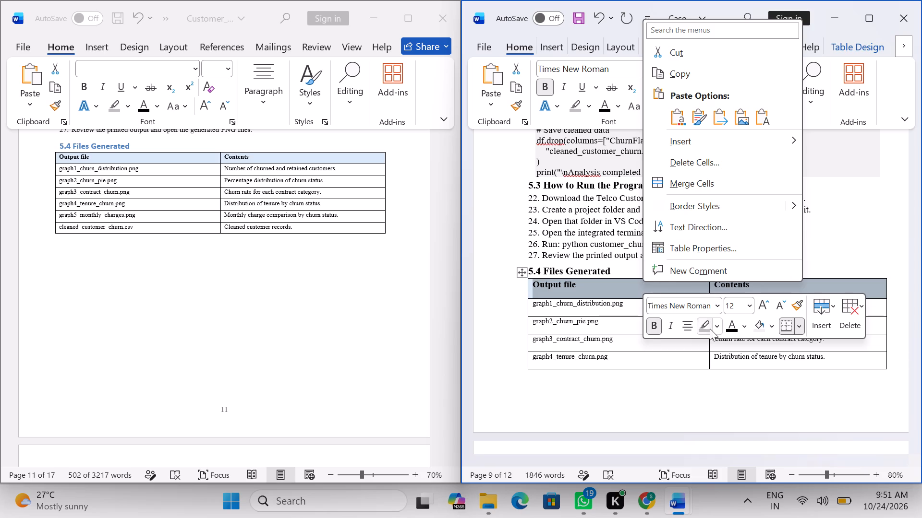
pyautogui.click(768, 325)
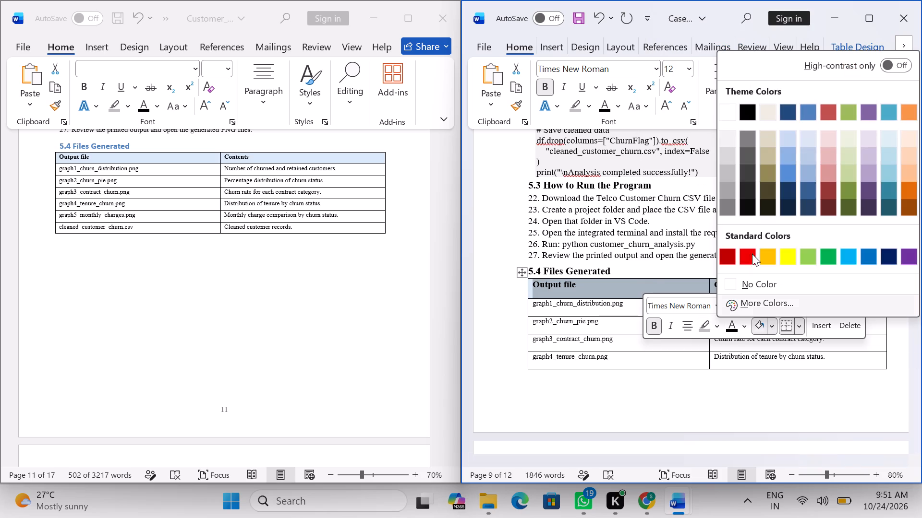
pyautogui.click(724, 138)
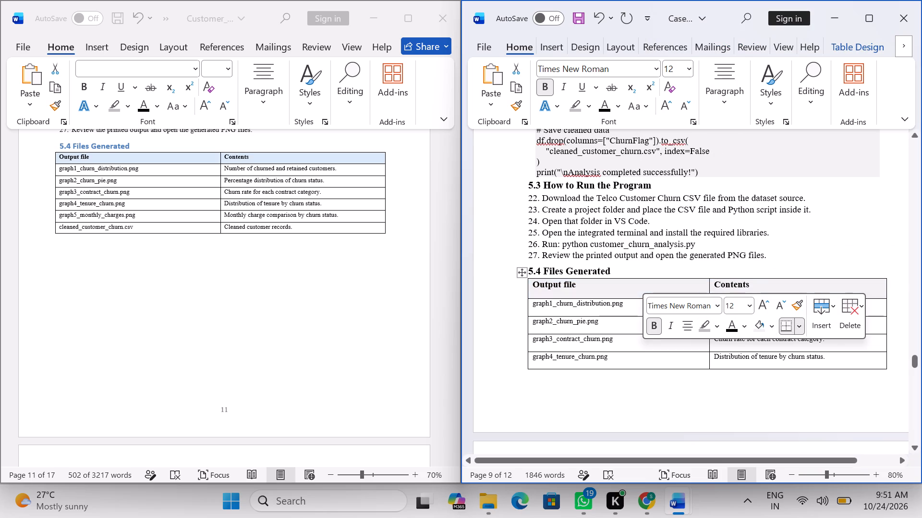
pyautogui.click(786, 257)
# Set all Files Generated table rows below the header, from graph1_churn_distribution.png to cleaned_customer_churn.csv, to 12 pt.
pyautogui.scroll(-2, 649, 253)
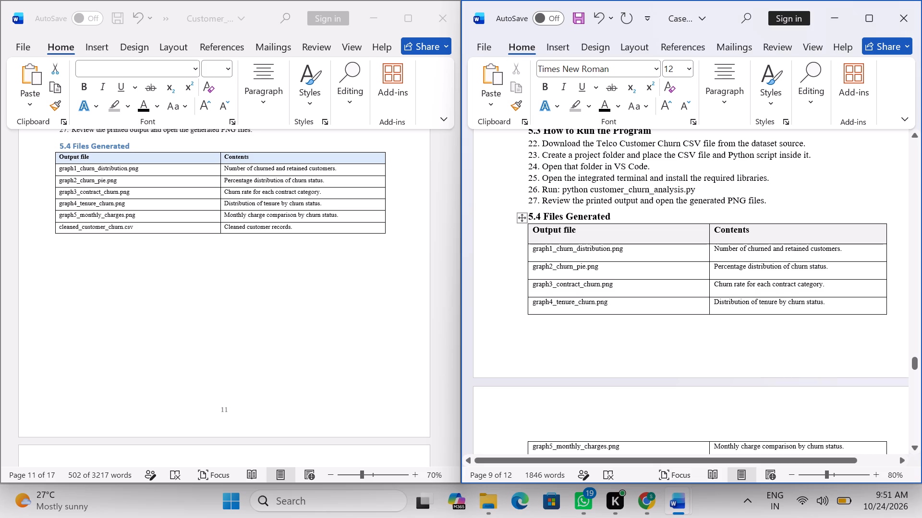
pyautogui.moveTo(532, 251); pyautogui.dragTo(802, 365)
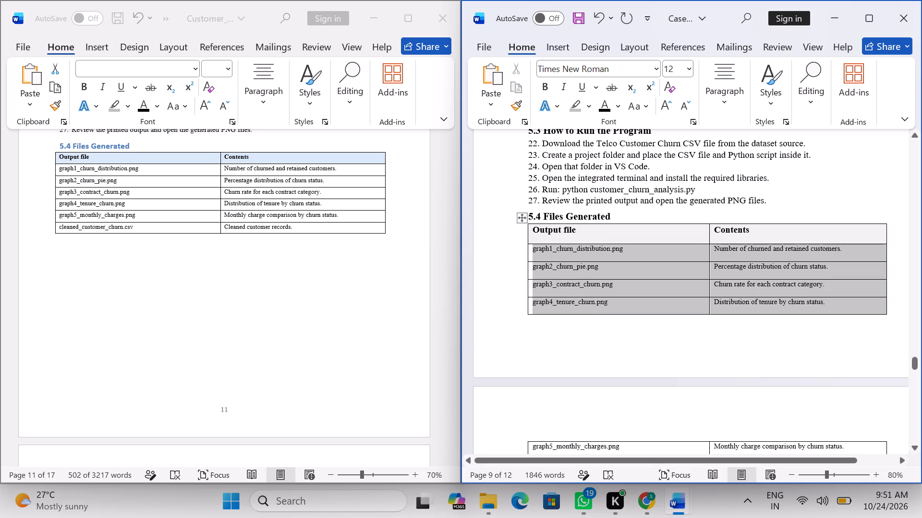
pyautogui.moveTo(802, 365); pyautogui.dragTo(818, 414)
pyautogui.scroll(-3, 810, 396)
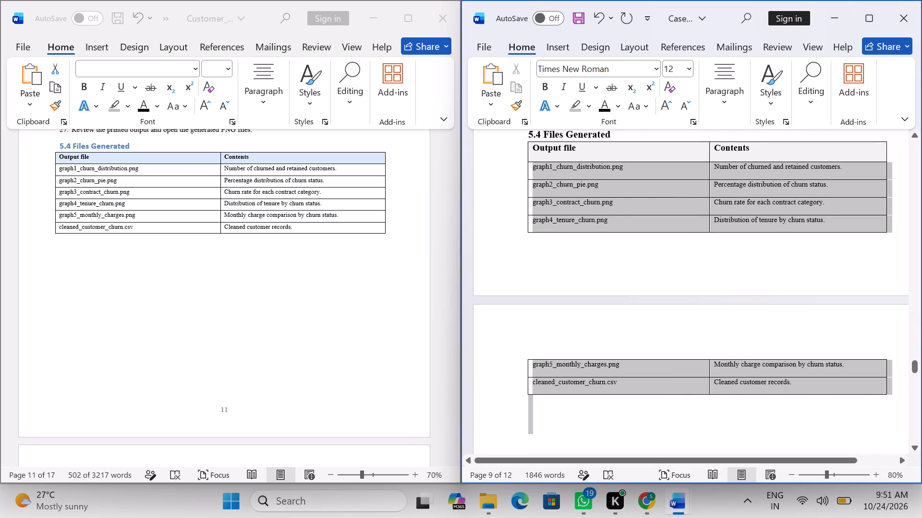
pyautogui.click(736, 368)
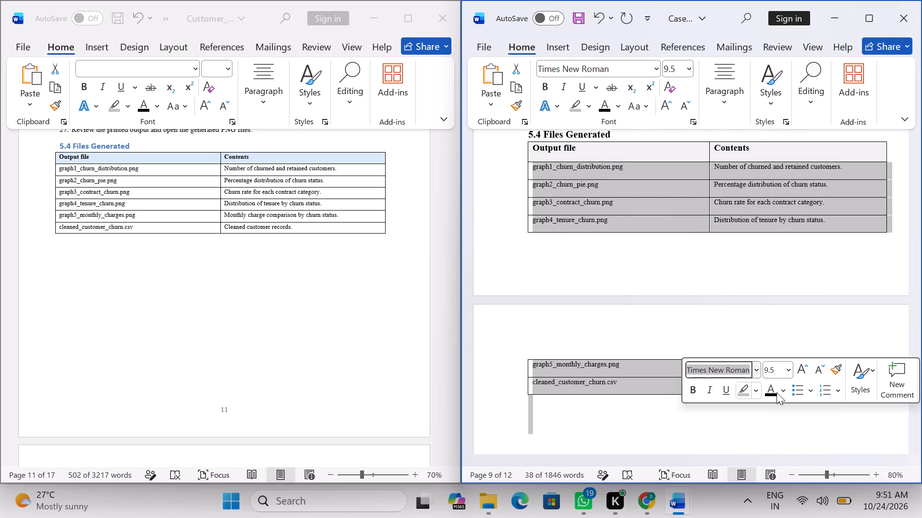
pyautogui.click(790, 368)
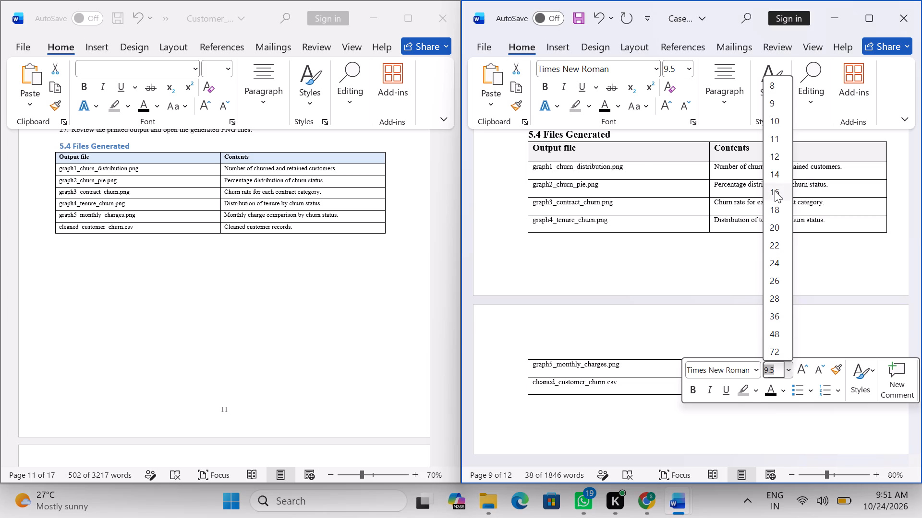
pyautogui.click(772, 151)
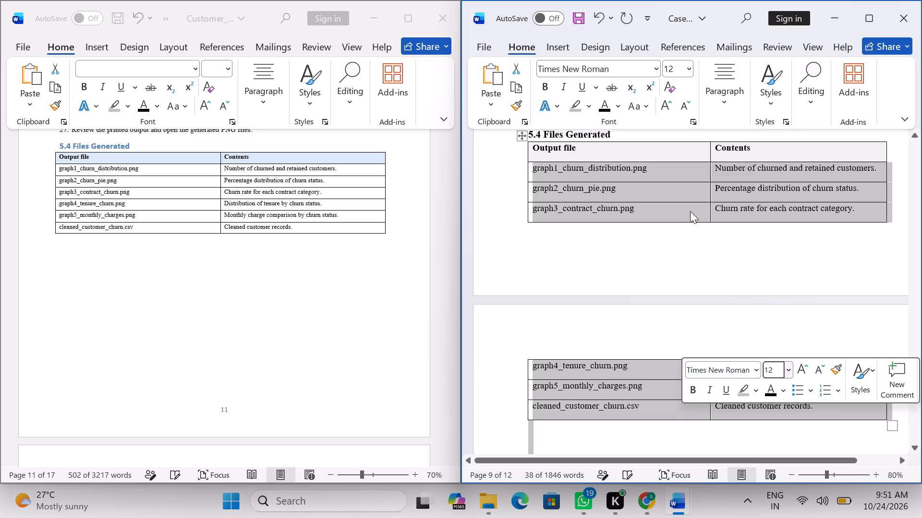
# Narrow the Output file column of the Files Generated table so the Contents column gets more width.
pyautogui.moveTo(710, 206); pyautogui.dragTo(710, 206)
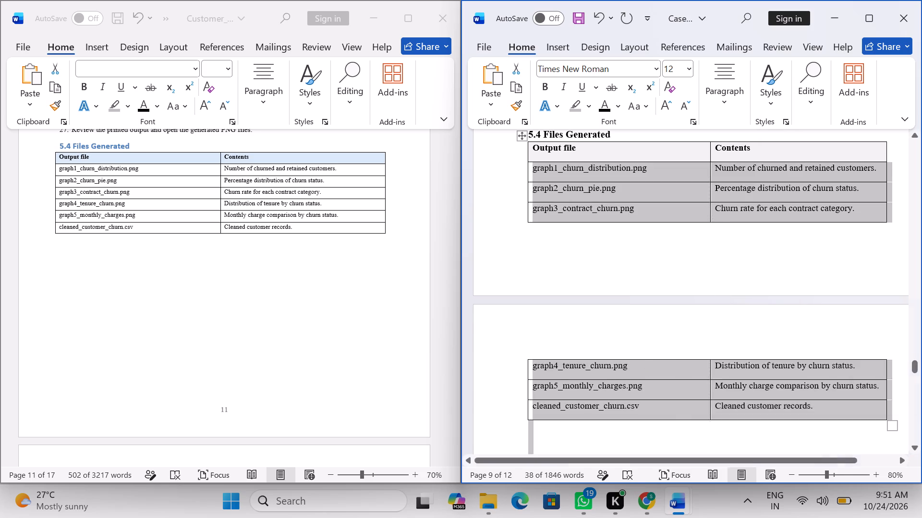
pyautogui.moveTo(710, 206); pyautogui.dragTo(667, 205)
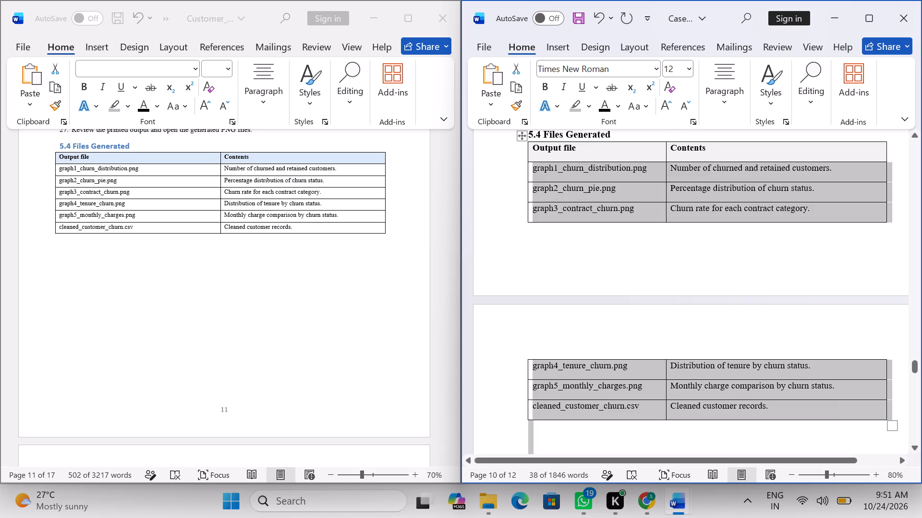
pyautogui.click(629, 261)
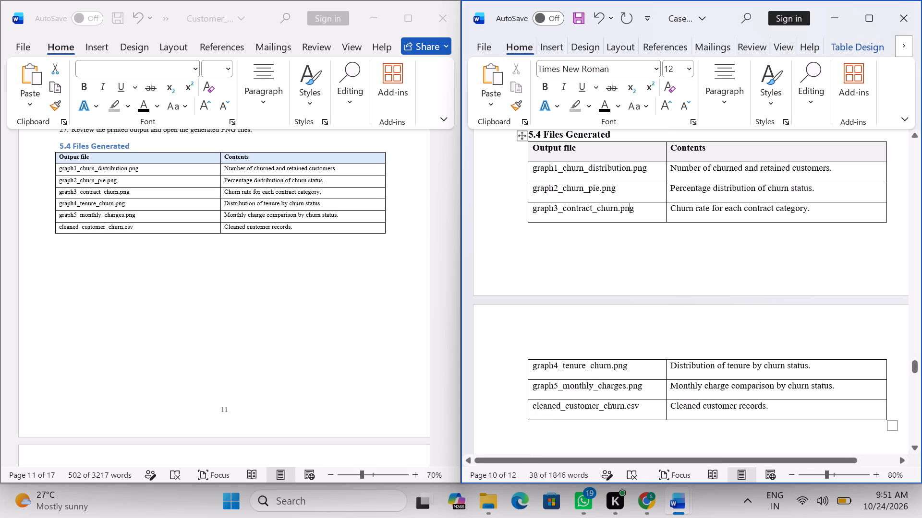
# Insert blank lines after the last instruction under 5.3 to move the "5.4 Files Generated" heading and its table onto the next page.
pyautogui.scroll(1, 627, 258)
pyautogui.scroll(-9, 627, 258)
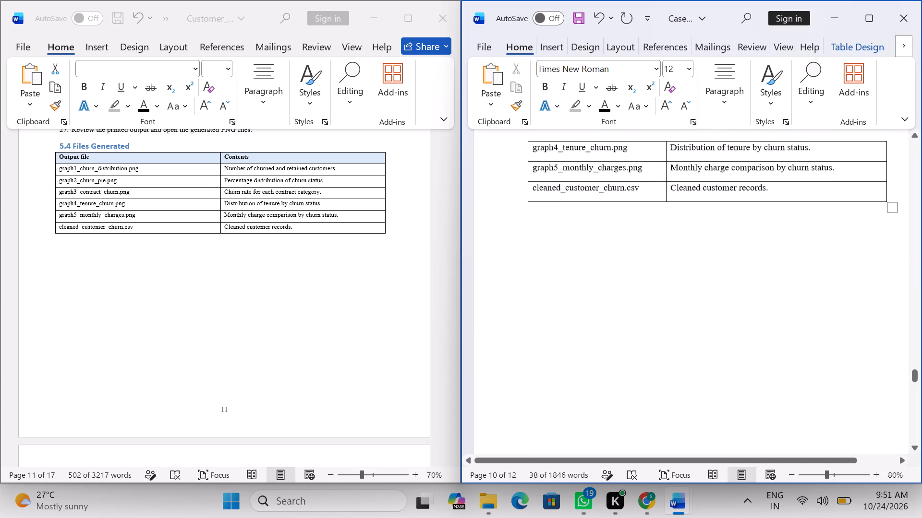
pyautogui.scroll(20, 628, 259)
pyautogui.scroll(11, 628, 259)
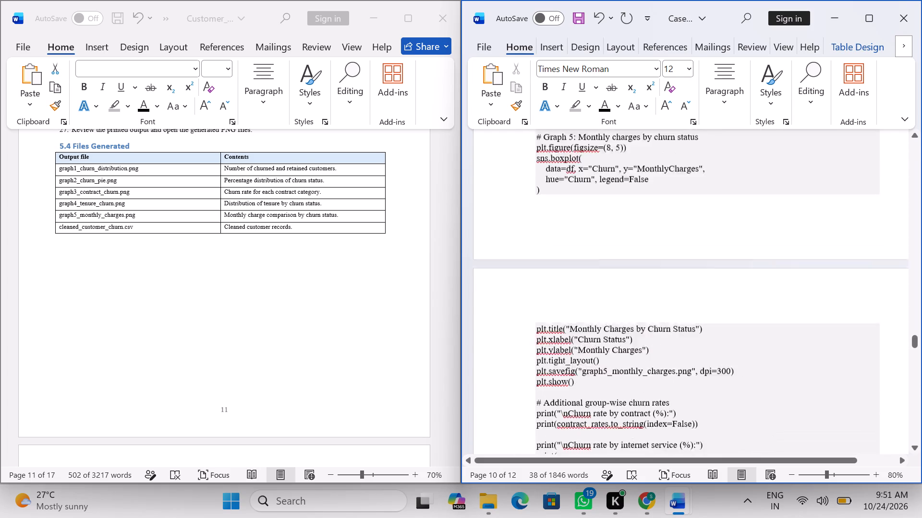
pyautogui.scroll(4, 635, 251)
pyautogui.scroll(-16, 635, 251)
pyautogui.scroll(-6, 643, 239)
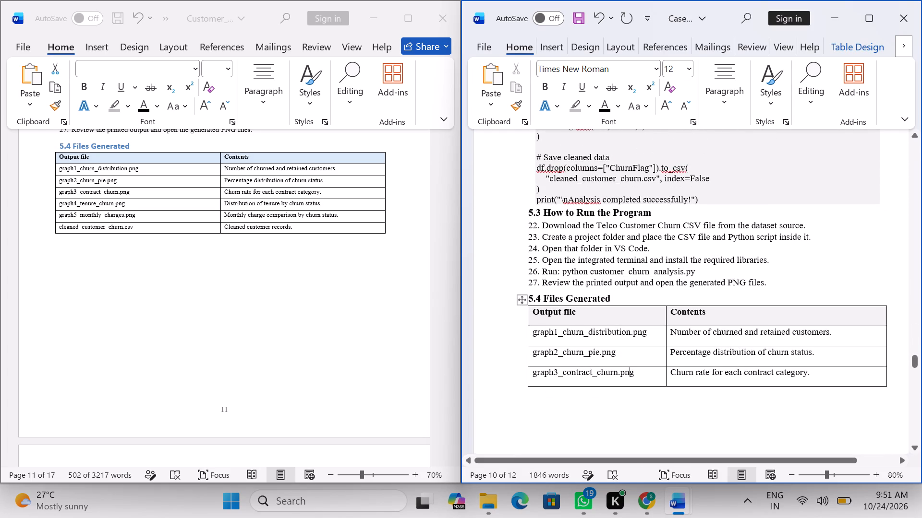
pyautogui.click(615, 265)
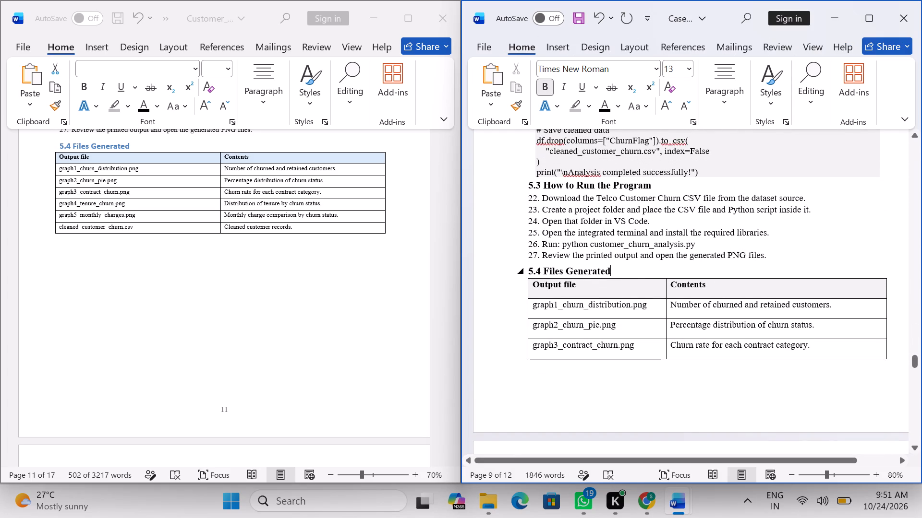
pyautogui.click(781, 256)
pyautogui.press('Return')
pyautogui.press('Return')
pyautogui.press('Return')
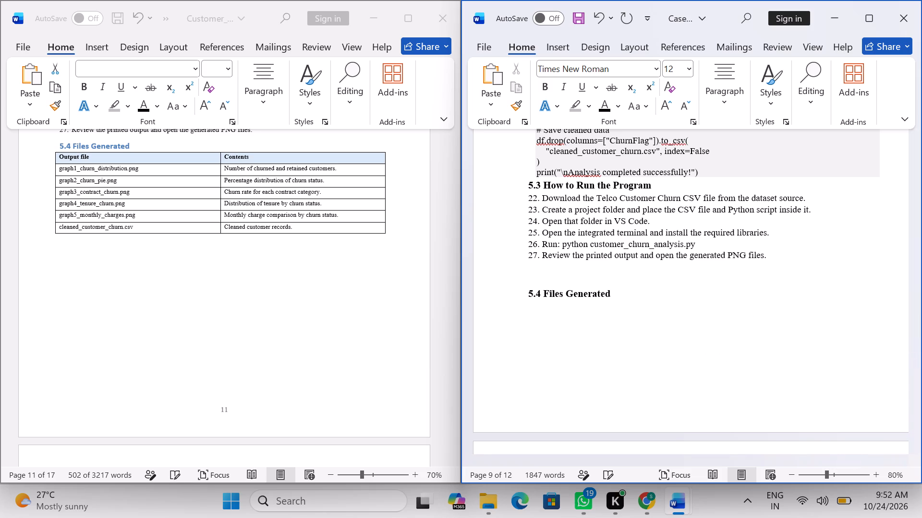
pyautogui.press('Return')
pyautogui.press('Return')
pyautogui.press('Return')
pyautogui.press('Return')
pyautogui.press('Return')
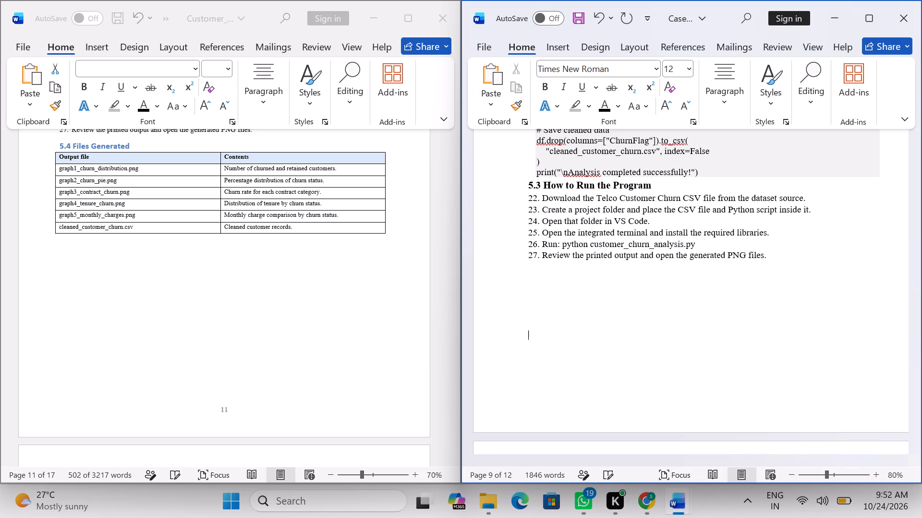
pyautogui.press('Return')
pyautogui.scroll(-5, 777, 292)
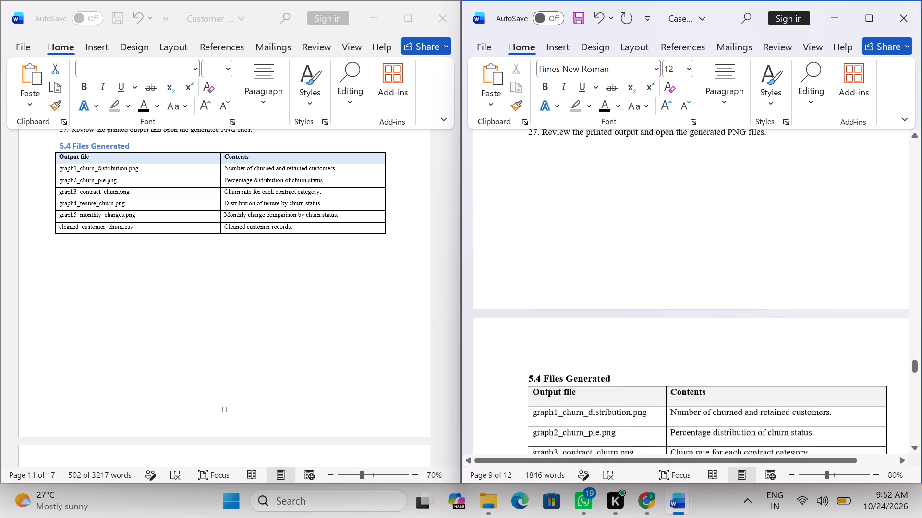
# Insert one blank line between the end of the program code and the "5.3 How to Run the Program" heading.
pyautogui.scroll(9, 777, 292)
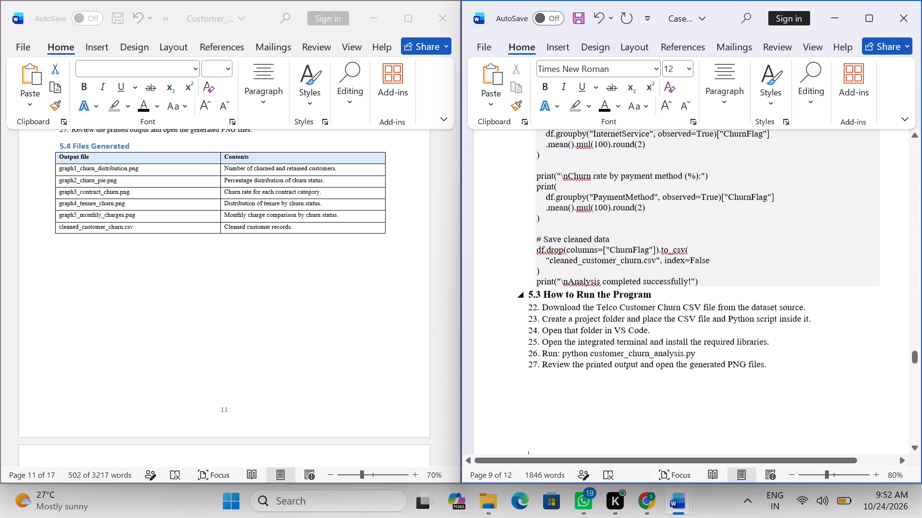
pyautogui.click(668, 283)
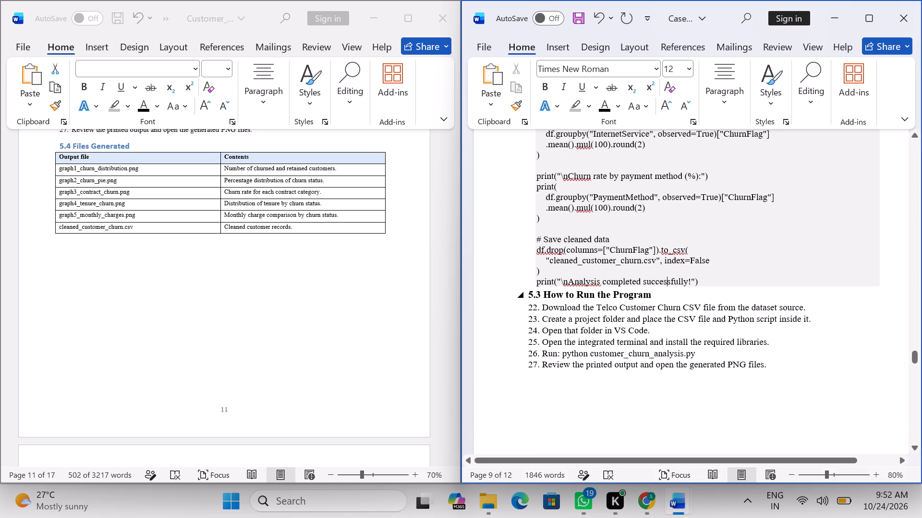
pyautogui.click(528, 291)
pyautogui.press('Return')
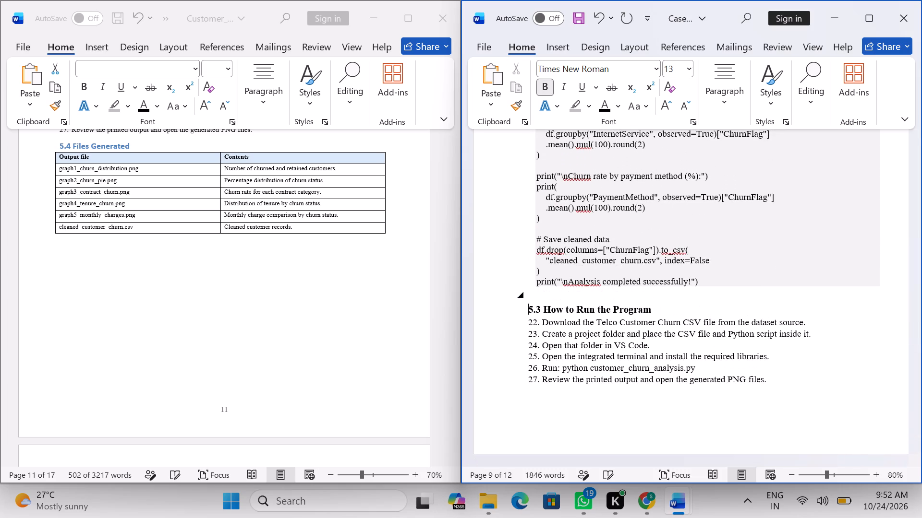
# Insert one blank line between the pip install command and the "5.2 Complete Program" heading.
pyautogui.scroll(15, 606, 276)
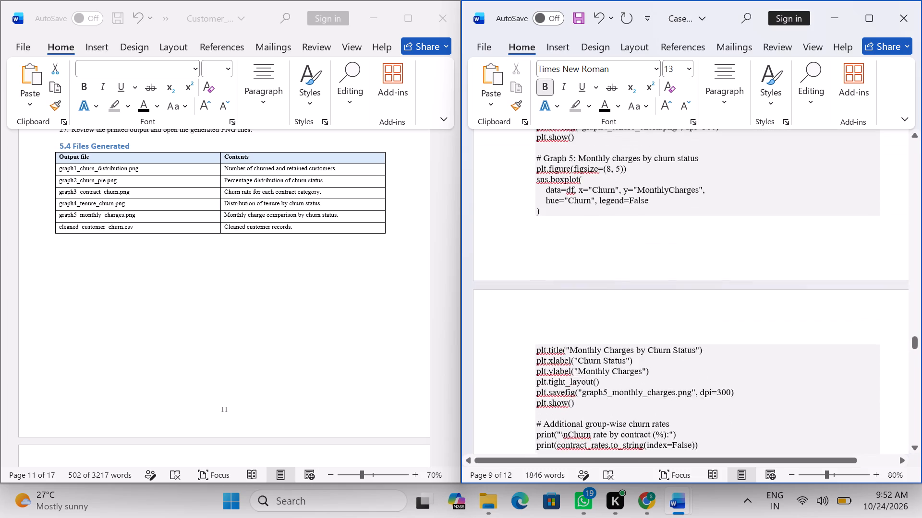
pyautogui.scroll(18, 608, 275)
pyautogui.scroll(5, 611, 274)
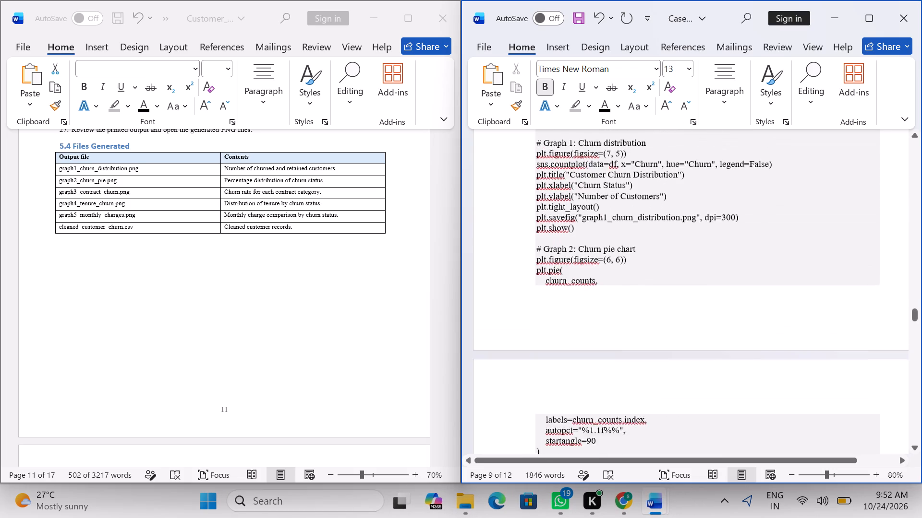
pyautogui.scroll(16, 611, 274)
pyautogui.scroll(6, 611, 275)
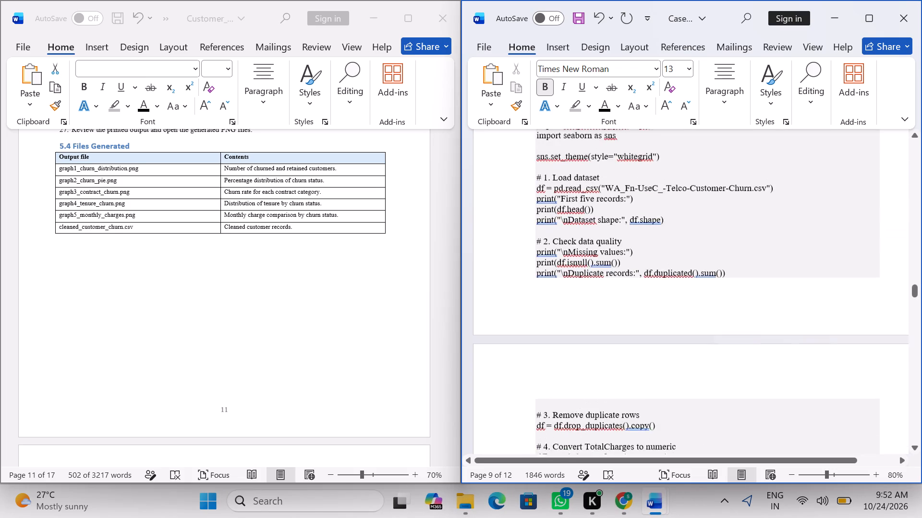
pyautogui.scroll(7, 612, 275)
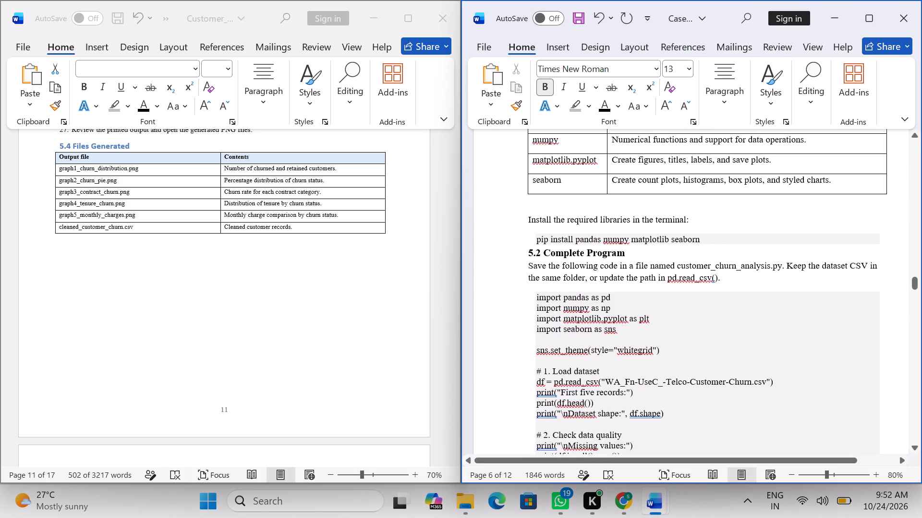
pyautogui.click(726, 239)
pyautogui.click(894, 240)
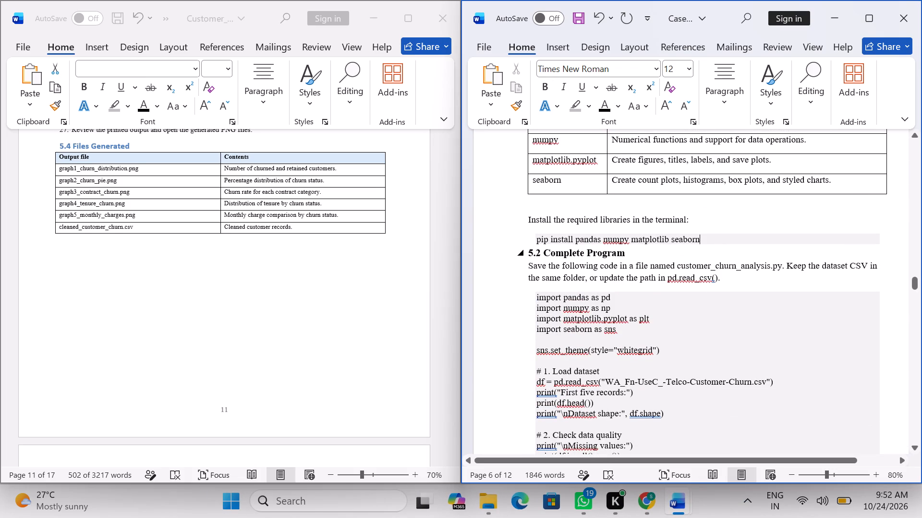
pyautogui.click(540, 250)
pyautogui.press('Left')
pyautogui.press('Left')
pyautogui.press('Left')
pyautogui.press('Return')
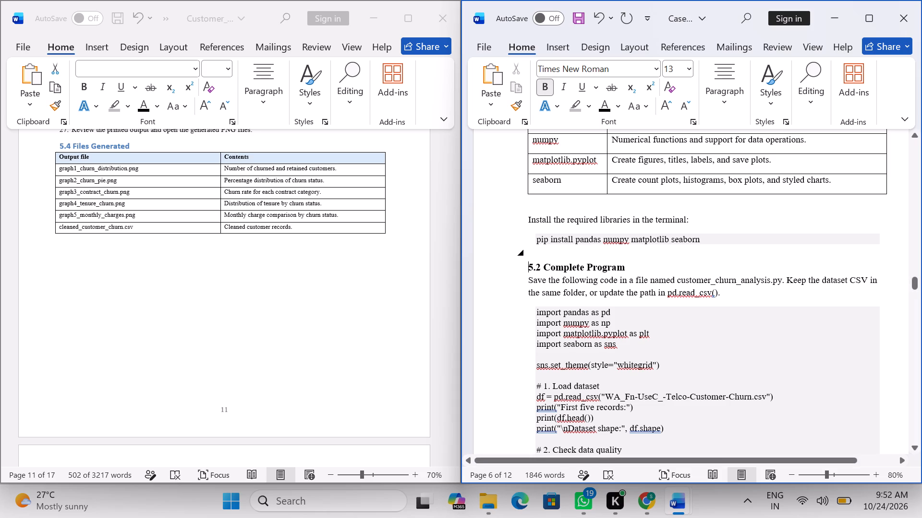
# Delete two surplus blank lines above the "5.4 Files Generated" heading.
pyautogui.scroll(-20, 581, 269)
pyautogui.scroll(-13, 581, 269)
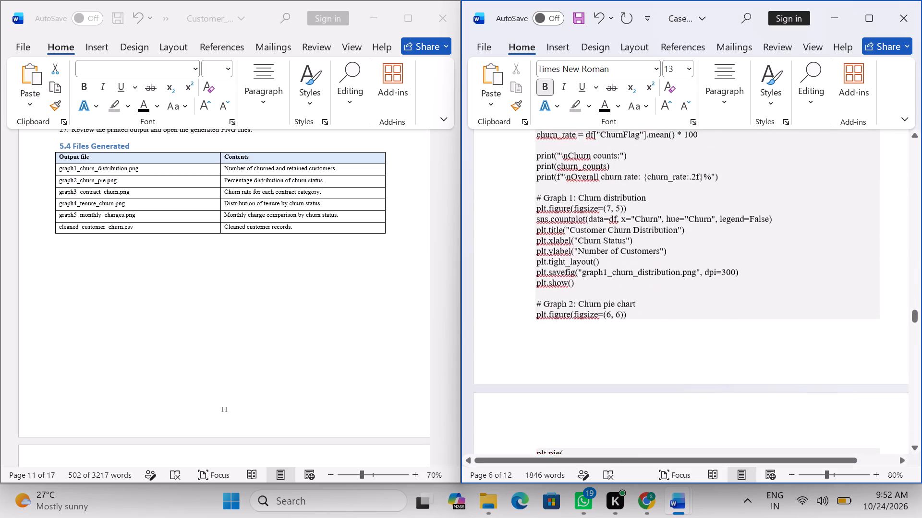
pyautogui.scroll(-19, 583, 270)
pyautogui.scroll(-14, 583, 271)
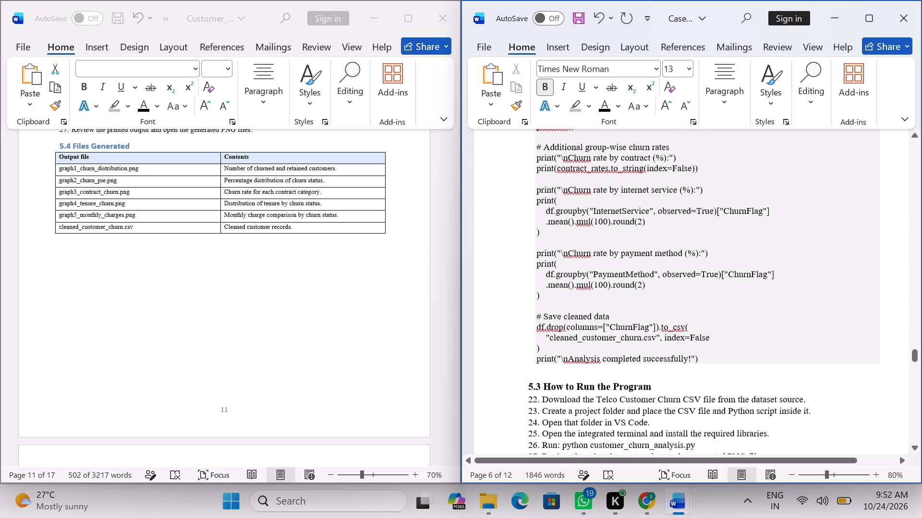
pyautogui.scroll(-7, 583, 271)
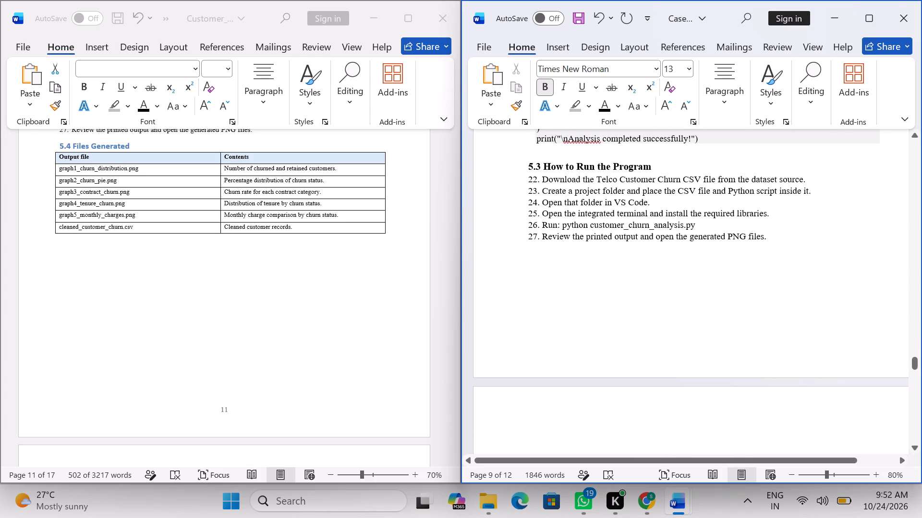
pyautogui.scroll(-13, 626, 273)
pyautogui.scroll(1, 625, 277)
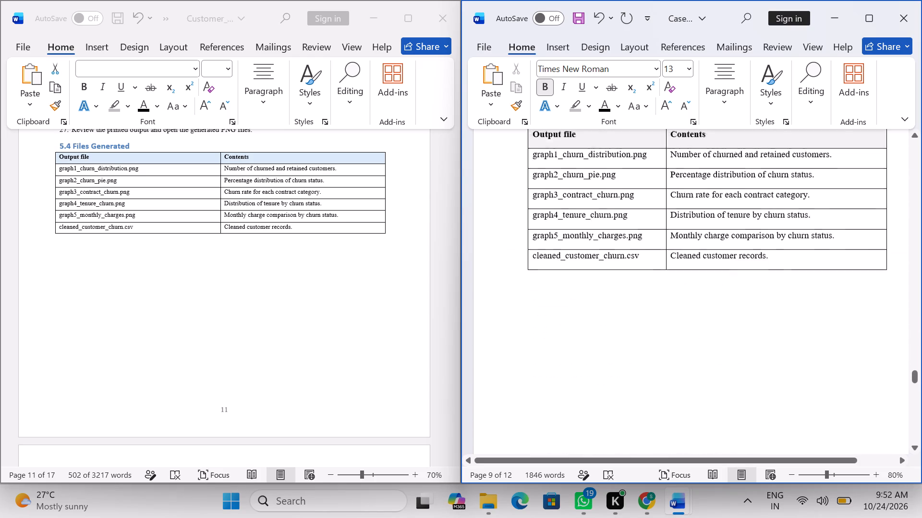
pyautogui.scroll(3, 625, 277)
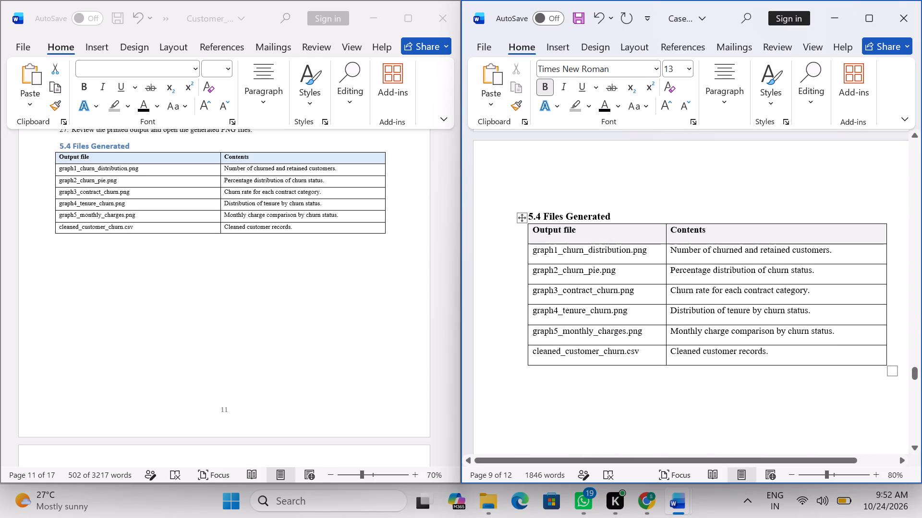
pyautogui.click(564, 168)
pyautogui.press('BackSpace')
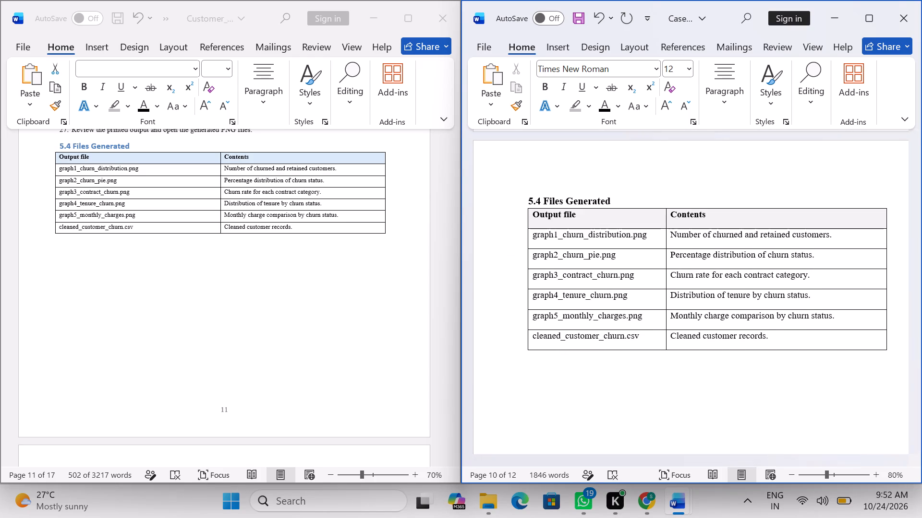
pyautogui.press('BackSpace')
# Copy the "6. DATA VISUALIZATIONS" heading, its introduction and the 6.1 heading from the source report and paste them one blank line below the Files Generated table.
pyautogui.scroll(-4, 537, 309)
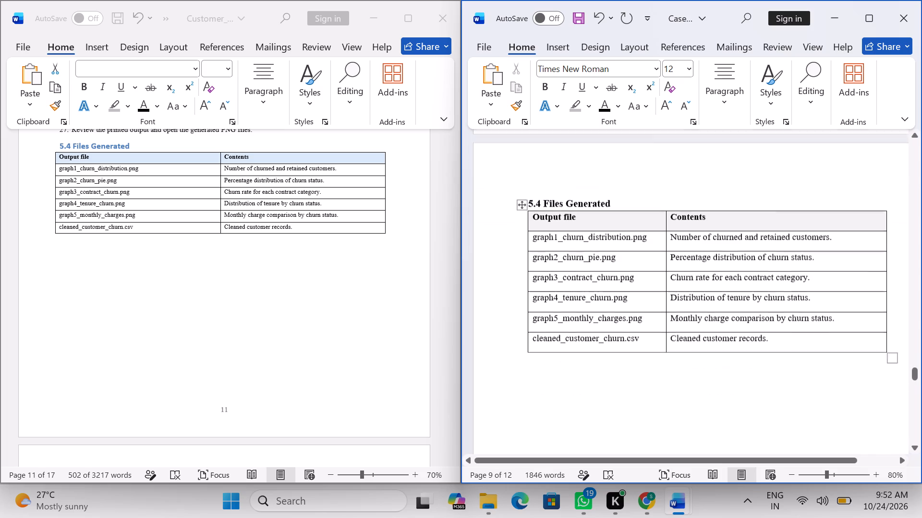
pyautogui.scroll(-1, 546, 303)
pyautogui.click(575, 358)
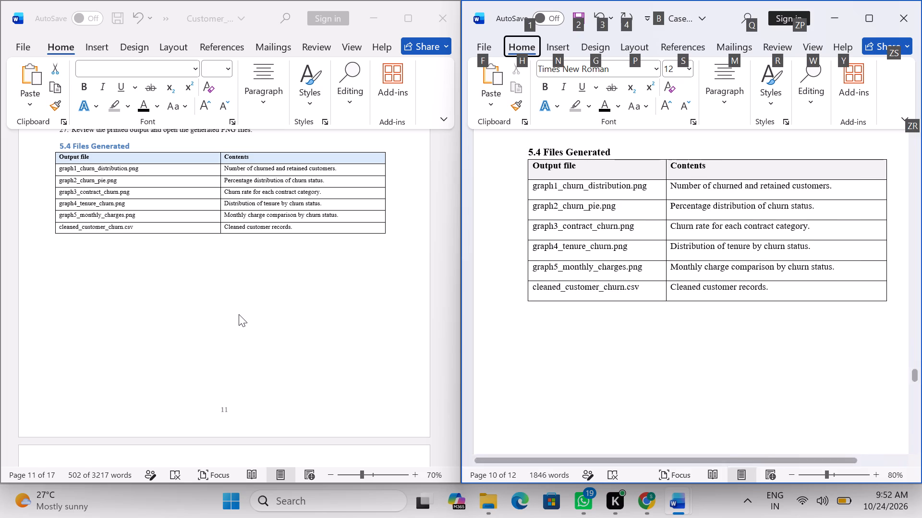
pyautogui.scroll(-7, 239, 314)
pyautogui.click(678, 361)
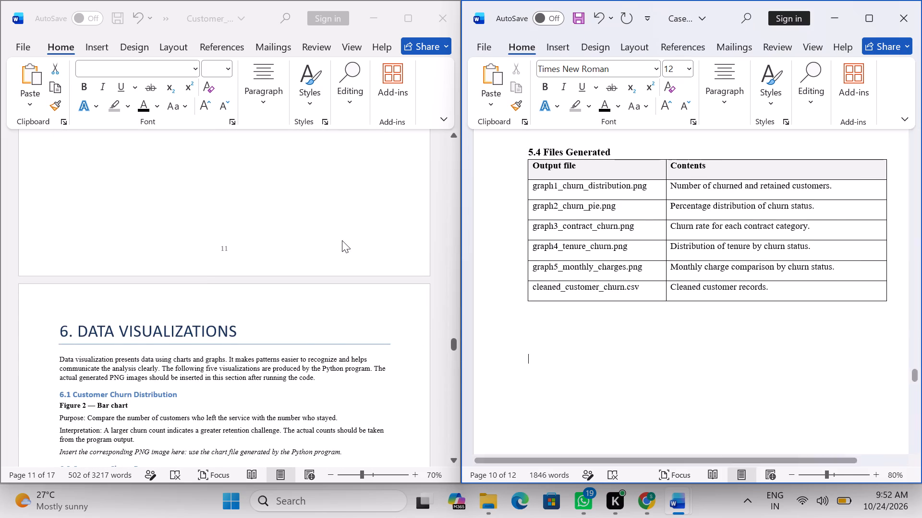
pyautogui.scroll(-3, 232, 228)
pyautogui.scroll(-2, 124, 253)
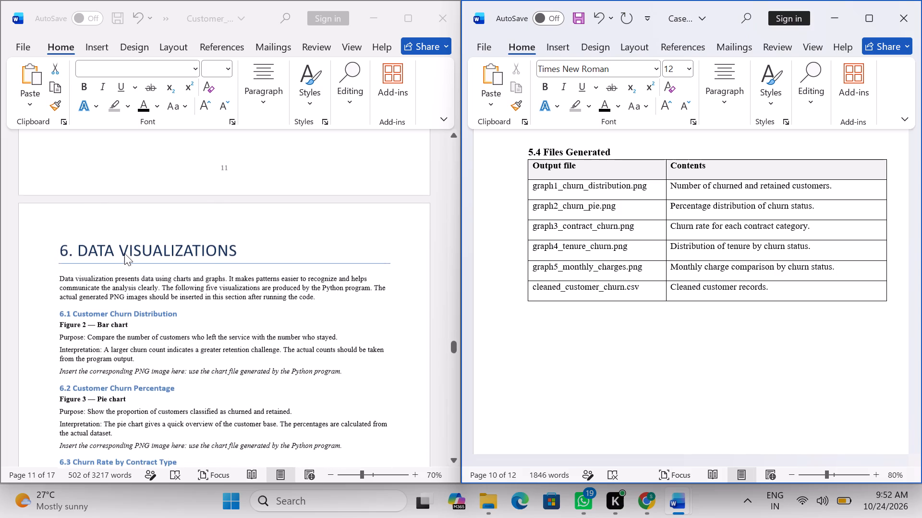
pyautogui.moveTo(49, 211); pyautogui.dragTo(101, 244)
pyautogui.moveTo(57, 210); pyautogui.dragTo(120, 267)
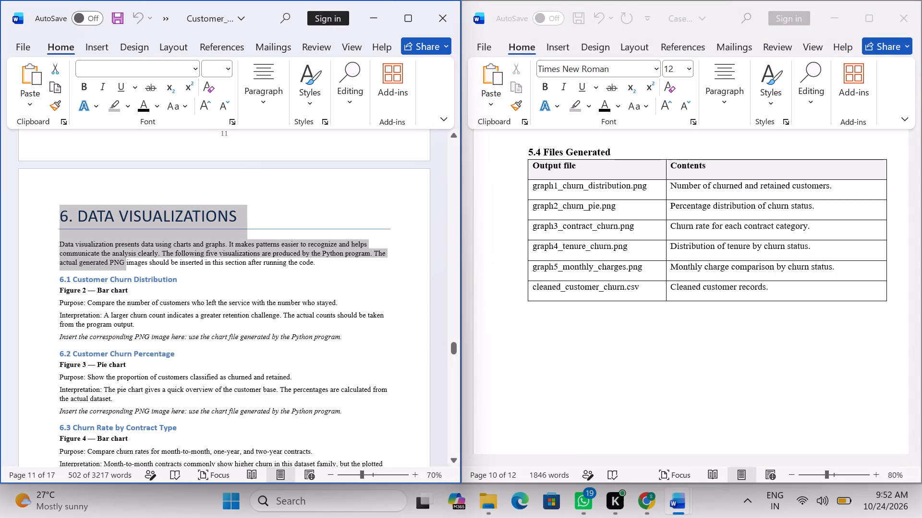
pyautogui.moveTo(120, 267); pyautogui.dragTo(205, 277)
pyautogui.hotkey('ctrl', 'c')
pyautogui.scroll(2, 205, 277)
pyautogui.scroll(-1, 205, 277)
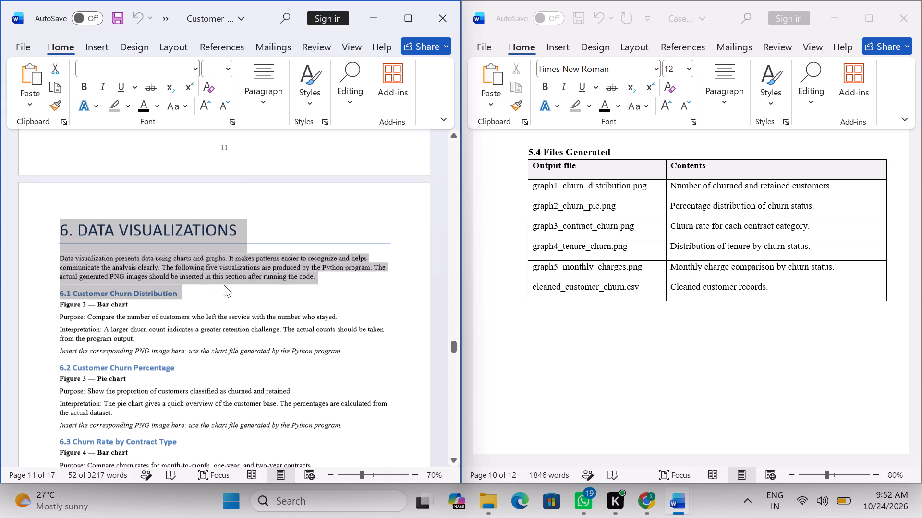
pyautogui.click(614, 331)
pyautogui.click(583, 311)
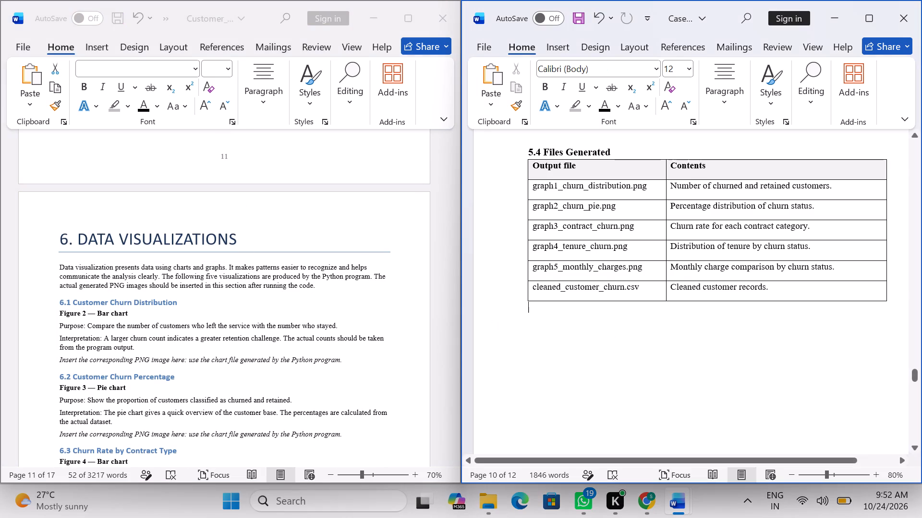
pyautogui.press('Return')
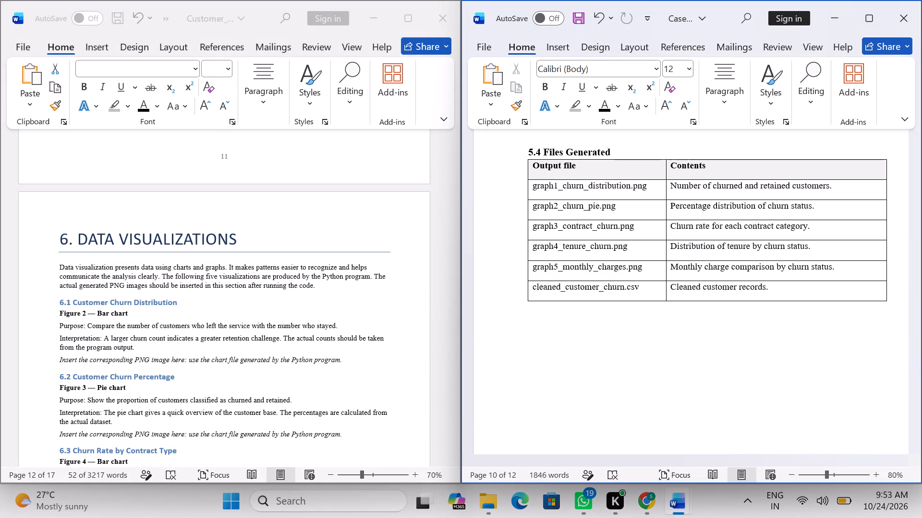
pyautogui.hotkey('ctrl', 'v')
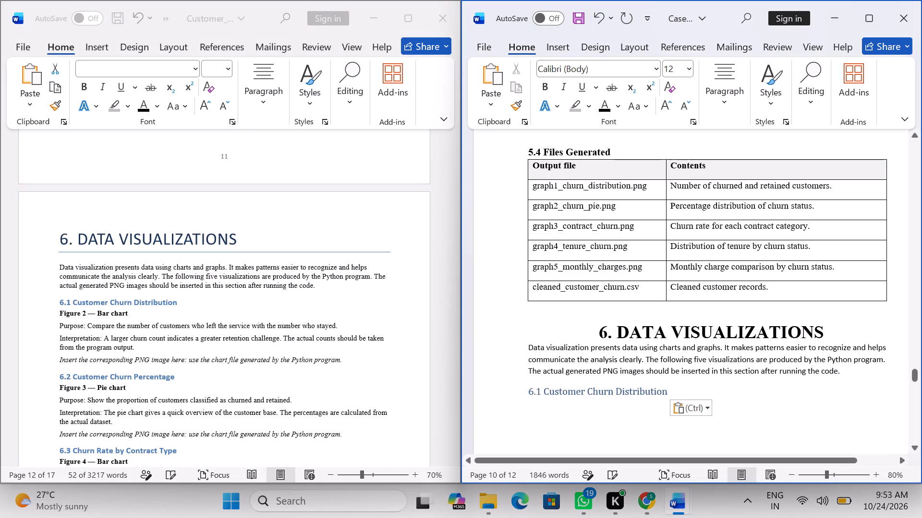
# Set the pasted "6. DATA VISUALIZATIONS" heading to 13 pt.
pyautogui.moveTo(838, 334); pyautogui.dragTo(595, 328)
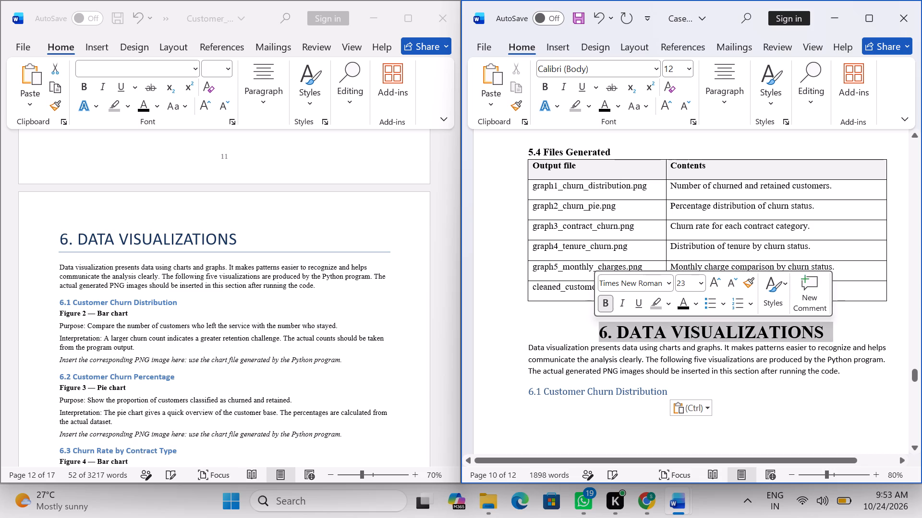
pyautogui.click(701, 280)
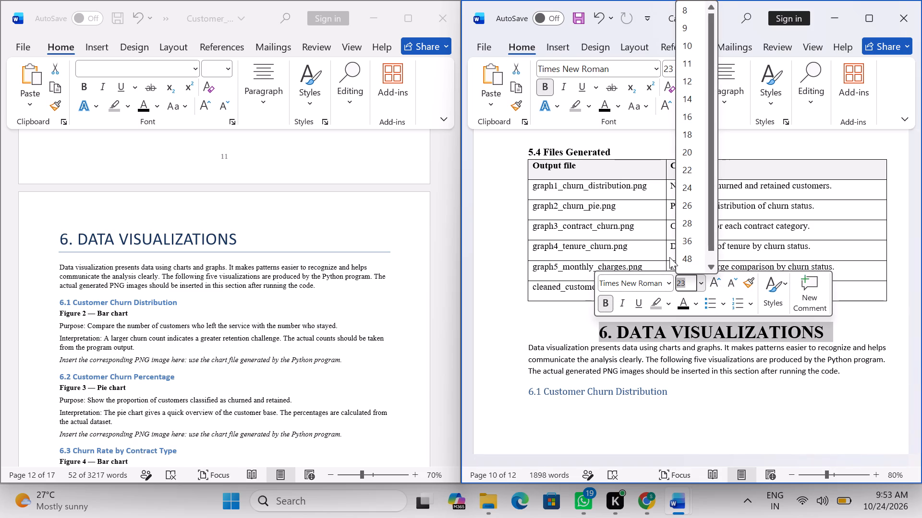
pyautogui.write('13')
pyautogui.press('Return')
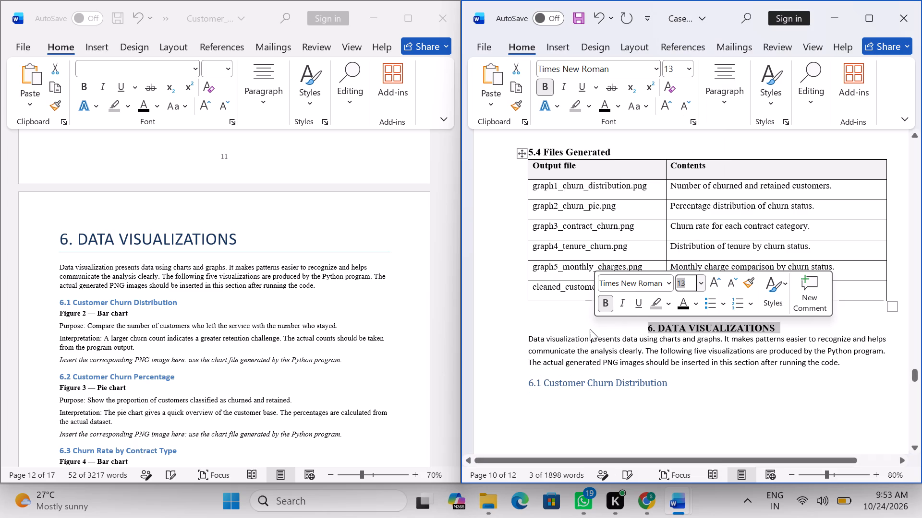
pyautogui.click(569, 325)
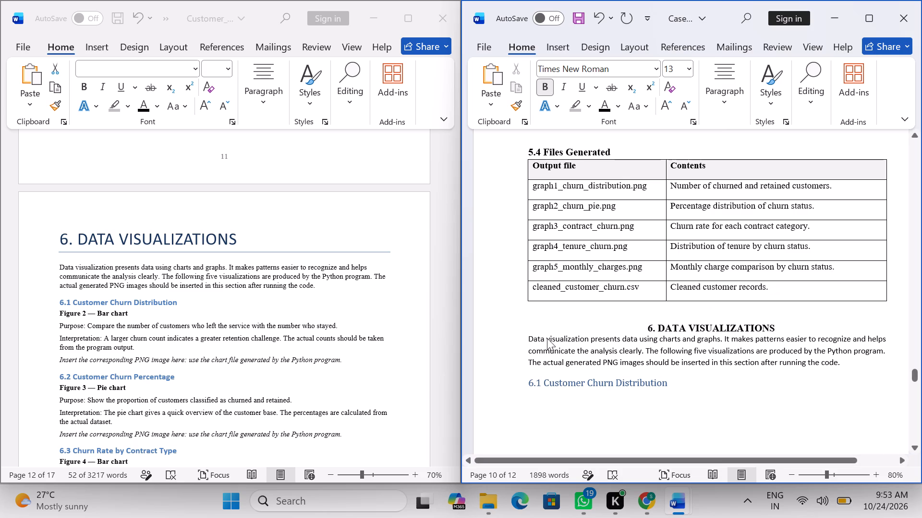
# Set the section 6 heading, its introduction and the 6.1 heading to Times New Roman, 12 pt.
pyautogui.moveTo(526, 332); pyautogui.dragTo(669, 389)
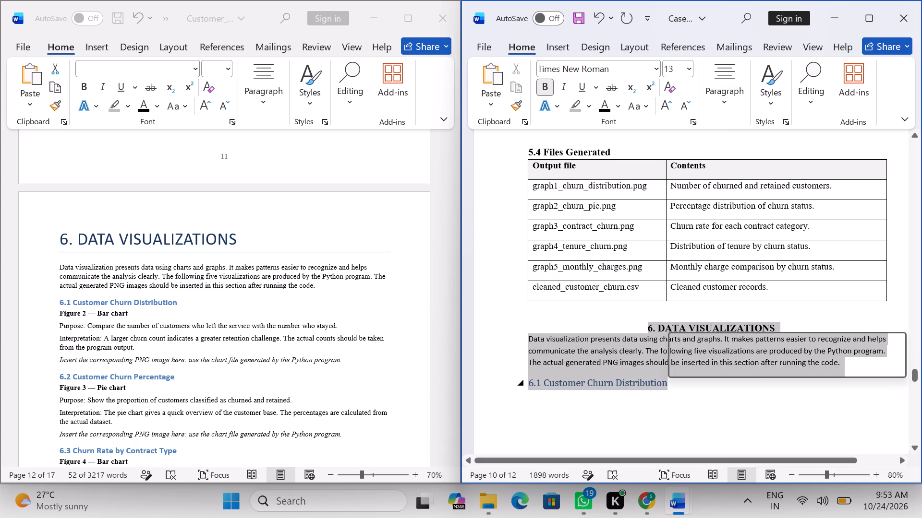
pyautogui.click(718, 345)
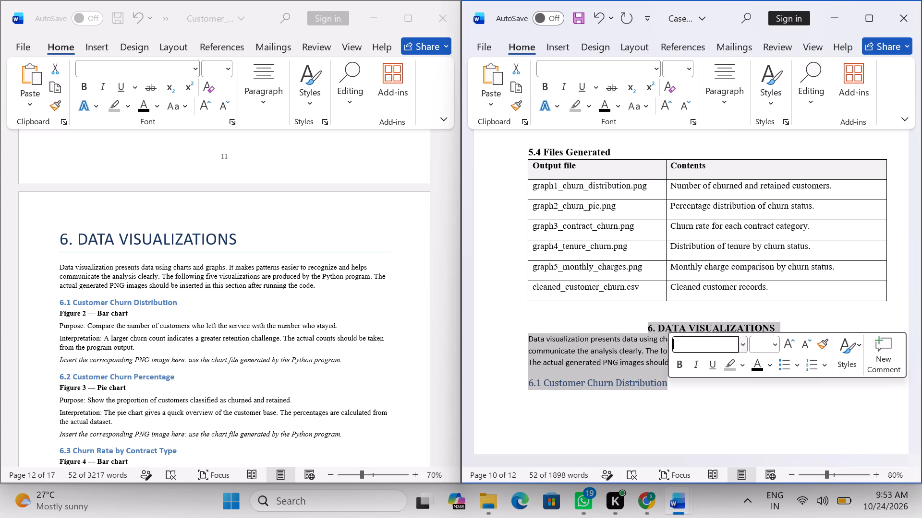
pyautogui.write('ti')
pyautogui.press('Return')
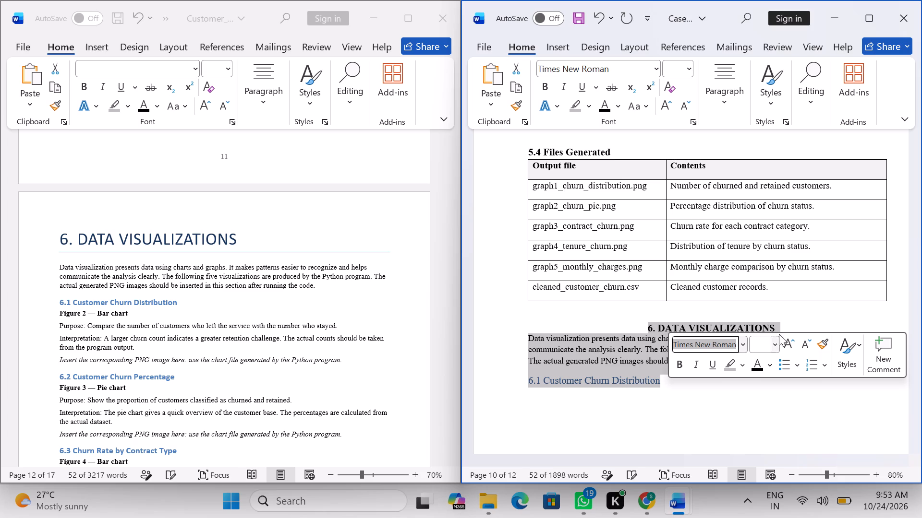
pyautogui.click(774, 346)
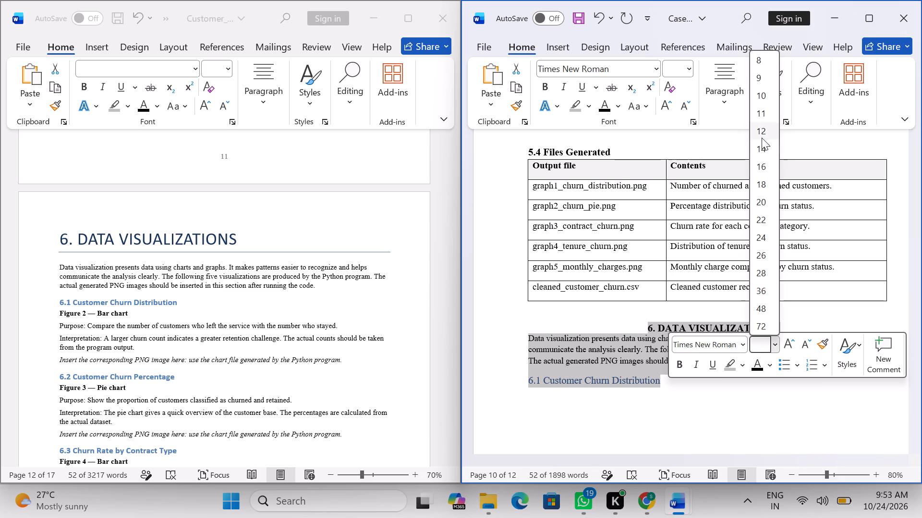
pyautogui.click(762, 138)
pyautogui.click(582, 329)
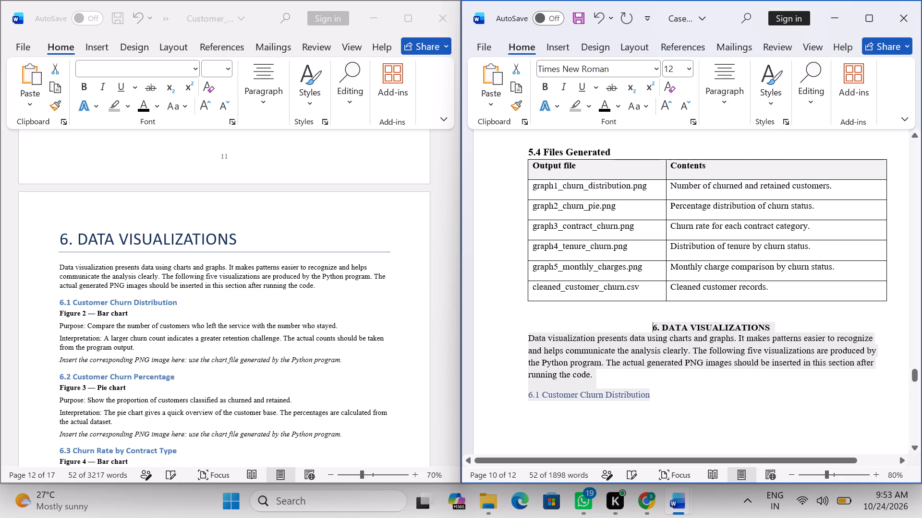
# Justify the introductory paragraph under "6. DATA VISUALIZATIONS".
pyautogui.moveTo(525, 337); pyautogui.dragTo(542, 344)
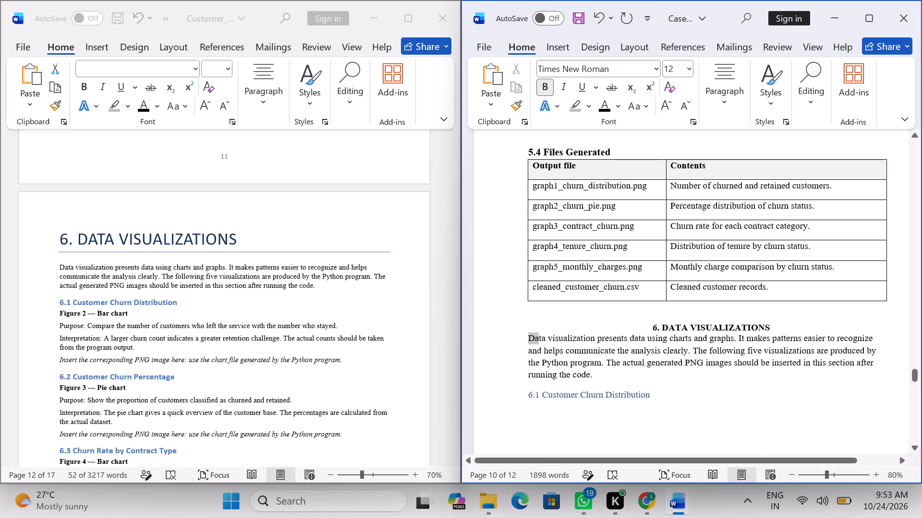
pyautogui.moveTo(542, 344); pyautogui.dragTo(587, 370)
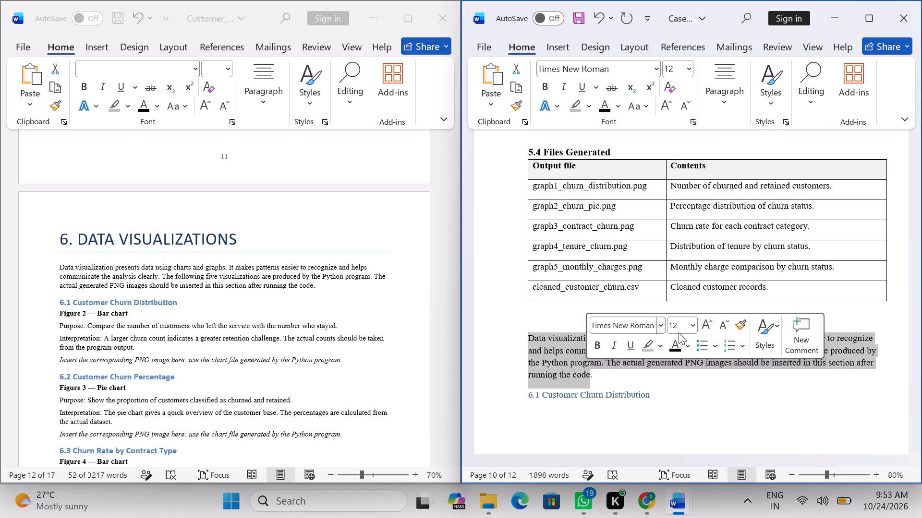
pyautogui.click(724, 72)
pyautogui.click(774, 166)
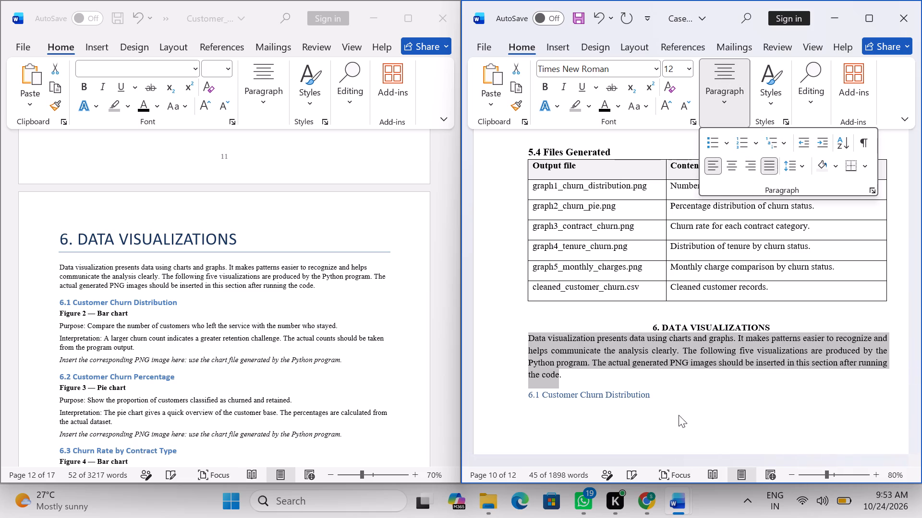
# Set the pasted "6.1 Customer Churn Distribution" heading to 13 pt.
pyautogui.click(677, 392)
pyautogui.moveTo(675, 395); pyautogui.dragTo(521, 391)
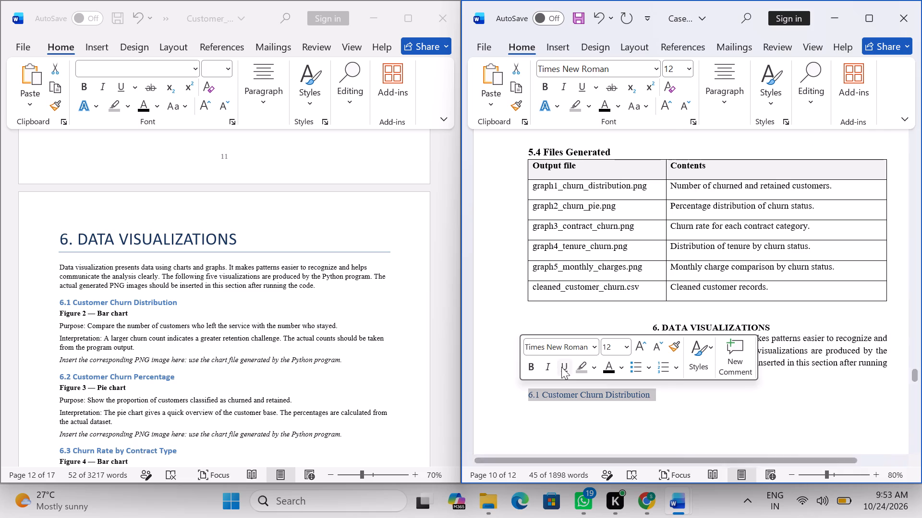
pyautogui.click(628, 347)
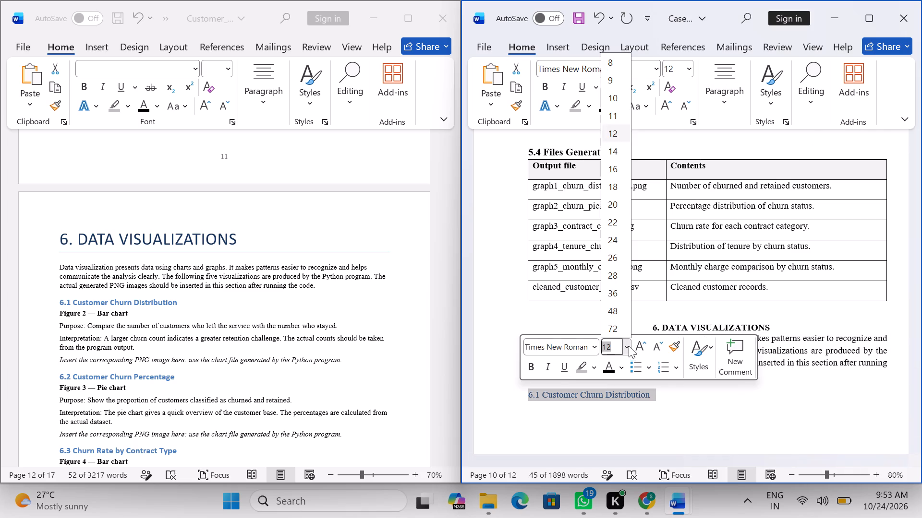
pyautogui.write('13')
pyautogui.press('Return')
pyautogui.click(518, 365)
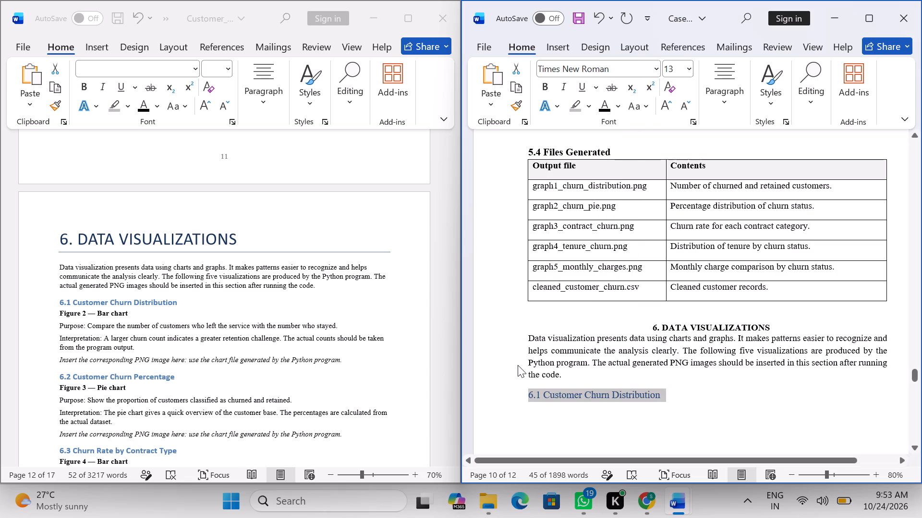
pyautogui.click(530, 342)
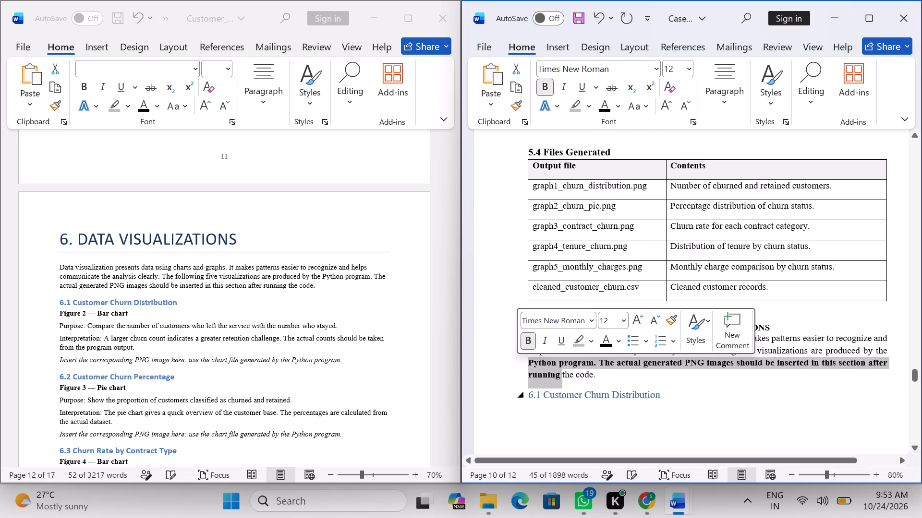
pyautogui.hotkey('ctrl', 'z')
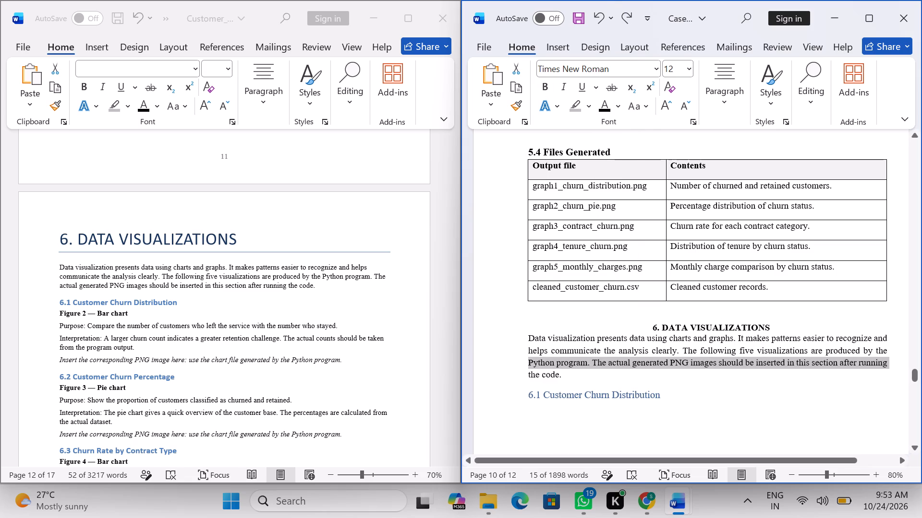
# Make the "6.1 Customer Churn Distribution" heading bold and black.
pyautogui.click(680, 400)
pyautogui.moveTo(676, 393); pyautogui.dragTo(522, 384)
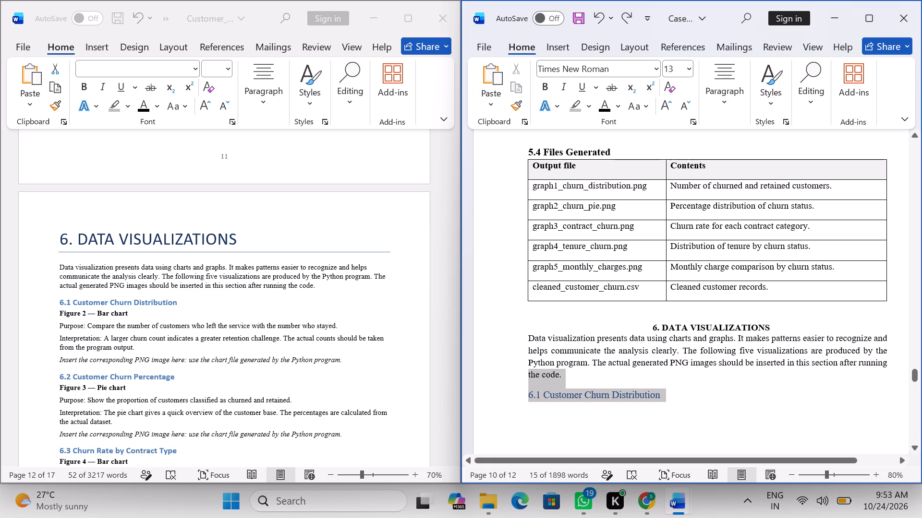
pyautogui.moveTo(522, 384); pyautogui.dragTo(515, 394)
pyautogui.click(516, 372)
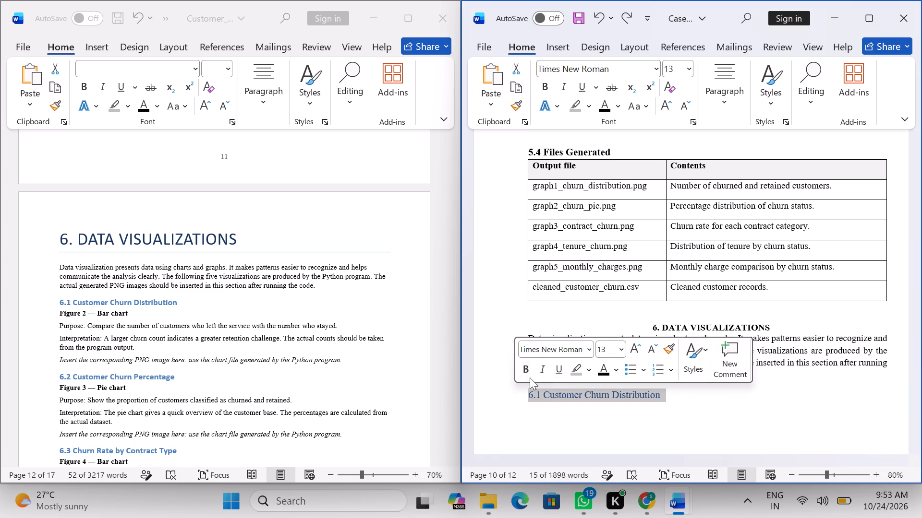
pyautogui.click(529, 374)
pyautogui.click(600, 366)
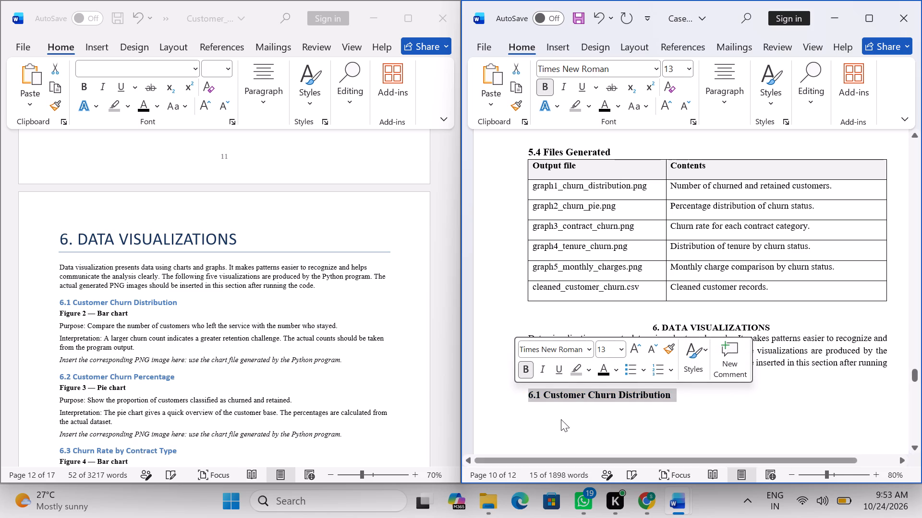
pyautogui.moveTo(554, 410); pyautogui.dragTo(553, 414)
# Set the "6. DATA VISUALIZATIONS" heading to 13 pt, keeping it bold.
pyautogui.scroll(-5, 553, 414)
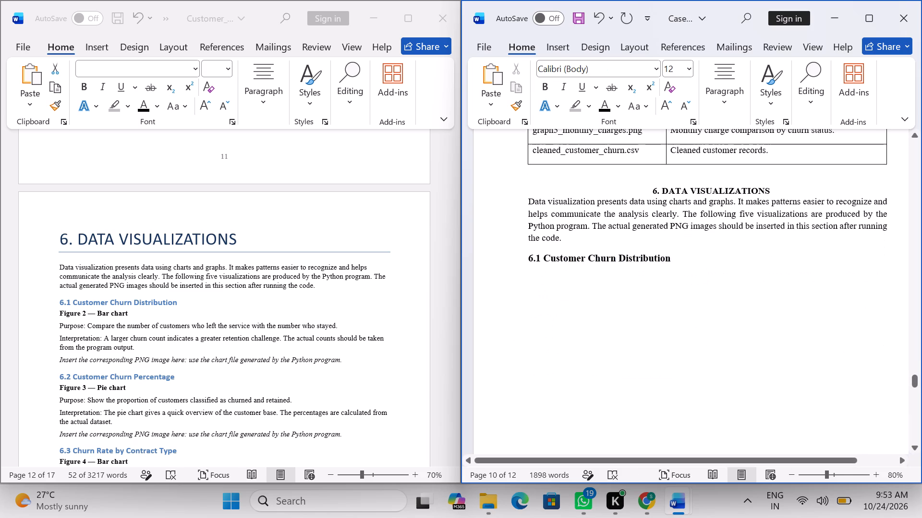
pyautogui.click(784, 184)
pyautogui.moveTo(784, 190); pyautogui.dragTo(664, 185)
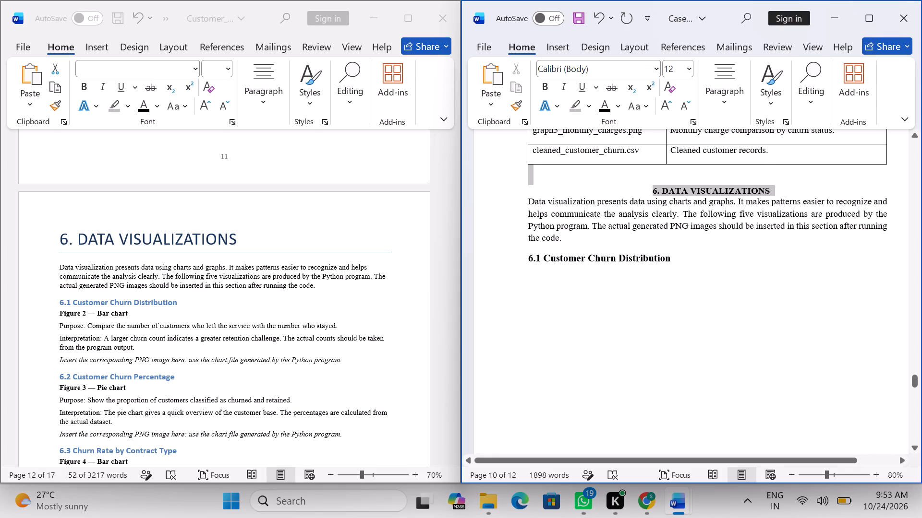
pyautogui.moveTo(664, 185); pyautogui.dragTo(655, 186)
pyautogui.click(666, 162)
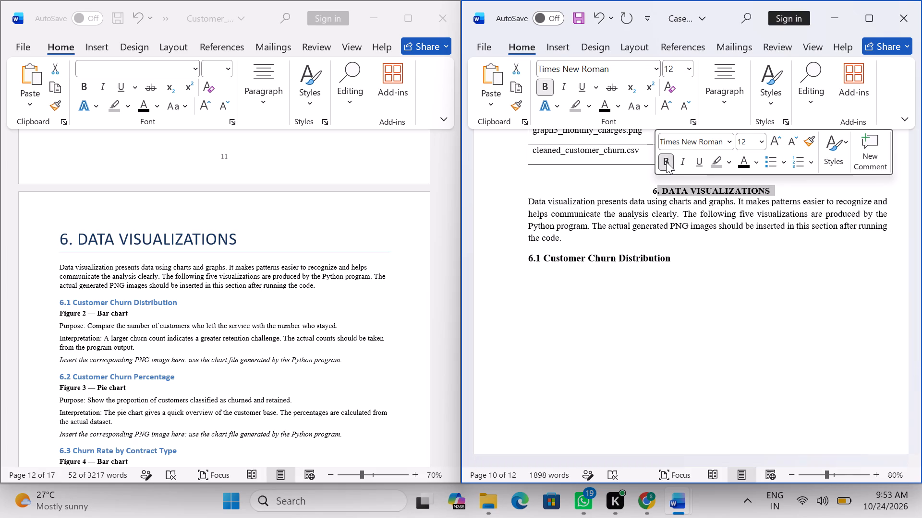
pyautogui.click(666, 162)
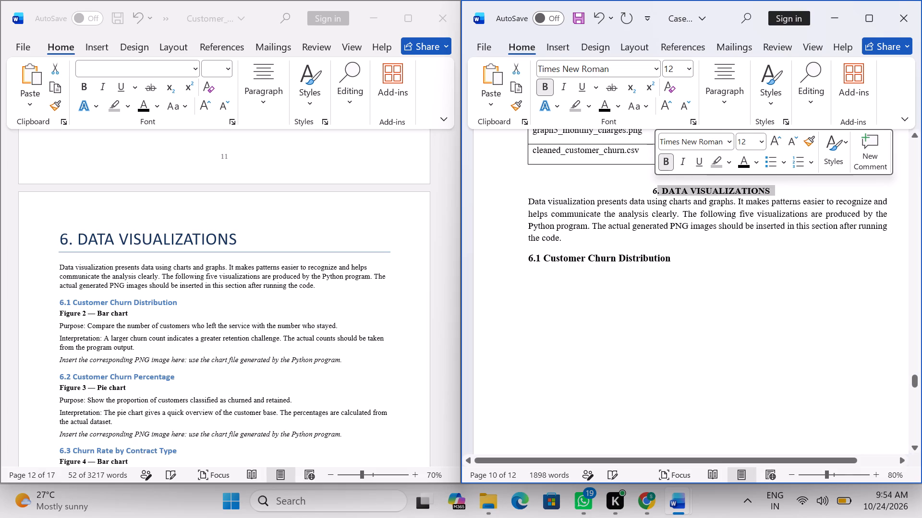
pyautogui.click(813, 181)
pyautogui.moveTo(794, 190); pyautogui.dragTo(643, 187)
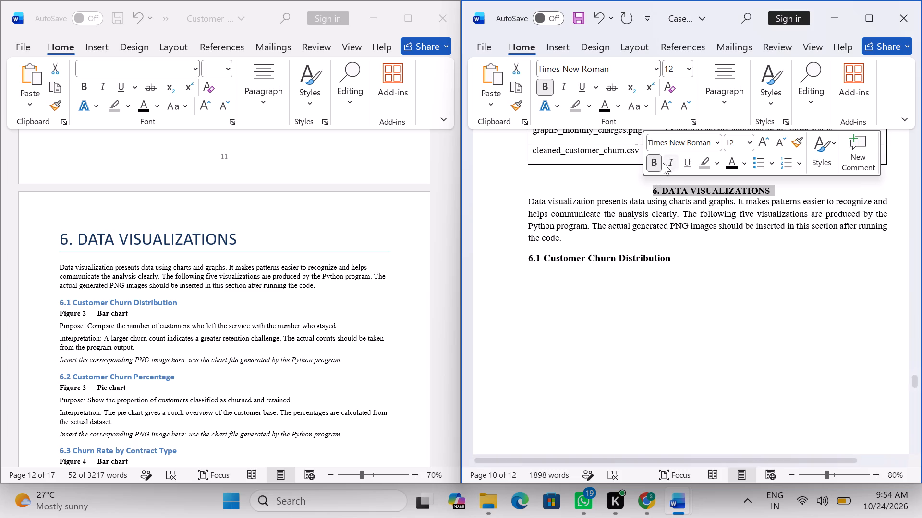
pyautogui.click(651, 157)
pyautogui.click(650, 158)
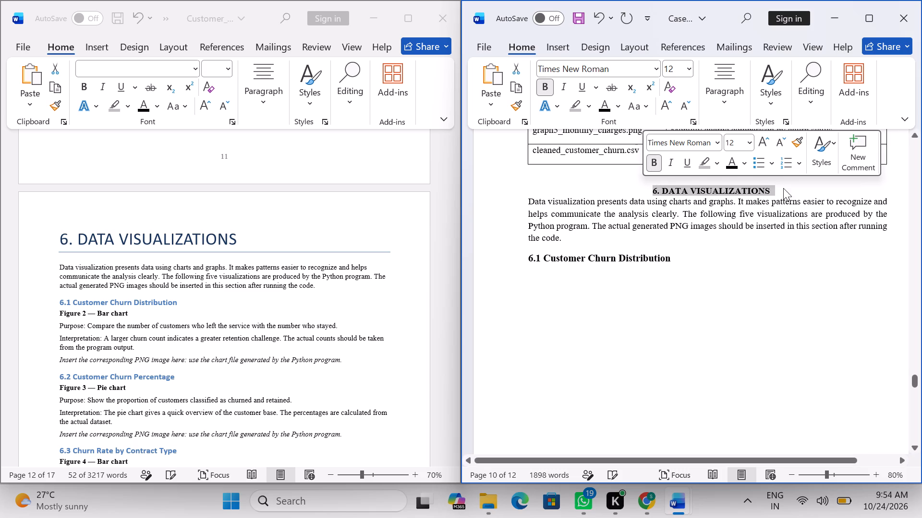
pyautogui.click(749, 143)
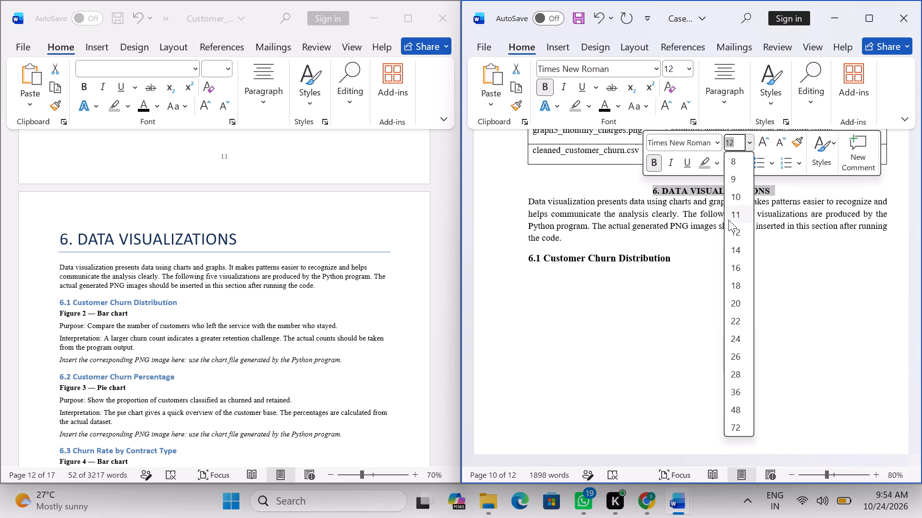
pyautogui.write('13')
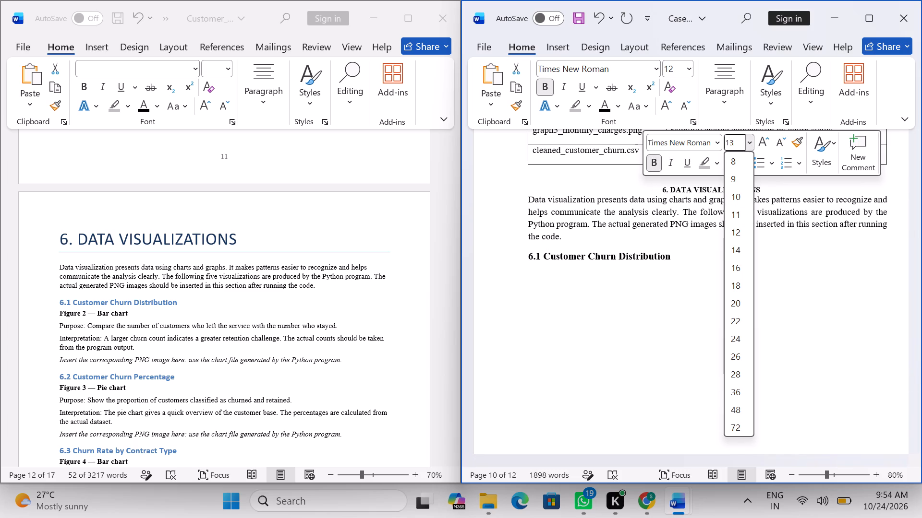
pyautogui.press('Return')
pyautogui.click(805, 201)
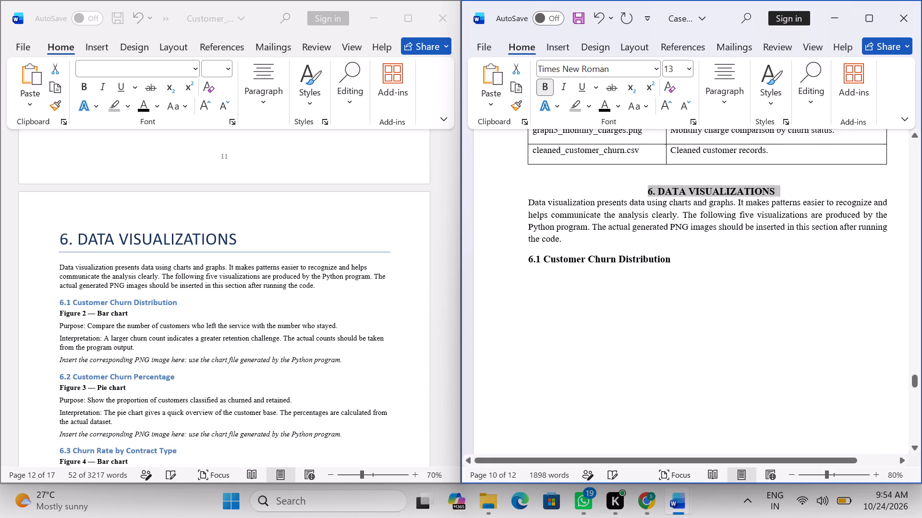
# Insert a blank line between the "6. DATA VISUALIZATIONS" heading and its introductory paragraph.
pyautogui.click(787, 193)
pyautogui.press('Return')
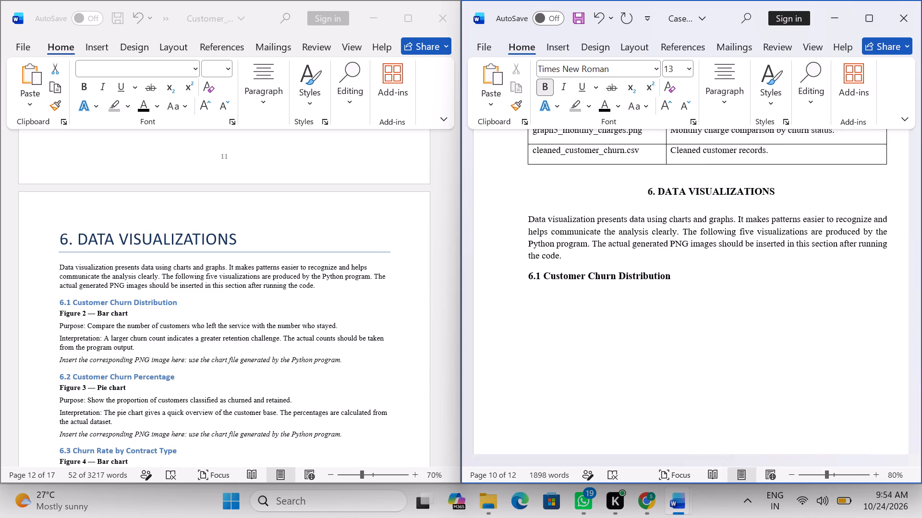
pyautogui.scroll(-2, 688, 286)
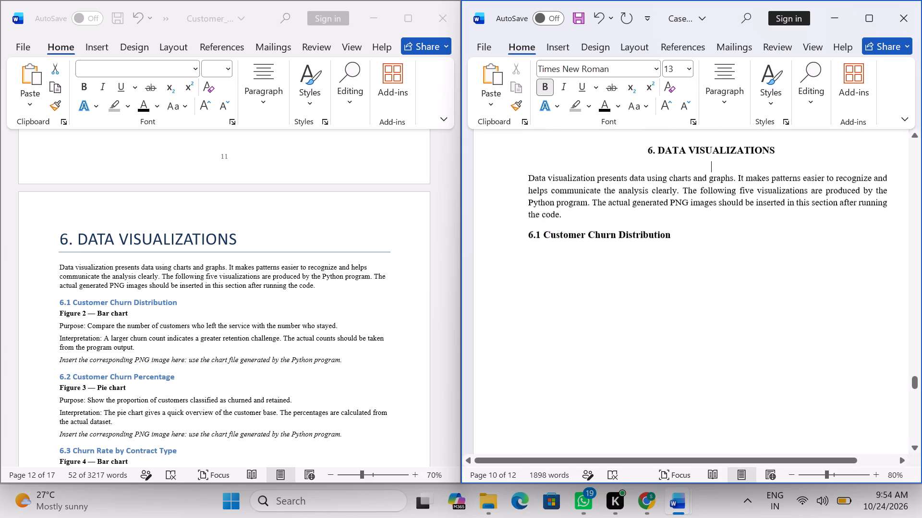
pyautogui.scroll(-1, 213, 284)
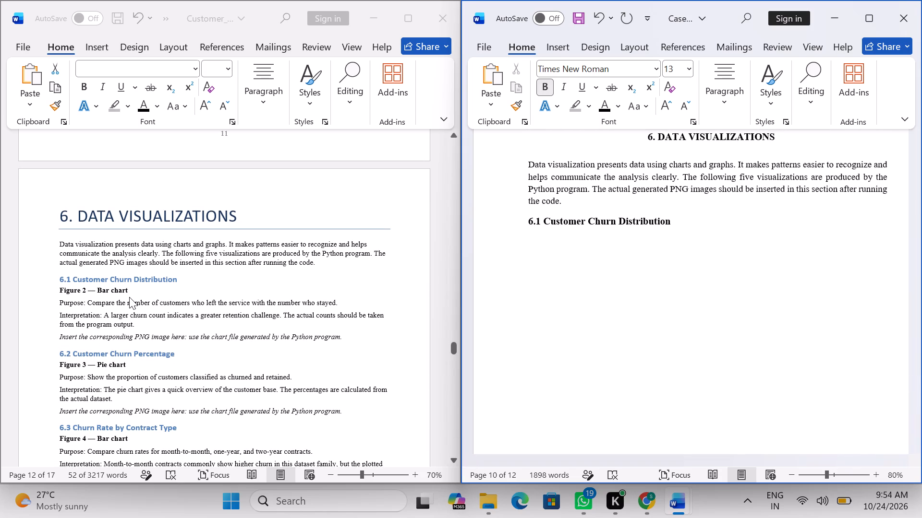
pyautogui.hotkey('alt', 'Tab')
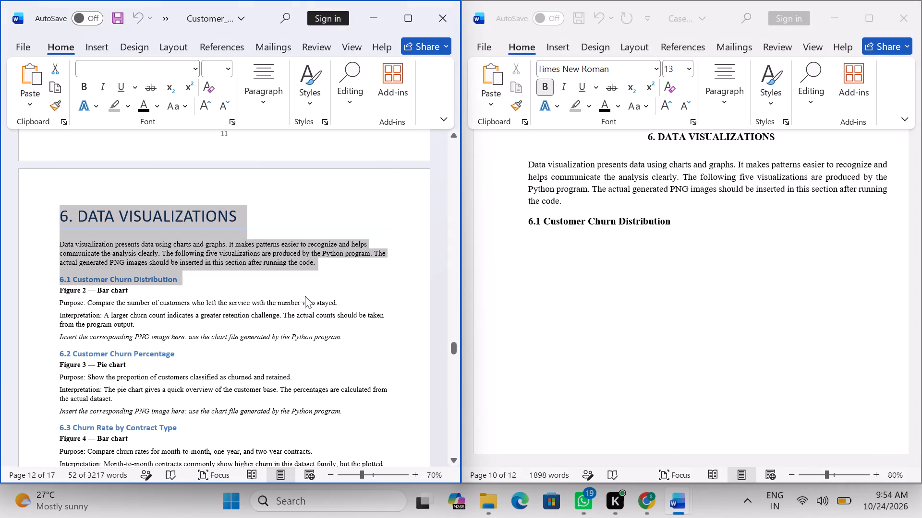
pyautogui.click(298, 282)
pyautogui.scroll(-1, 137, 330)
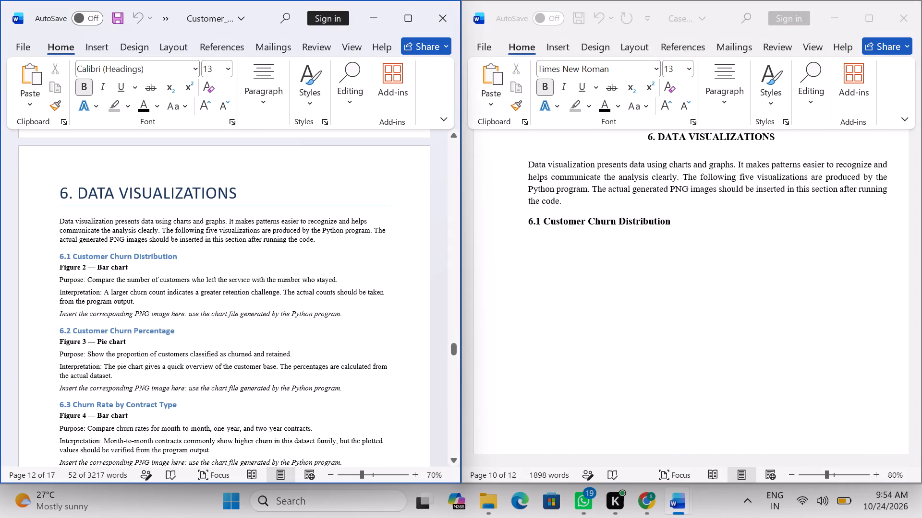
# Switch to ChatGPT in Chrome, close the flowchart image view and open the "Customer Churn Analysis Report" conversation.
pyautogui.click(644, 503)
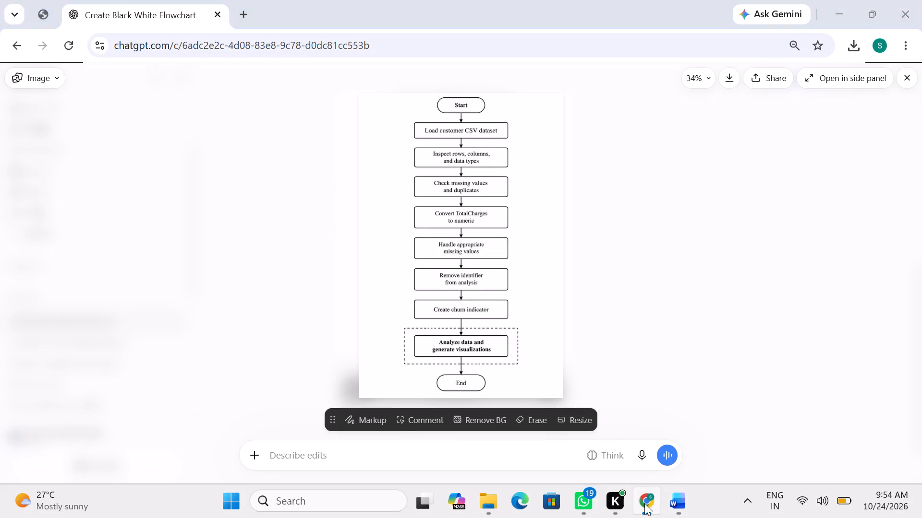
pyautogui.scroll(3, 506, 328)
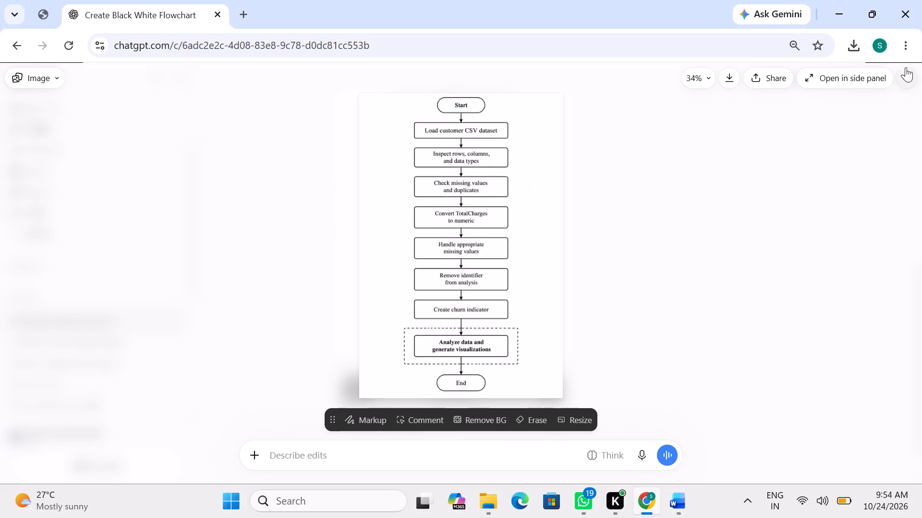
pyautogui.click(906, 67)
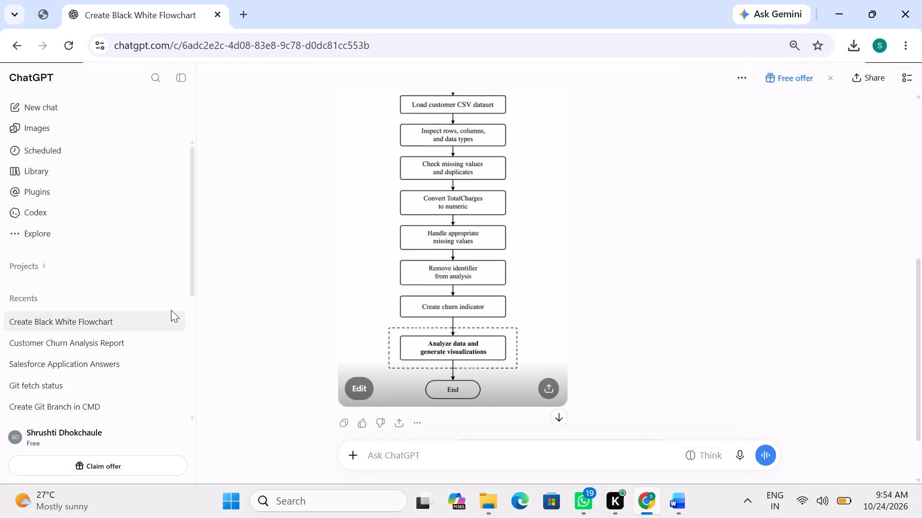
pyautogui.click(85, 339)
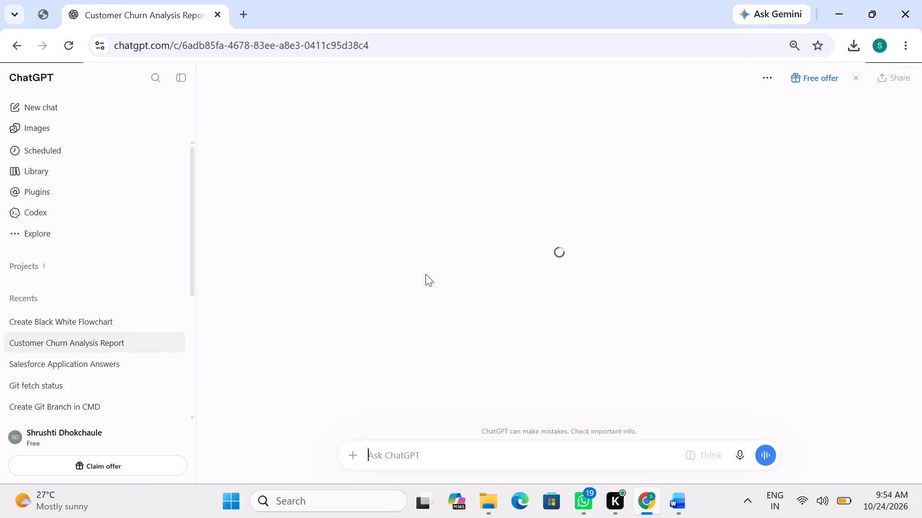
# Look through the "Customer Churn Analysis Report" conversation for the earlier case study prompts and responses.
pyautogui.scroll(2, 461, 264)
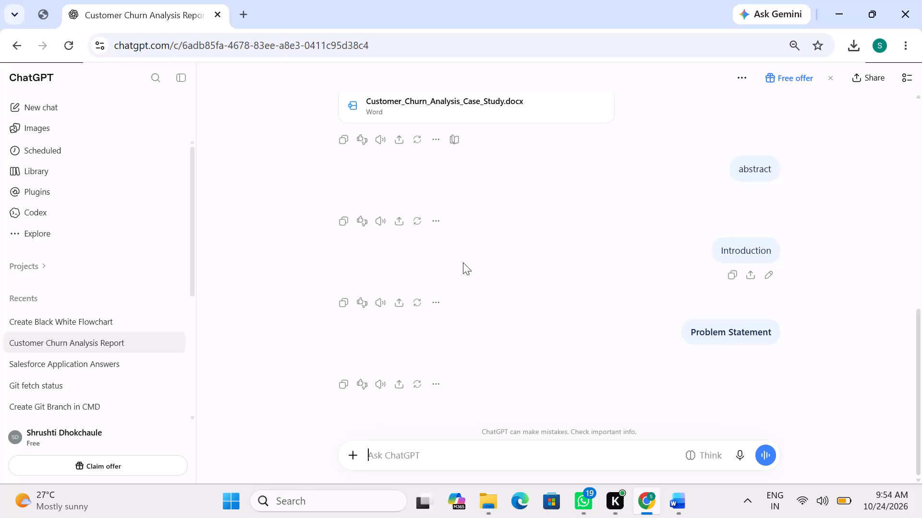
pyautogui.scroll(9, 467, 263)
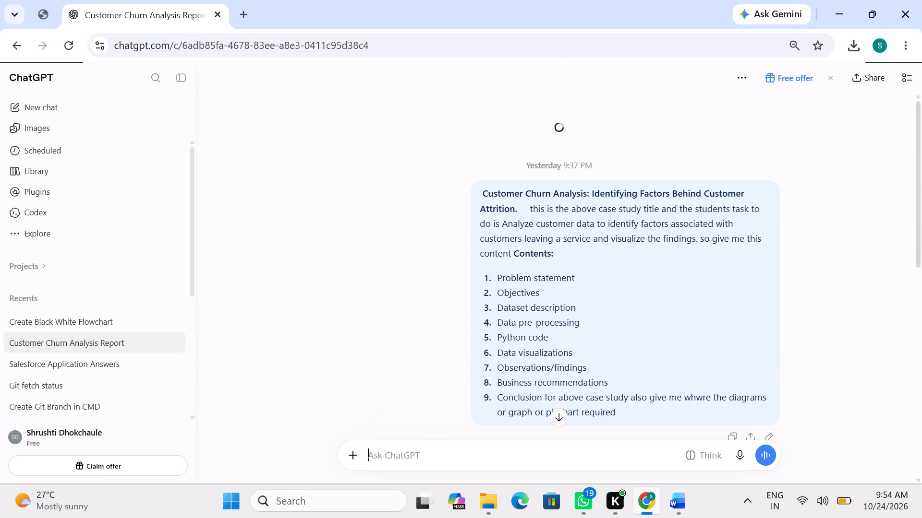
pyautogui.scroll(1, 485, 257)
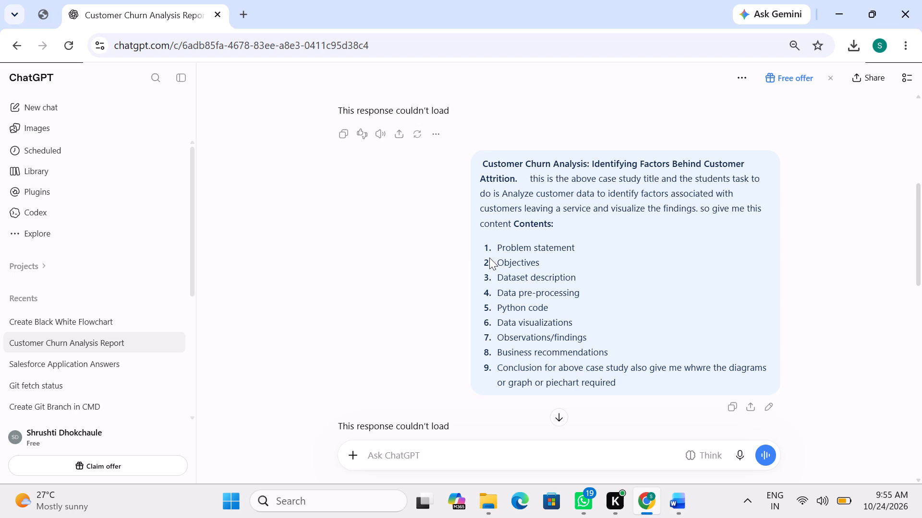
pyautogui.scroll(-2, 491, 261)
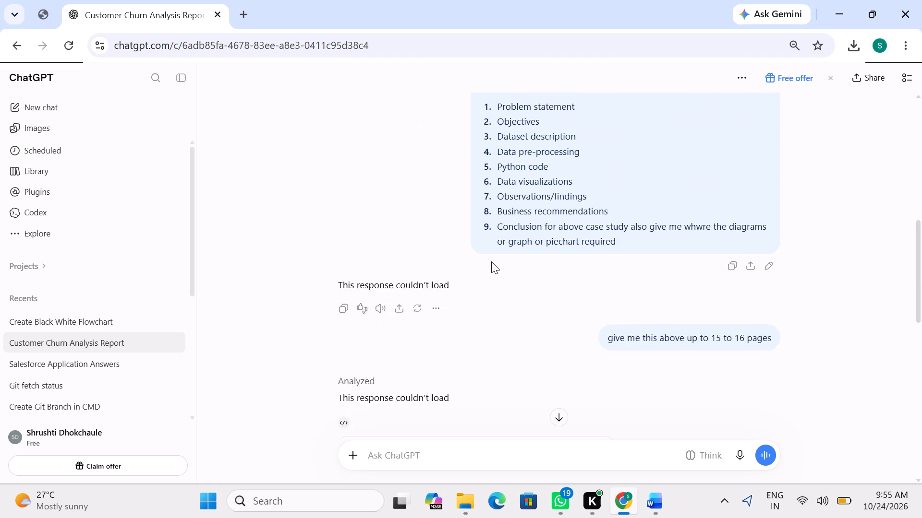
pyautogui.scroll(-3, 491, 261)
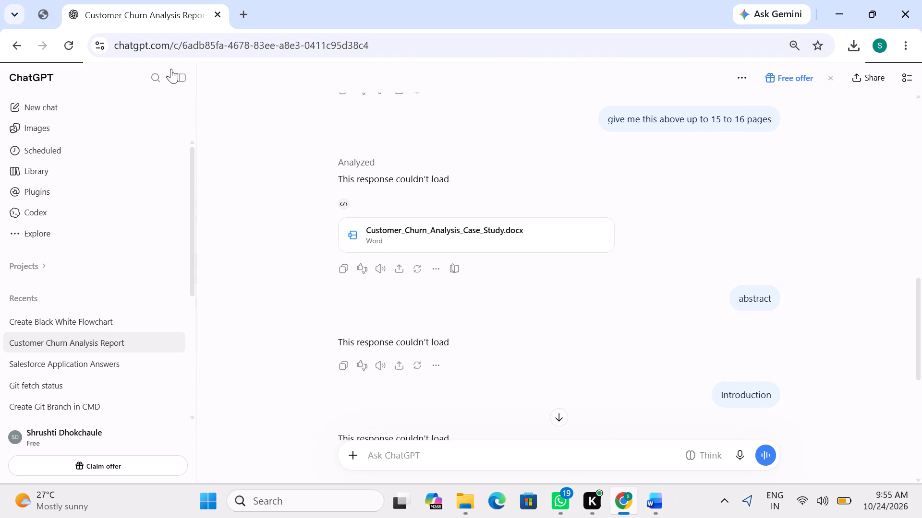
pyautogui.click(68, 47)
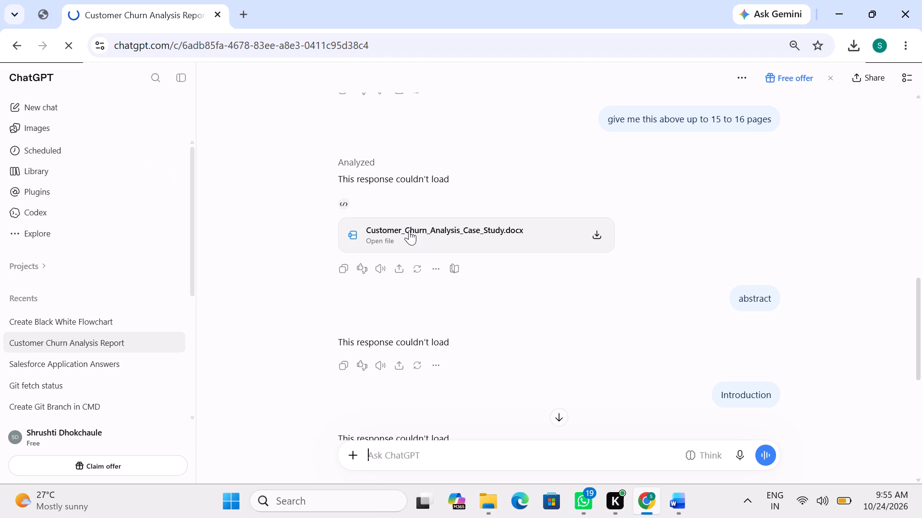
pyautogui.scroll(2, 398, 329)
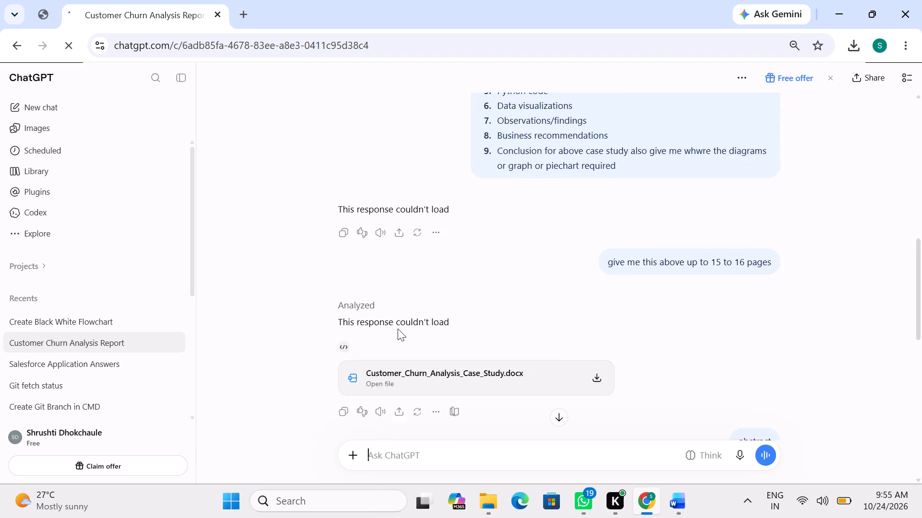
pyautogui.scroll(4, 398, 329)
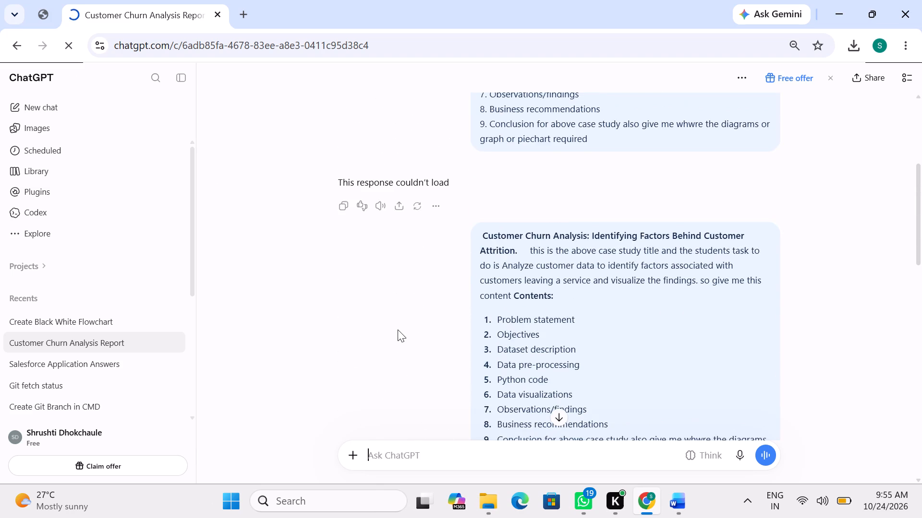
pyautogui.scroll(8, 398, 330)
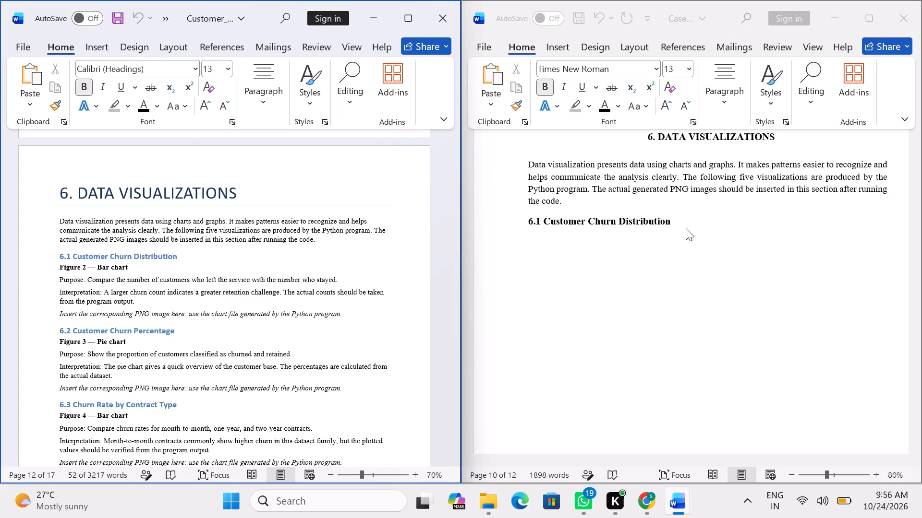
pyautogui.hotkey('alt', 'Tab')
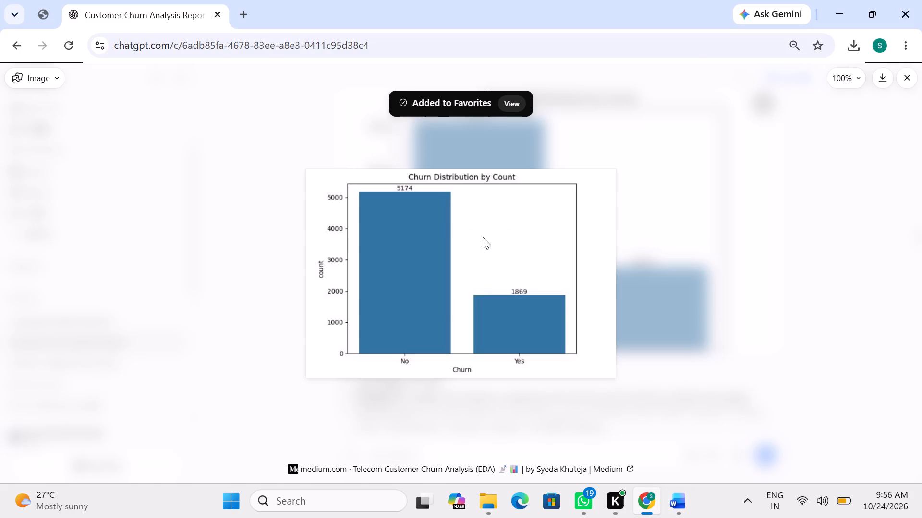
pyautogui.hotkey('alt', 'Tab')
pyautogui.hotkey('alt', 'Tab')
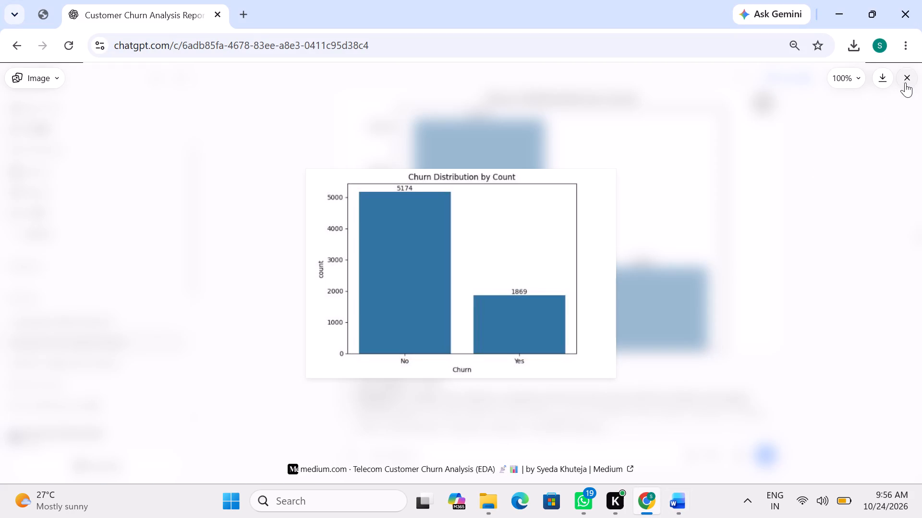
pyautogui.click(906, 81)
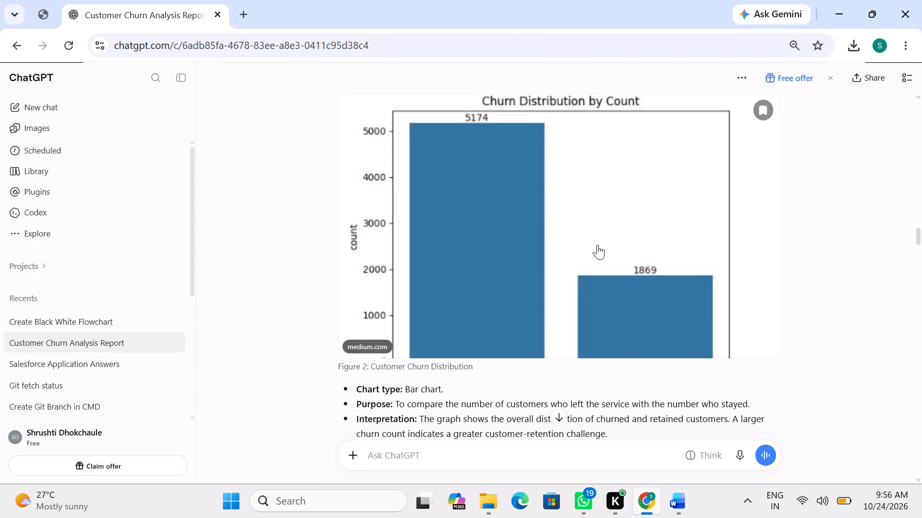
# Switch to Word, where the source report and the case study document are open.
pyautogui.hotkey('alt', 'Tab')
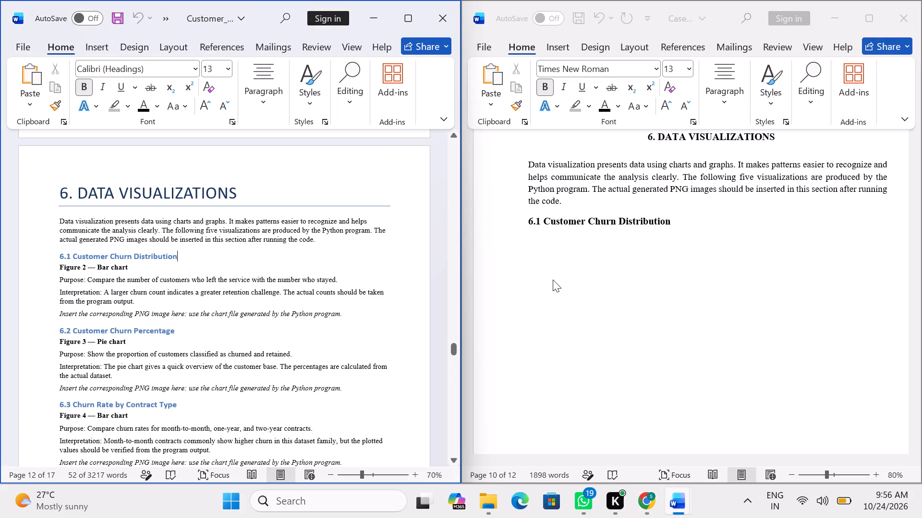
pyautogui.hotkey('alt', 'Tab')
pyautogui.hotkey('alt', 'Tab')
pyautogui.hotkey('alt', 'Tab')
pyautogui.hotkey('alt', 'Tab')
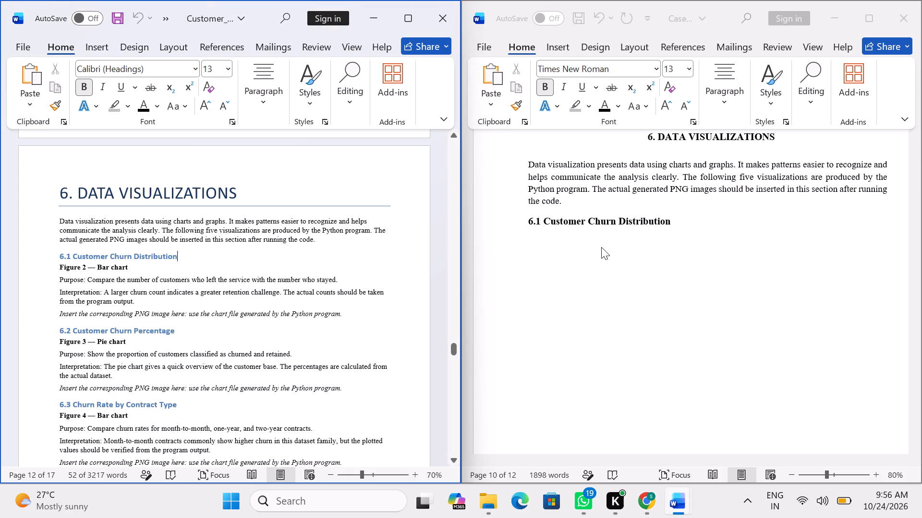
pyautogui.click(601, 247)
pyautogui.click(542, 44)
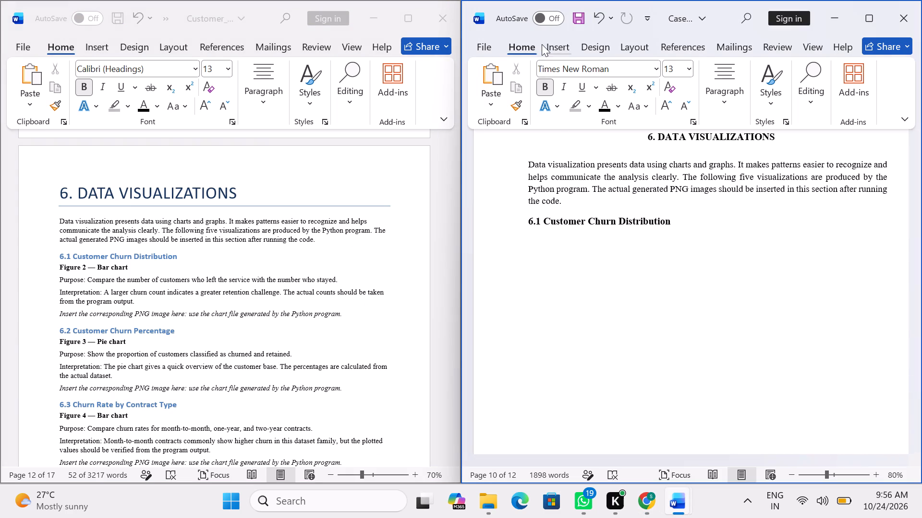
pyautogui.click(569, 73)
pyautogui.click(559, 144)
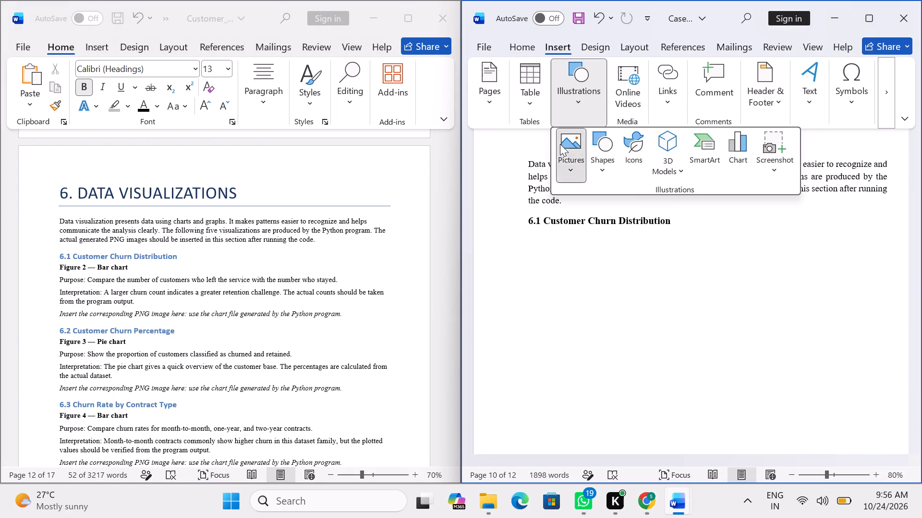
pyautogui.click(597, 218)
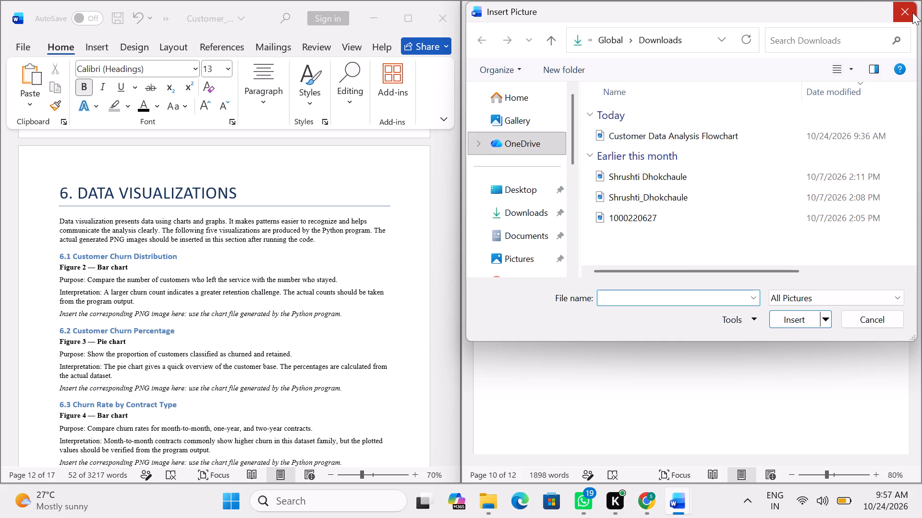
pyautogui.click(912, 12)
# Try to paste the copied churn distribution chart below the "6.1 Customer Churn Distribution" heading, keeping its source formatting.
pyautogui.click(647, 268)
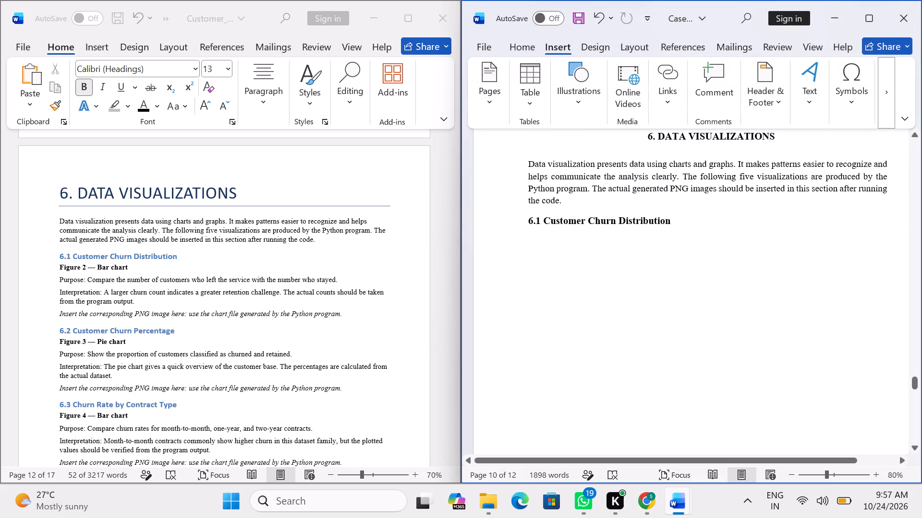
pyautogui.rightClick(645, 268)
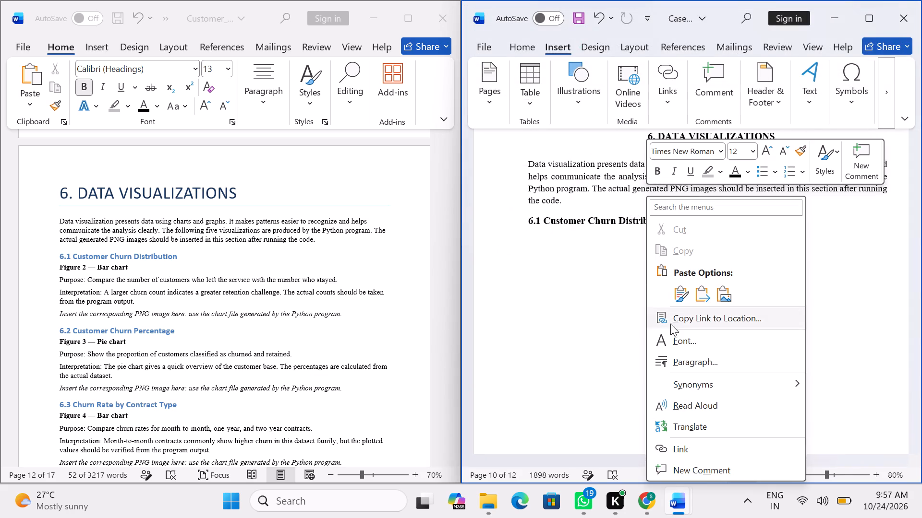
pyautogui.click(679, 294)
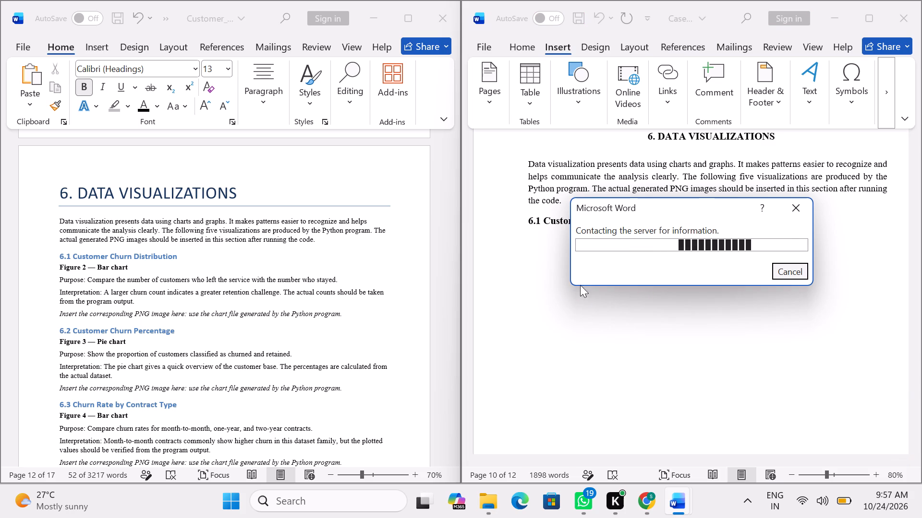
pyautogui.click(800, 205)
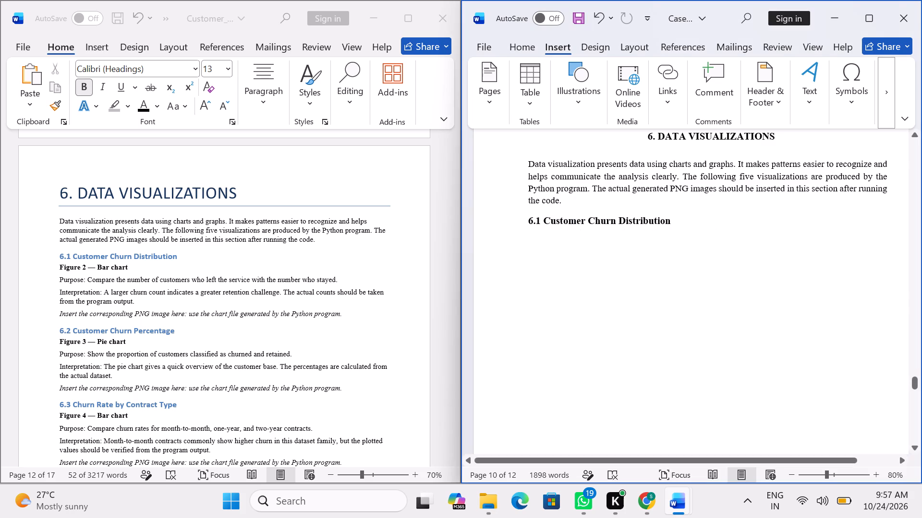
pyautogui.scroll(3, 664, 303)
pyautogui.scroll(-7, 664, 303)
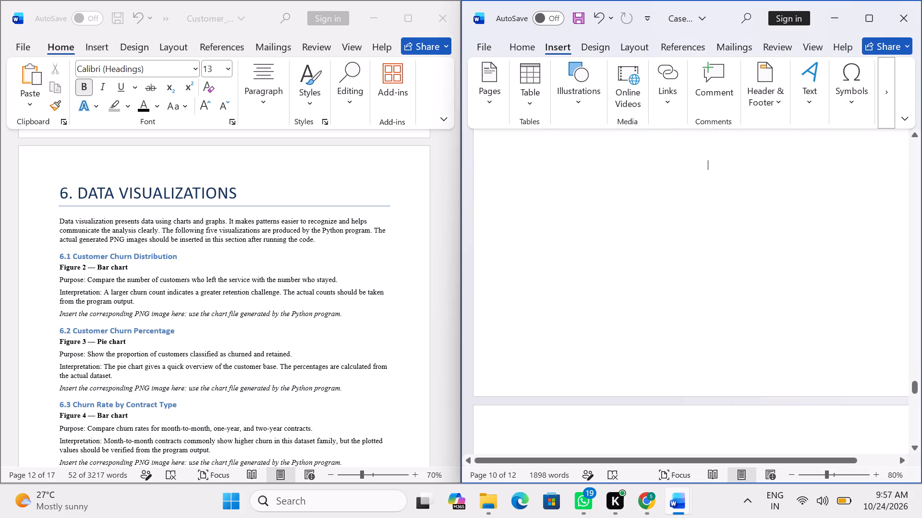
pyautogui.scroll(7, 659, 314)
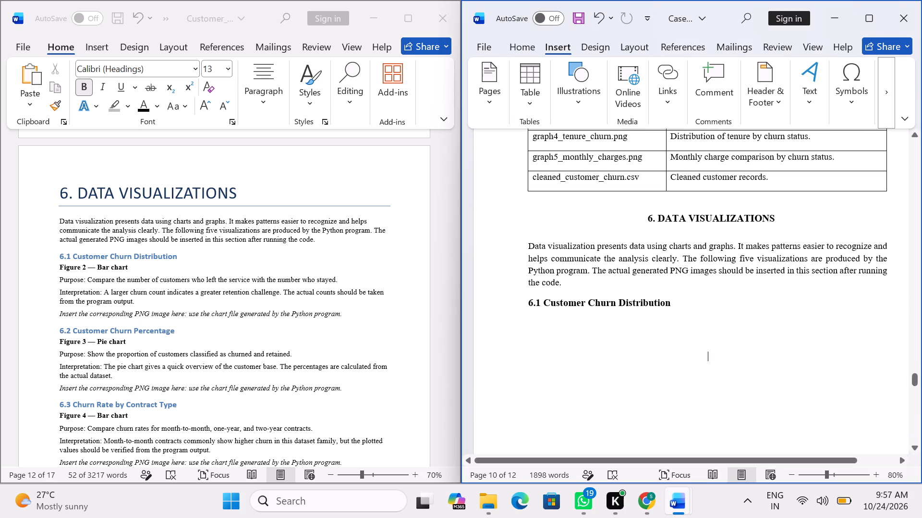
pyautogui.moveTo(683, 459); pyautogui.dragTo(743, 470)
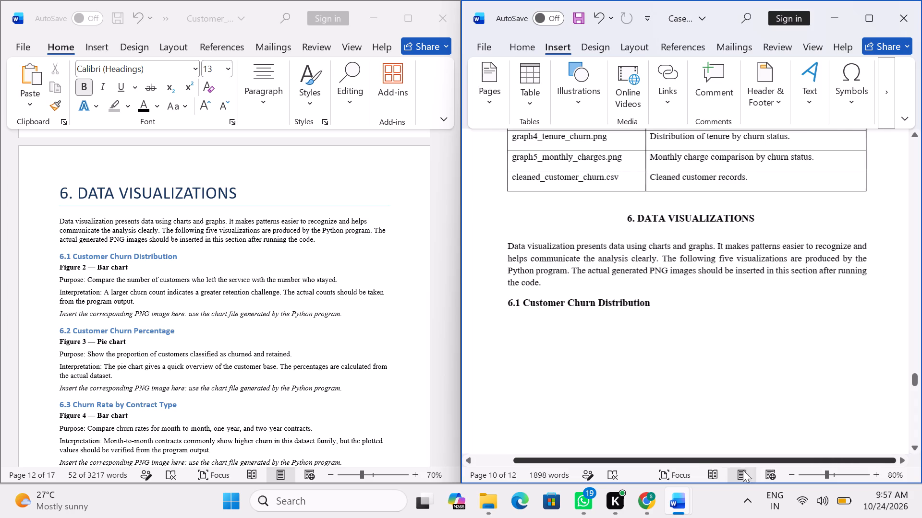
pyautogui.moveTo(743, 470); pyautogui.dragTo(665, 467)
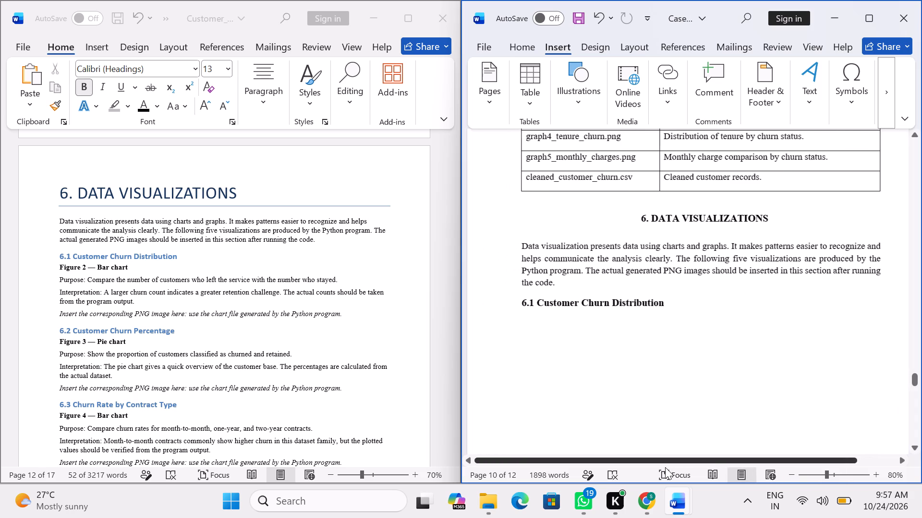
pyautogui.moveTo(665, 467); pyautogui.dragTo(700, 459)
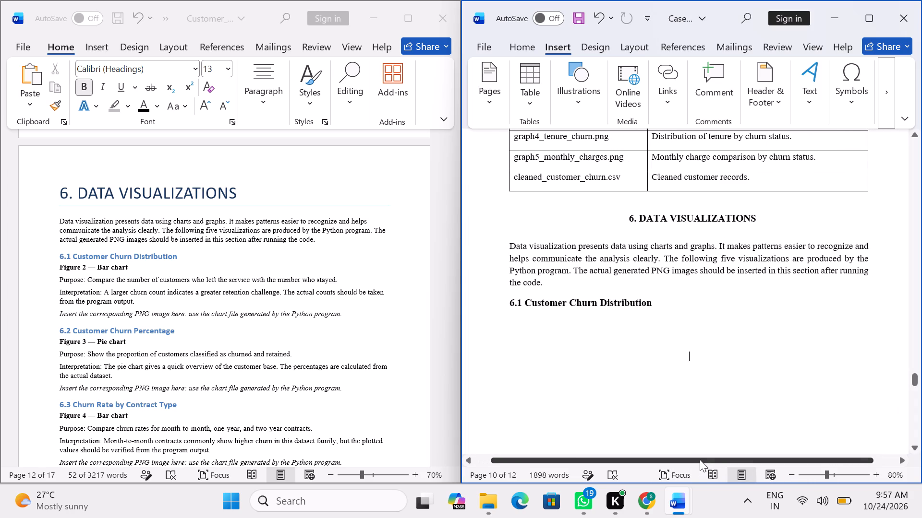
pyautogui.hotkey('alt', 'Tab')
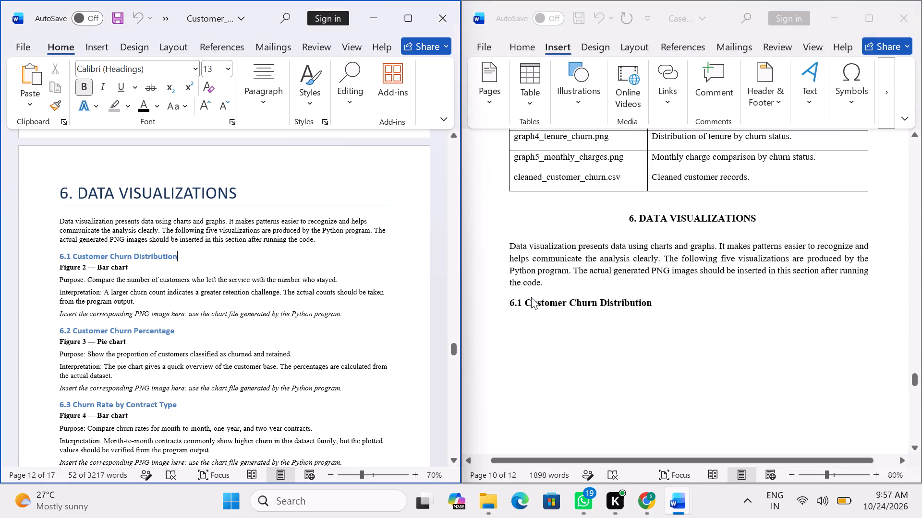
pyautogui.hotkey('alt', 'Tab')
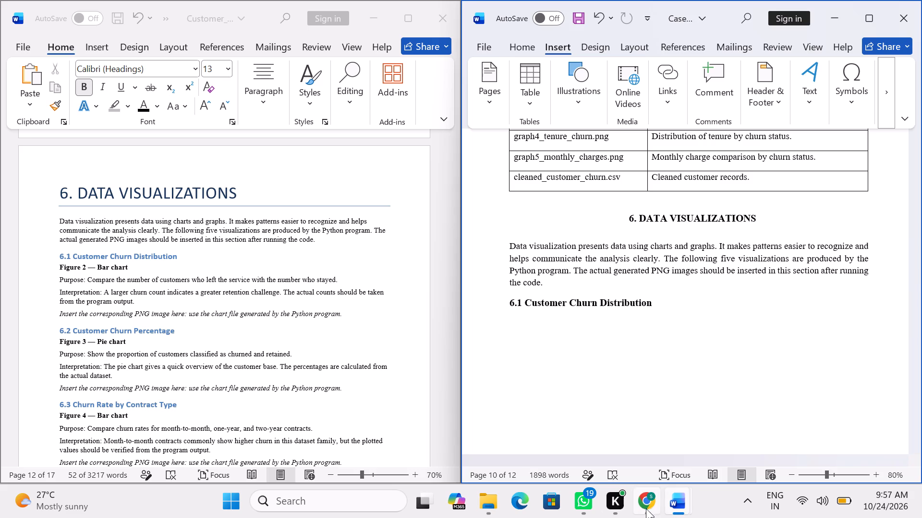
# Switch to ChatGPT in Chrome, open the "Churn Distribution by Count" chart in the enlarged view, and try to download it.
pyautogui.click(643, 508)
pyautogui.click(584, 216)
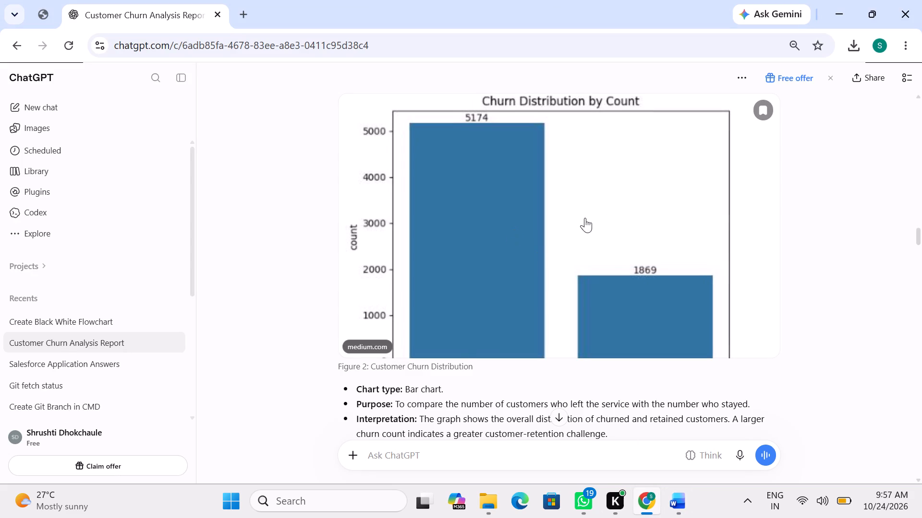
pyautogui.click(889, 77)
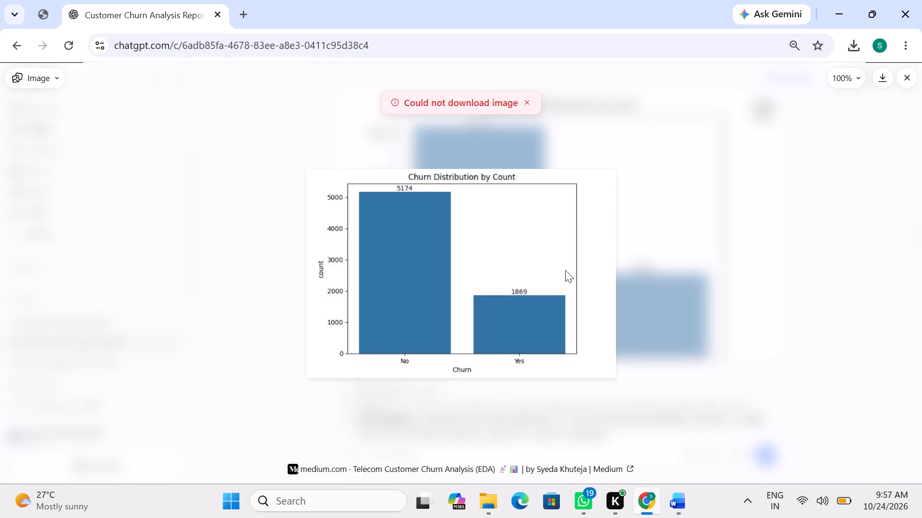
pyautogui.click(881, 82)
# Copy the enlarged "Churn Distribution by Count" image and switch back to the case study in Word.
pyautogui.click(621, 186)
pyautogui.click(606, 189)
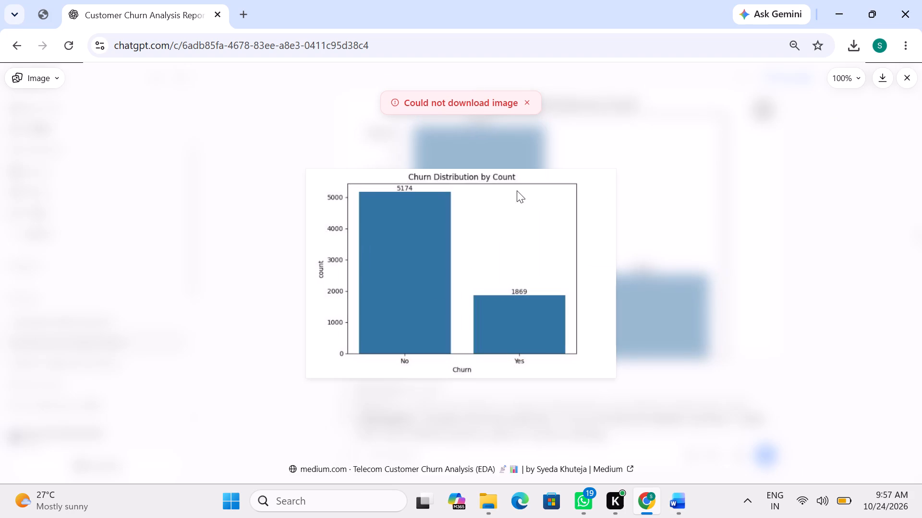
pyautogui.rightClick(508, 197)
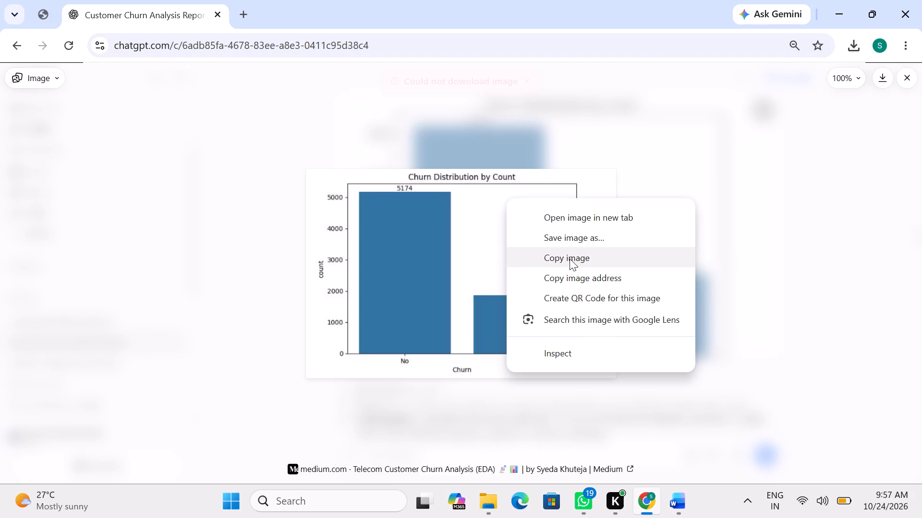
pyautogui.click(570, 259)
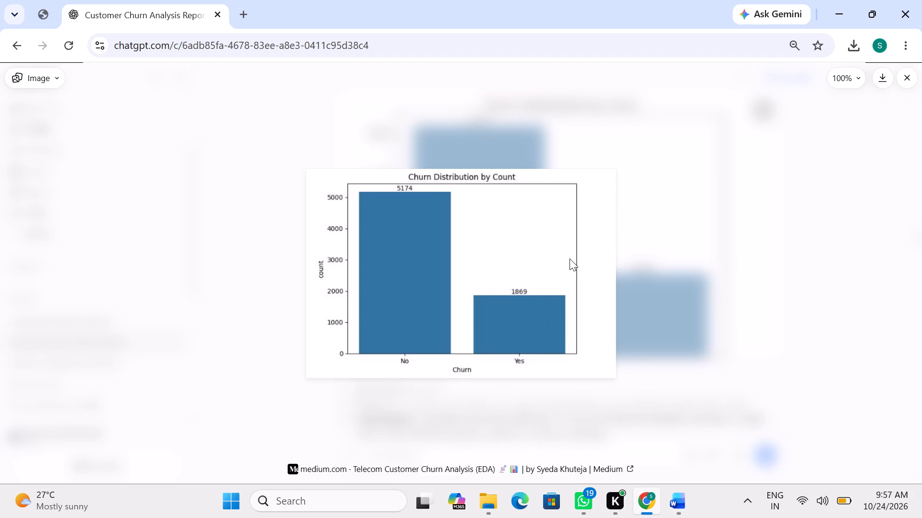
pyautogui.hotkey('alt', 'Tab')
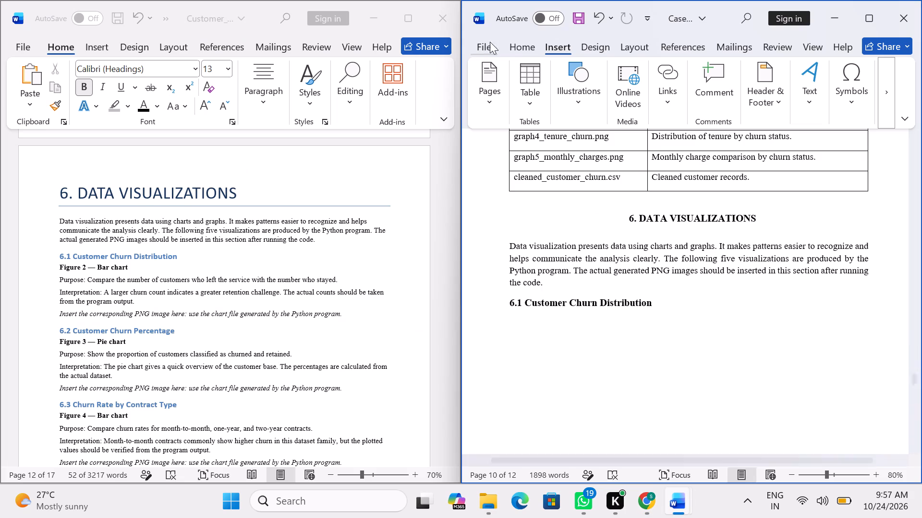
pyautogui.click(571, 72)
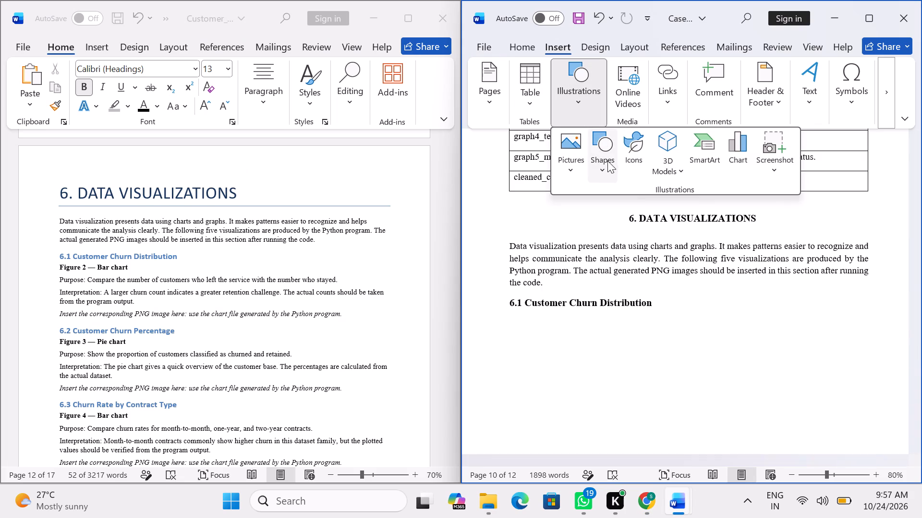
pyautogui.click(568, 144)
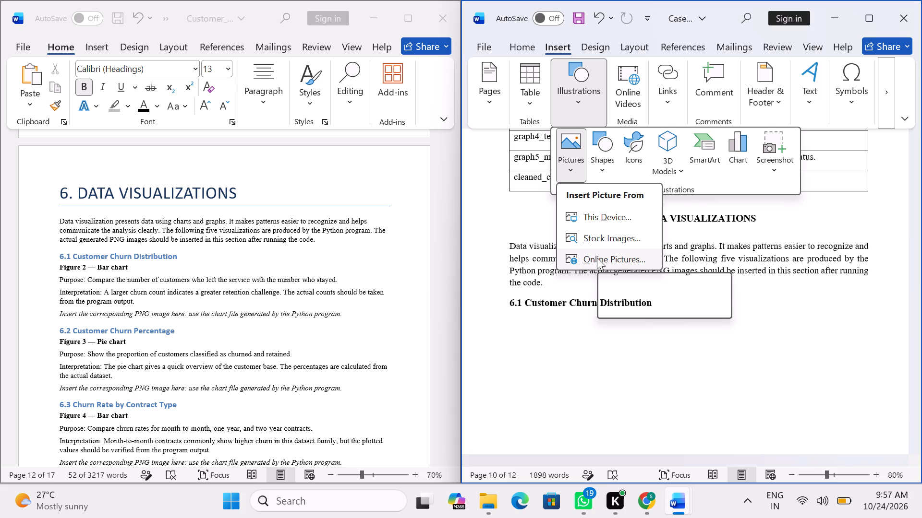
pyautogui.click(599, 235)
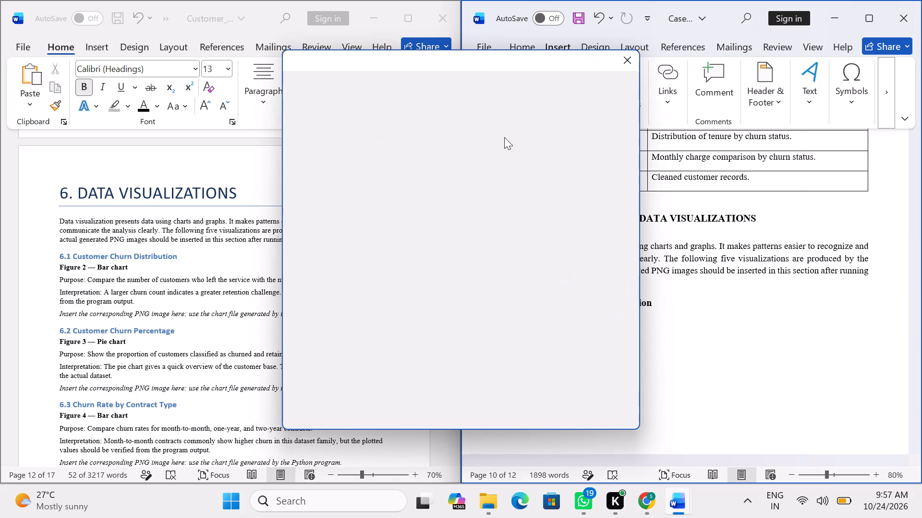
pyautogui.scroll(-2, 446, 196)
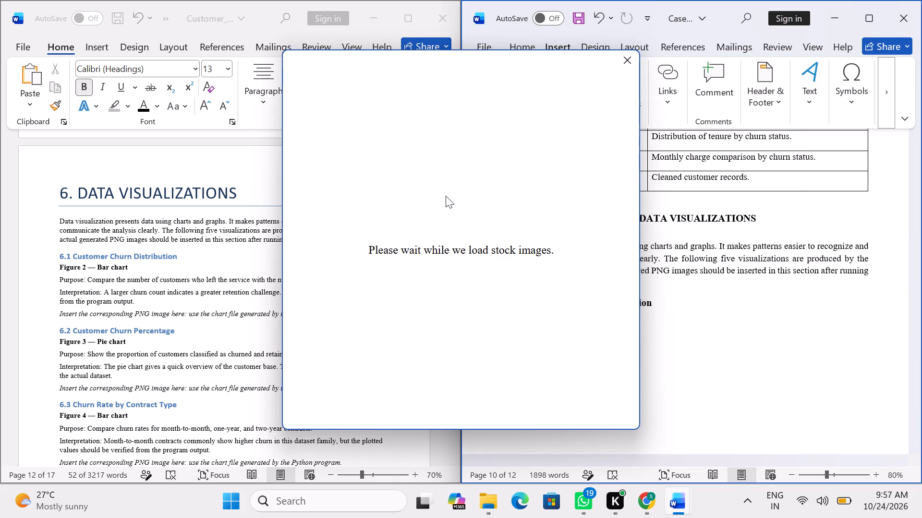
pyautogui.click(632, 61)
# Paste the copied churn distribution chart below the "6.1 Customer Churn Distribution" heading in the case study.
pyautogui.click(598, 330)
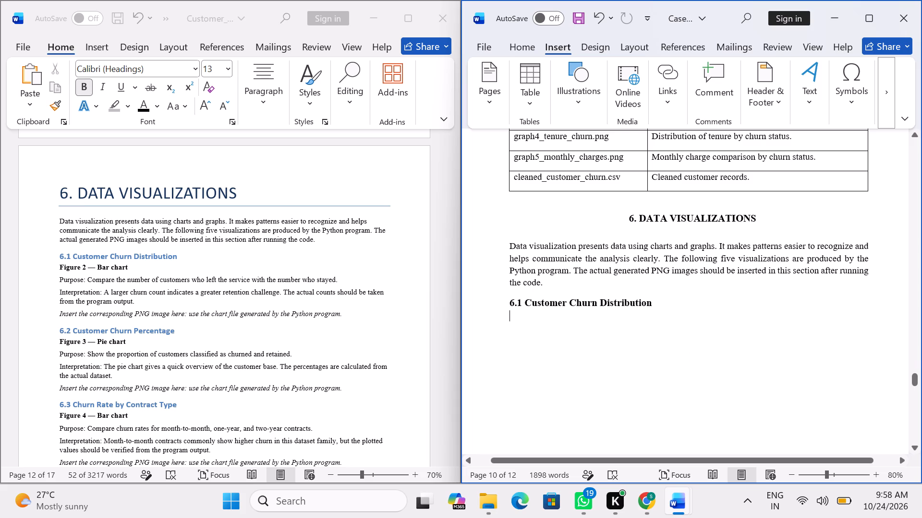
pyautogui.scroll(-3, 598, 330)
pyautogui.rightClick(574, 265)
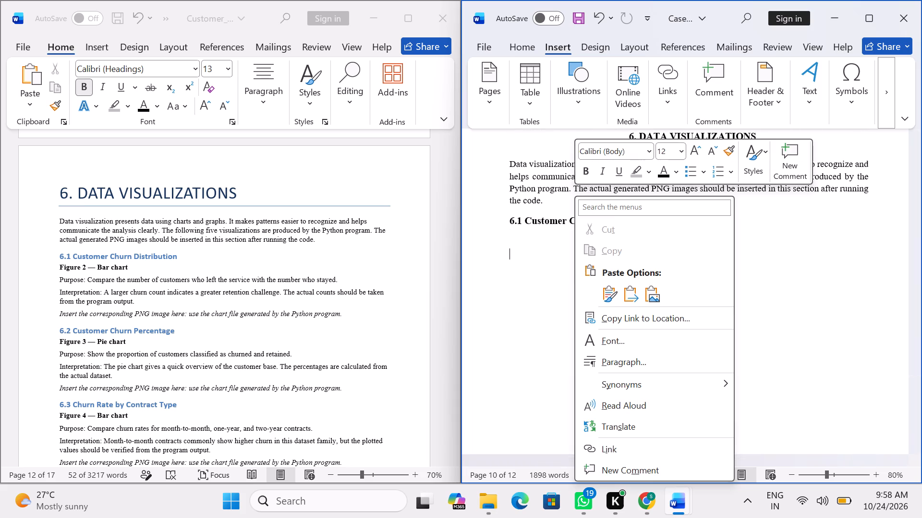
pyautogui.click(538, 265)
pyautogui.hotkey('ctrl', 'v')
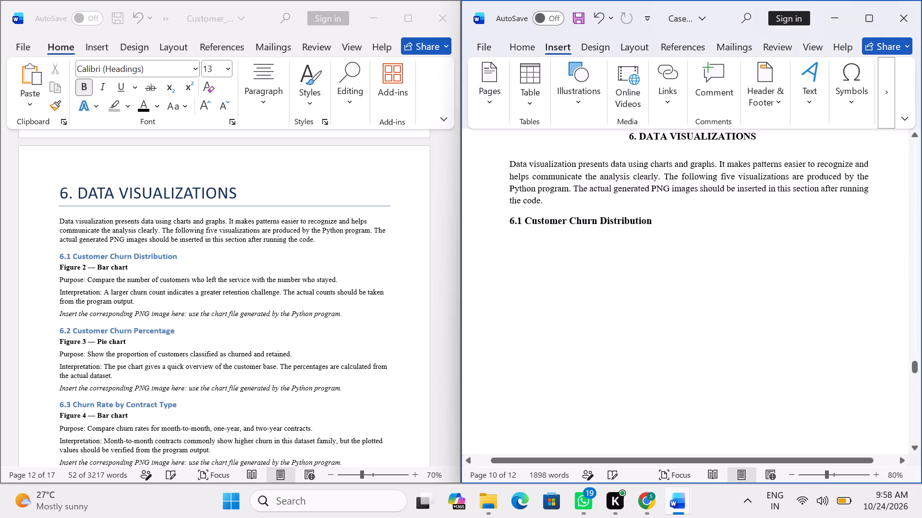
# Move the pasted churn distribution chart up so it sits directly beneath the "6.1 Customer Churn Distribution" heading.
pyautogui.scroll(8, 665, 267)
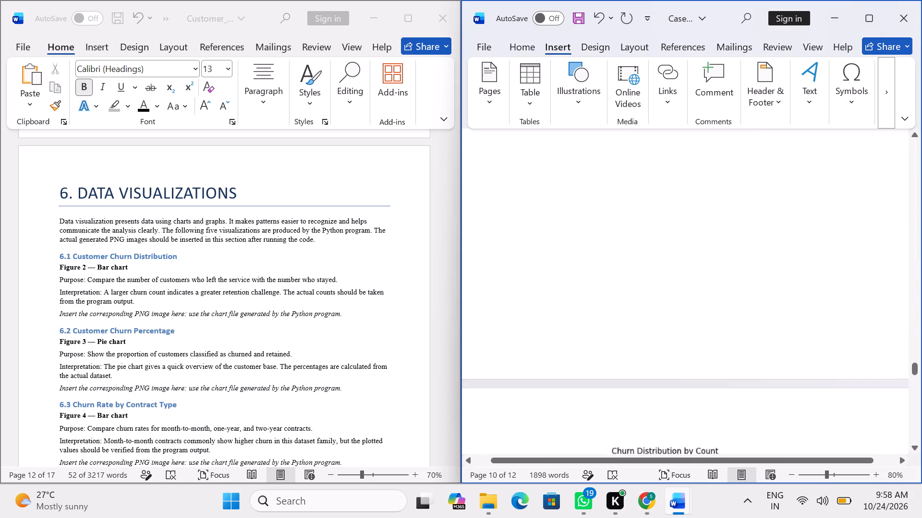
pyautogui.scroll(5, 665, 267)
pyautogui.scroll(-10, 678, 364)
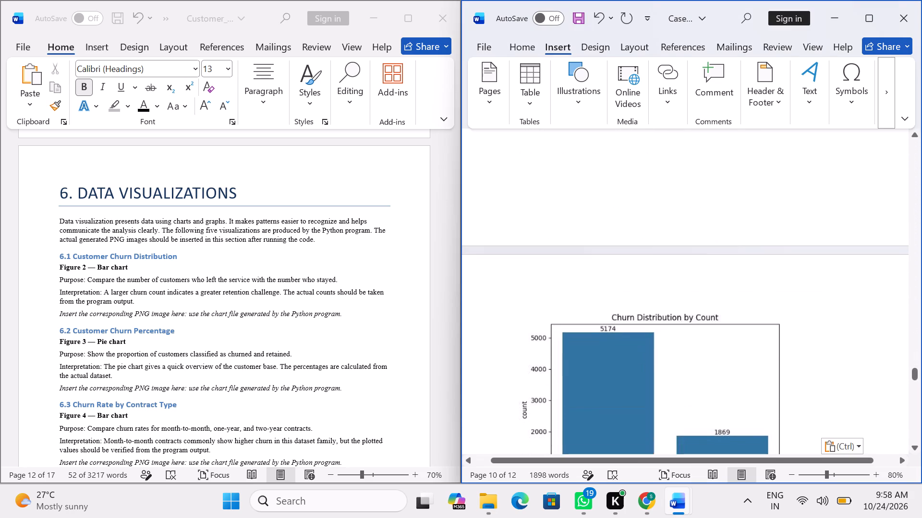
pyautogui.moveTo(655, 377); pyautogui.dragTo(668, 221)
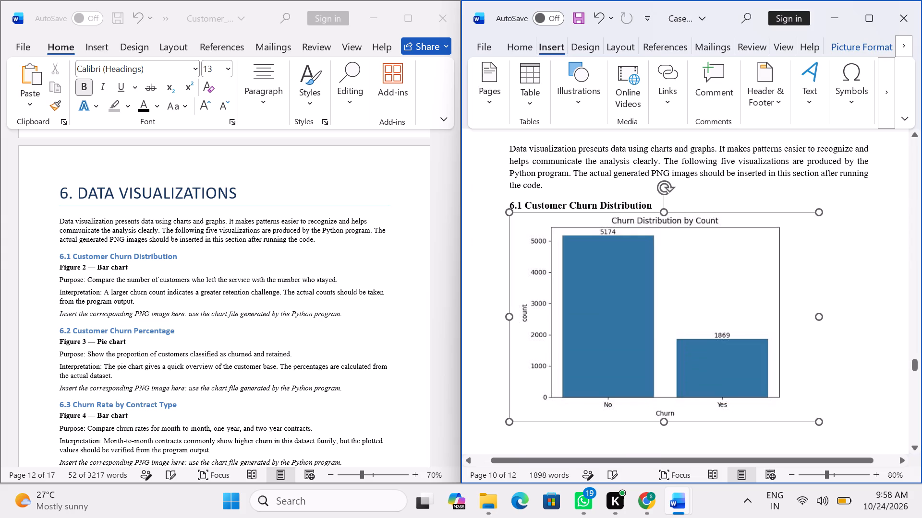
pyautogui.moveTo(644, 299); pyautogui.dragTo(666, 330)
pyautogui.moveTo(648, 280); pyautogui.dragTo(649, 281)
pyautogui.moveTo(649, 281); pyautogui.dragTo(674, 291)
# Reshape the churn distribution chart so it is slightly wider than pasted, at roughly the same height.
pyautogui.moveTo(664, 212); pyautogui.dragTo(664, 226)
pyautogui.moveTo(506, 210); pyautogui.dragTo(506, 211)
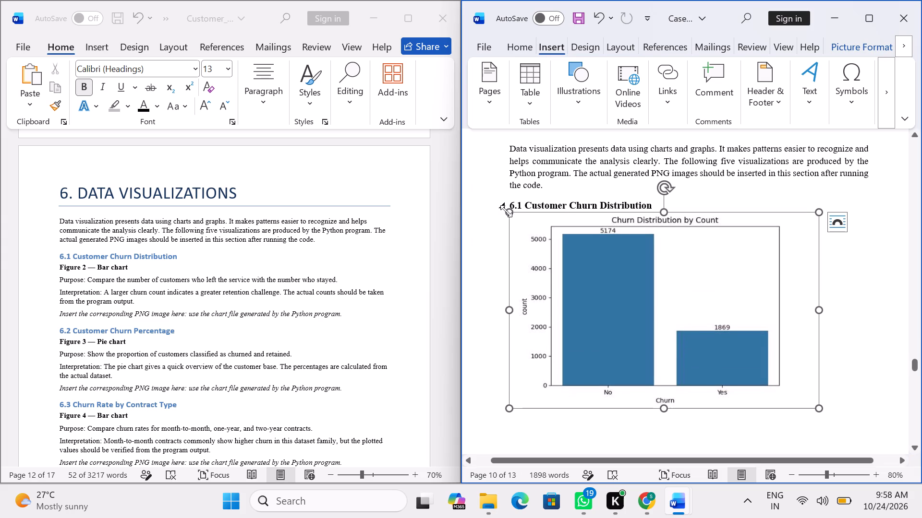
pyautogui.moveTo(506, 211); pyautogui.dragTo(519, 233)
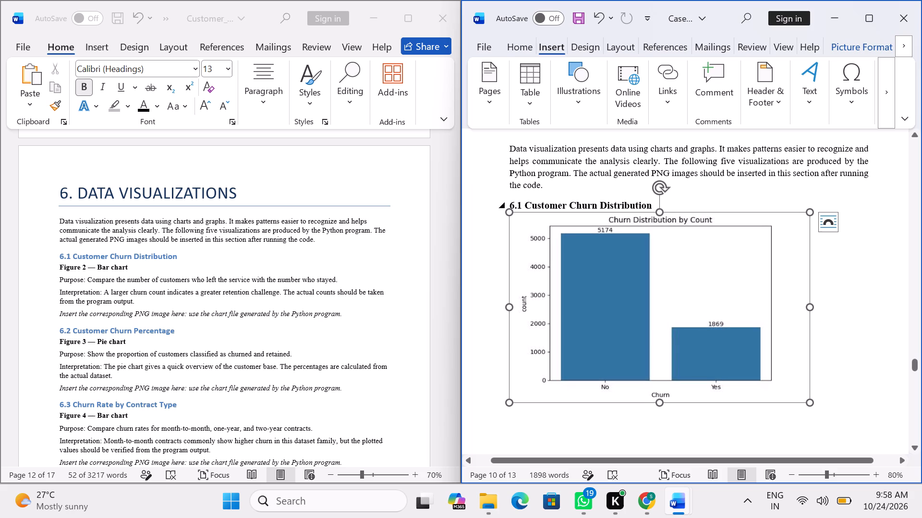
pyautogui.moveTo(660, 188); pyautogui.dragTo(660, 218)
pyautogui.moveTo(664, 309); pyautogui.dragTo(666, 323)
pyautogui.moveTo(813, 405); pyautogui.dragTo(814, 405)
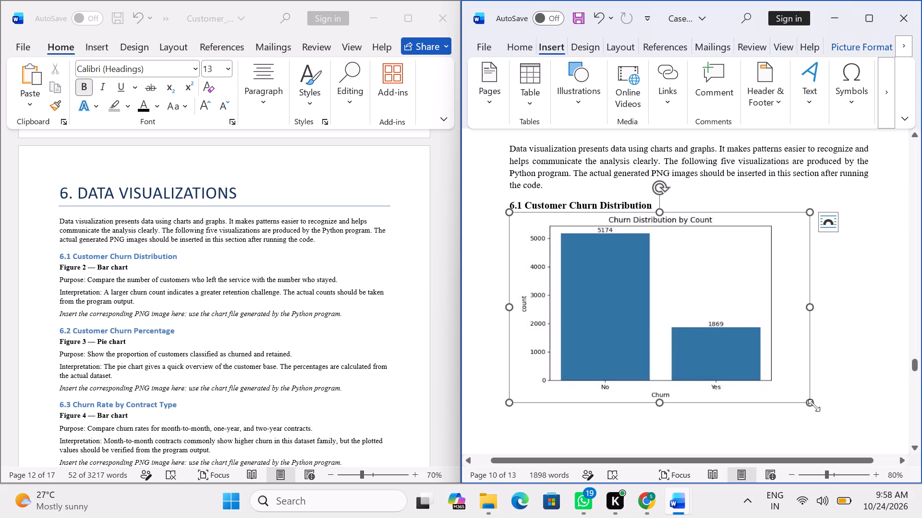
pyautogui.moveTo(814, 405); pyautogui.dragTo(841, 421)
# Insert a blank line between the "6.1 Customer Churn Distribution" heading and the chart.
pyautogui.click(660, 207)
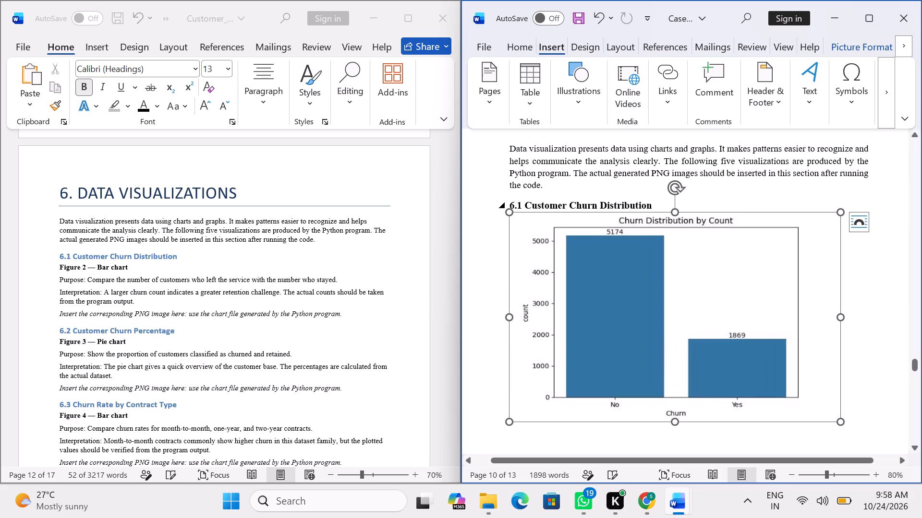
pyautogui.press('Return')
# Shrink the churn distribution chart proportionally to about three quarters of the text width so it fits beneath the 6.1 heading.
pyautogui.scroll(-4, 631, 282)
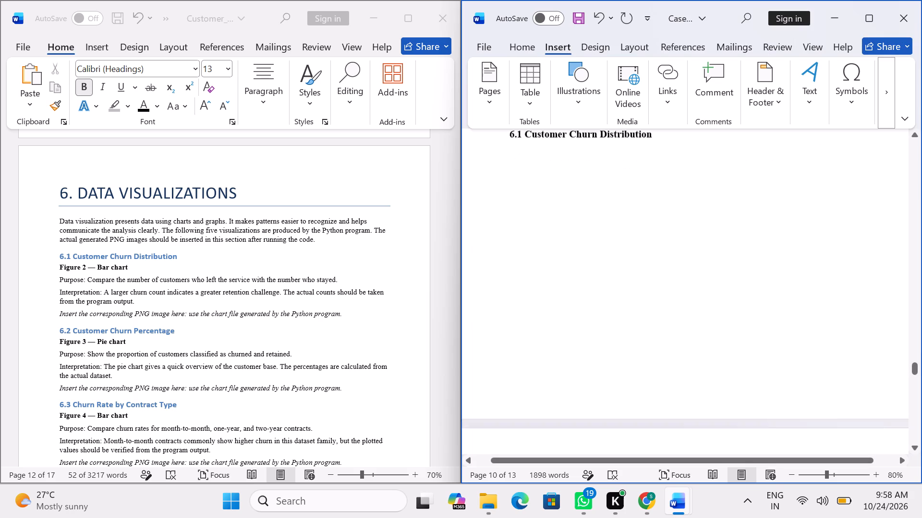
pyautogui.scroll(-11, 631, 282)
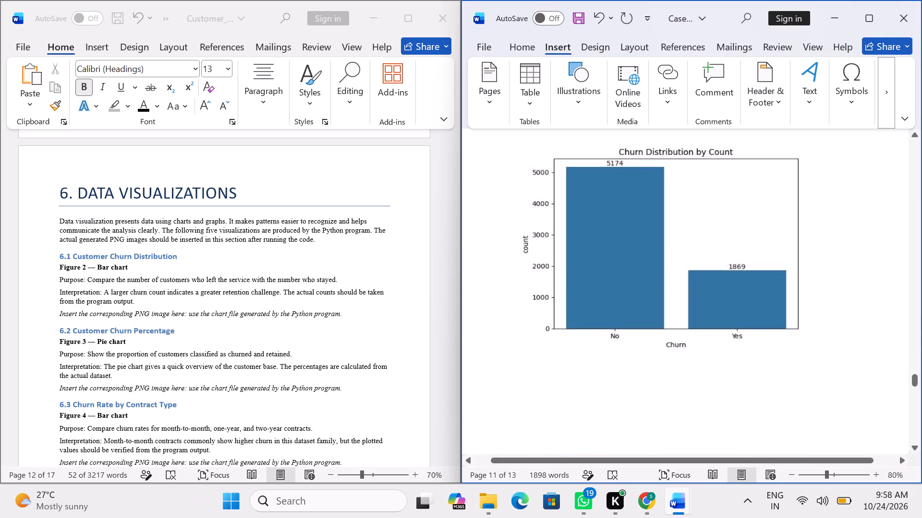
pyautogui.click(797, 329)
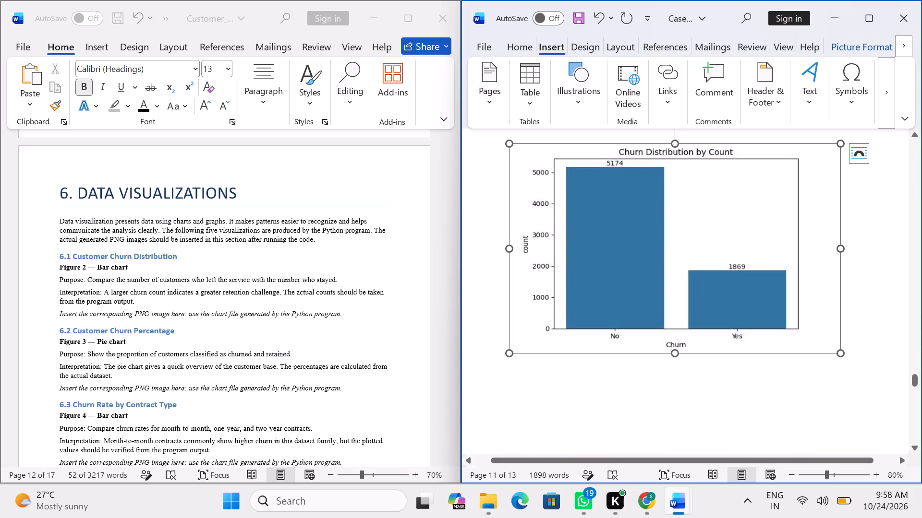
pyautogui.moveTo(841, 354); pyautogui.dragTo(817, 345)
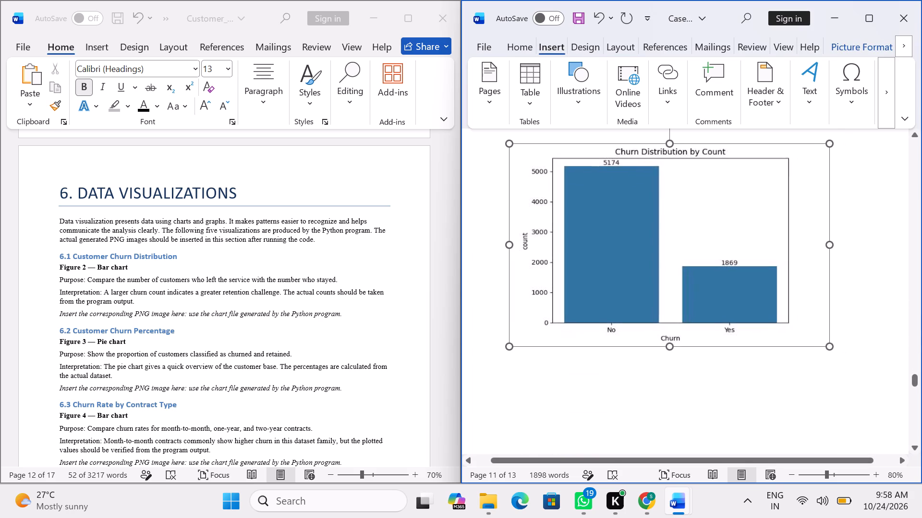
pyautogui.moveTo(817, 345); pyautogui.dragTo(699, 312)
pyautogui.scroll(3, 643, 229)
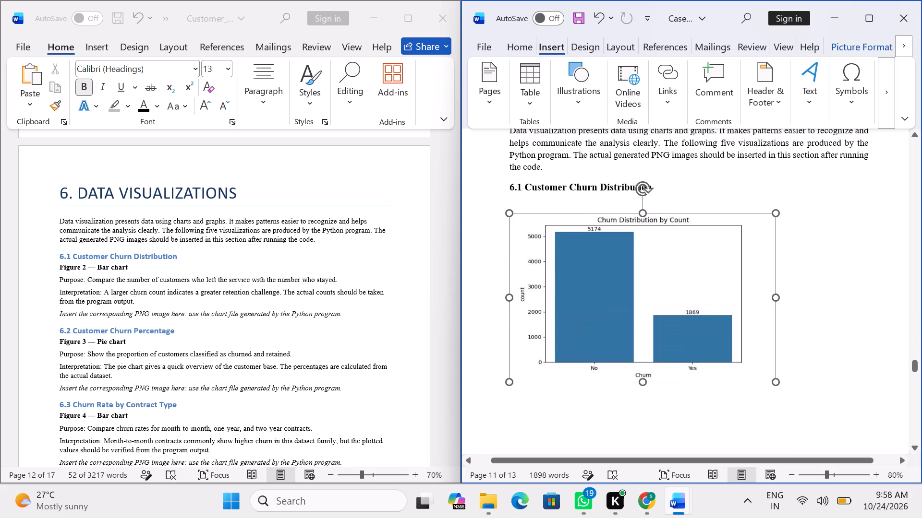
# Center the churn distribution chart horizontally beneath the "6.1 Customer Churn Distribution" heading.
pyautogui.click(485, 275)
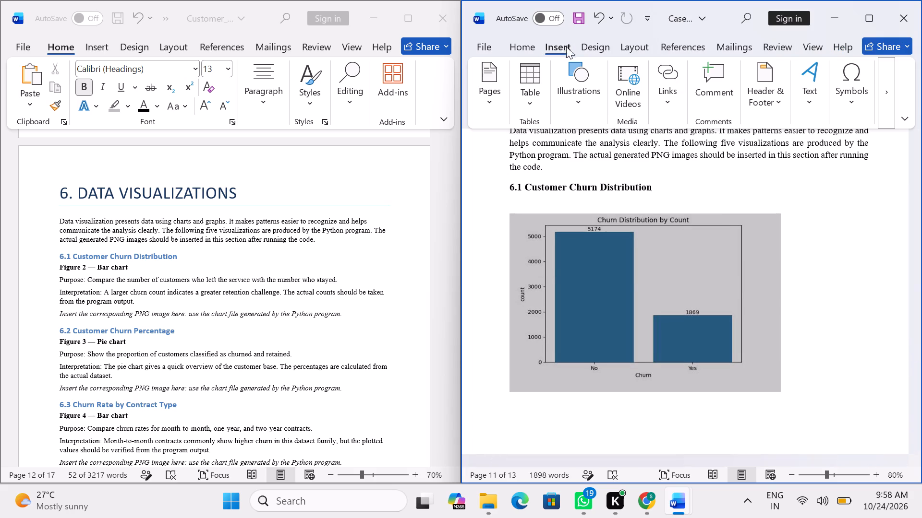
pyautogui.click(516, 44)
pyautogui.click(721, 74)
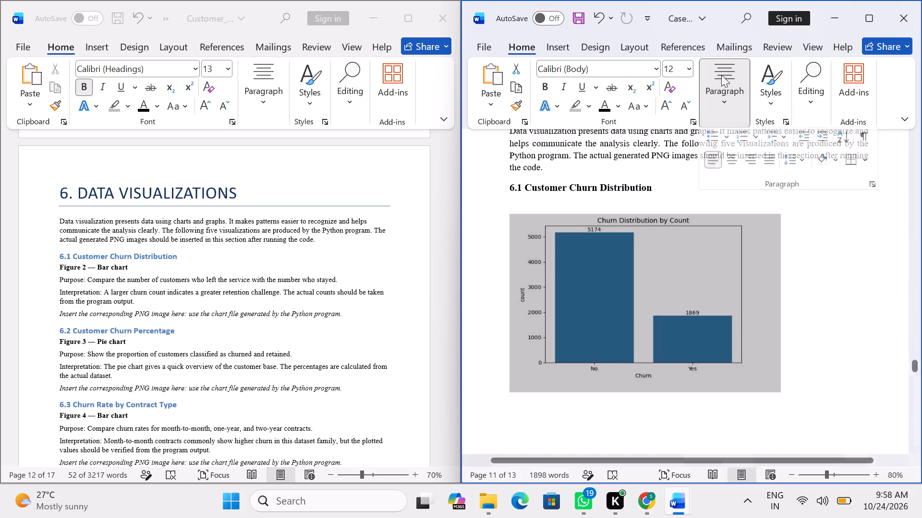
pyautogui.click(724, 157)
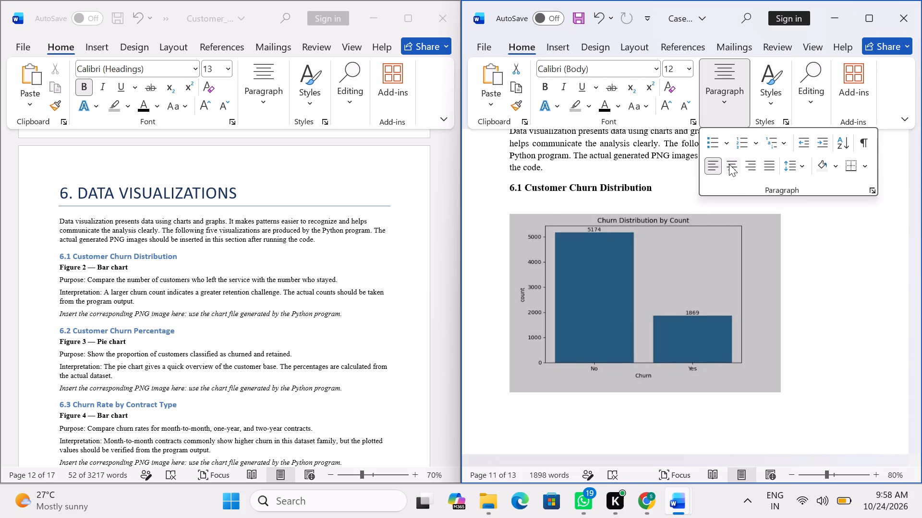
pyautogui.click(729, 164)
pyautogui.click(660, 188)
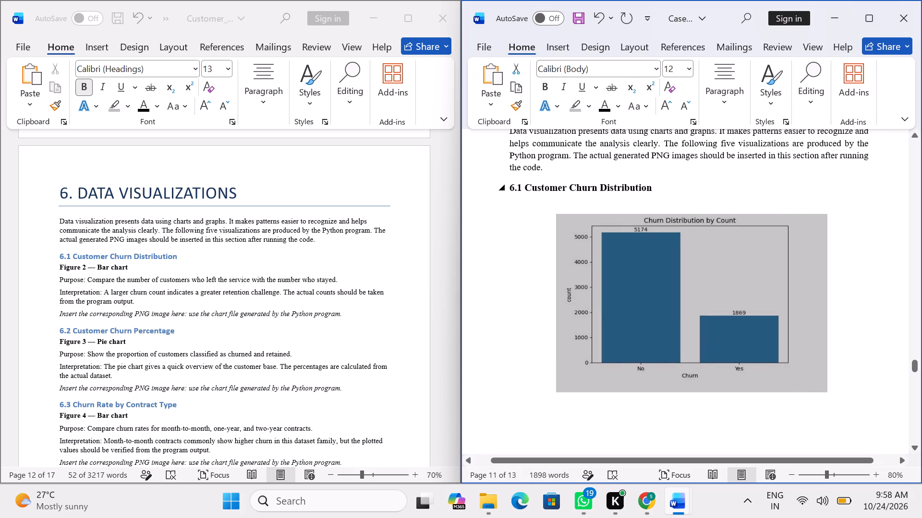
pyautogui.click(519, 317)
pyautogui.scroll(-1, 521, 300)
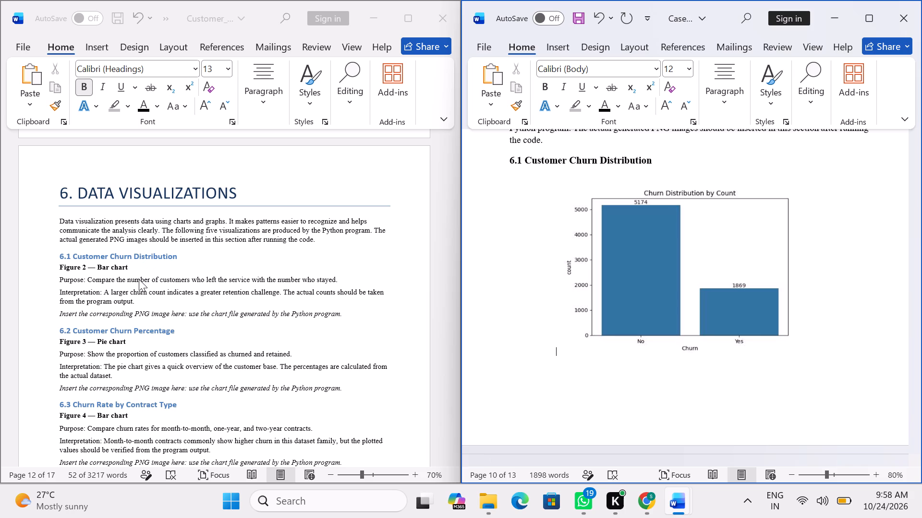
# Copy the caption "Figure 2: Customer Churn Distribution" from the ChatGPT page in Chrome and paste it directly above the section 6.1 chart in Word.
pyautogui.hotkey('alt', 'Tab')
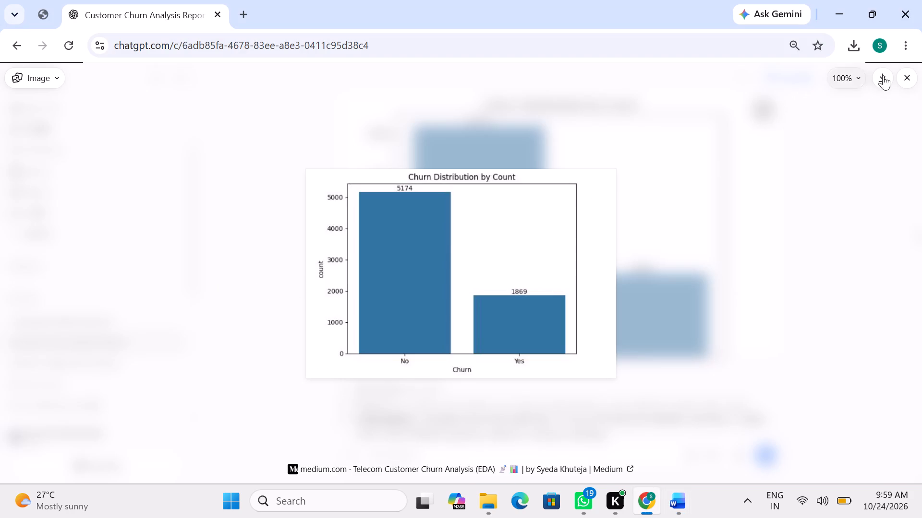
pyautogui.click(906, 72)
pyautogui.scroll(-1, 664, 247)
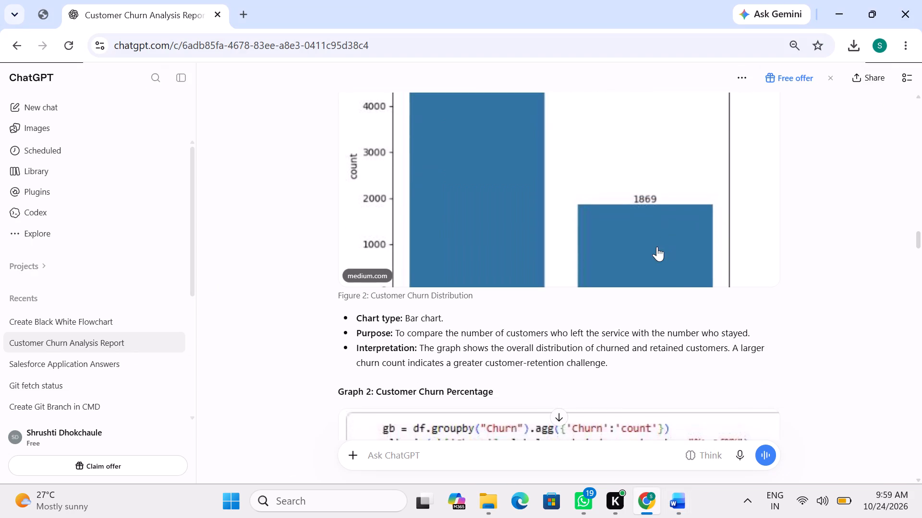
pyautogui.moveTo(480, 291); pyautogui.dragTo(442, 290)
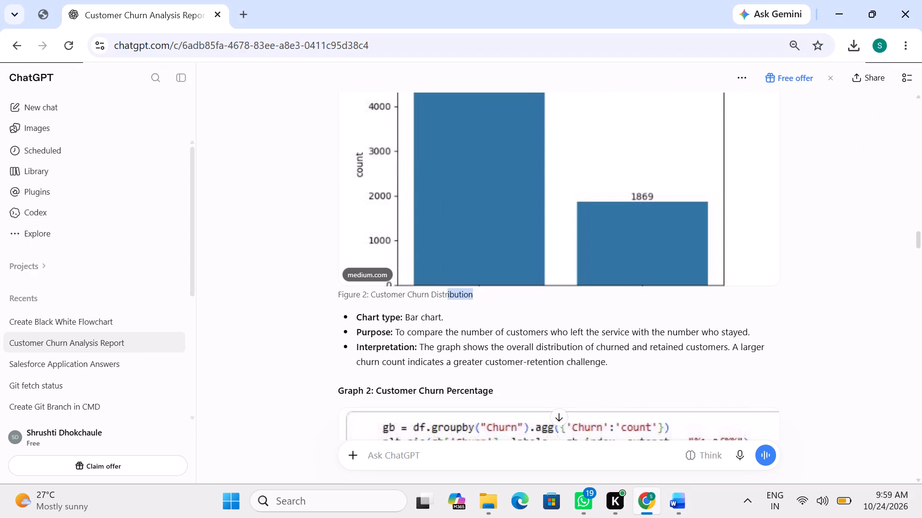
pyautogui.moveTo(442, 290); pyautogui.dragTo(340, 295)
pyautogui.hotkey('ctrl', 'c')
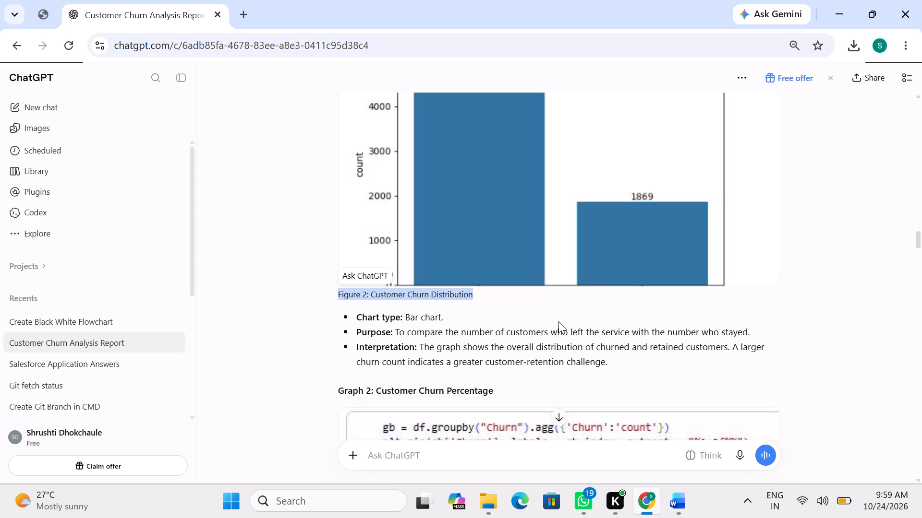
pyautogui.hotkey('alt', 'Tab')
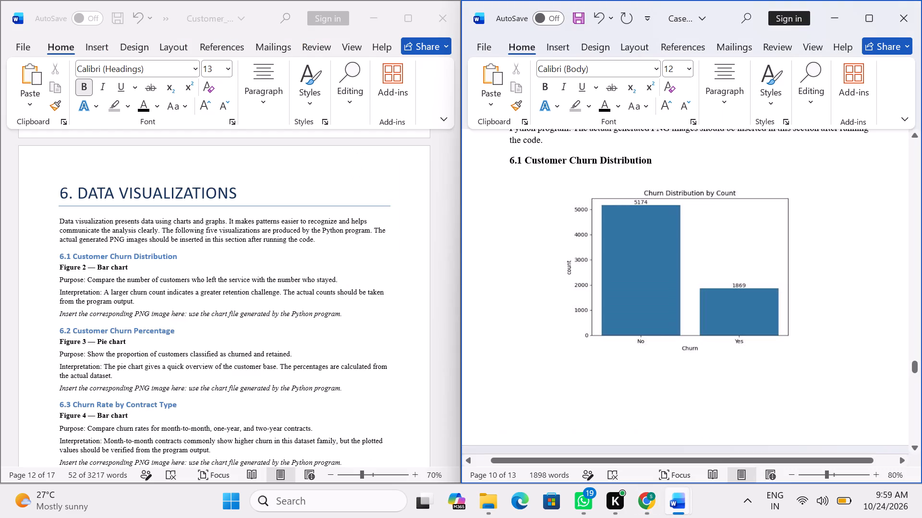
pyautogui.hotkey('ctrl', 'v')
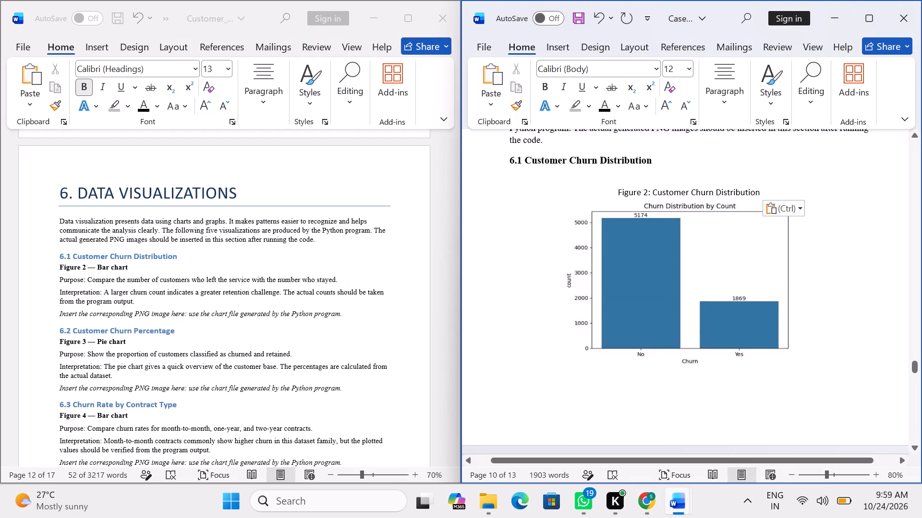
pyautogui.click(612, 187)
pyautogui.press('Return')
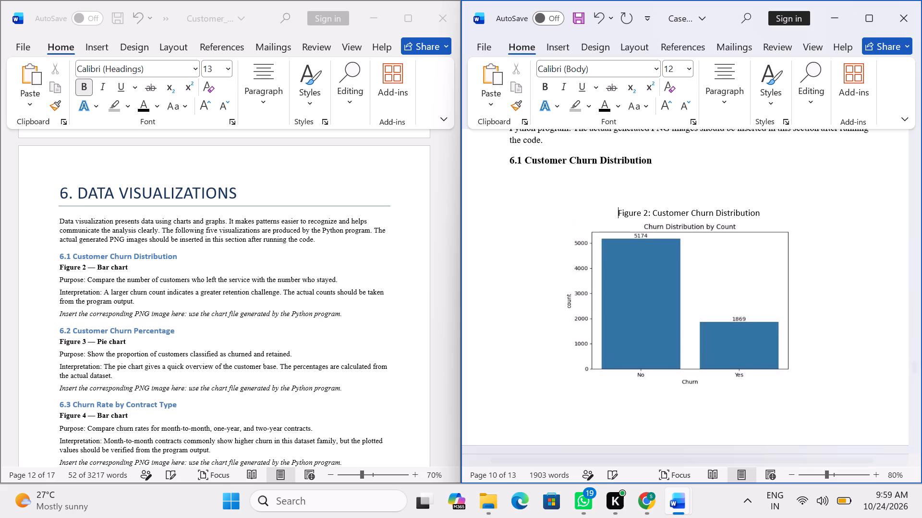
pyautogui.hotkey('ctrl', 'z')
# Move the "Figure 2: Customer Churn Distribution" caption from above the chart to the line below it.
pyautogui.moveTo(612, 188); pyautogui.dragTo(780, 191)
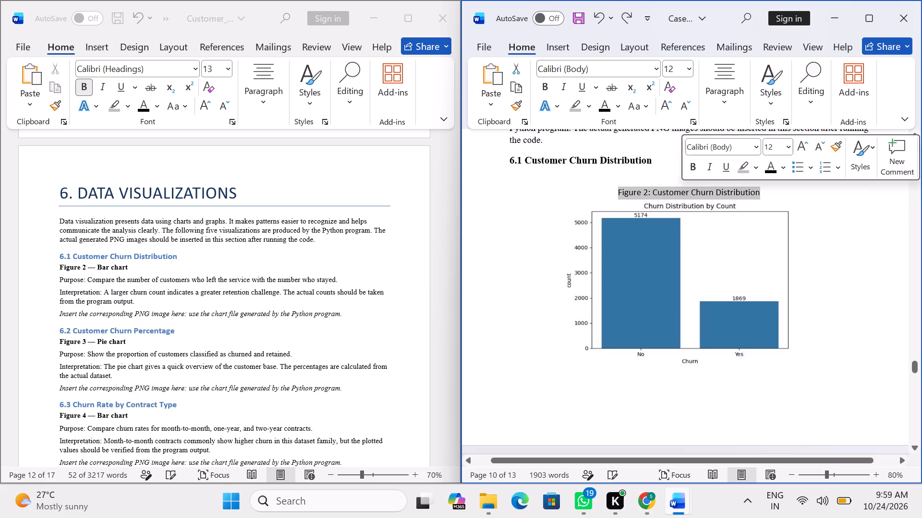
pyautogui.hotkey('ctrl', 'c')
pyautogui.press('BackSpace')
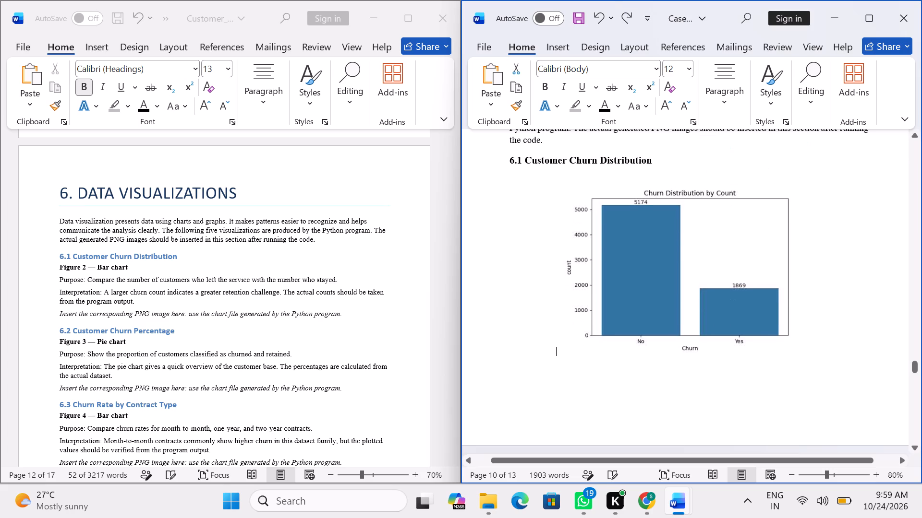
pyautogui.click(820, 333)
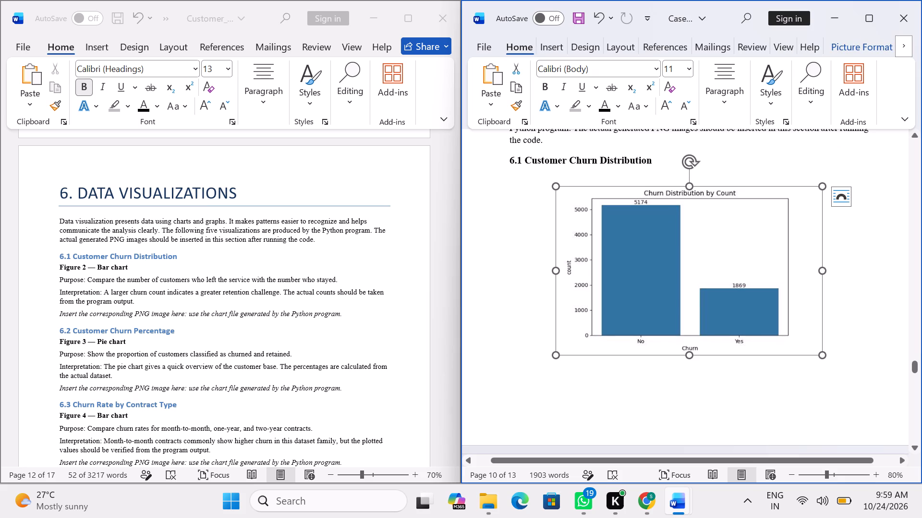
pyautogui.click(783, 379)
pyautogui.hotkey('ctrl', 'v')
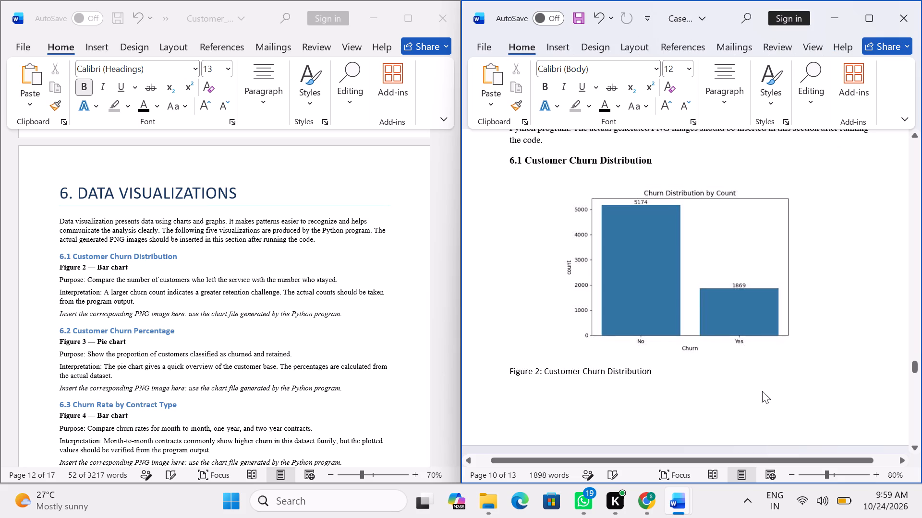
# Center the "Figure 2: Customer Churn Distribution" caption beneath the chart.
pyautogui.click(503, 368)
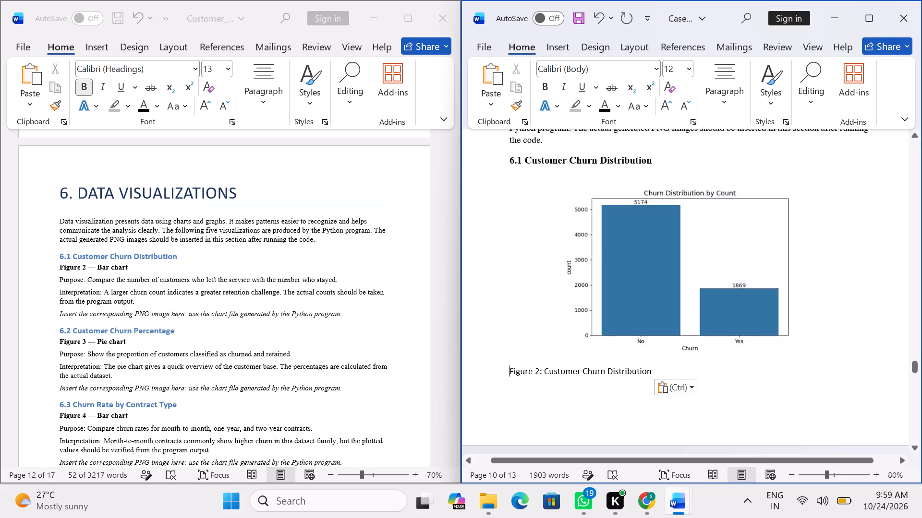
pyautogui.press('space')
pyautogui.press('space')
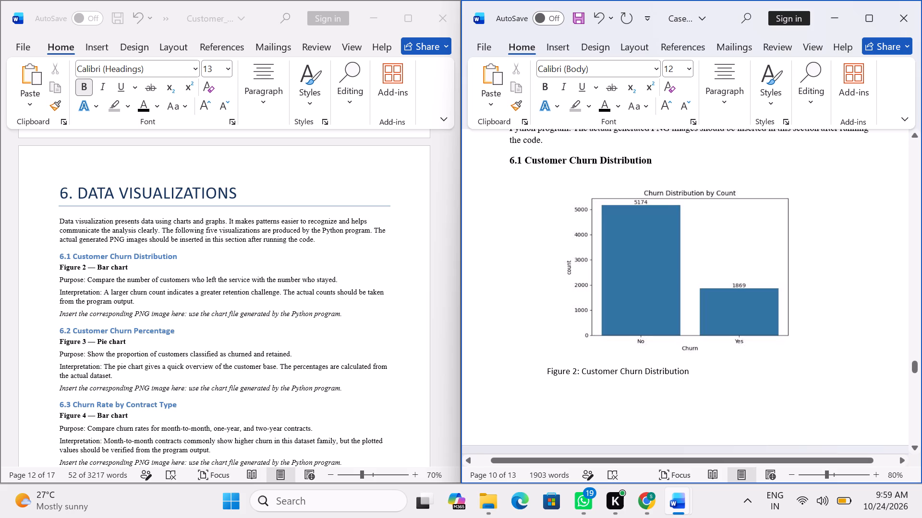
pyautogui.moveTo(543, 365); pyautogui.dragTo(699, 369)
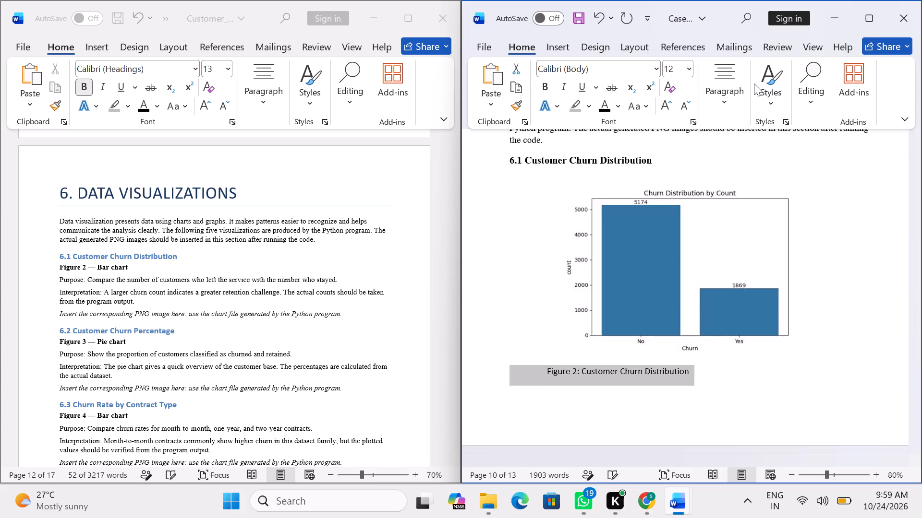
pyautogui.click(731, 79)
pyautogui.click(728, 164)
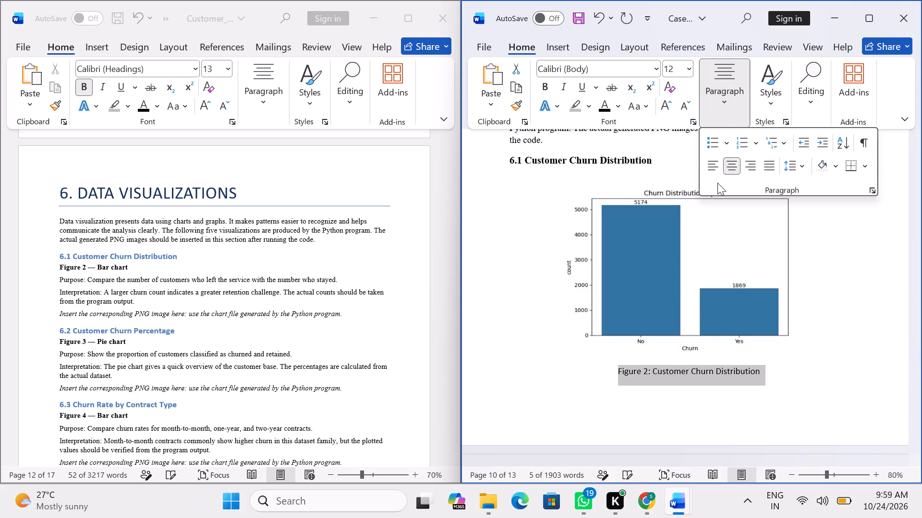
# Make the "Figure 2: Customer Churn Distribution" caption bold.
pyautogui.click(507, 382)
pyautogui.click(489, 381)
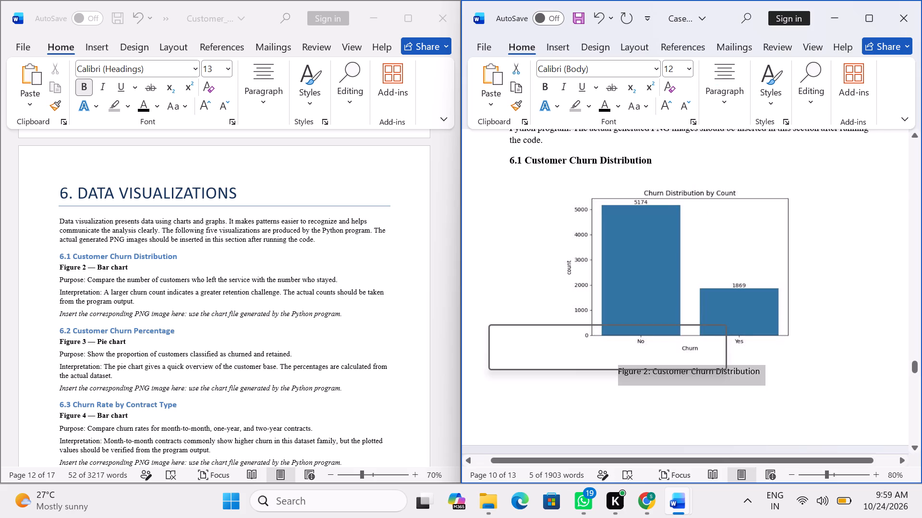
pyautogui.click(493, 355)
pyautogui.click(500, 429)
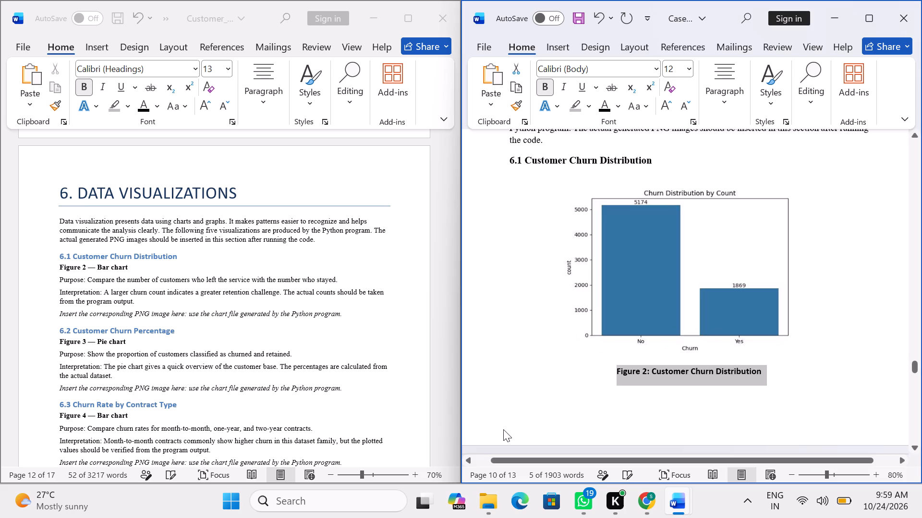
pyautogui.scroll(-4, 543, 401)
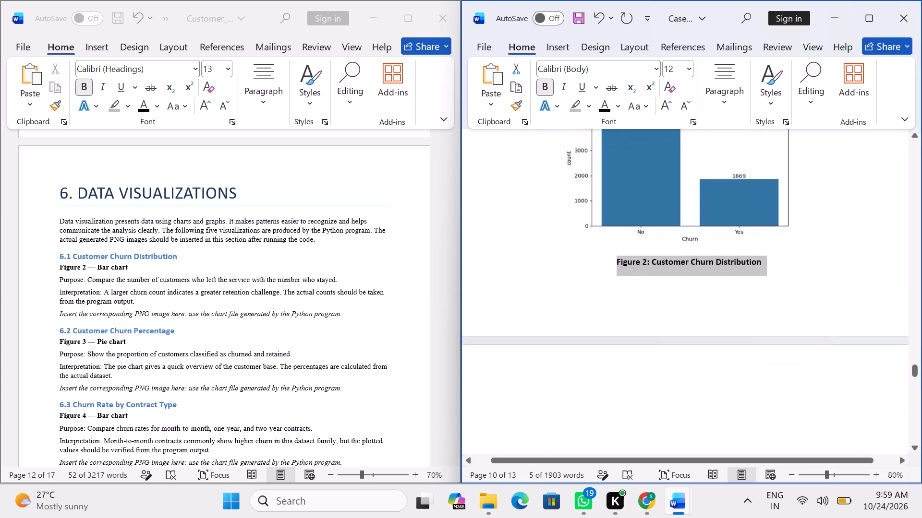
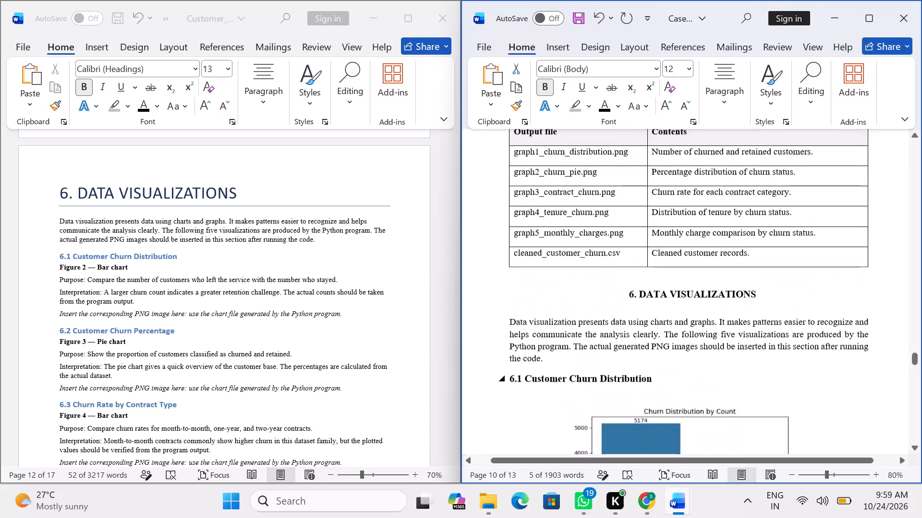
# Copy the Purpose, Interpretation and PNG-image note lines of section 6.1 from the source report to below the Figure 2 caption in the case study.
pyautogui.scroll(-5, 529, 374)
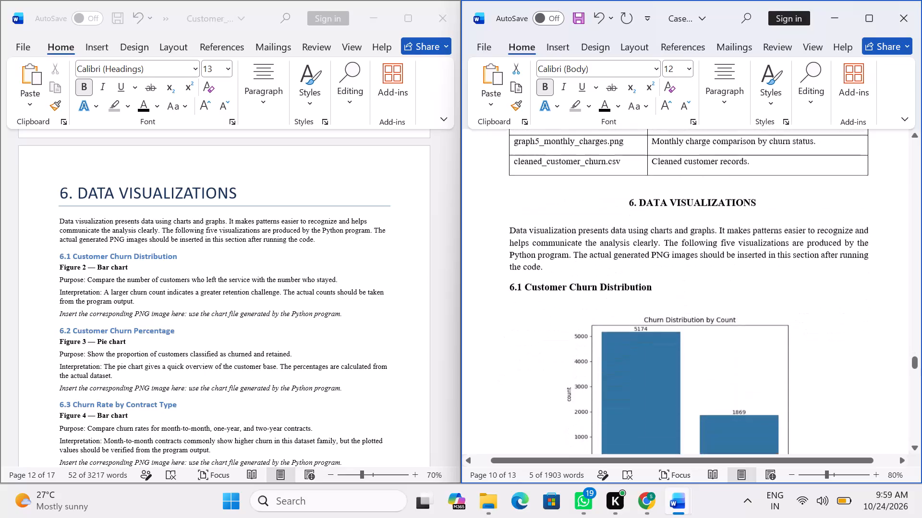
pyautogui.scroll(-3, 529, 374)
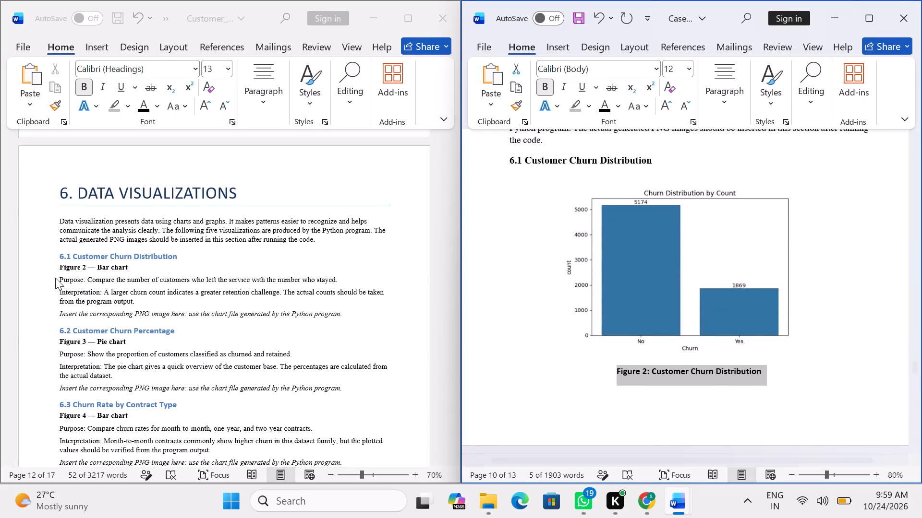
pyautogui.moveTo(55, 275); pyautogui.dragTo(80, 289)
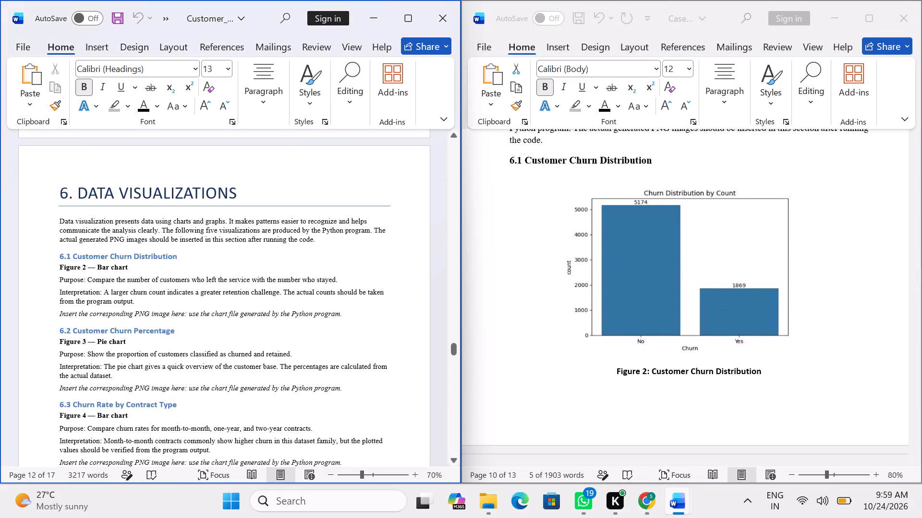
pyautogui.moveTo(356, 311); pyautogui.dragTo(97, 277)
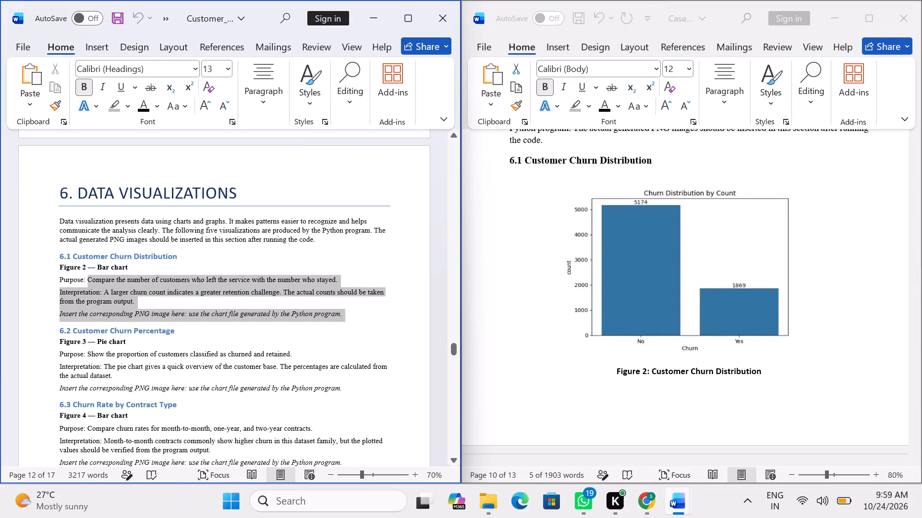
pyautogui.moveTo(97, 277); pyautogui.dragTo(55, 281)
pyautogui.hotkey('ctrl', 'c')
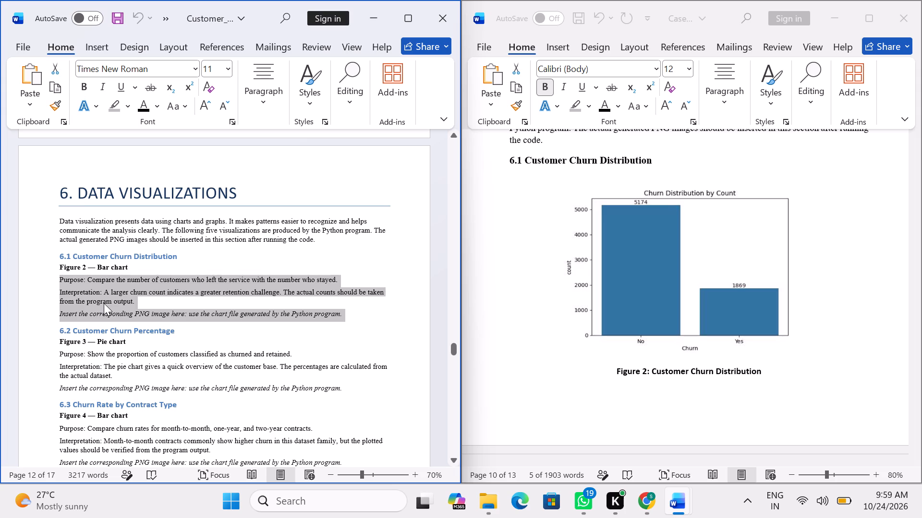
pyautogui.click(784, 368)
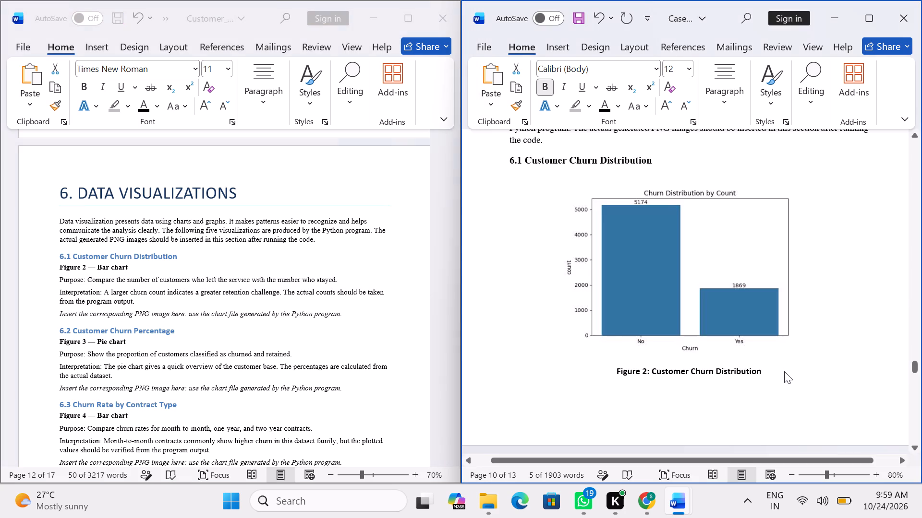
pyautogui.click(766, 378)
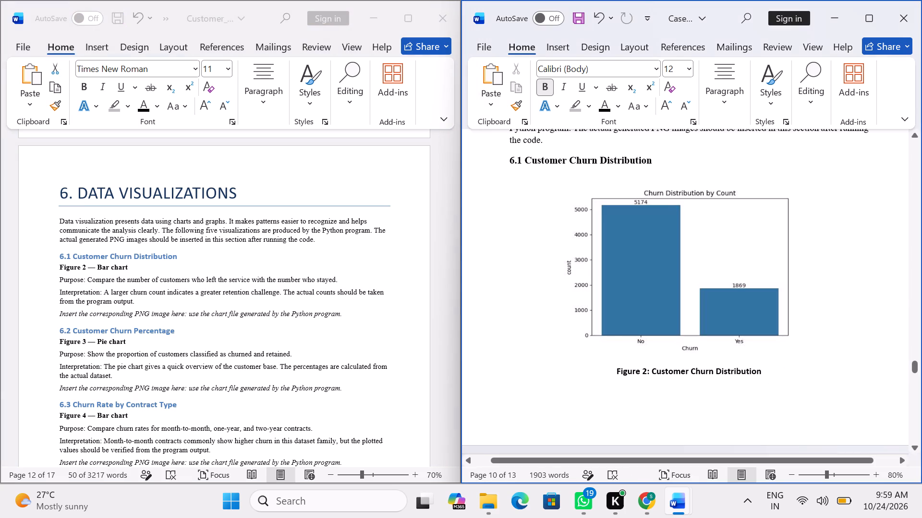
pyautogui.press('Return')
pyautogui.hotkey('ctrl', 'v')
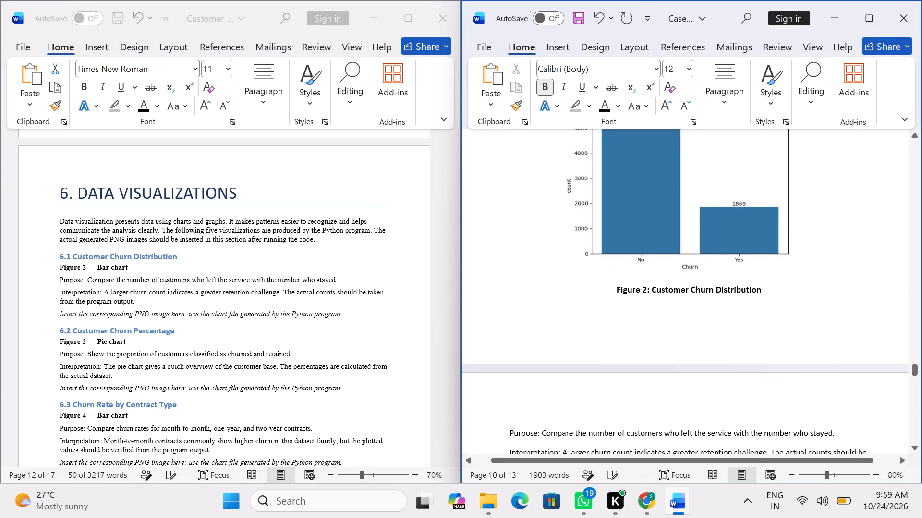
# Set the three pasted paragraphs below Figure 2 to Times New Roman, size 12.
pyautogui.scroll(-5, 765, 383)
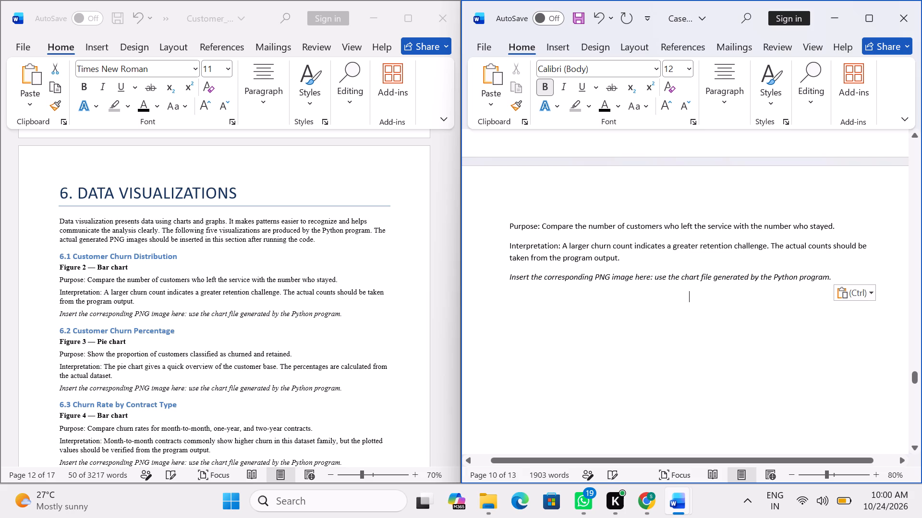
pyautogui.moveTo(507, 225); pyautogui.dragTo(849, 282)
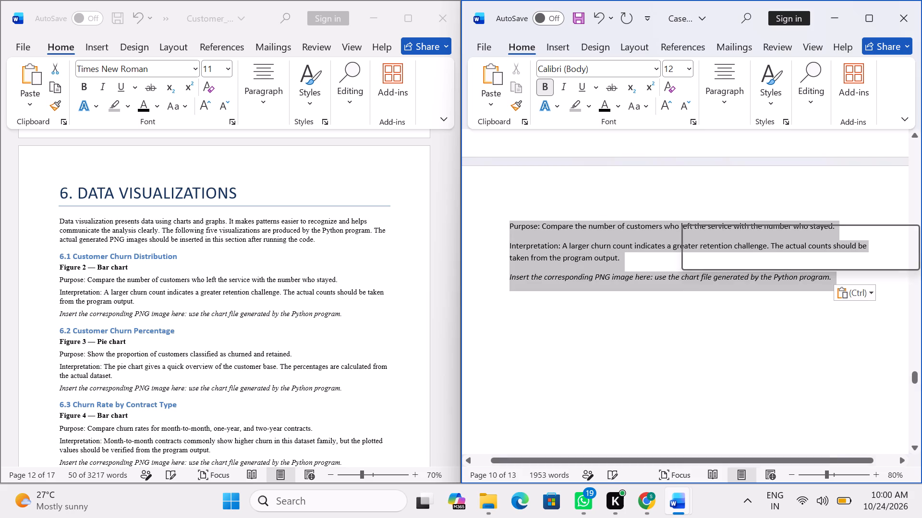
pyautogui.click(716, 243)
pyautogui.click(713, 237)
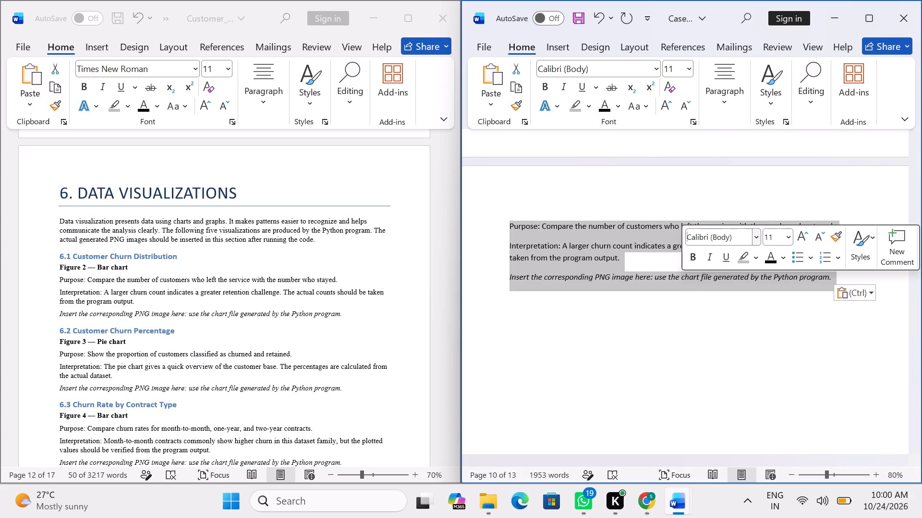
pyautogui.write('ti')
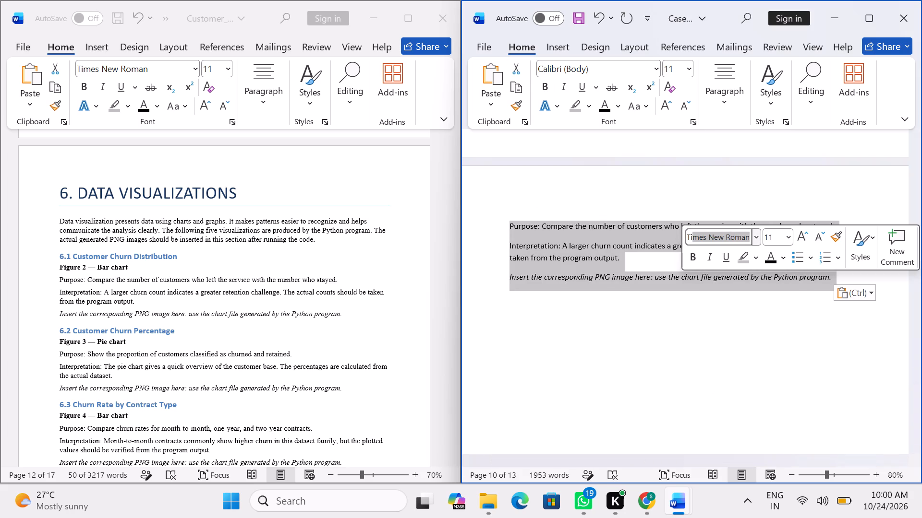
pyautogui.press('Return')
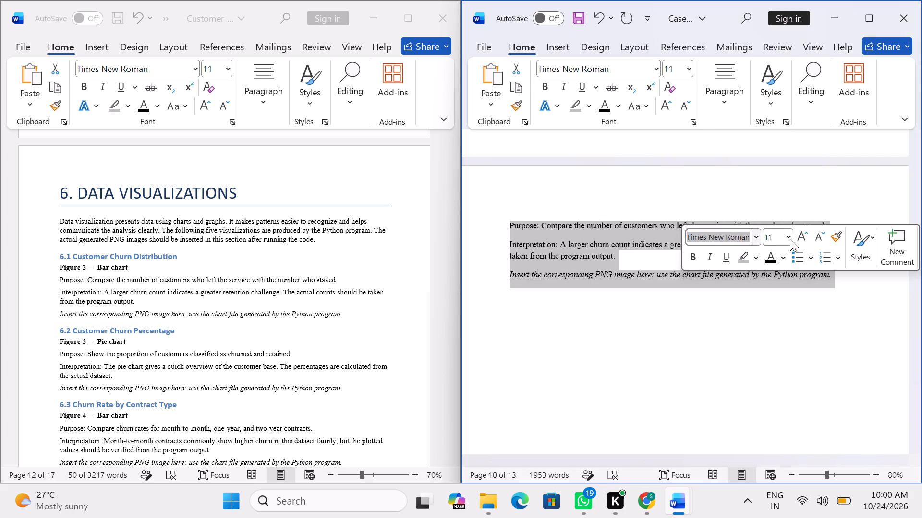
pyautogui.click(790, 239)
pyautogui.click(770, 328)
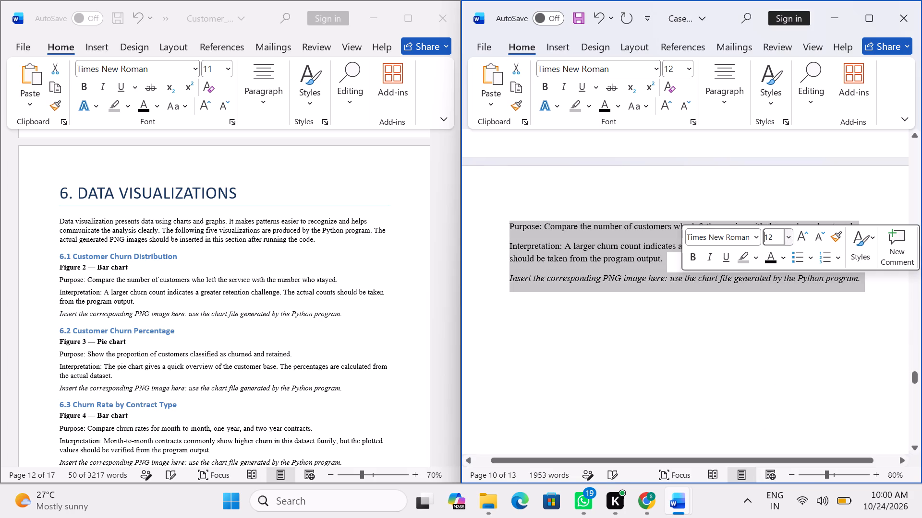
pyautogui.click(670, 310)
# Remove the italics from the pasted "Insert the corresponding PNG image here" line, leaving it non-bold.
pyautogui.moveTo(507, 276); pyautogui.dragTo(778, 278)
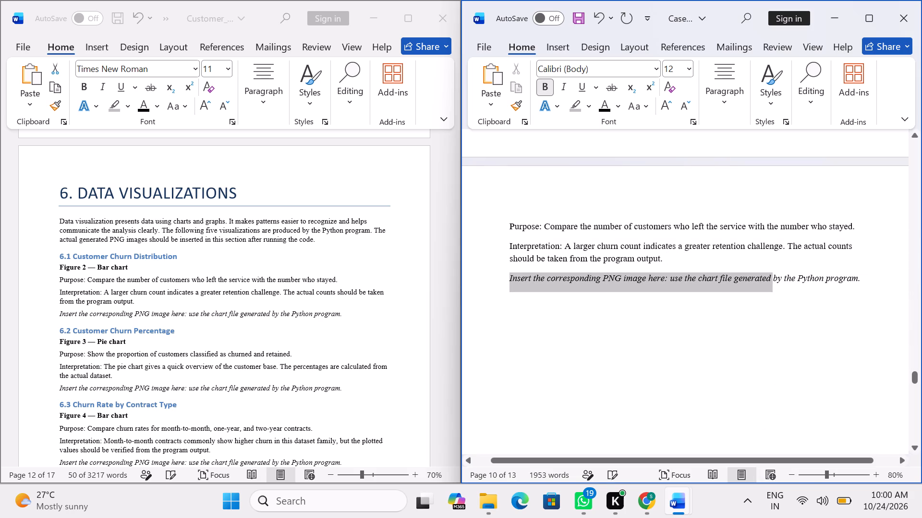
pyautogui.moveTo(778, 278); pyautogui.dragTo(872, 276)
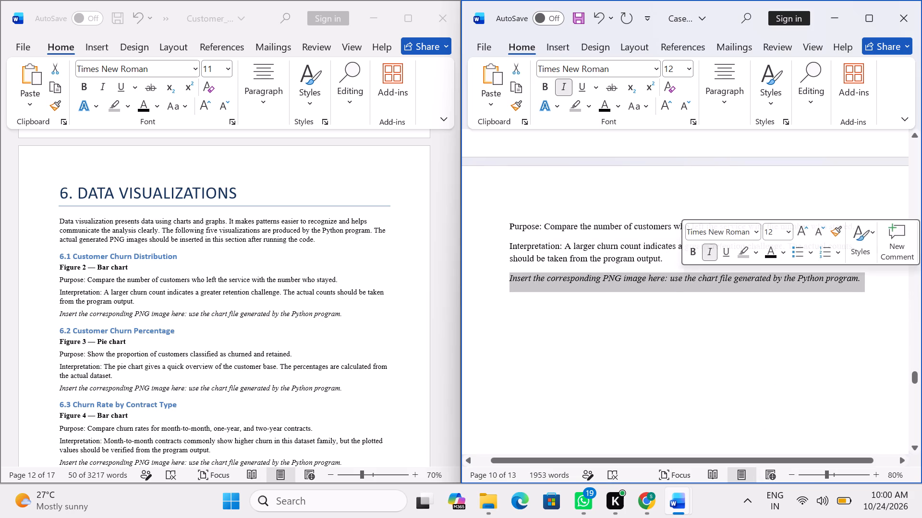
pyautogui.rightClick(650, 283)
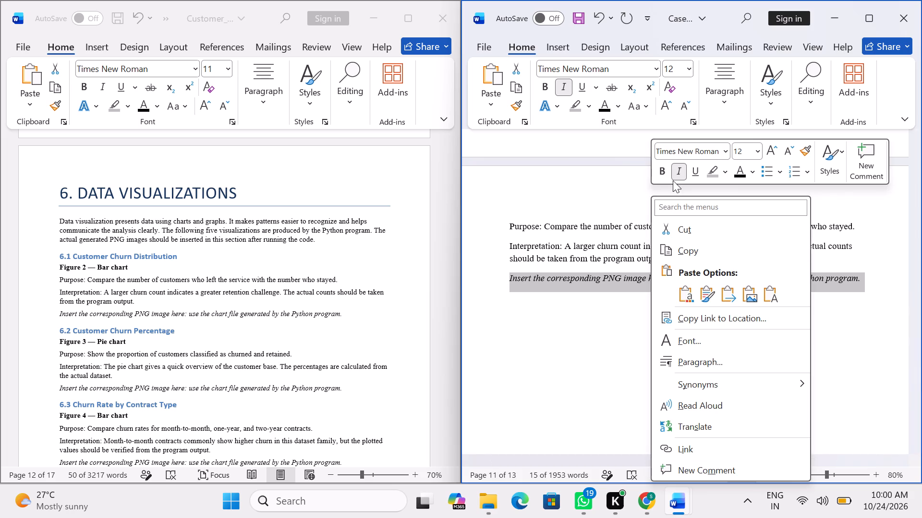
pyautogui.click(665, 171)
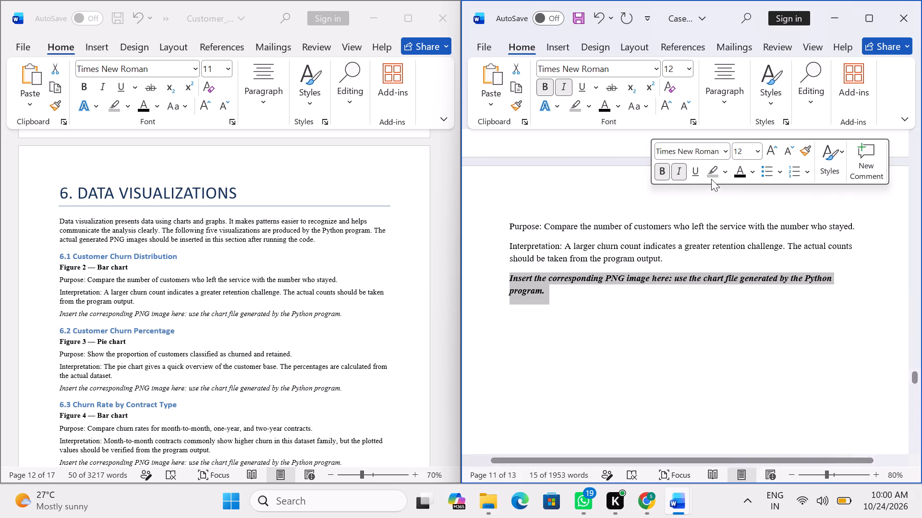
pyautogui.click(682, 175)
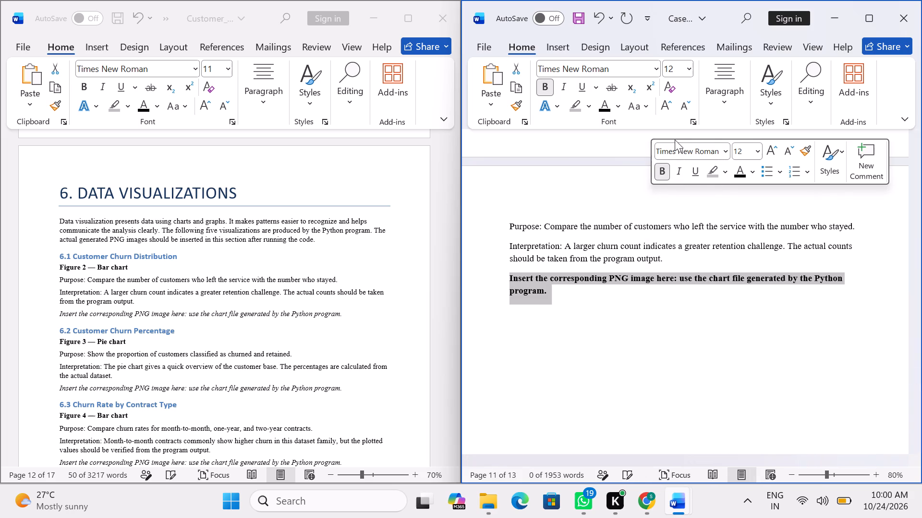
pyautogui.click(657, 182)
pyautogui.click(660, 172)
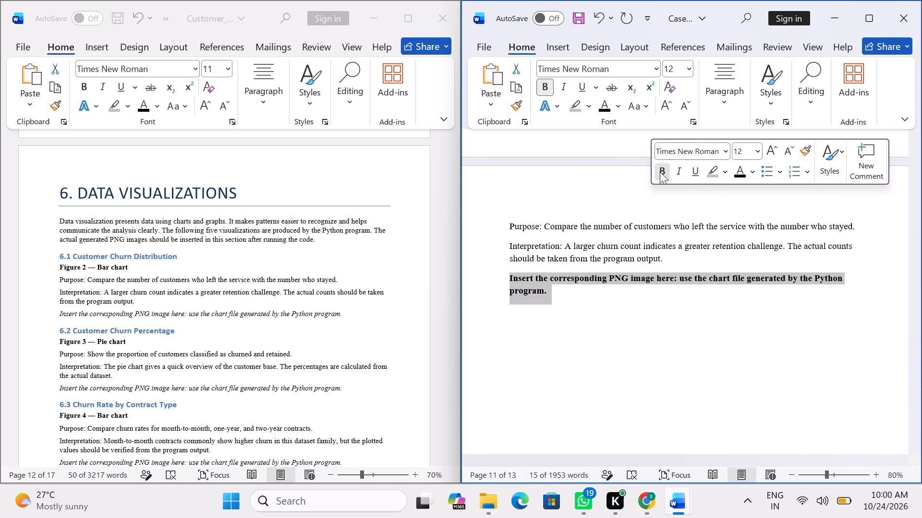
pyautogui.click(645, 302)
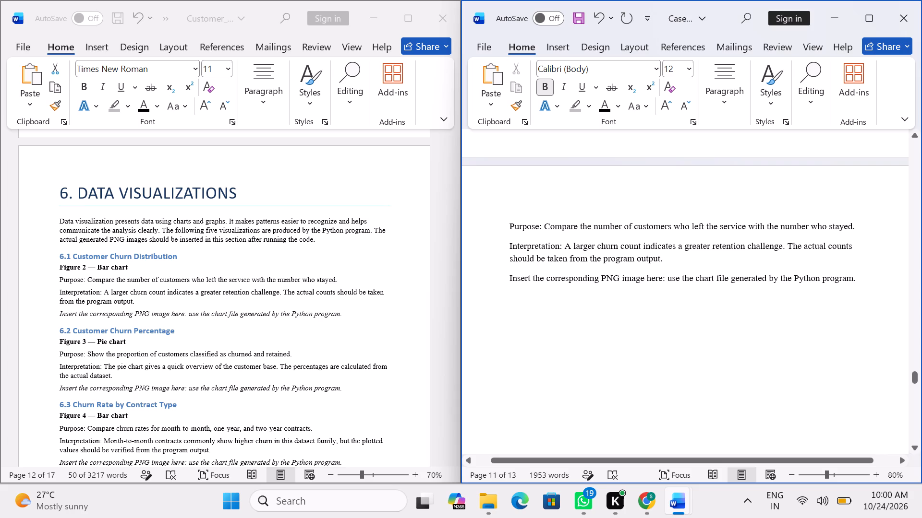
# Delete the "Insert the corresponding PNG image here" line from the case study.
pyautogui.moveTo(860, 275); pyautogui.dragTo(502, 279)
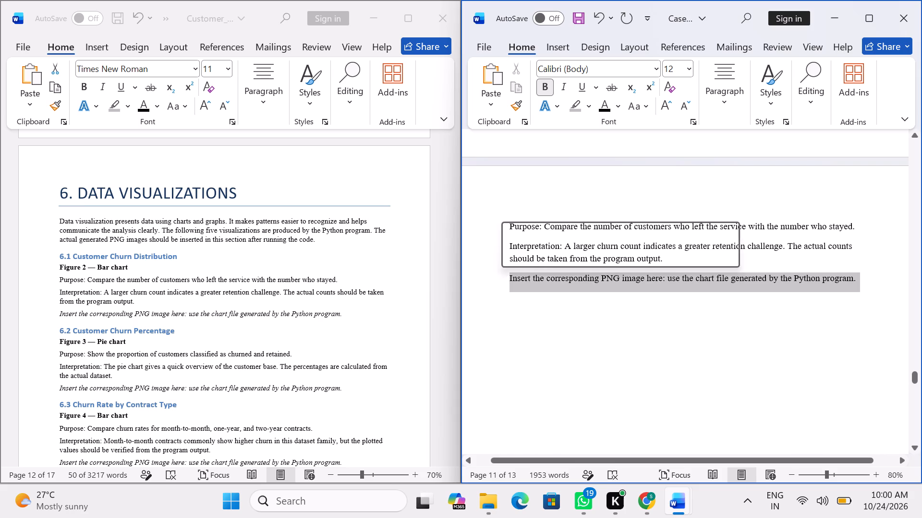
pyautogui.press('BackSpace')
# Make the "Purpose:" and "Interpretation:" labels under Figure 2 bold.
pyautogui.scroll(5, 512, 259)
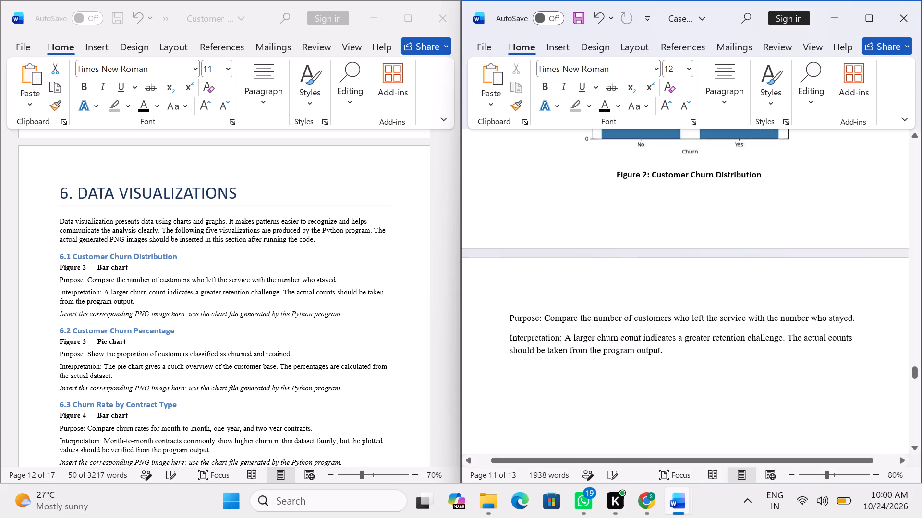
pyautogui.scroll(9, 514, 257)
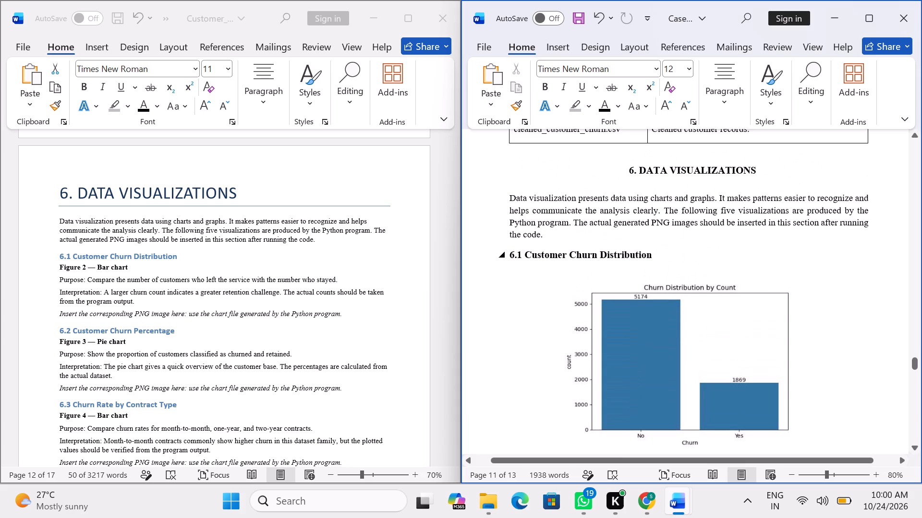
pyautogui.scroll(-8, 514, 254)
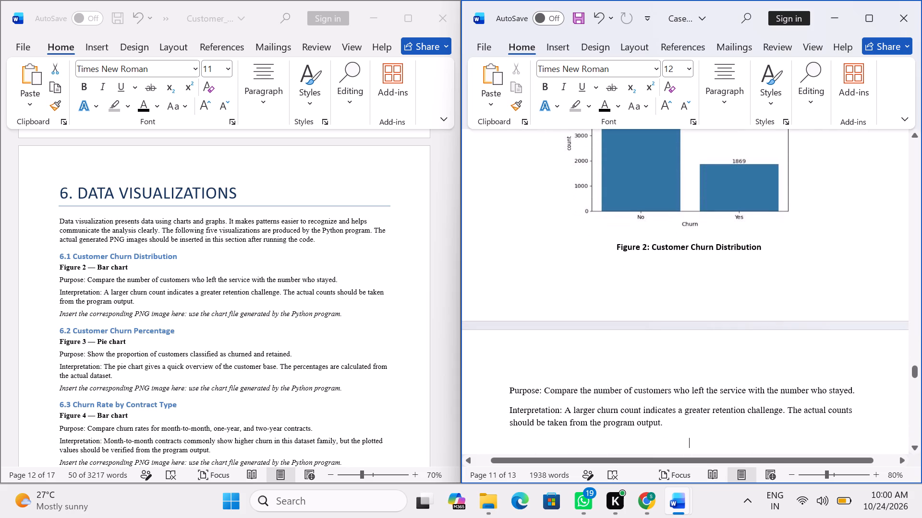
pyautogui.scroll(-5, 516, 253)
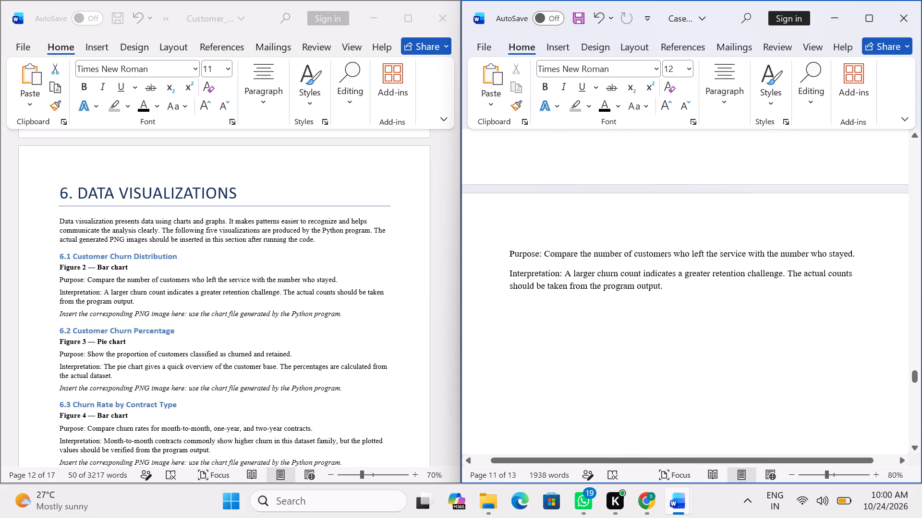
pyautogui.moveTo(542, 252); pyautogui.dragTo(516, 251)
pyautogui.moveTo(516, 251); pyautogui.dragTo(512, 251)
pyautogui.click(516, 221)
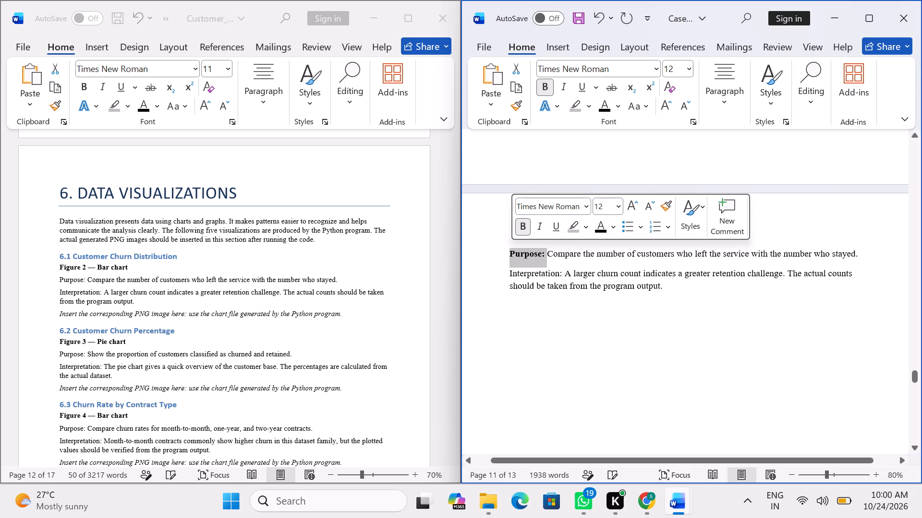
pyautogui.moveTo(562, 270); pyautogui.dragTo(531, 274)
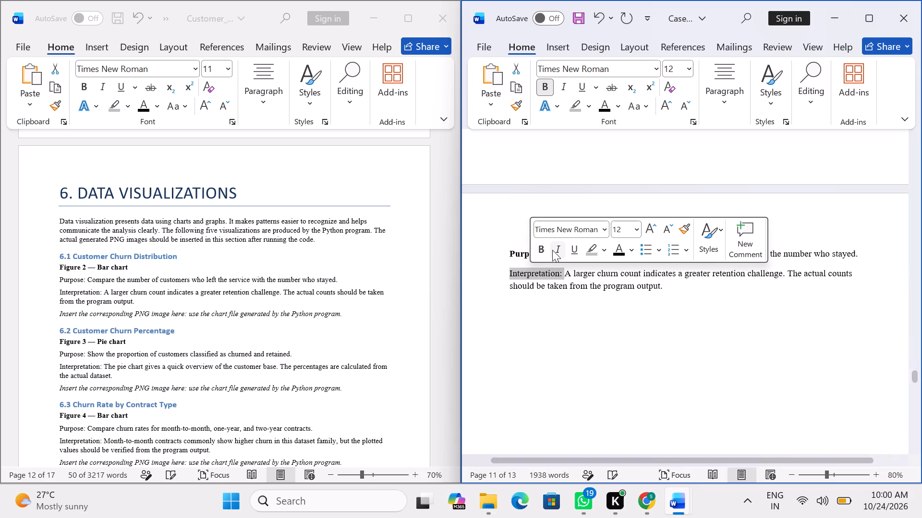
pyautogui.click(542, 247)
pyautogui.scroll(-3, 539, 302)
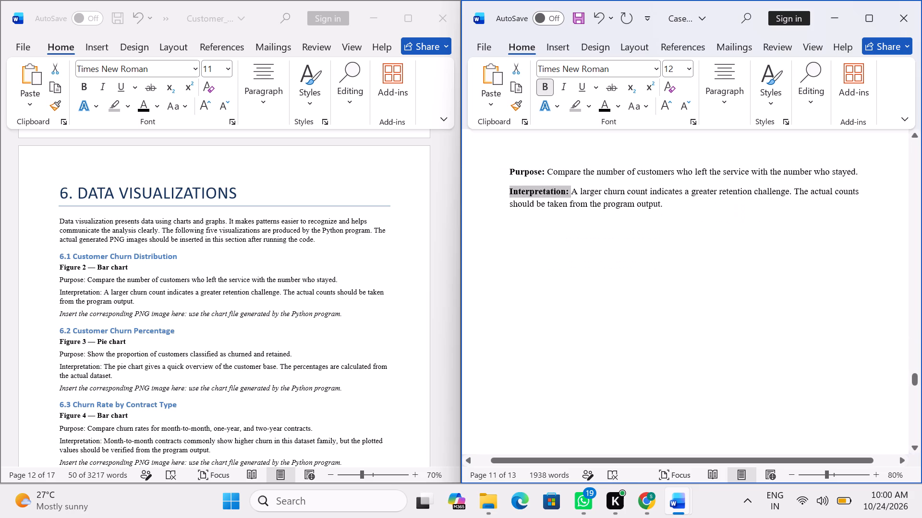
pyautogui.click(552, 287)
# Copy the heading "6.2 Customer Churn Percentage" from the source report and paste it below the Figure 2 interpretation in the case study.
pyautogui.scroll(11, 556, 283)
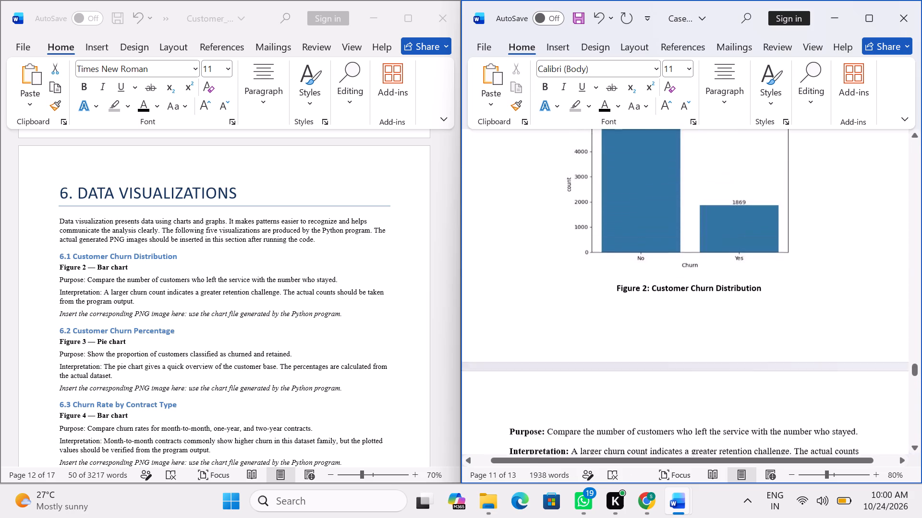
pyautogui.scroll(7, 562, 278)
pyautogui.scroll(-4, 564, 276)
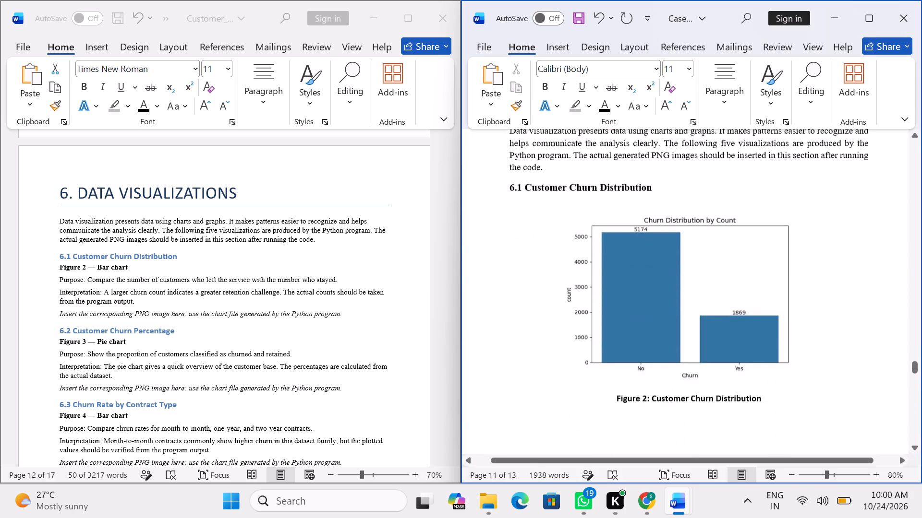
pyautogui.scroll(-4, 564, 275)
pyautogui.scroll(-3, 155, 242)
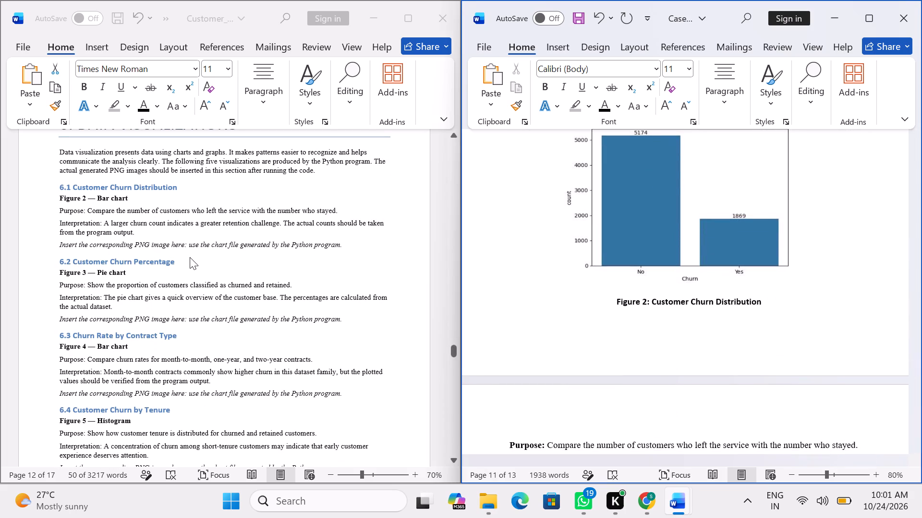
pyautogui.moveTo(190, 257); pyautogui.dragTo(109, 259)
pyautogui.click(213, 283)
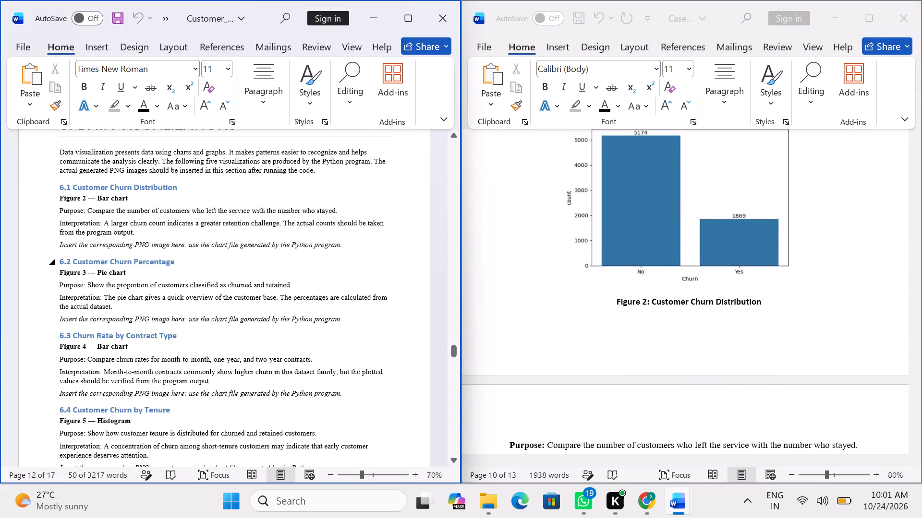
pyautogui.moveTo(59, 260); pyautogui.dragTo(182, 266)
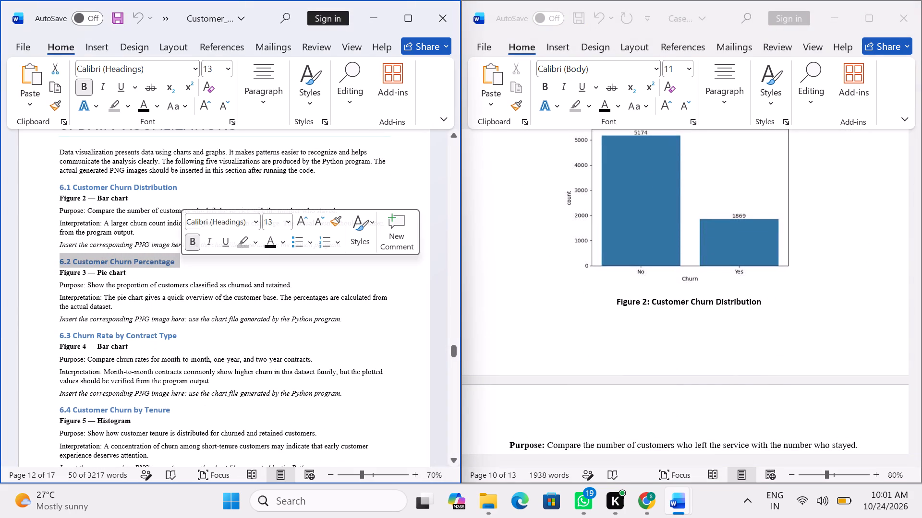
pyautogui.hotkey('ctrl', 'c')
pyautogui.scroll(-4, 448, 326)
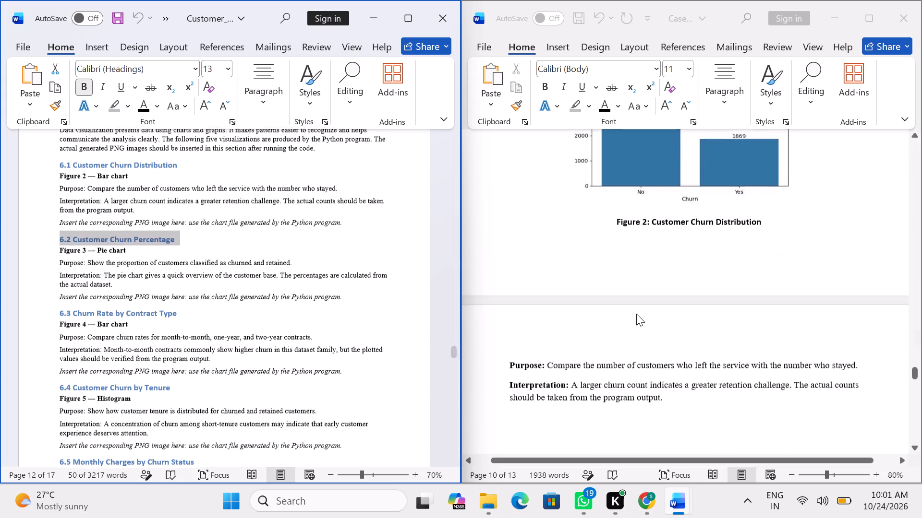
pyautogui.scroll(-4, 636, 314)
pyautogui.click(681, 282)
pyautogui.click(665, 292)
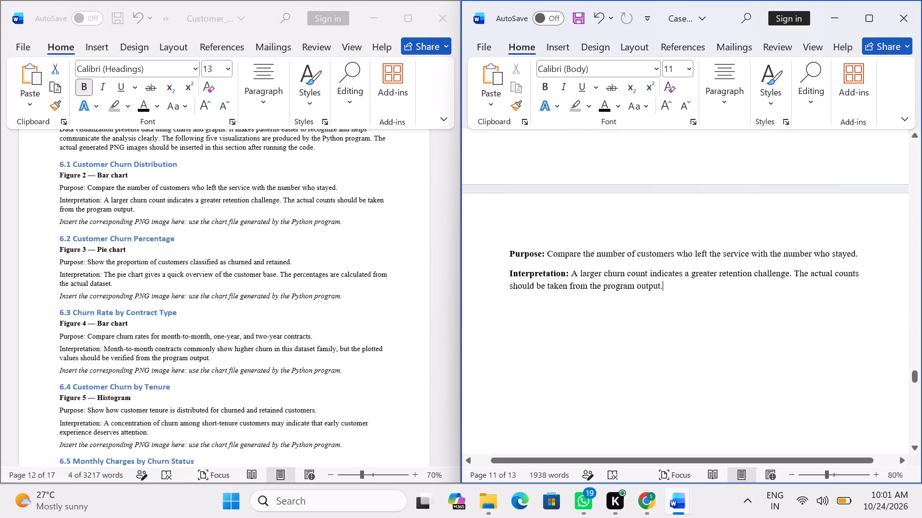
pyautogui.press('Return')
pyautogui.hotkey('ctrl', 'v')
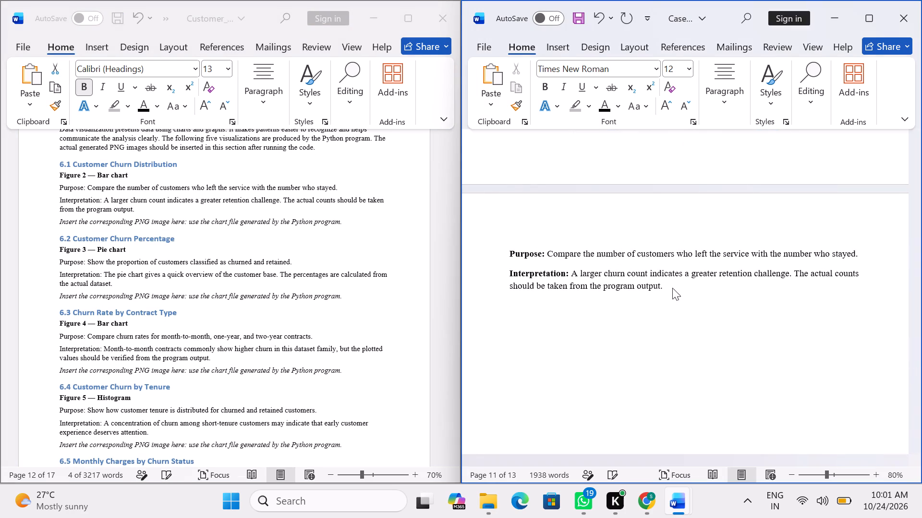
# Format the pasted "6.2 Customer Churn Percentage" heading in Times New Roman with black text.
pyautogui.moveTo(647, 301); pyautogui.dragTo(511, 302)
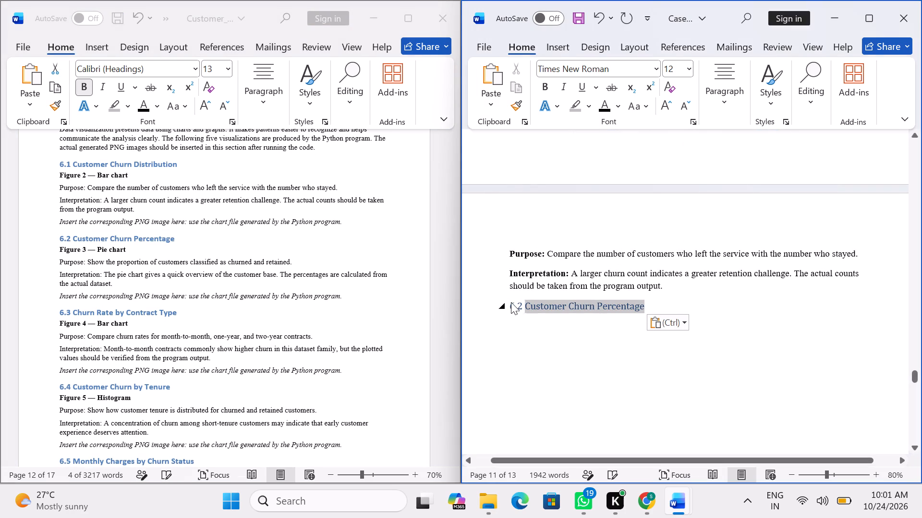
pyautogui.moveTo(511, 302); pyautogui.dragTo(500, 302)
pyautogui.click(510, 279)
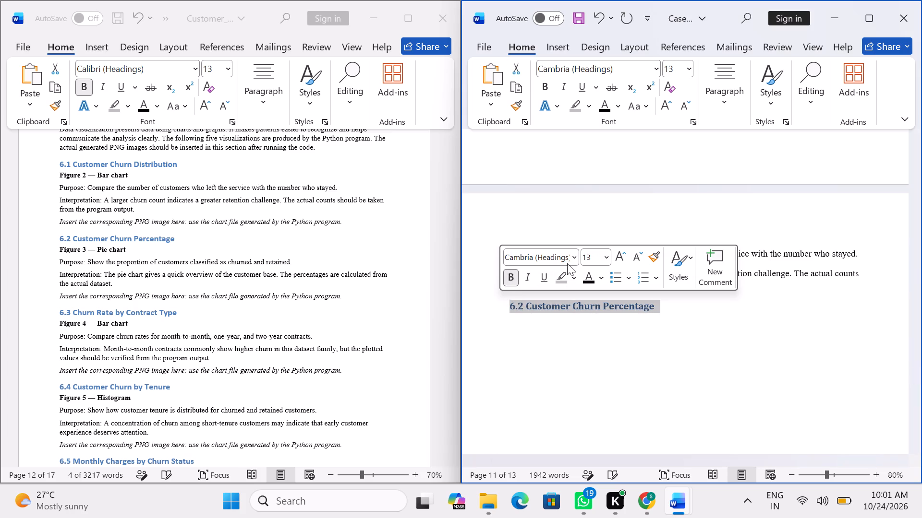
pyautogui.click(549, 253)
pyautogui.write('ti')
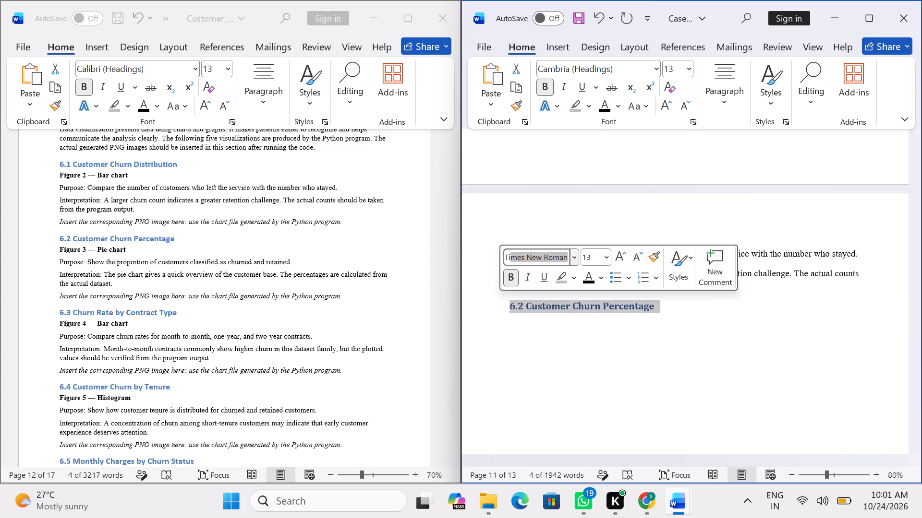
pyautogui.press('Return')
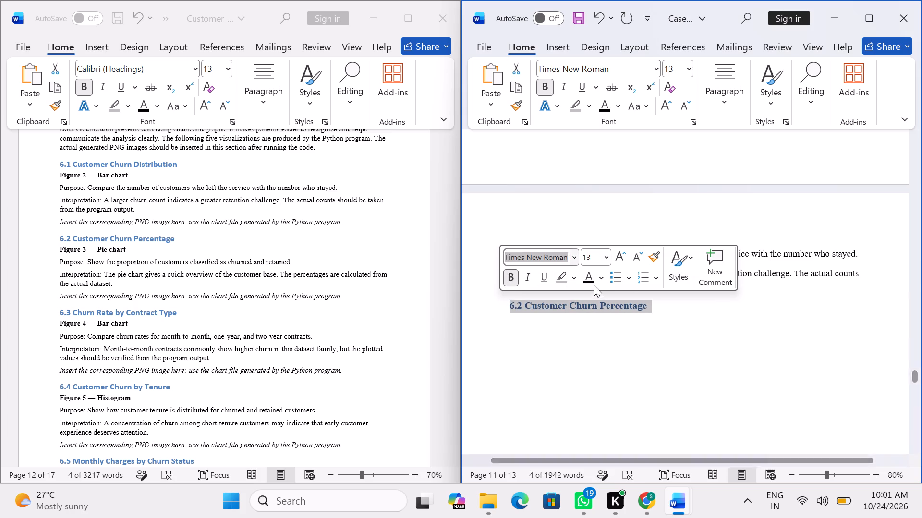
pyautogui.click(586, 276)
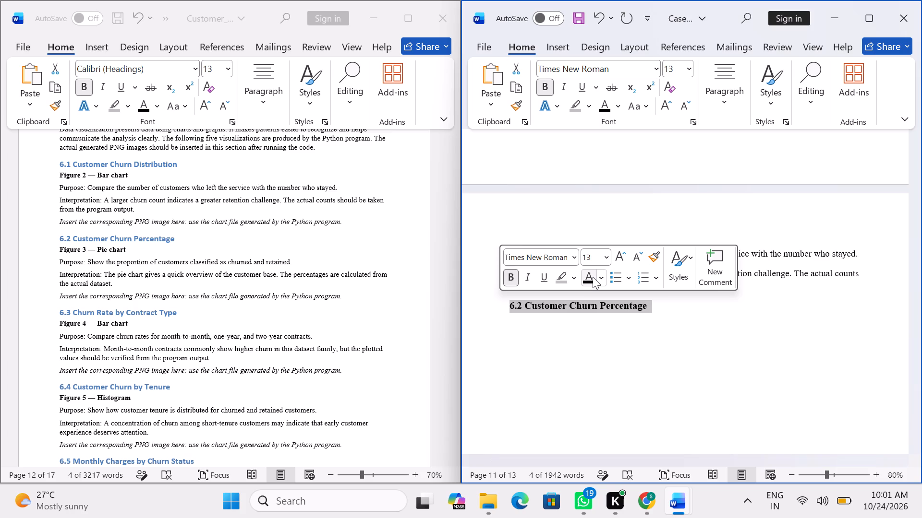
pyautogui.click(607, 356)
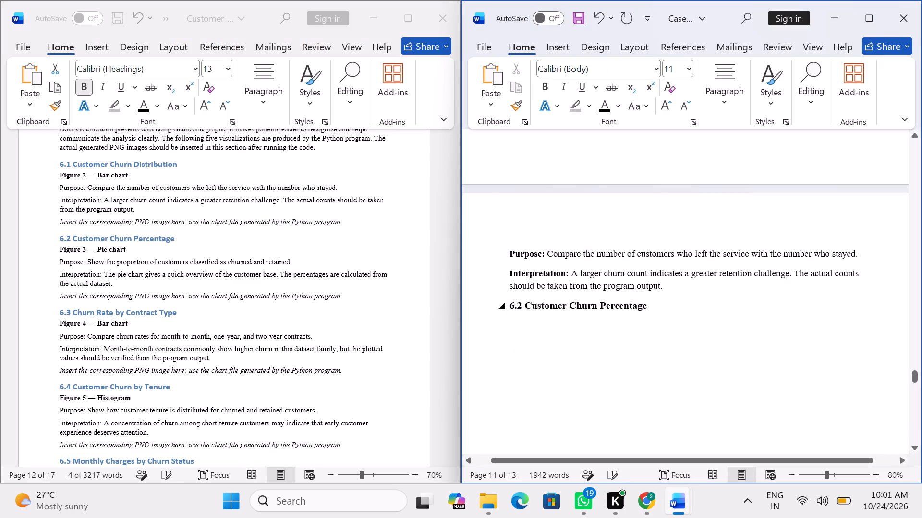
pyautogui.hotkey('ctrl', 'v')
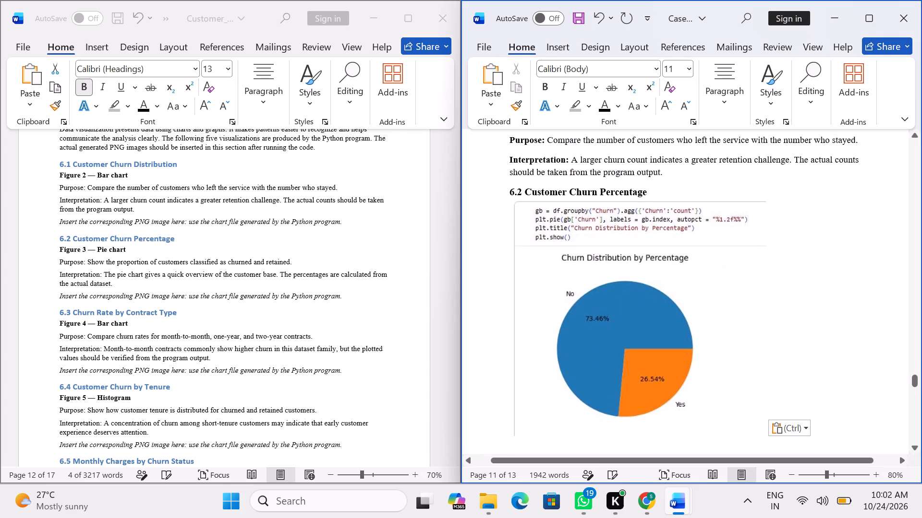
# Center the pasted pie chart image horizontally on the page, keeping it selected.
pyautogui.scroll(-3, 604, 318)
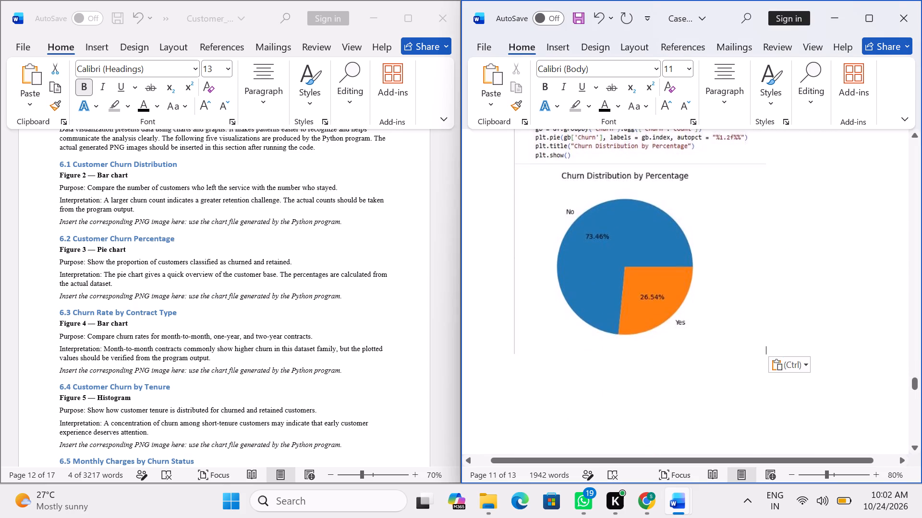
pyautogui.click(570, 327)
pyautogui.click(718, 72)
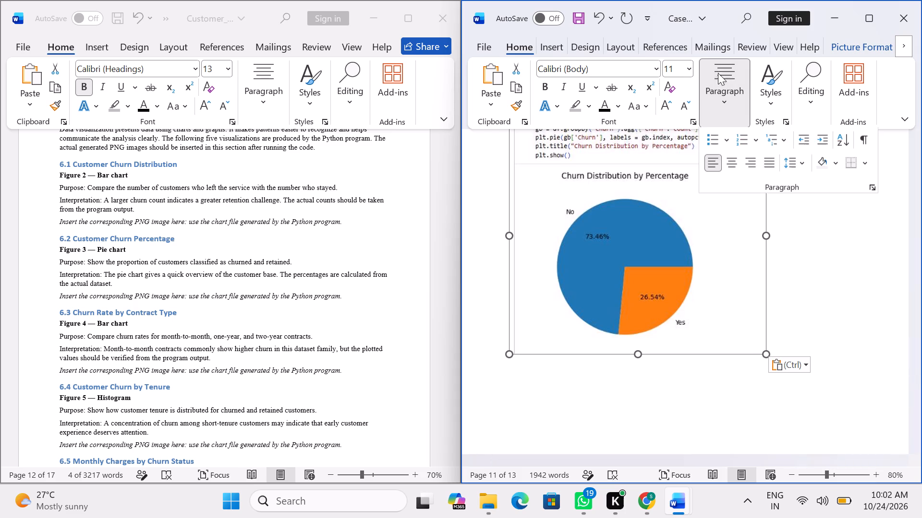
pyautogui.click(728, 164)
pyautogui.scroll(2, 620, 283)
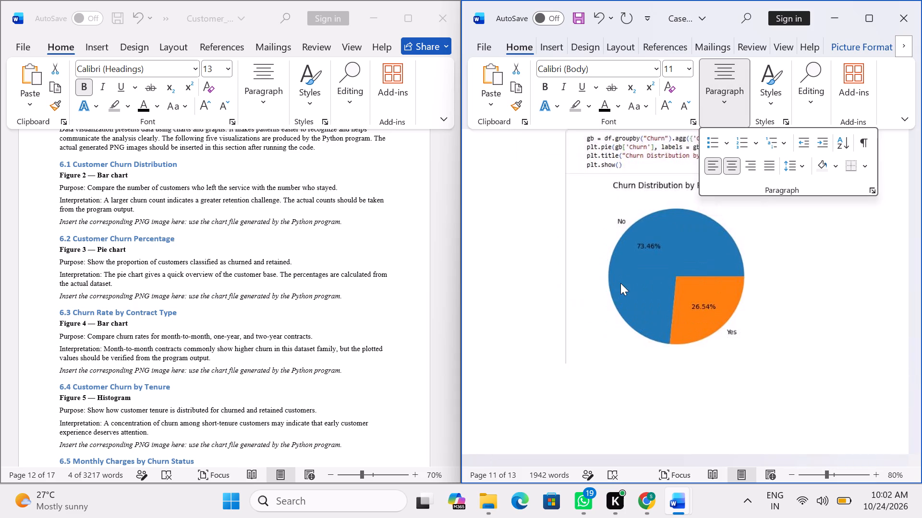
pyautogui.scroll(2, 620, 283)
pyautogui.scroll(-1, 577, 319)
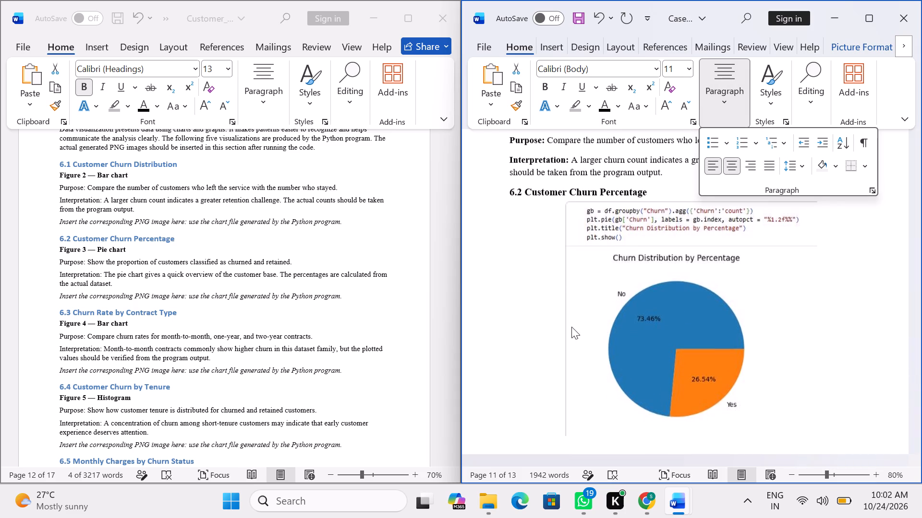
pyautogui.click(569, 331)
pyautogui.click(567, 333)
pyautogui.click(602, 335)
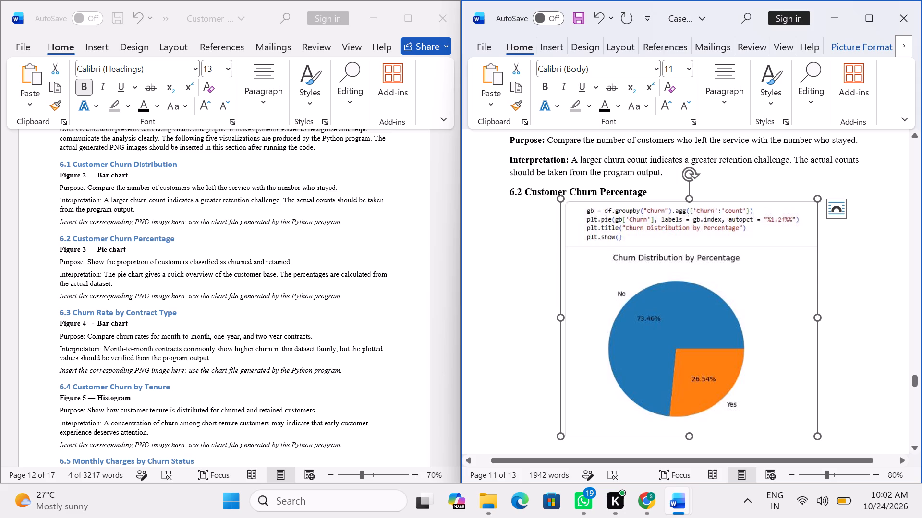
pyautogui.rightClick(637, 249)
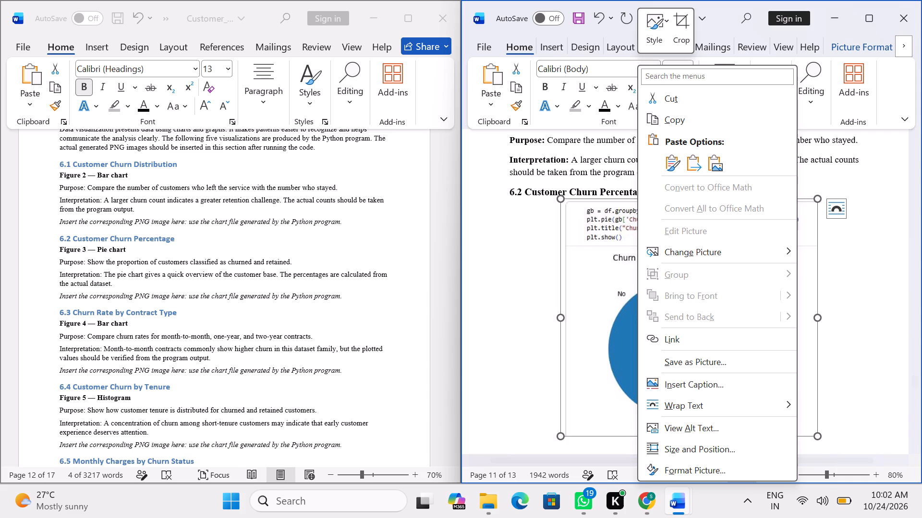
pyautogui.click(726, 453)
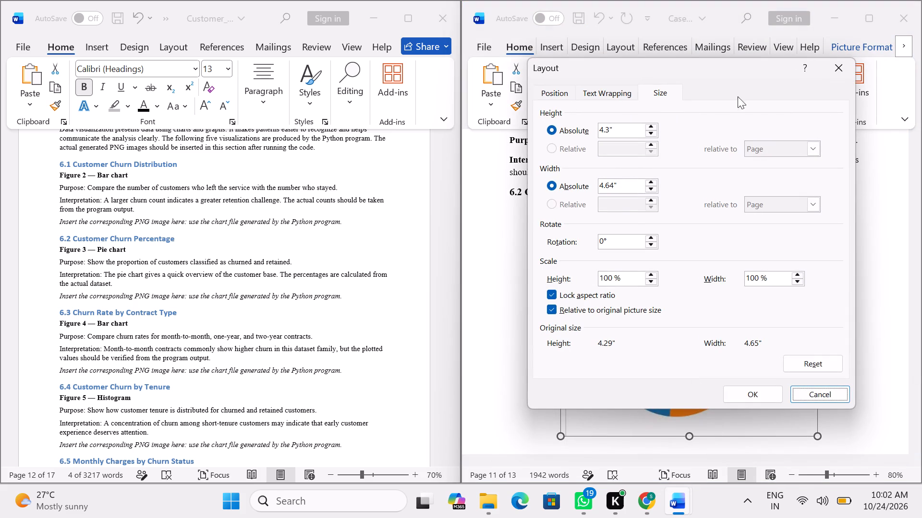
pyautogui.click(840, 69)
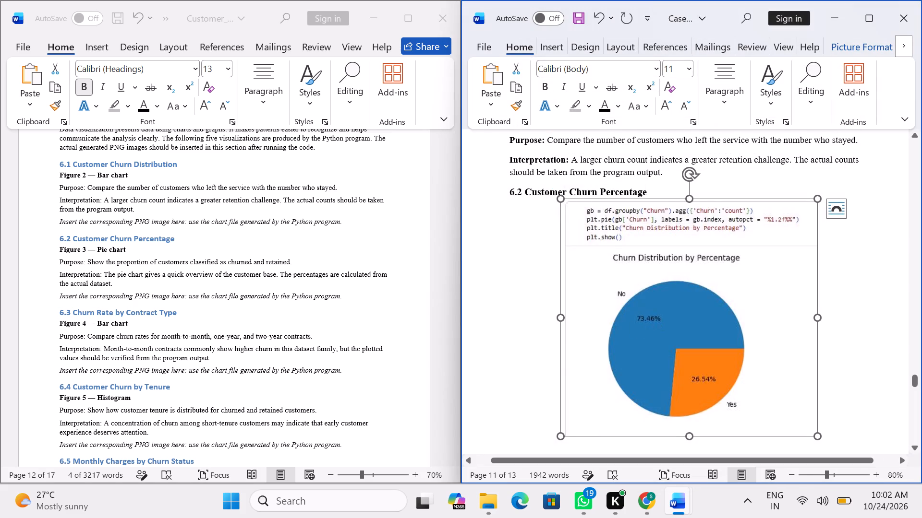
# Shrink the pie chart image slightly in proportion, keeping it below the 6.2 heading.
pyautogui.moveTo(561, 200); pyautogui.dragTo(568, 204)
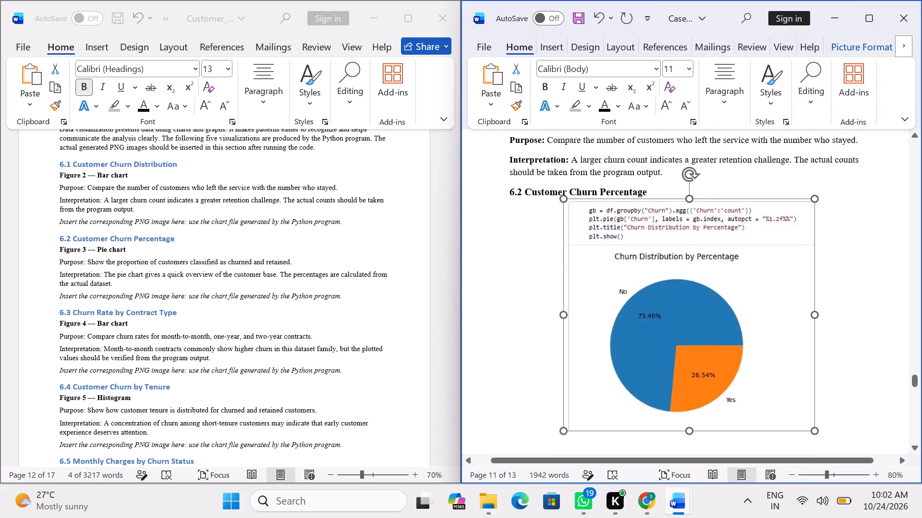
pyautogui.moveTo(568, 204); pyautogui.dragTo(567, 215)
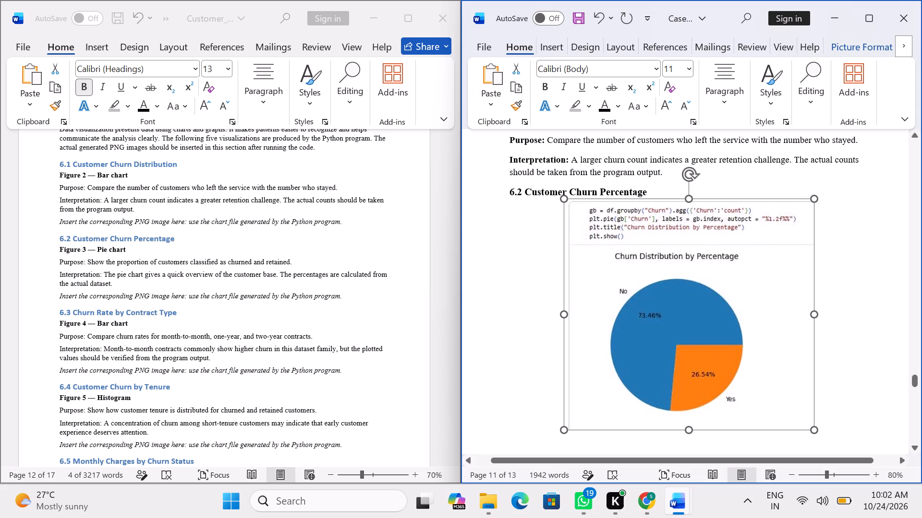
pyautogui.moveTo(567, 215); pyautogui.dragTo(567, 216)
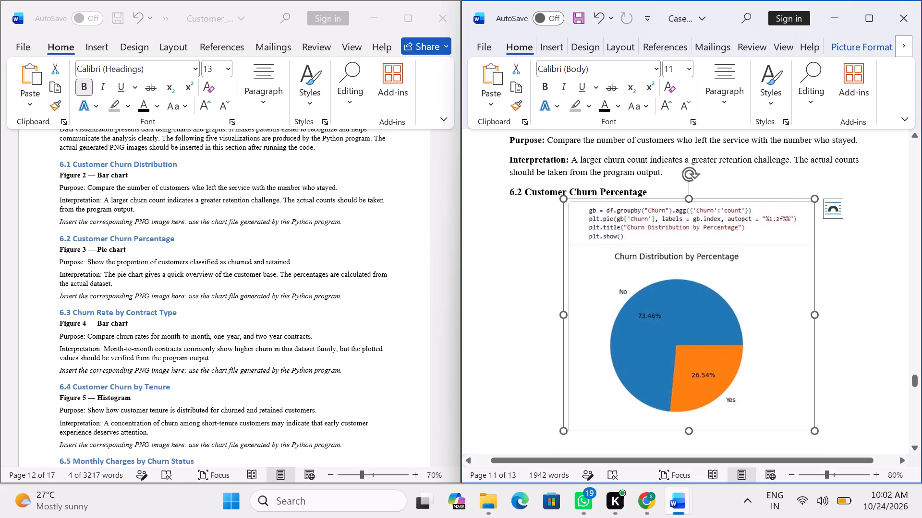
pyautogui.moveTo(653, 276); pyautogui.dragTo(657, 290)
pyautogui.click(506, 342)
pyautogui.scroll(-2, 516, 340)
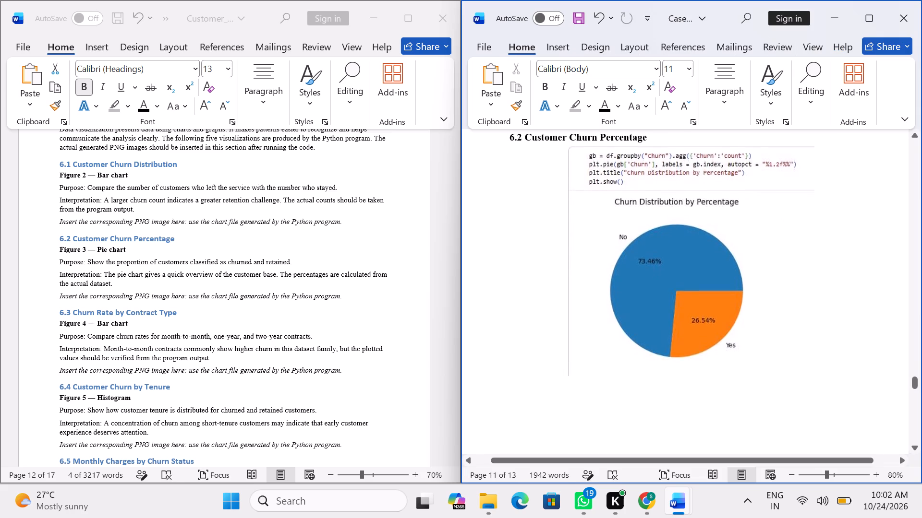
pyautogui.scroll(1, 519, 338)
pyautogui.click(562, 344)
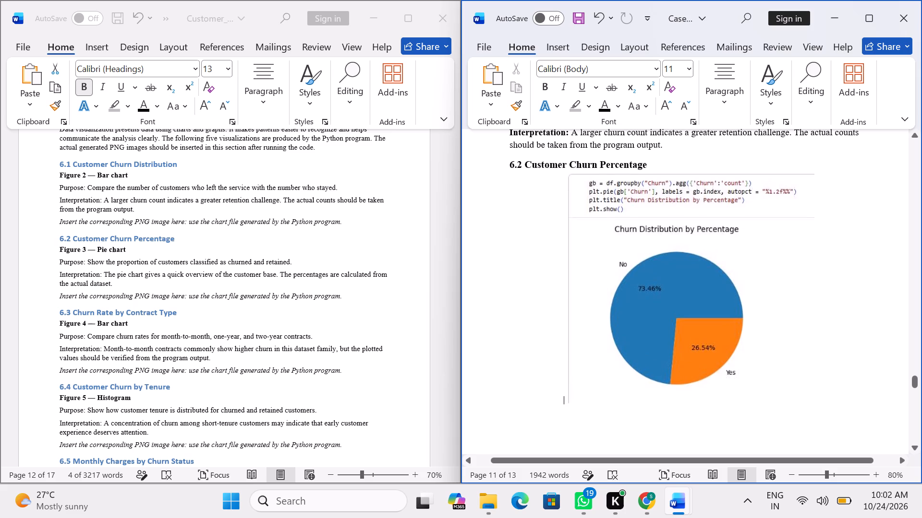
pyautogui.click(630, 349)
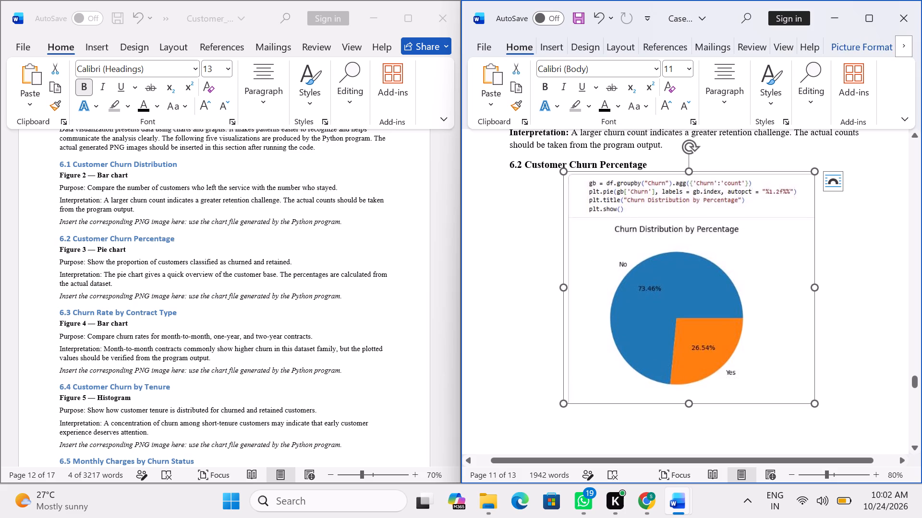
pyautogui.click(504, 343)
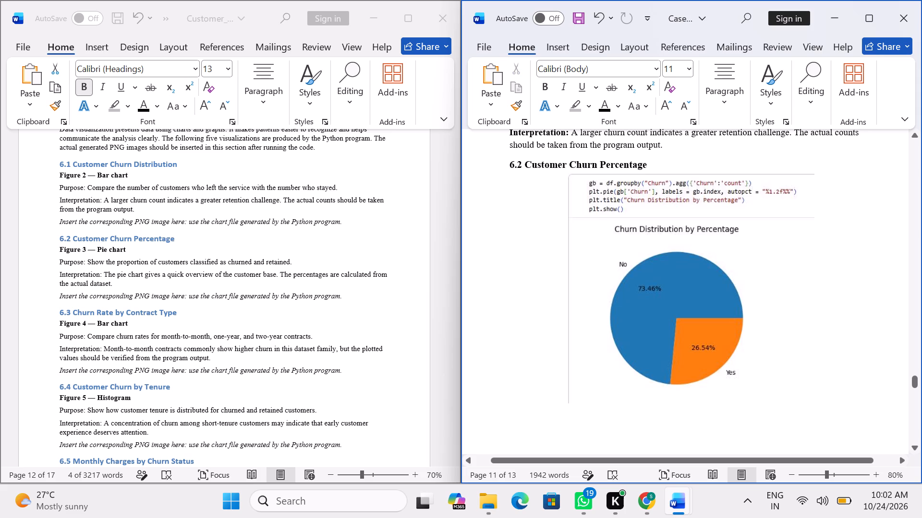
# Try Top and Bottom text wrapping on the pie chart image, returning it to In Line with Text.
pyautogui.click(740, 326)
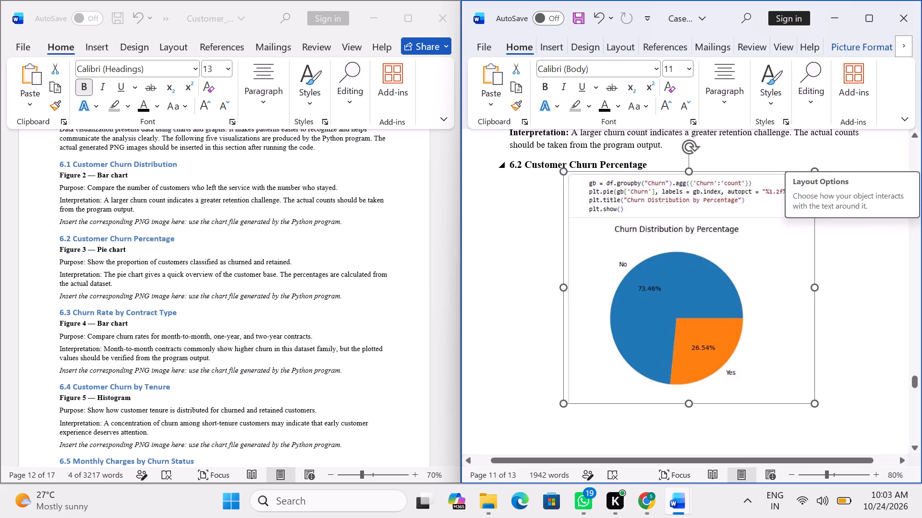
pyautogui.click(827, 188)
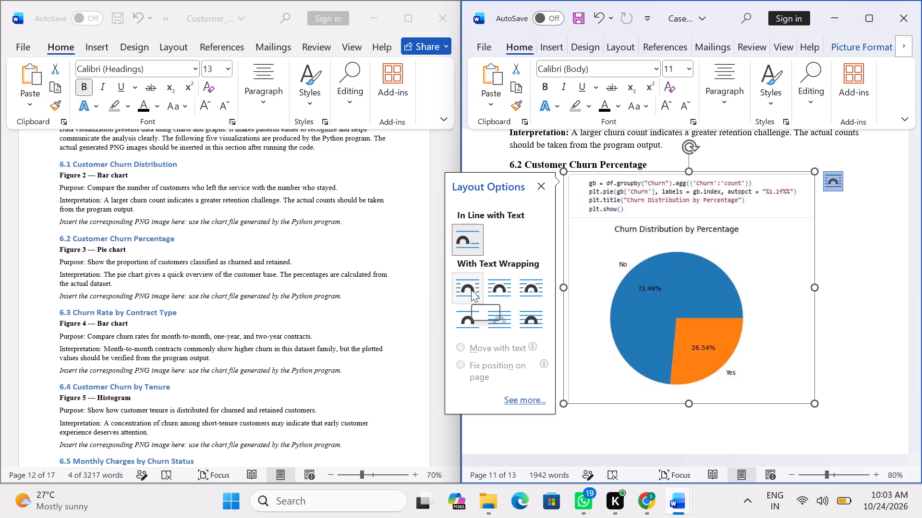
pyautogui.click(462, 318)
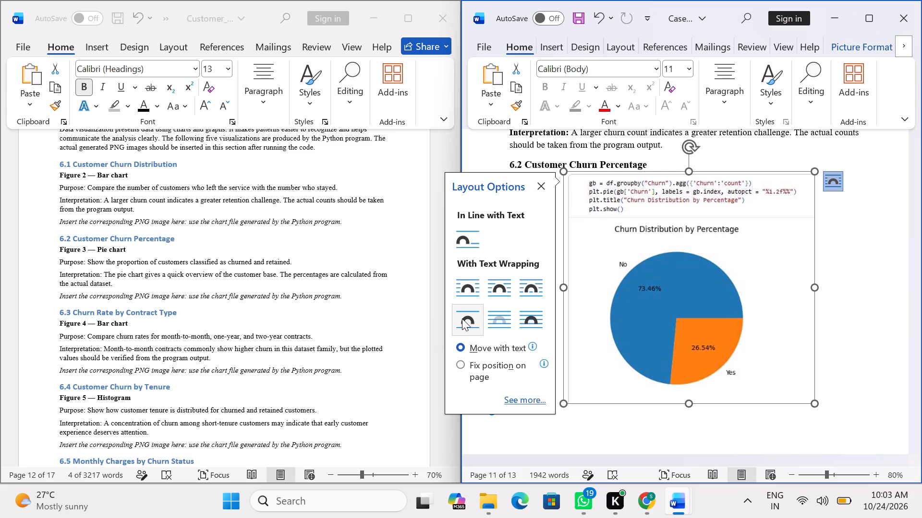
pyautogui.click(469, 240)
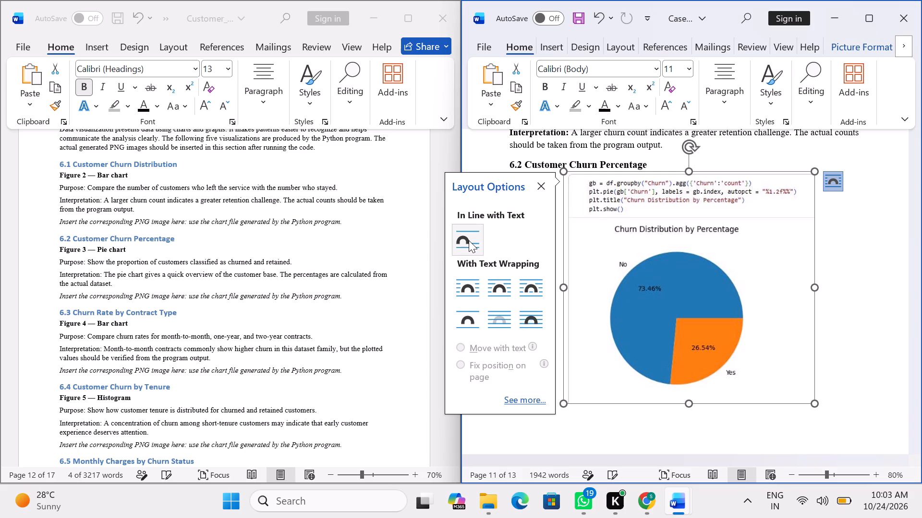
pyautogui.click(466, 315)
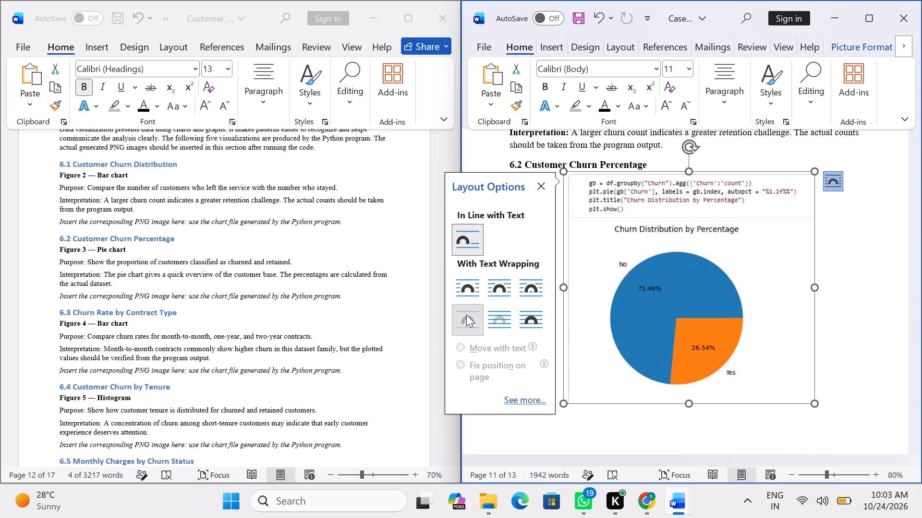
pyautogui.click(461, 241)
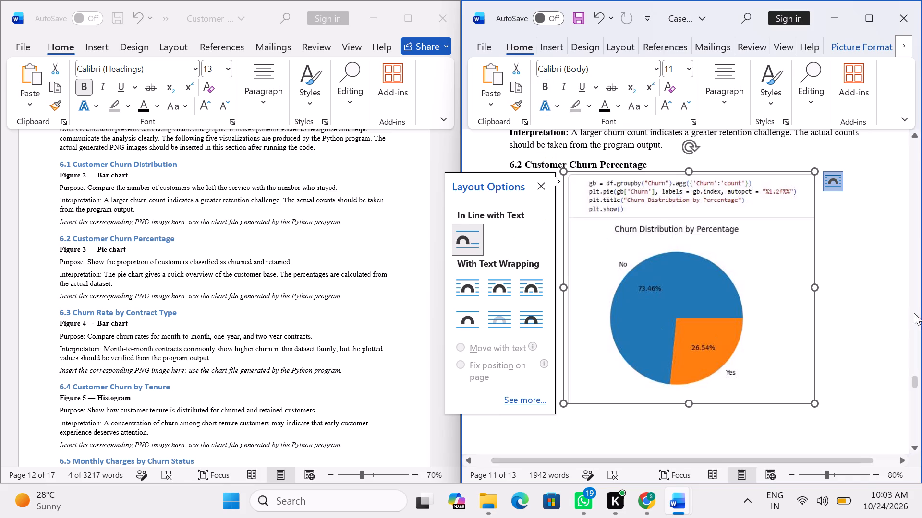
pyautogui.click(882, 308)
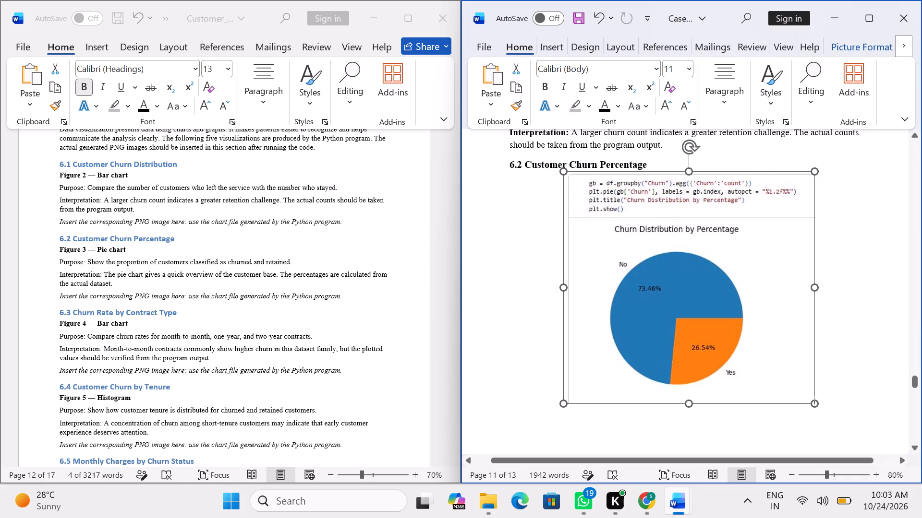
# Switch to Chrome, close the enlarged image view and copy the caption "Figure 3: Percentage of Customers Who Churned" from the ChatGPT conversation.
pyautogui.scroll(-1, 649, 362)
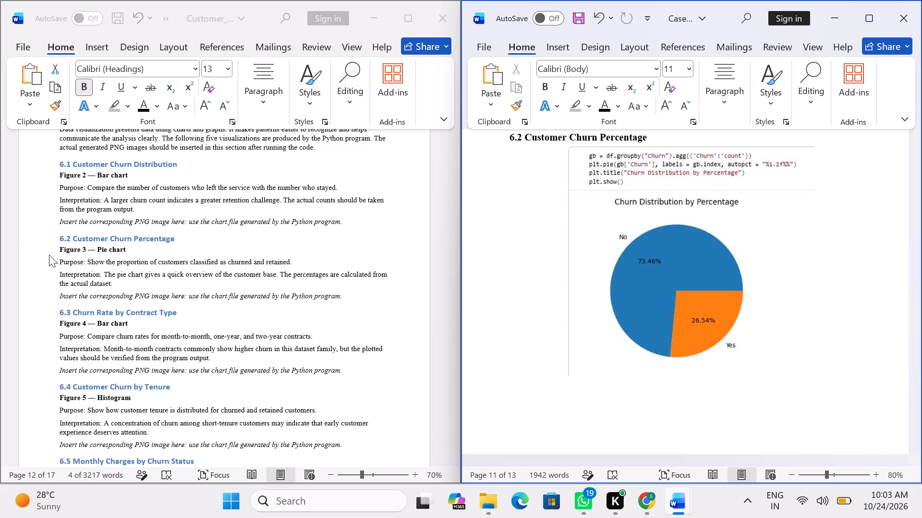
pyautogui.hotkey('alt', 'Tab')
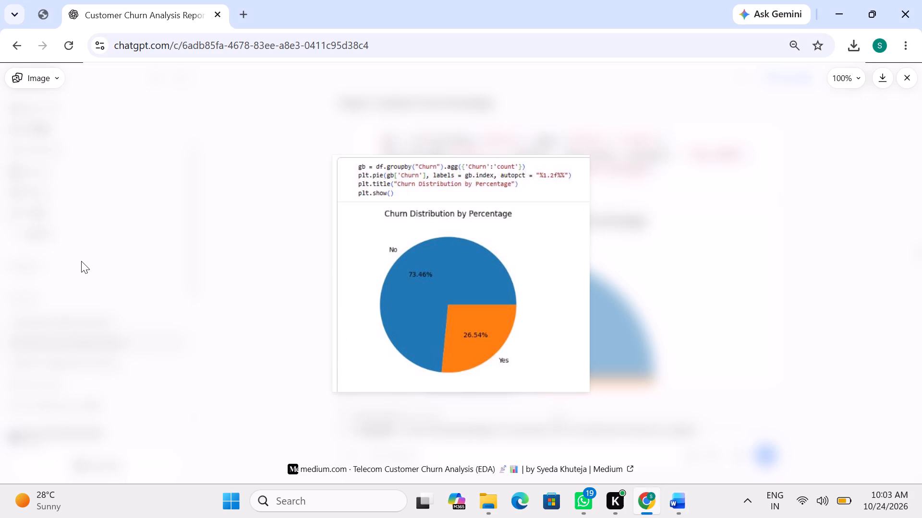
pyautogui.click(911, 78)
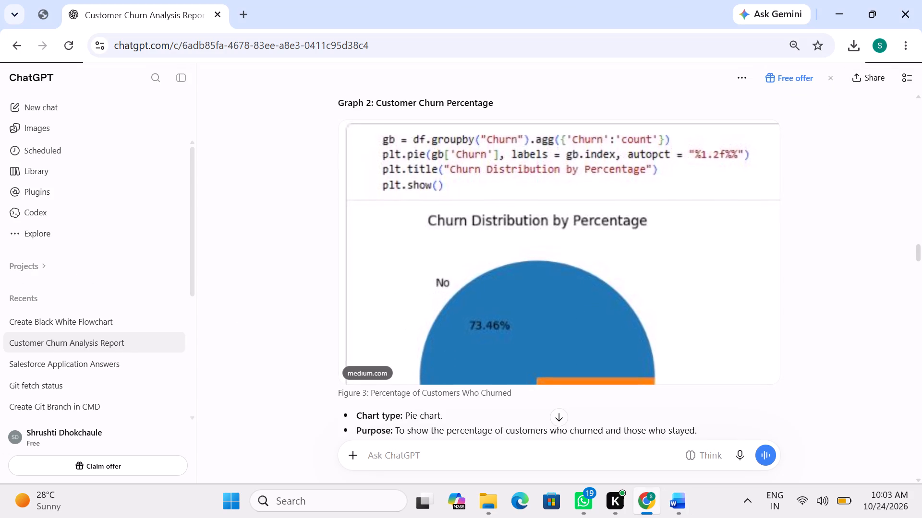
pyautogui.moveTo(531, 393); pyautogui.dragTo(338, 395)
pyautogui.hotkey('ctrl', 'c')
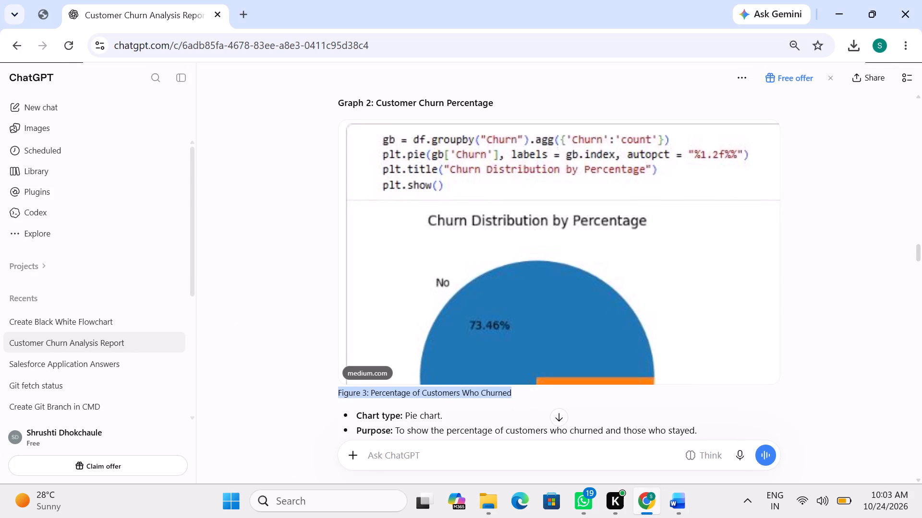
# Return to the case study in Word and paste the Figure 3 caption on a new line below the pie chart image.
pyautogui.hotkey('alt', 'Tab')
pyautogui.hotkey('alt', 'Tab')
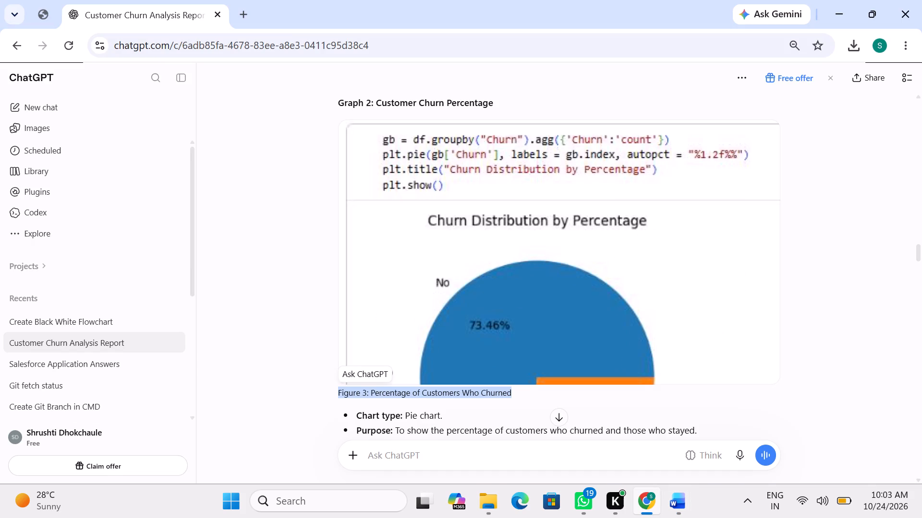
pyautogui.hotkey('alt', 'Tab')
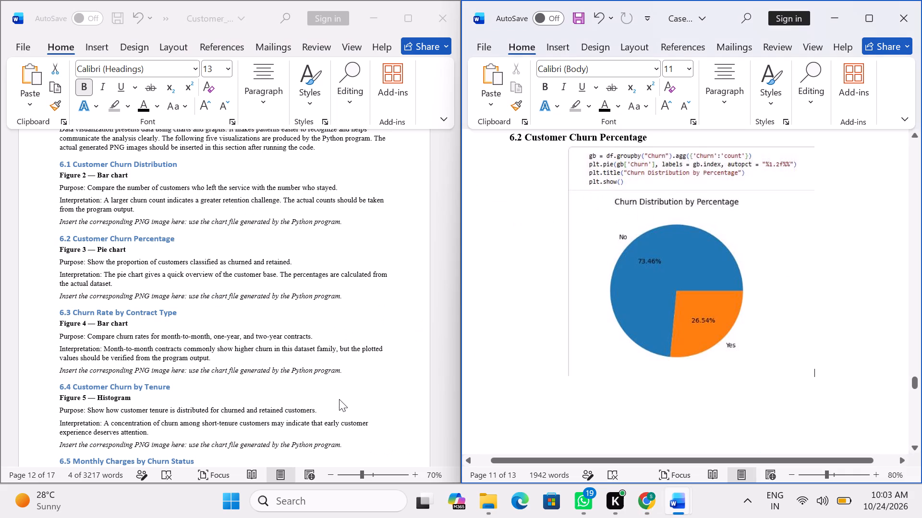
pyautogui.scroll(-3, 563, 358)
pyautogui.click(604, 343)
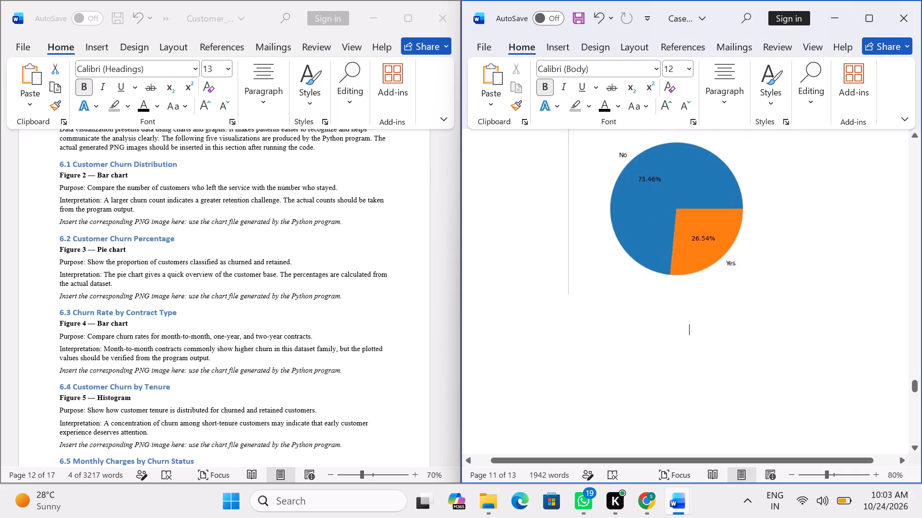
pyautogui.click(687, 259)
pyautogui.click(831, 298)
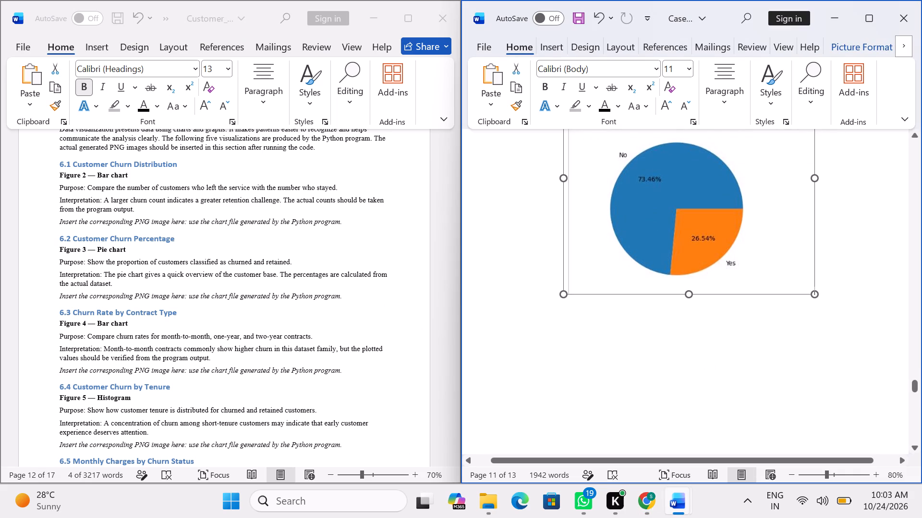
pyautogui.press('Return')
pyautogui.hotkey('ctrl', 'v')
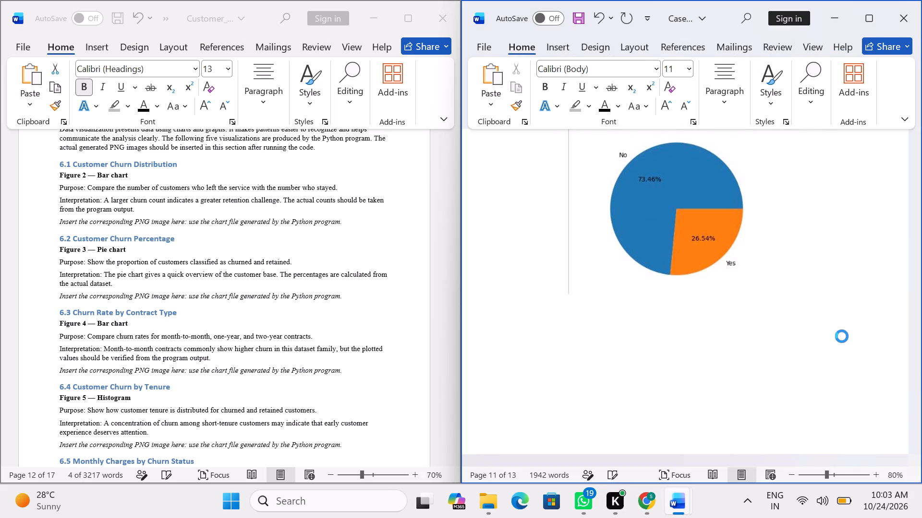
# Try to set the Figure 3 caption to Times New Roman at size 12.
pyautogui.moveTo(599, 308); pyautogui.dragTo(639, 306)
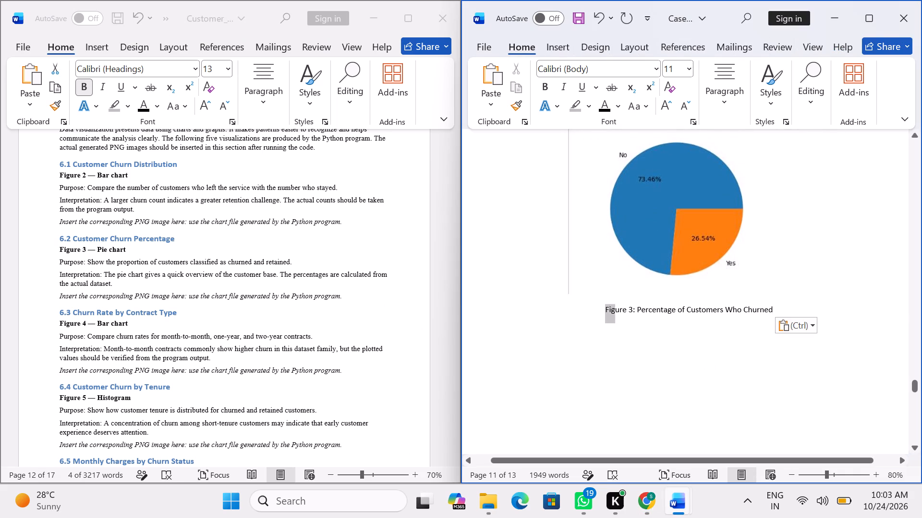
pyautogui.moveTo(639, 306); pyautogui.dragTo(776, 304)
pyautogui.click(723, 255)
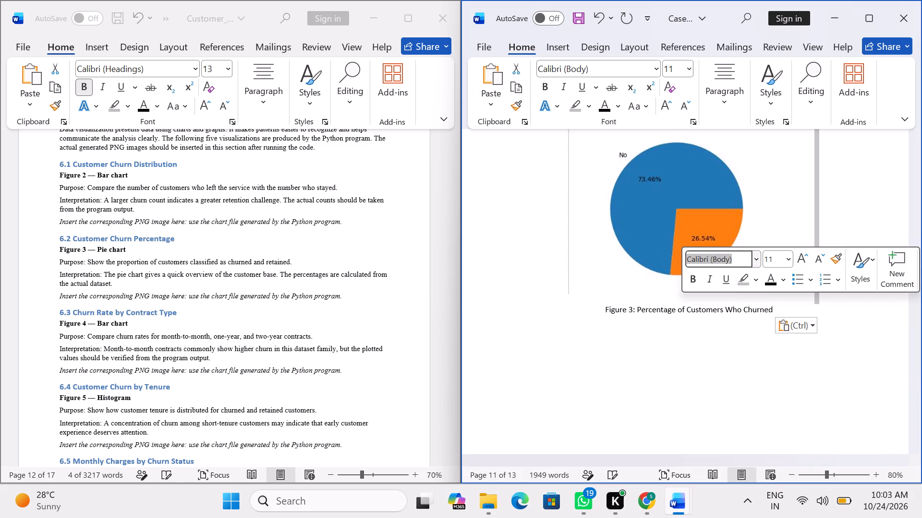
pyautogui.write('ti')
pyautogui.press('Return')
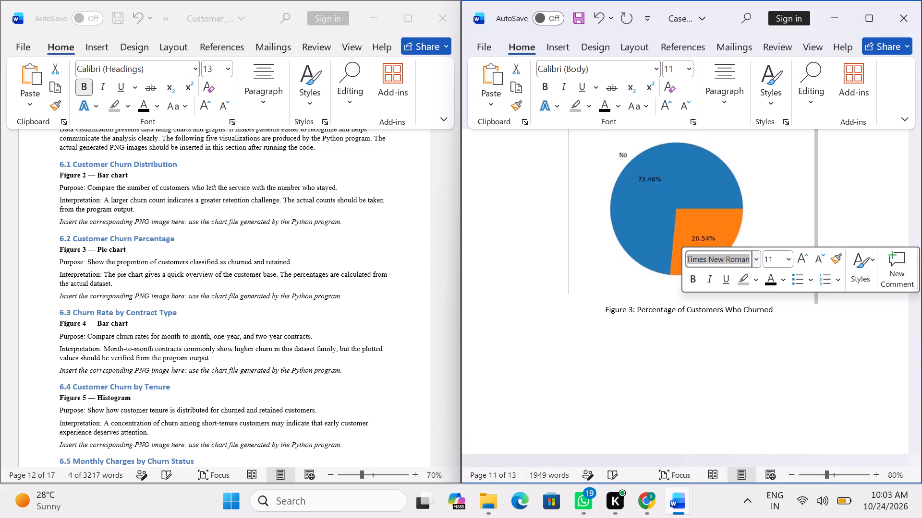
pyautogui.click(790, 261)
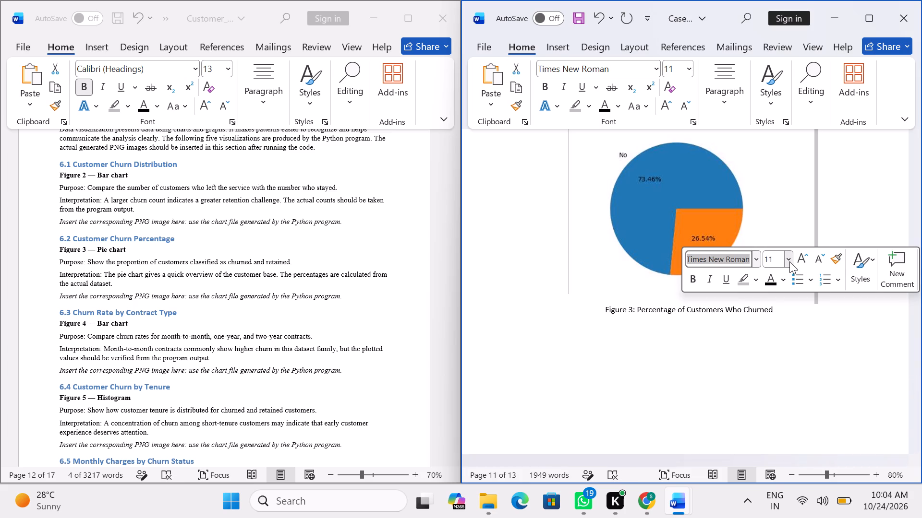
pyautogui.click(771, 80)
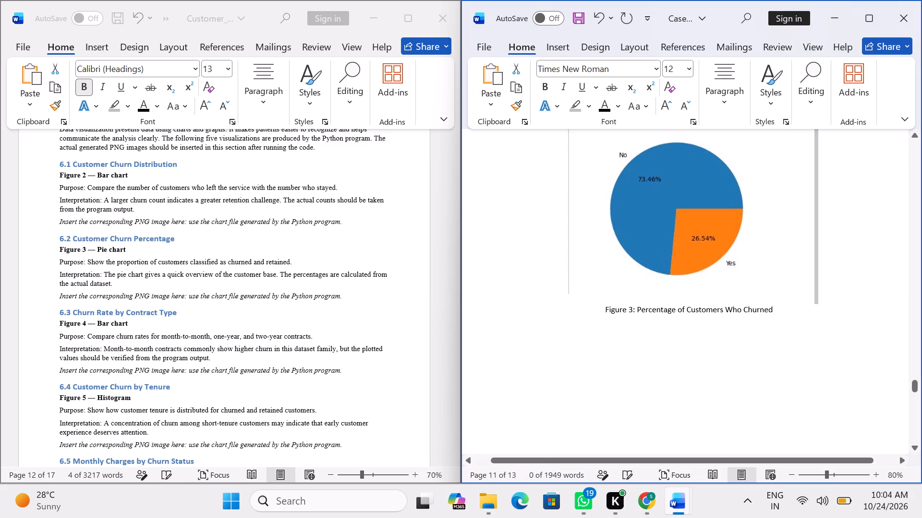
# Set the Figure 3 caption to size 12 and make it bold, placing the cursor on the line below it.
pyautogui.moveTo(786, 309); pyautogui.dragTo(593, 309)
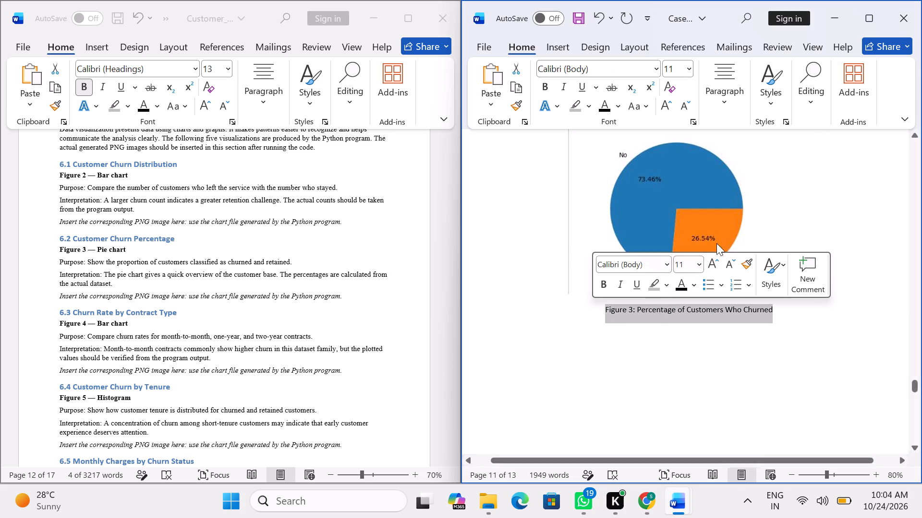
pyautogui.click(698, 263)
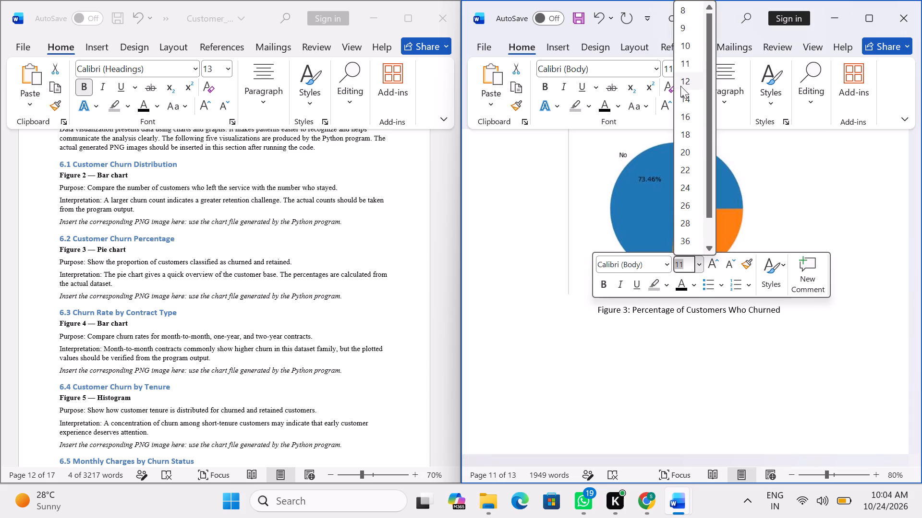
pyautogui.click(683, 84)
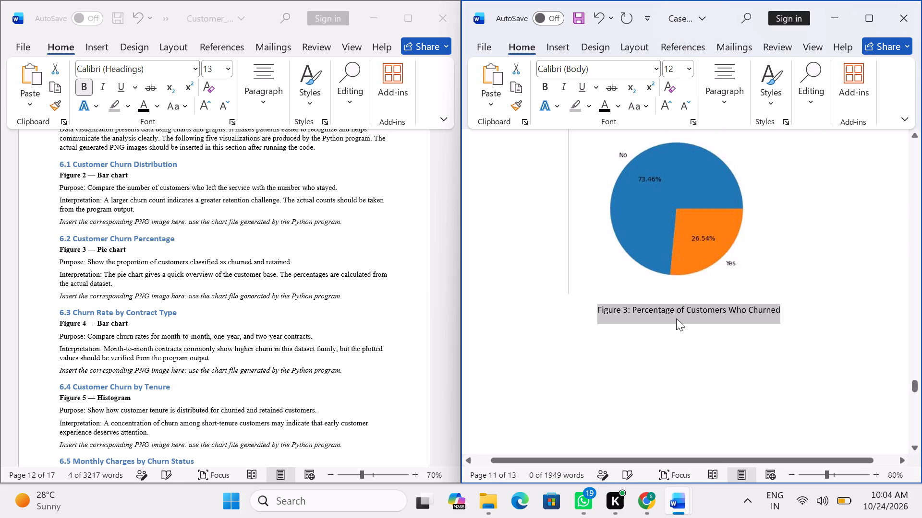
pyautogui.rightClick(678, 309)
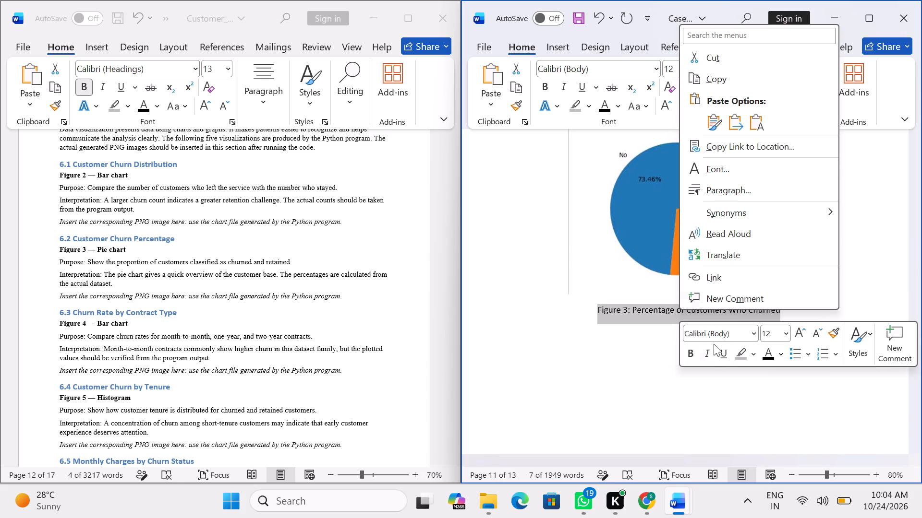
pyautogui.click(691, 350)
pyautogui.click(592, 374)
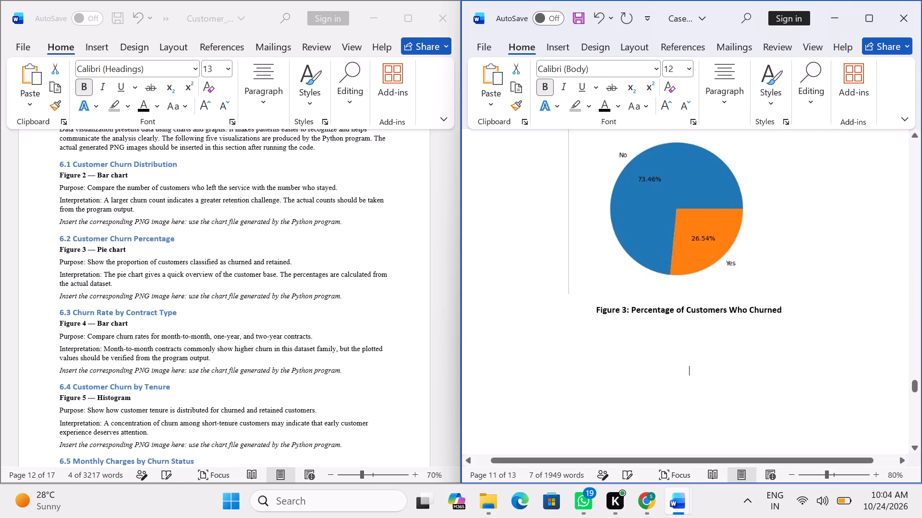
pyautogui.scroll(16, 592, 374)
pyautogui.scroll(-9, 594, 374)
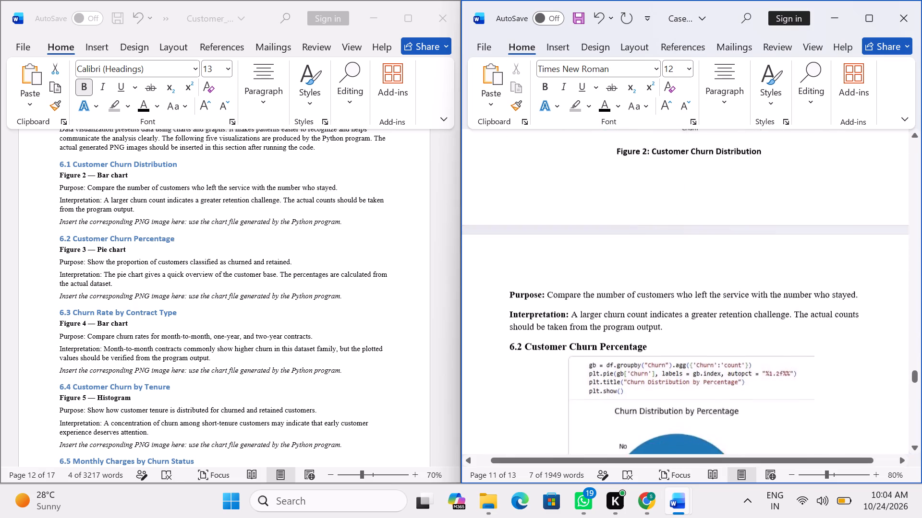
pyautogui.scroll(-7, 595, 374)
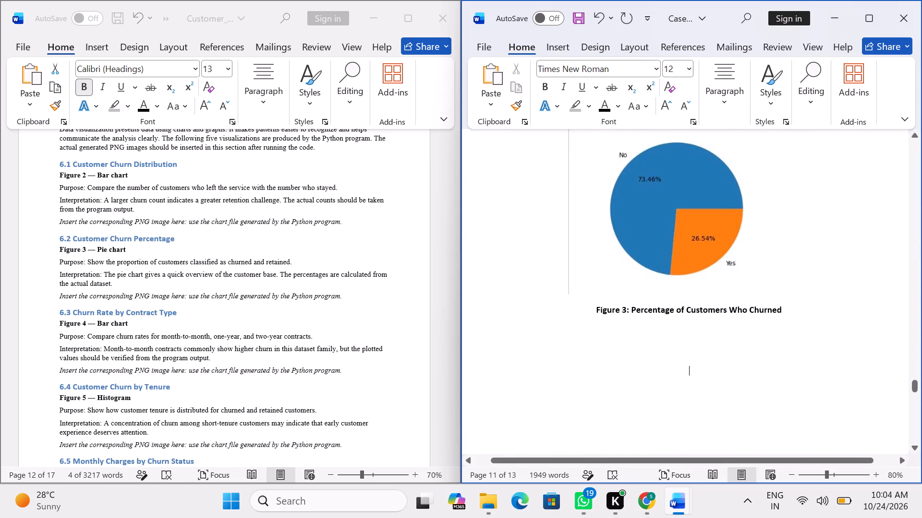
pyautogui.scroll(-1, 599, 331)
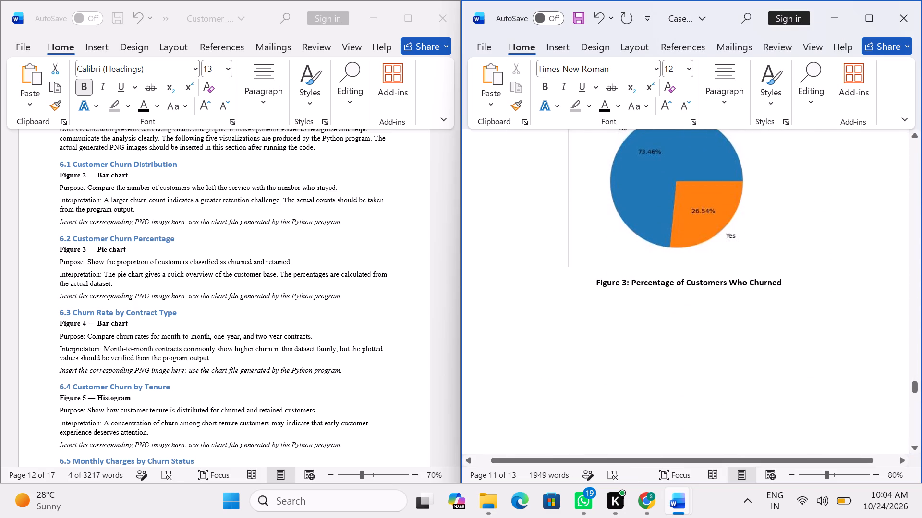
# Copy the Purpose and Interpretation lines of section 6.1 from the source report and paste them below the Figure 3 caption in the case study.
pyautogui.moveTo(57, 181); pyautogui.dragTo(67, 187)
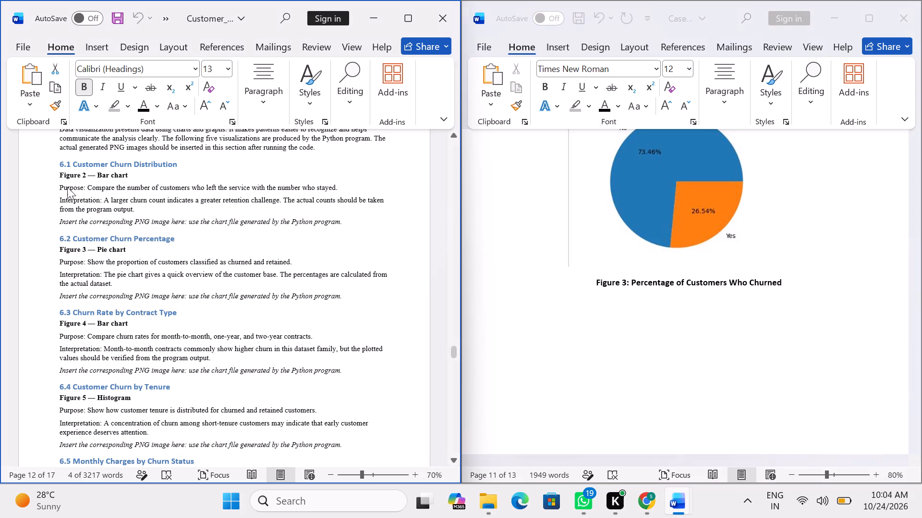
pyautogui.moveTo(67, 187); pyautogui.dragTo(73, 190)
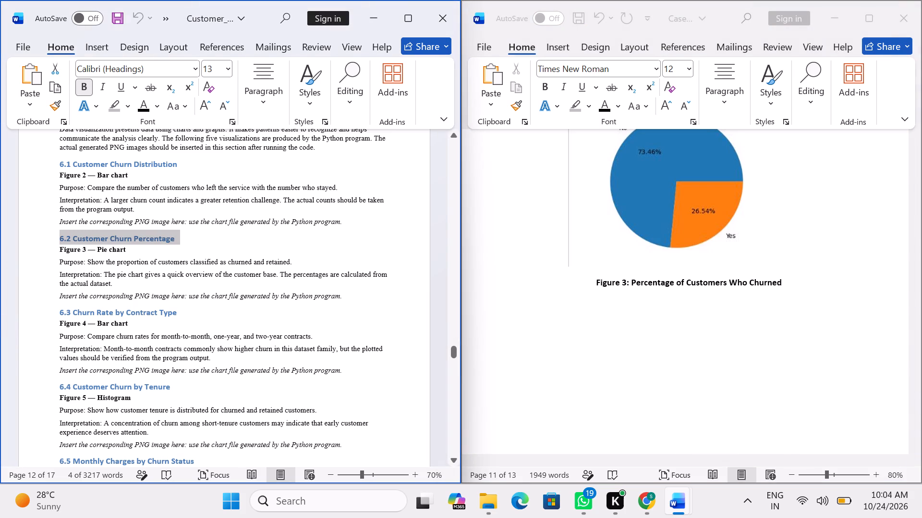
pyautogui.moveTo(133, 208); pyautogui.dragTo(60, 188)
pyautogui.hotkey('ctrl', 'c')
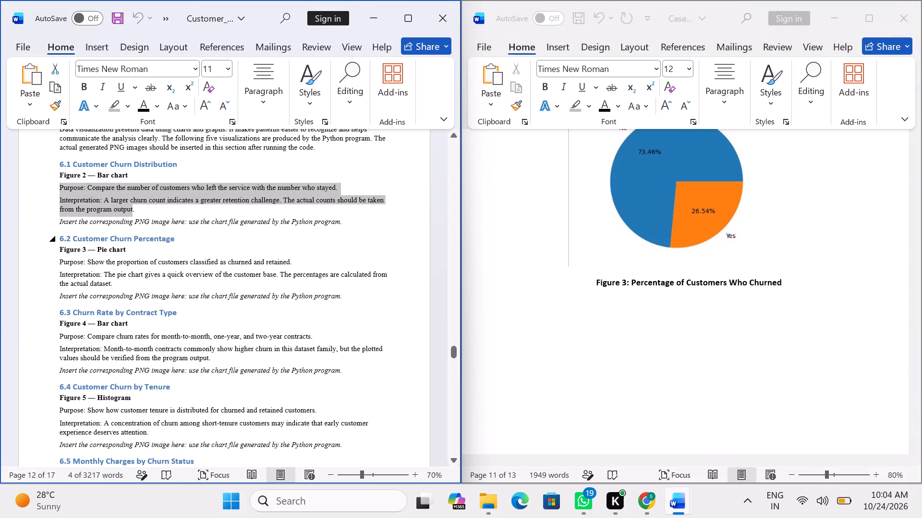
pyautogui.click(711, 273)
pyautogui.click(793, 277)
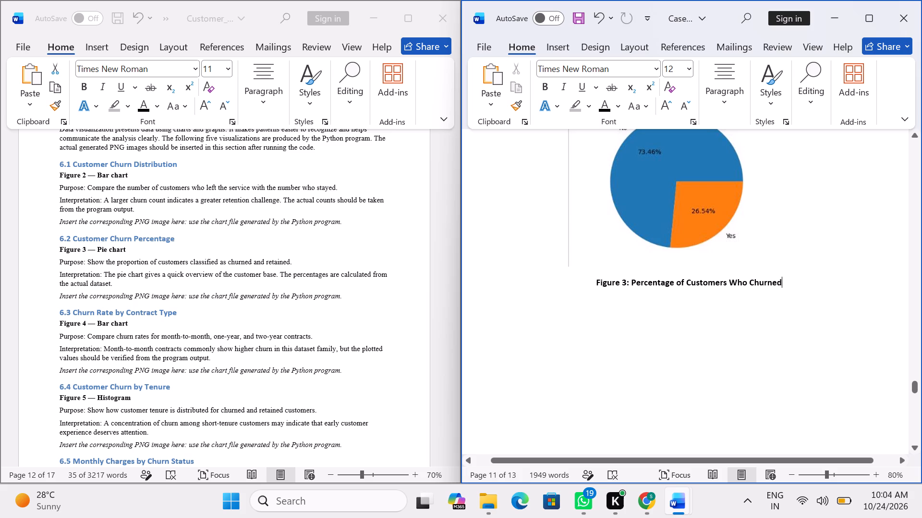
pyautogui.press('Return')
pyautogui.hotkey('ctrl', 'v')
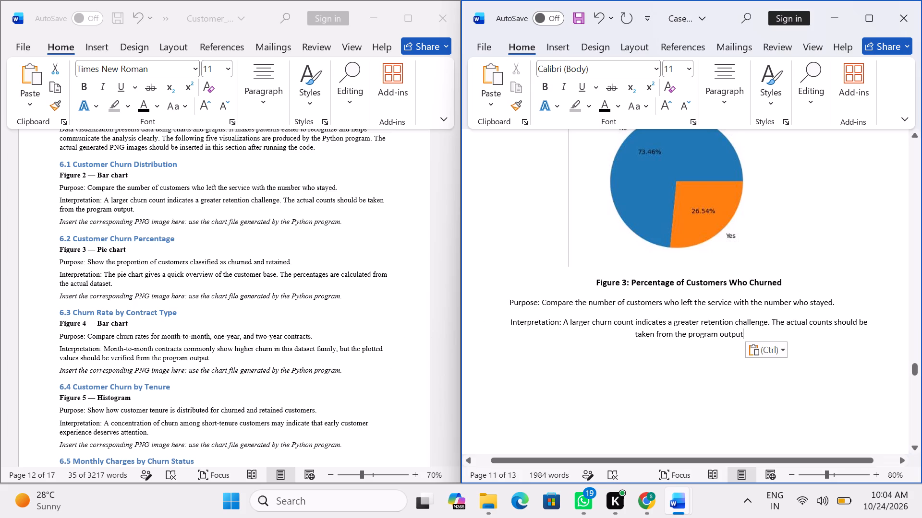
# Format the pasted Purpose and Interpretation paragraphs in Times New Roman, size 12, with justified alignment.
pyautogui.moveTo(507, 298); pyautogui.dragTo(754, 348)
pyautogui.click(706, 304)
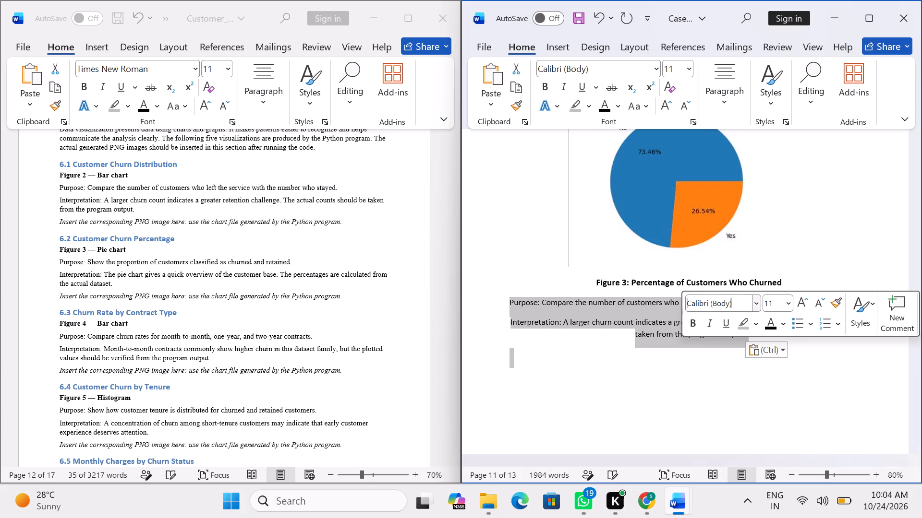
pyautogui.write('ti')
pyautogui.press('Return')
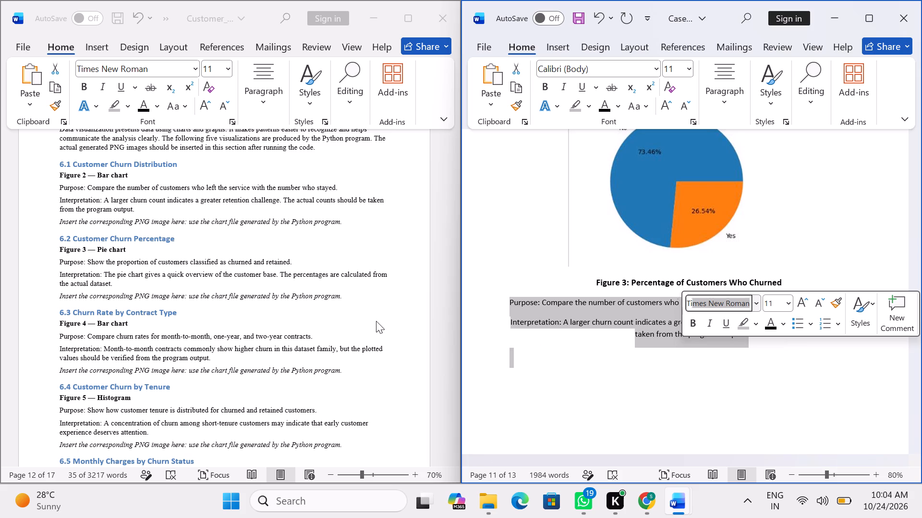
pyautogui.click(779, 303)
pyautogui.write('12')
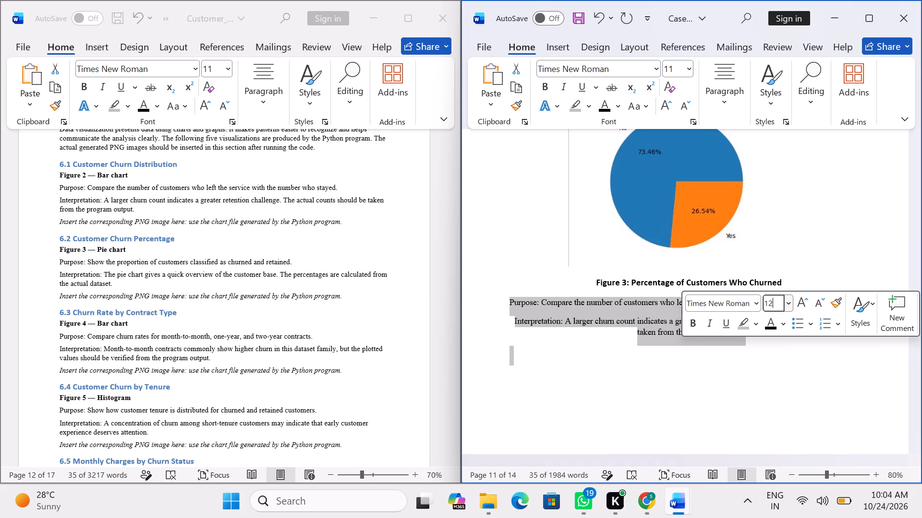
pyautogui.press('Return')
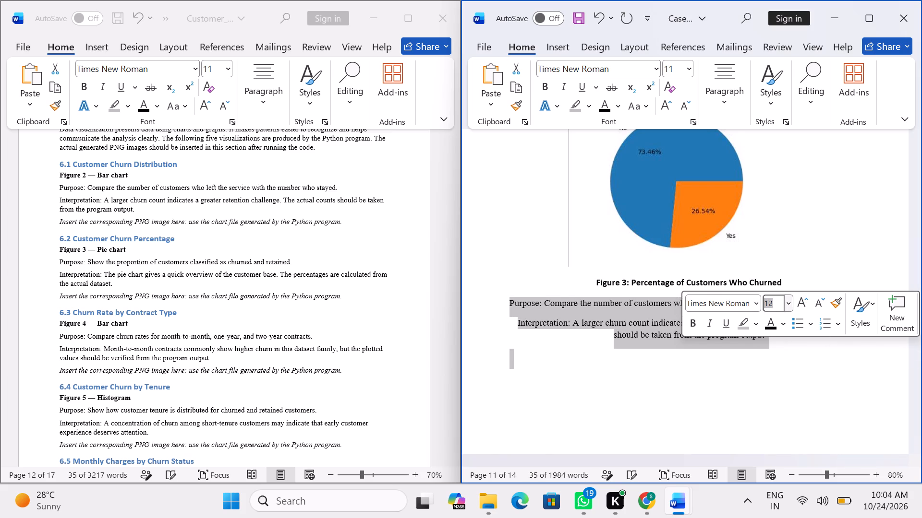
pyautogui.click(742, 78)
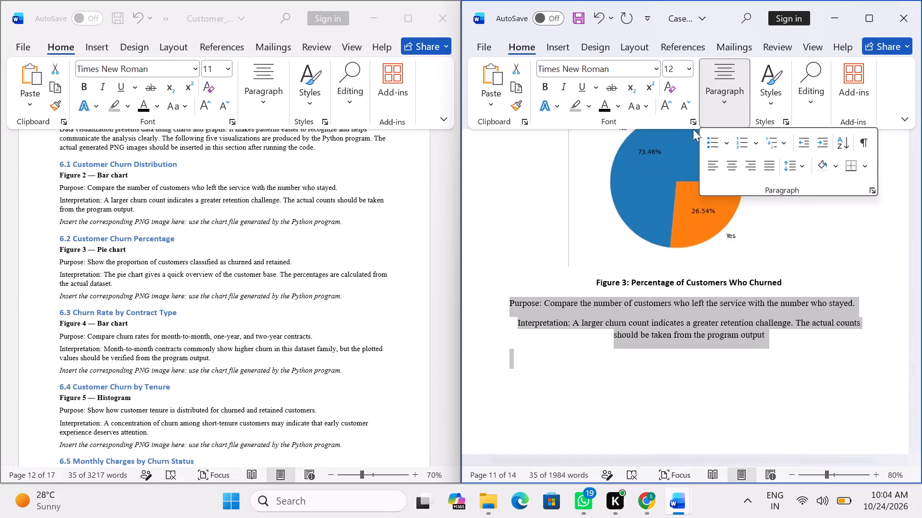
pyautogui.click(767, 167)
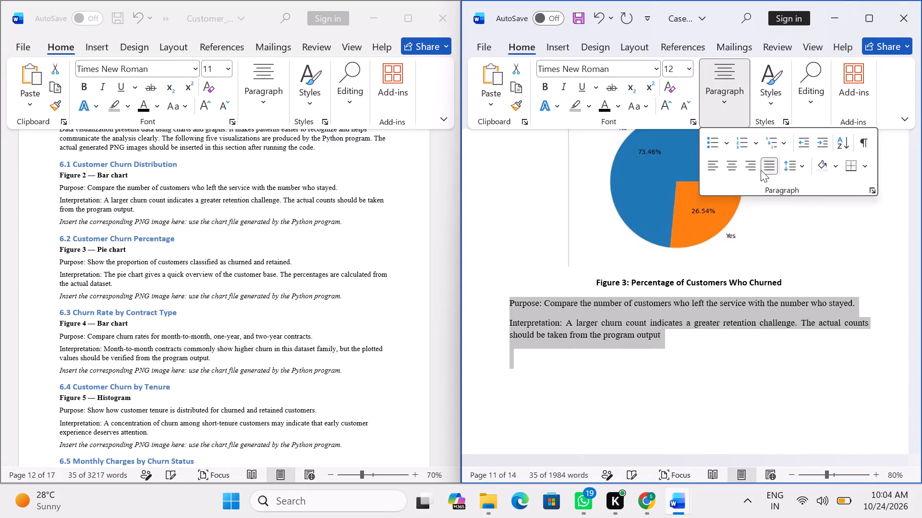
pyautogui.click(695, 369)
pyautogui.click(695, 380)
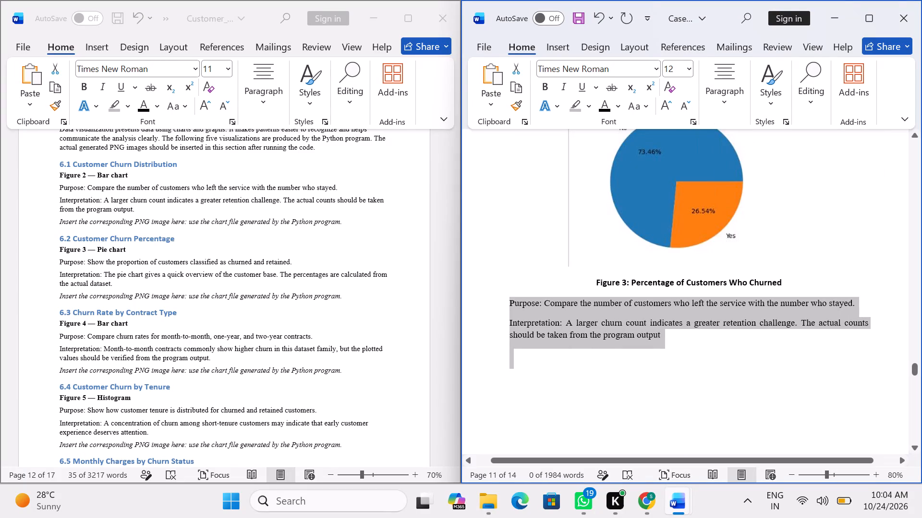
# Make the labels "Purpose:" and "Interpretation:" below the Figure 3 caption bold.
pyautogui.moveTo(541, 302); pyautogui.dragTo(510, 301)
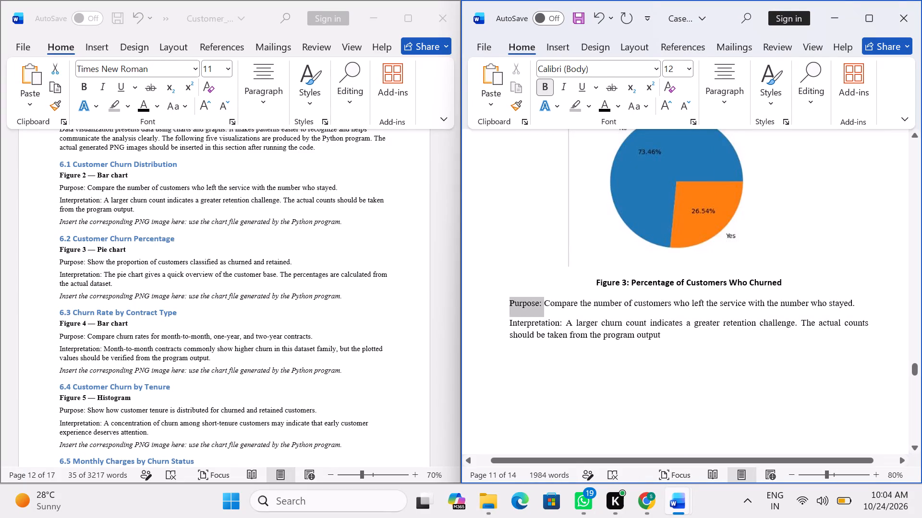
pyautogui.moveTo(510, 301); pyautogui.dragTo(507, 301)
pyautogui.click(516, 271)
pyautogui.moveTo(561, 321); pyautogui.dragTo(511, 319)
pyautogui.click(520, 290)
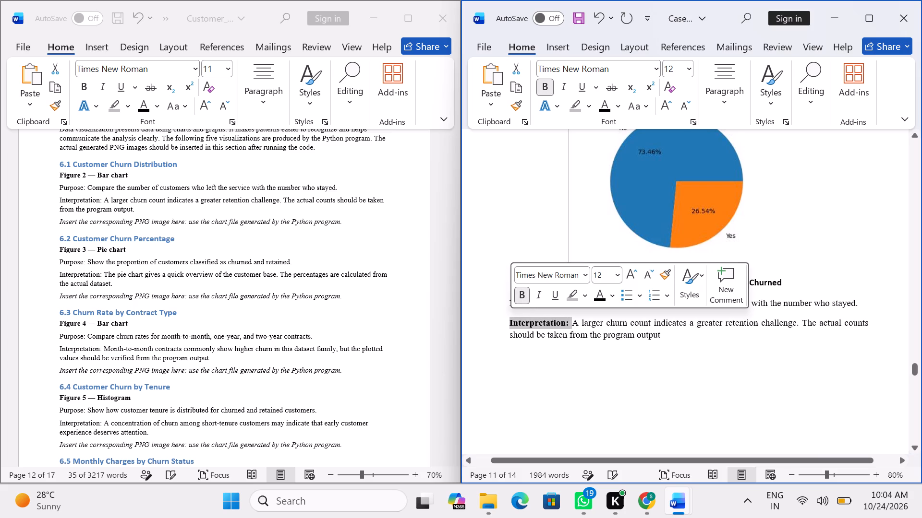
pyautogui.click(597, 387)
# Copy the heading "6.3 Churn Rate by Contract Type" from the source report and paste it on a new line below the Figure 3 interpretation.
pyautogui.scroll(-2, 597, 386)
pyautogui.scroll(4, 597, 386)
pyautogui.scroll(-1, 597, 385)
pyautogui.scroll(1, 597, 385)
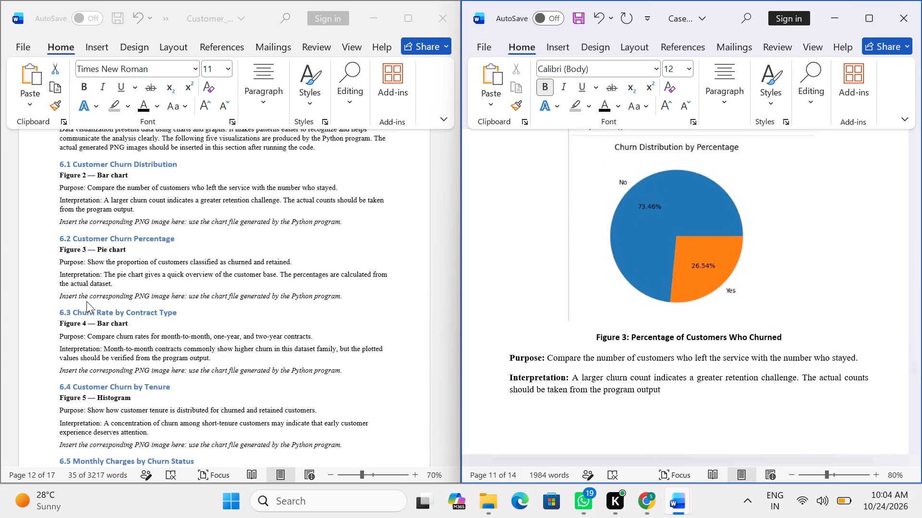
pyautogui.scroll(-3, 71, 286)
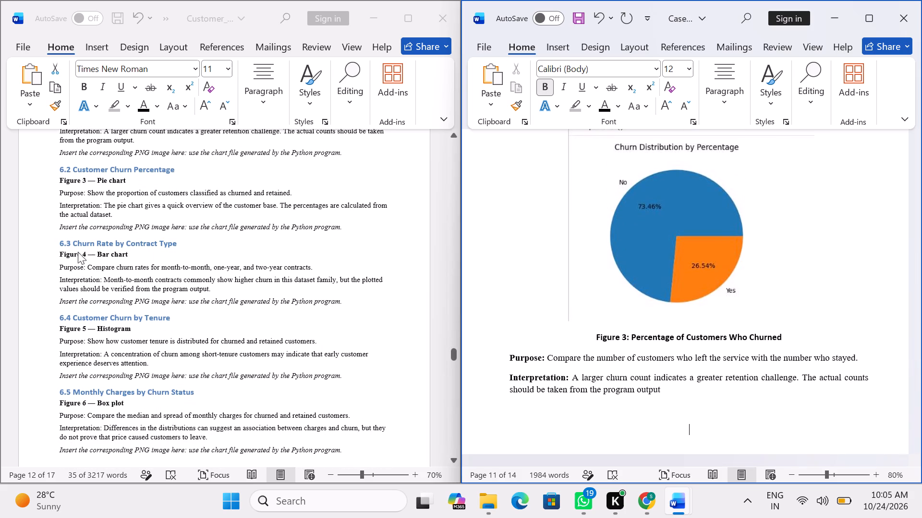
pyautogui.moveTo(189, 244); pyautogui.dragTo(64, 237)
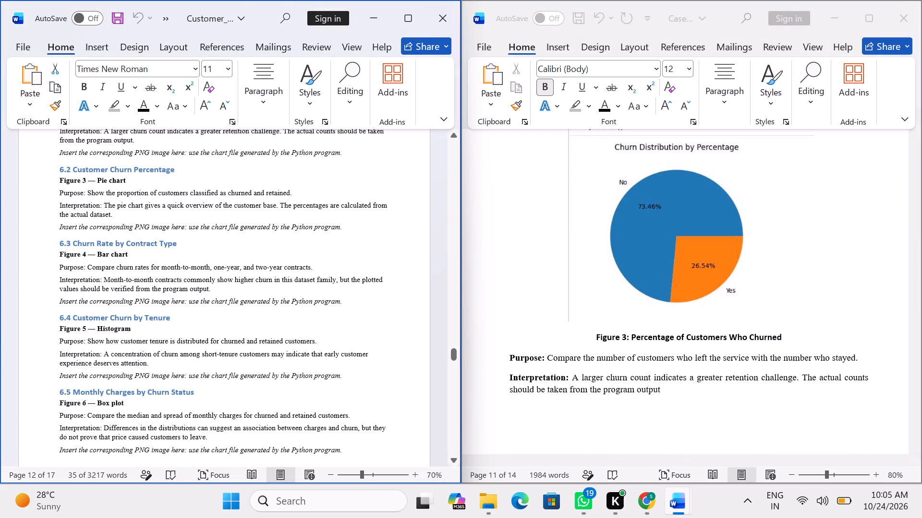
pyautogui.moveTo(55, 238); pyautogui.dragTo(74, 241)
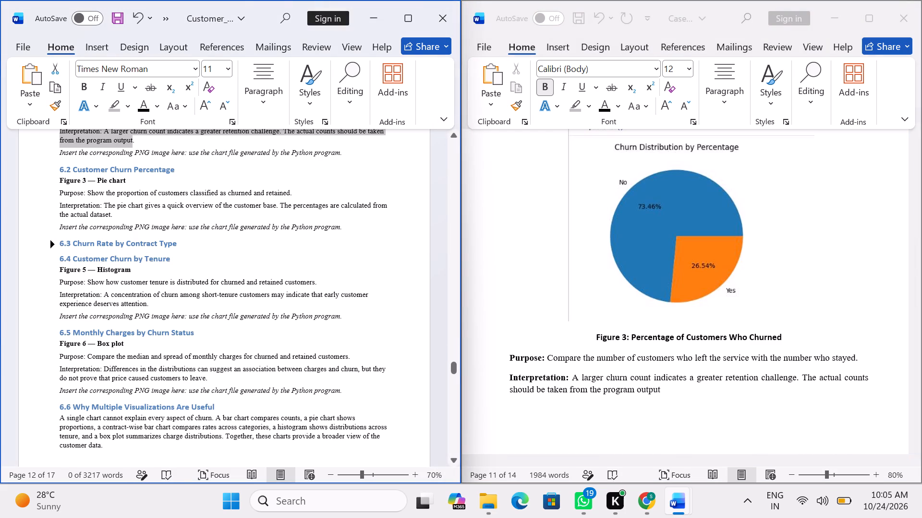
pyautogui.click(102, 241)
pyautogui.click(53, 241)
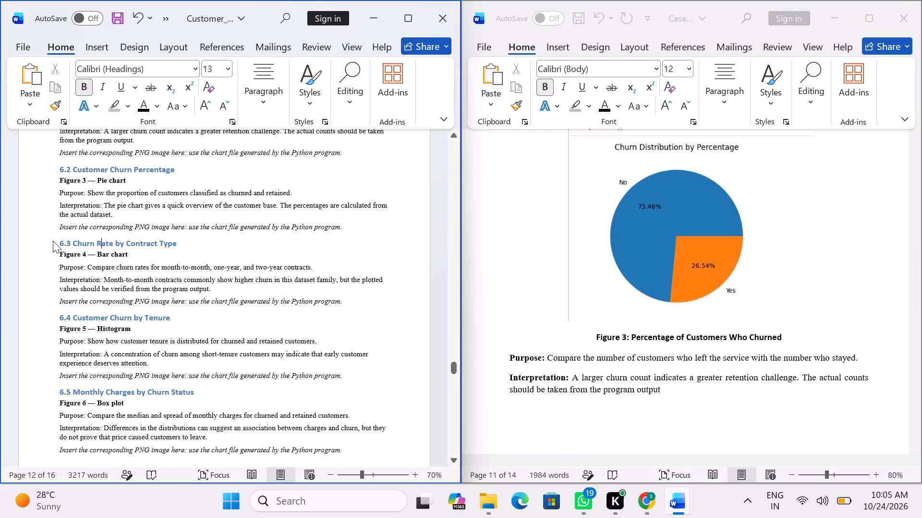
pyautogui.moveTo(190, 243); pyautogui.dragTo(136, 242)
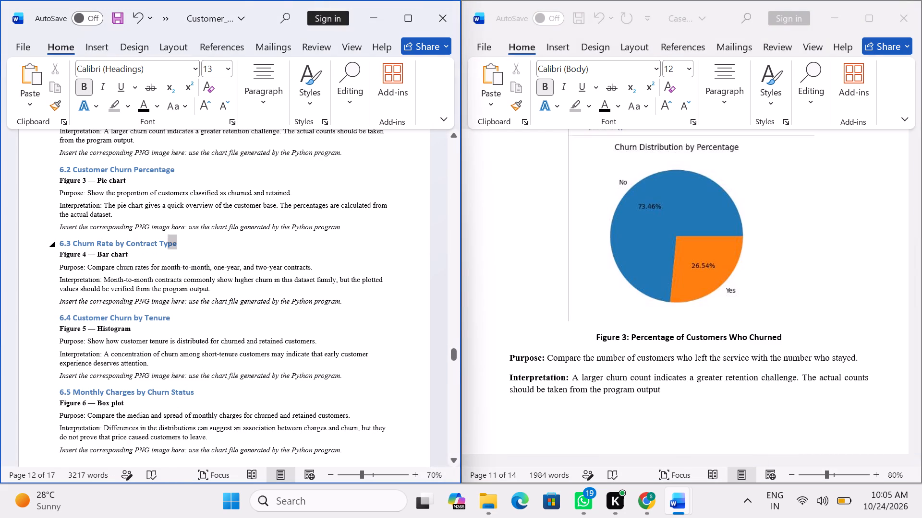
pyautogui.moveTo(136, 242); pyautogui.dragTo(55, 241)
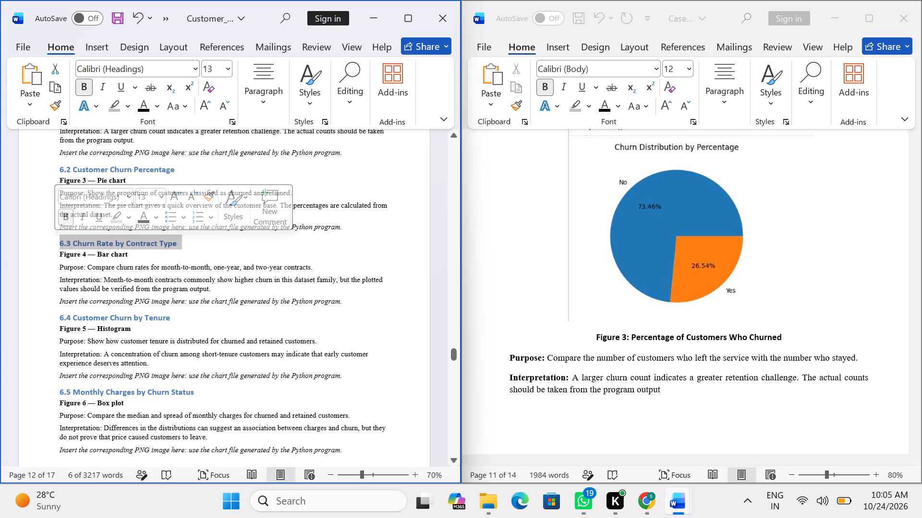
pyautogui.hotkey('ctrl', 'c')
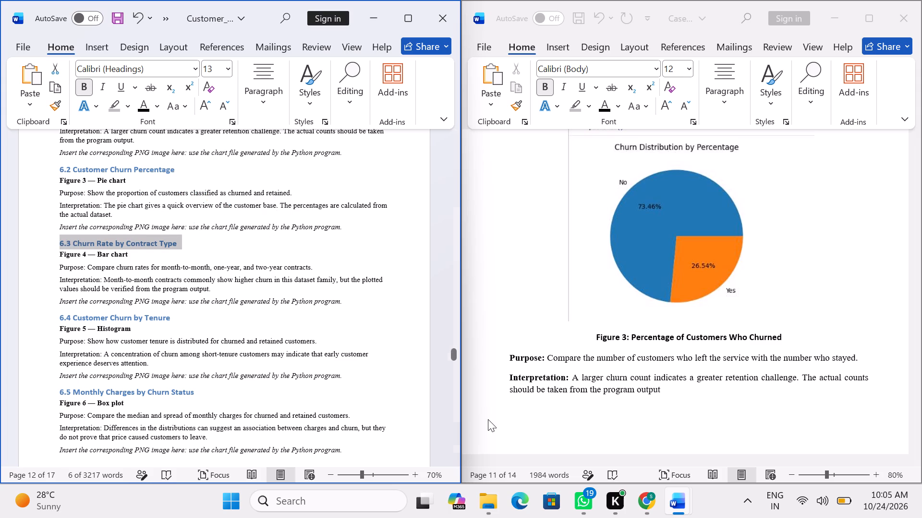
pyautogui.scroll(-1, 515, 414)
pyautogui.click(675, 359)
pyautogui.click(663, 366)
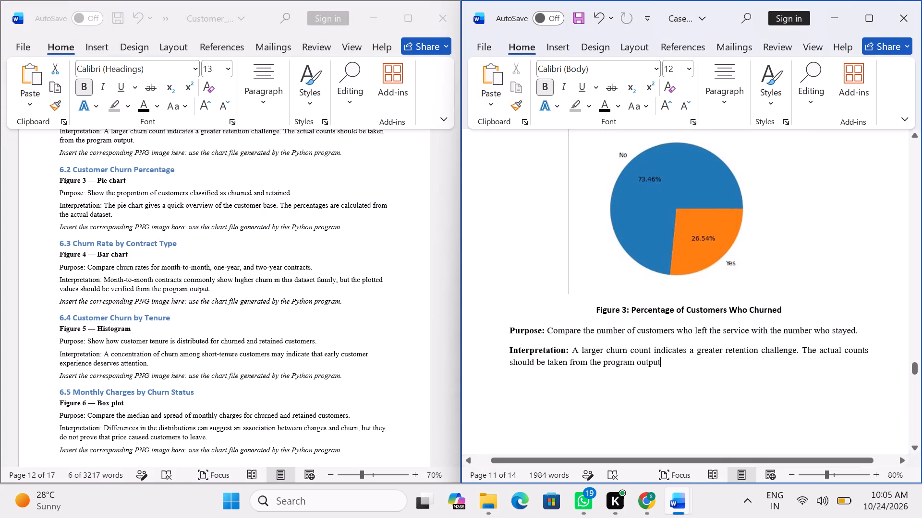
pyautogui.press('Return')
pyautogui.hotkey('ctrl', 'v')
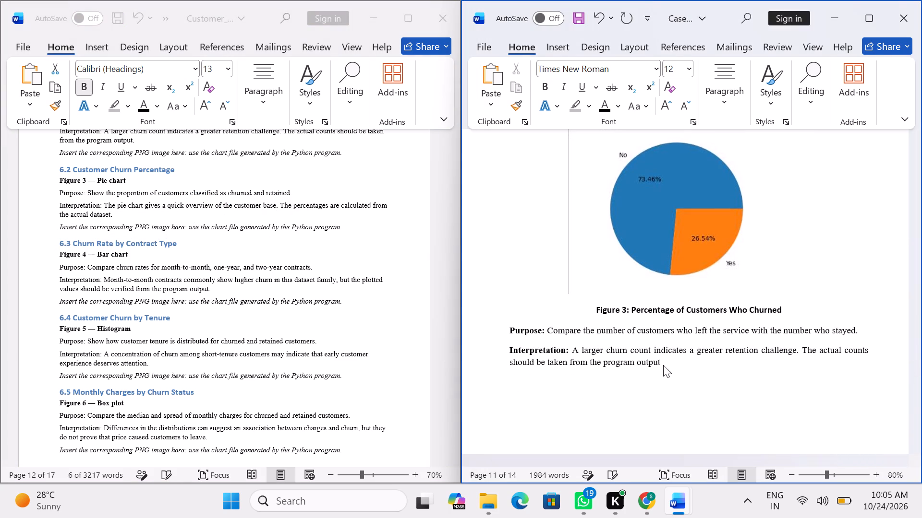
# Format the pasted 6.3 heading as bold, black Times New Roman text.
pyautogui.scroll(-3, 658, 373)
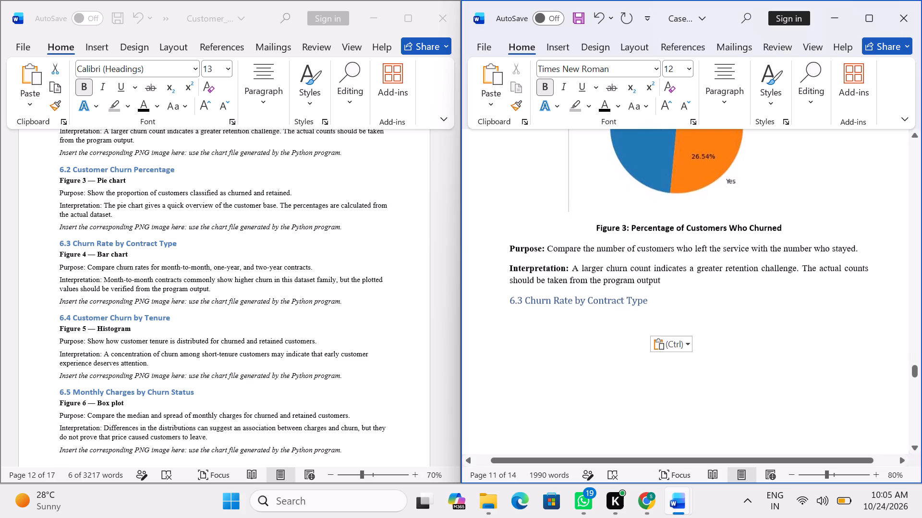
pyautogui.moveTo(649, 298); pyautogui.dragTo(556, 299)
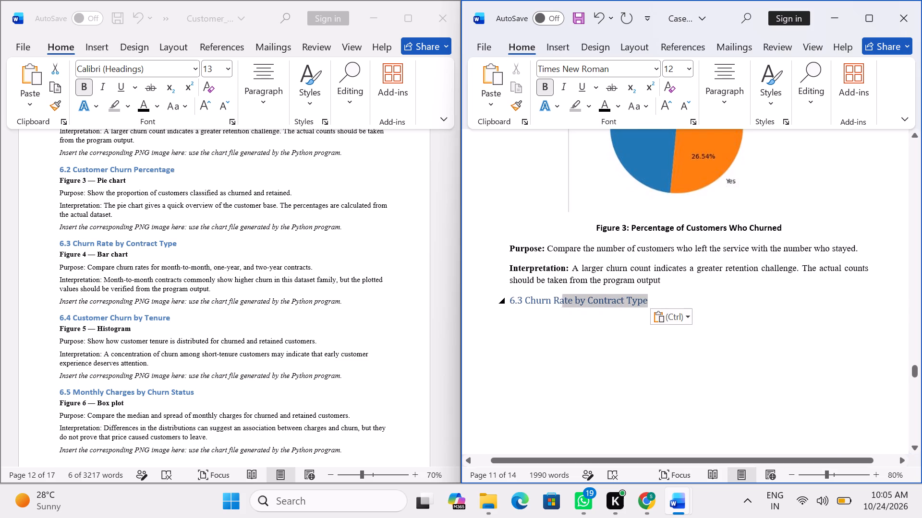
pyautogui.moveTo(556, 299); pyautogui.dragTo(499, 300)
pyautogui.click(509, 278)
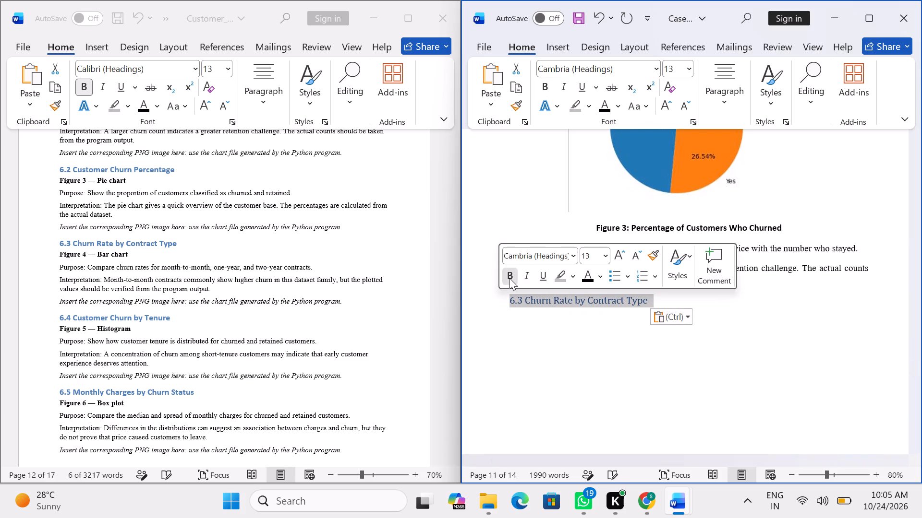
pyautogui.click(546, 251)
pyautogui.write('ti')
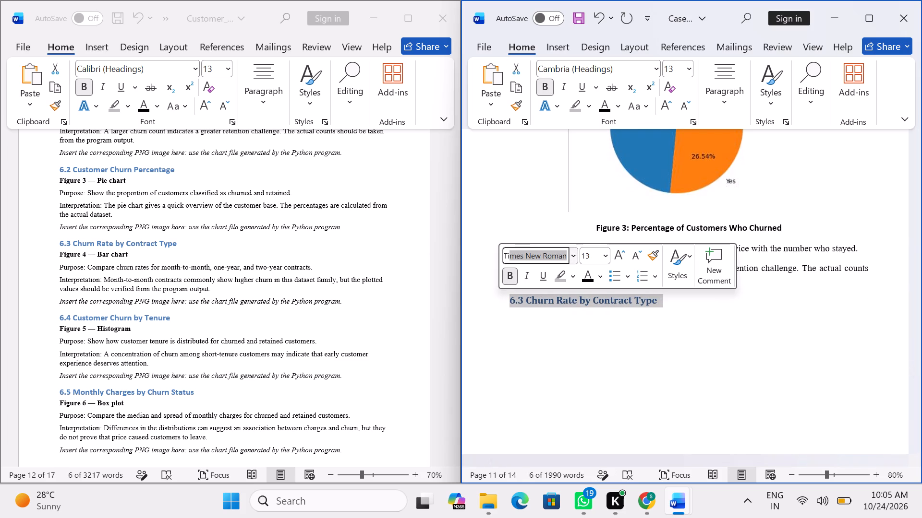
pyautogui.press('Return')
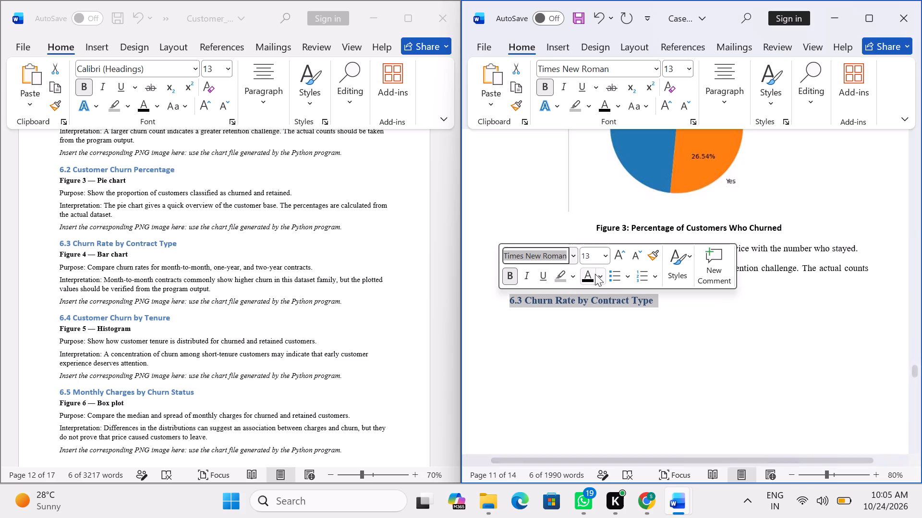
pyautogui.click(595, 274)
pyautogui.click(616, 332)
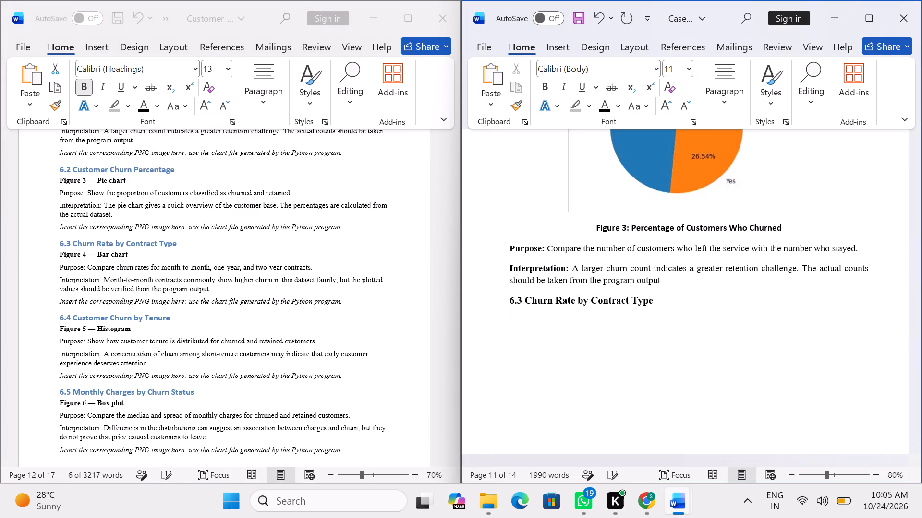
pyautogui.hotkey('ctrl', 'v')
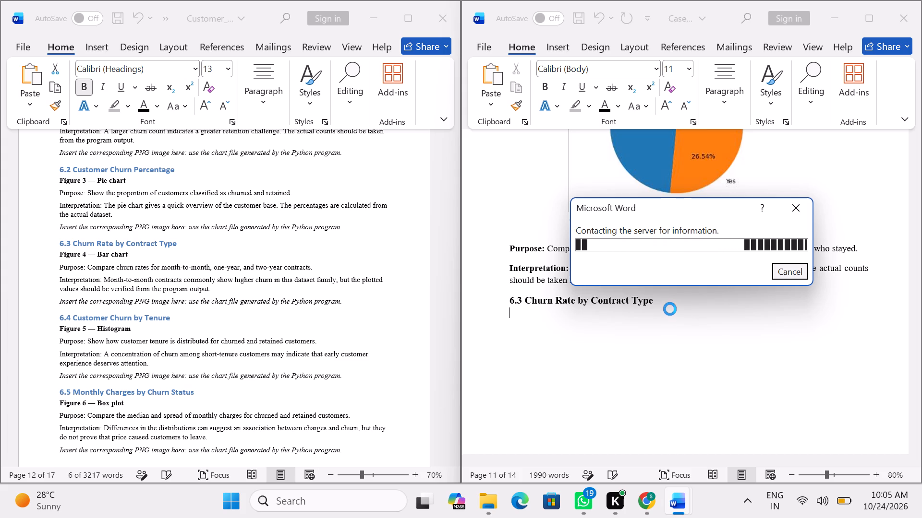
# Pull the heading "6.3 Churn Rate by Contract Type" back to the previous page, on its own line directly below the Figure 3 interpretation.
pyautogui.scroll(2, 671, 307)
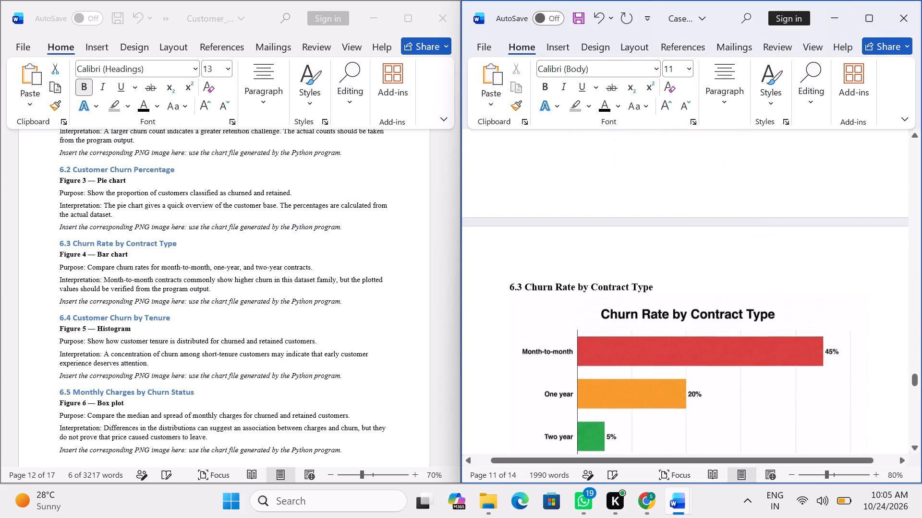
pyautogui.scroll(5, 671, 307)
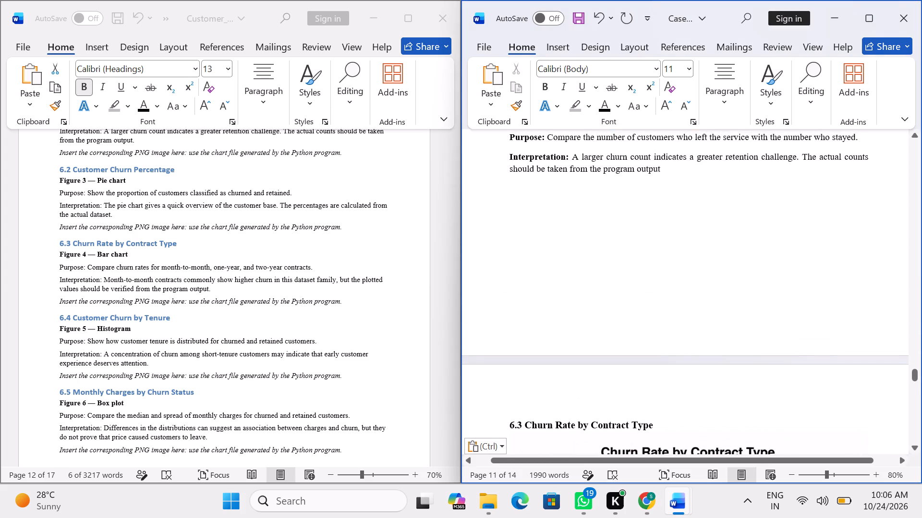
pyautogui.scroll(1, 672, 306)
pyautogui.scroll(-2, 672, 306)
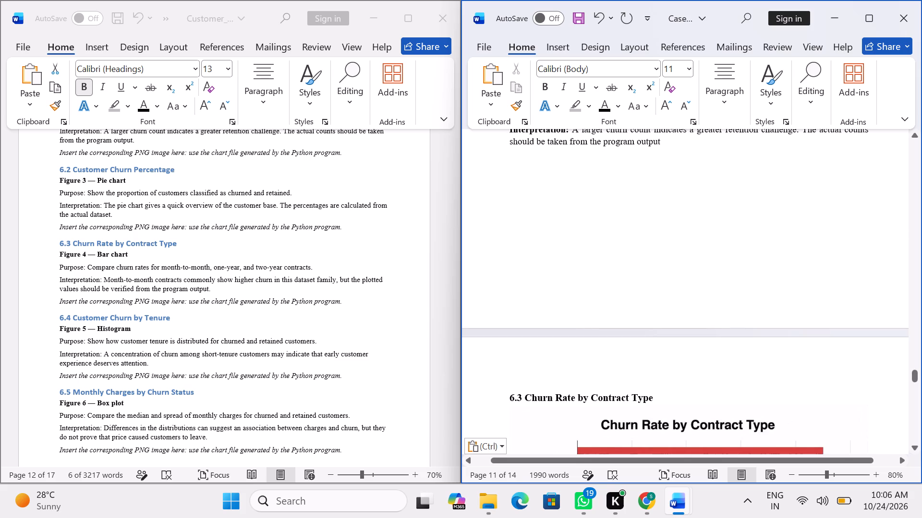
pyautogui.click(542, 395)
pyautogui.press('Left')
pyautogui.press('Left')
pyautogui.press('Left')
pyautogui.press('Left')
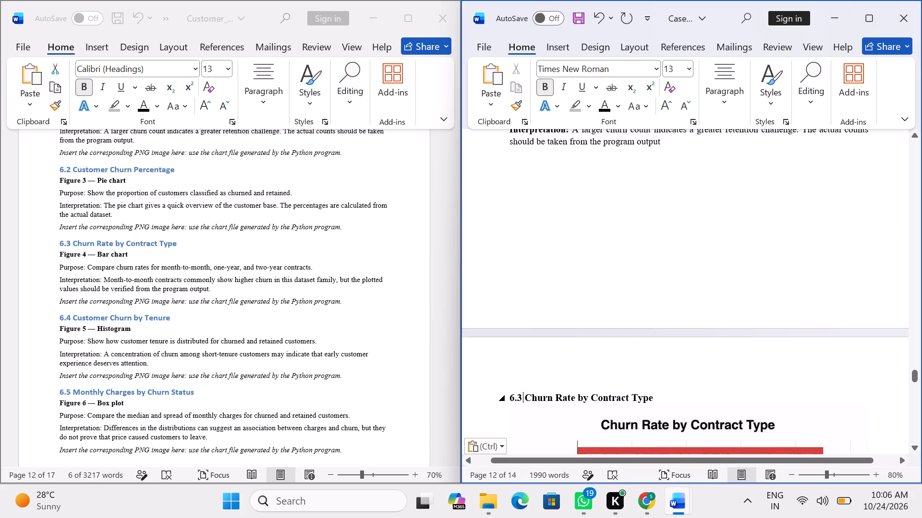
pyautogui.press('Left')
pyautogui.press('Left')
pyautogui.press('Left')
pyautogui.press('BackSpace')
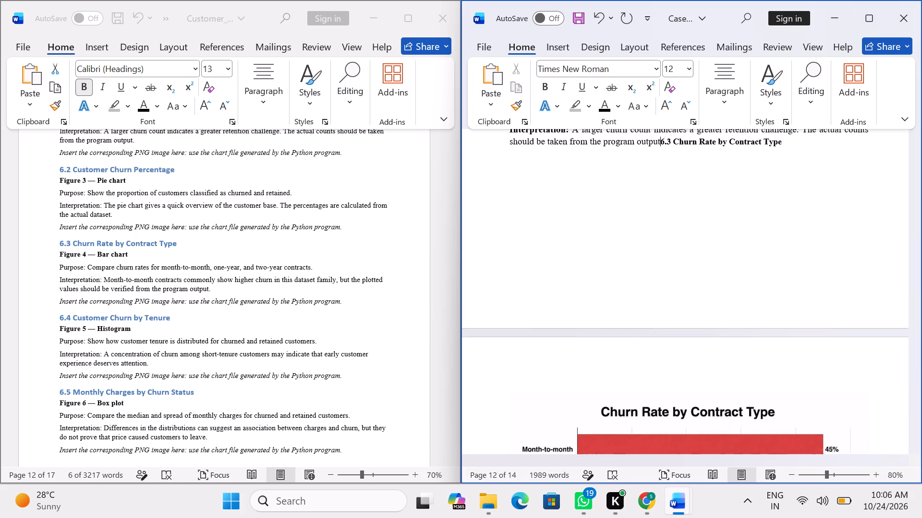
pyautogui.press('Return')
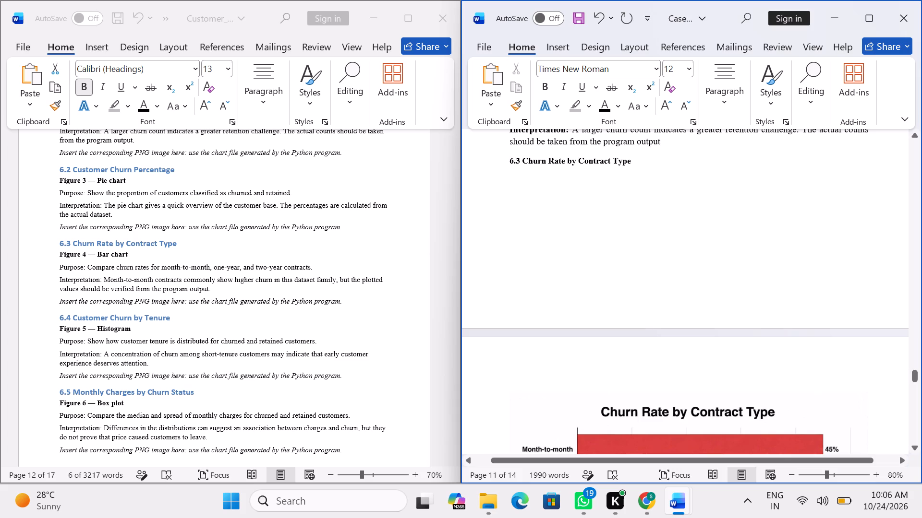
# Set the font size of the heading "6.3 Churn Rate by Contract Type" to 13.
pyautogui.moveTo(635, 158); pyautogui.dragTo(515, 156)
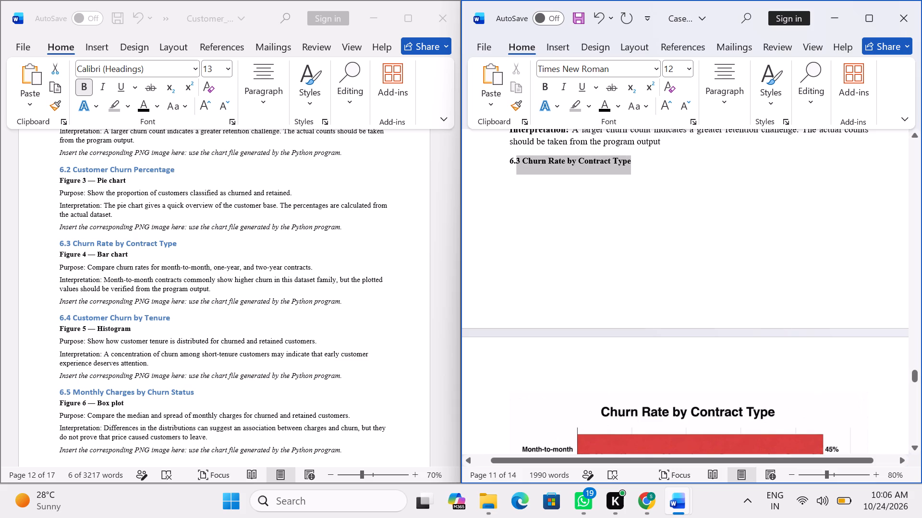
pyautogui.moveTo(515, 156); pyautogui.dragTo(509, 156)
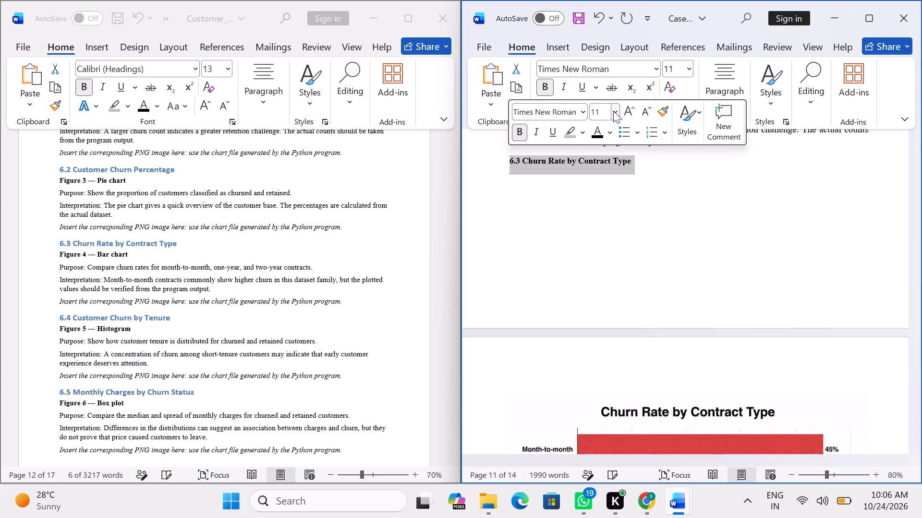
pyautogui.click(614, 109)
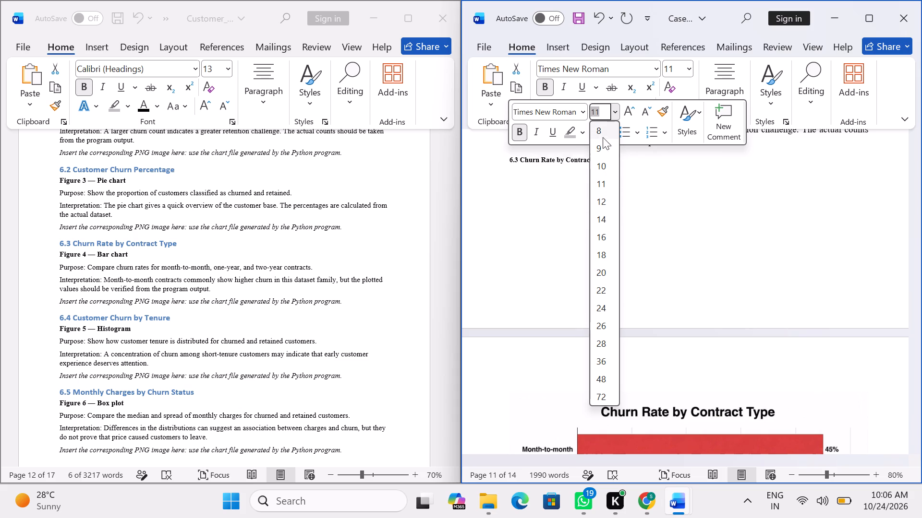
pyautogui.write('13')
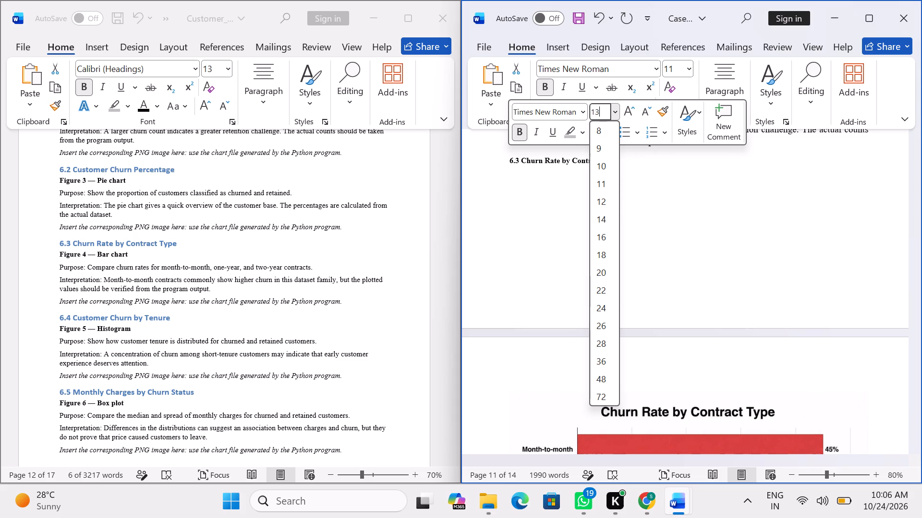
pyautogui.press('Return')
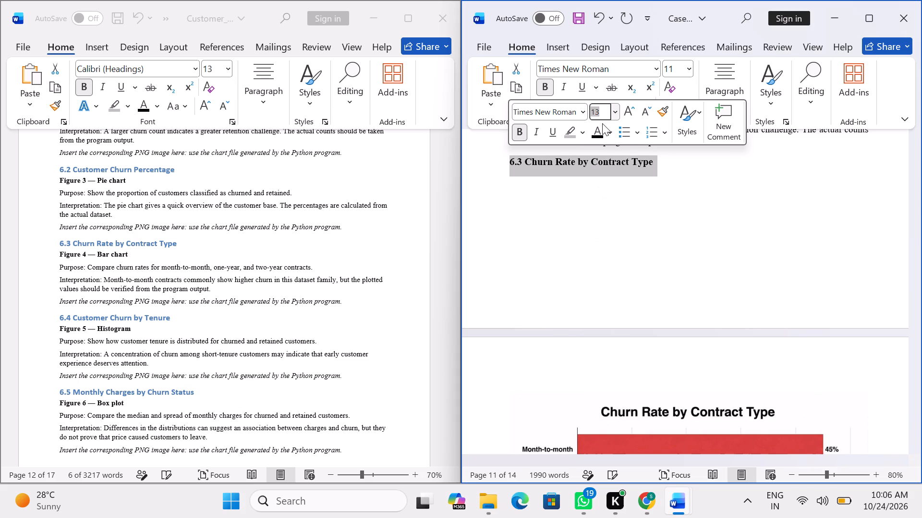
pyautogui.click(633, 242)
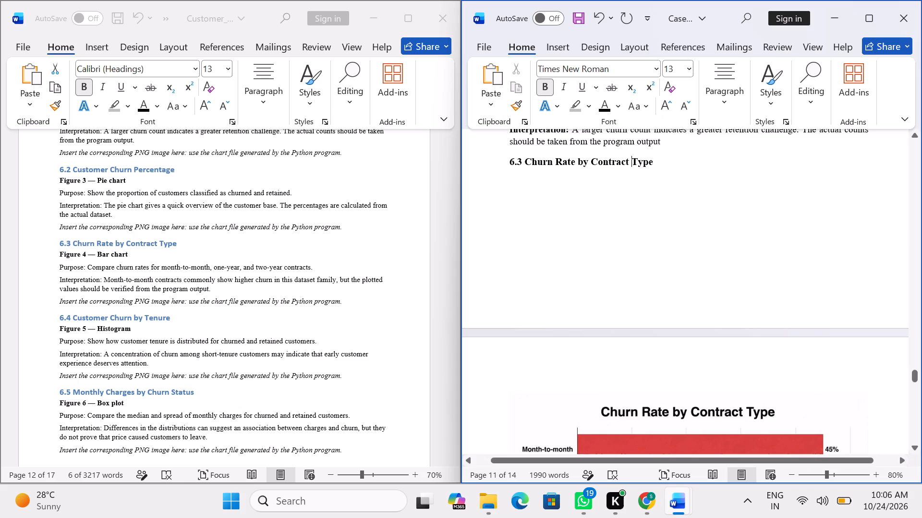
# Copy the Purpose and Interpretation paragraphs of section 6.3 from the source report and paste them on a new line below the 6.3 heading.
pyautogui.click(658, 164)
pyautogui.press('Return')
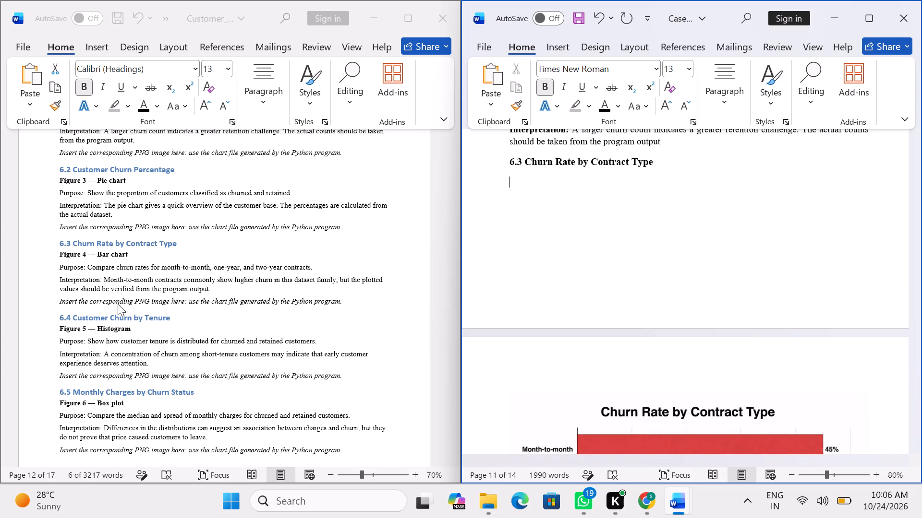
pyautogui.moveTo(61, 263); pyautogui.dragTo(65, 268)
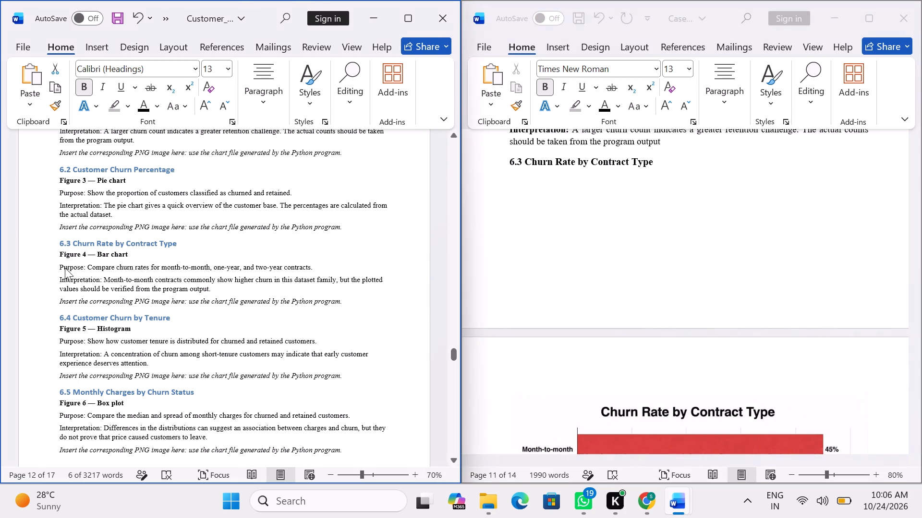
pyautogui.moveTo(65, 268); pyautogui.dragTo(73, 272)
pyautogui.moveTo(214, 290); pyautogui.dragTo(60, 271)
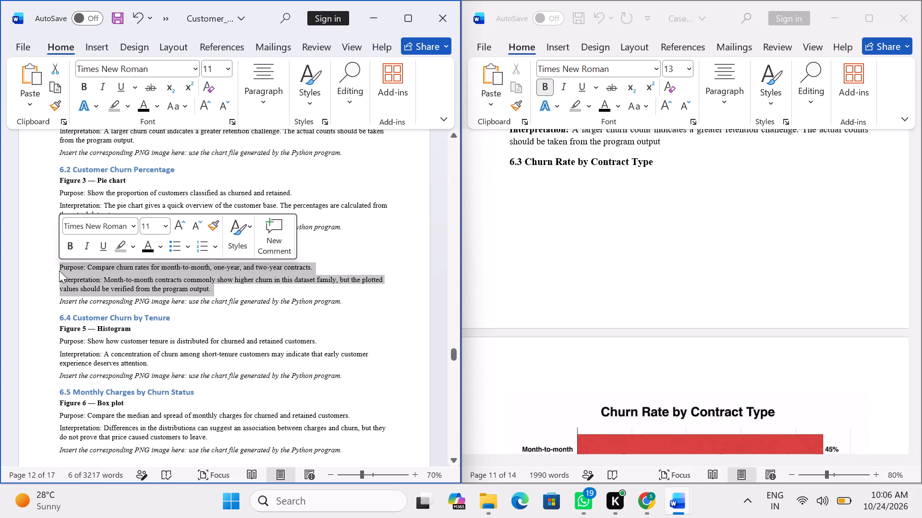
pyautogui.hotkey('ctrl', 'c')
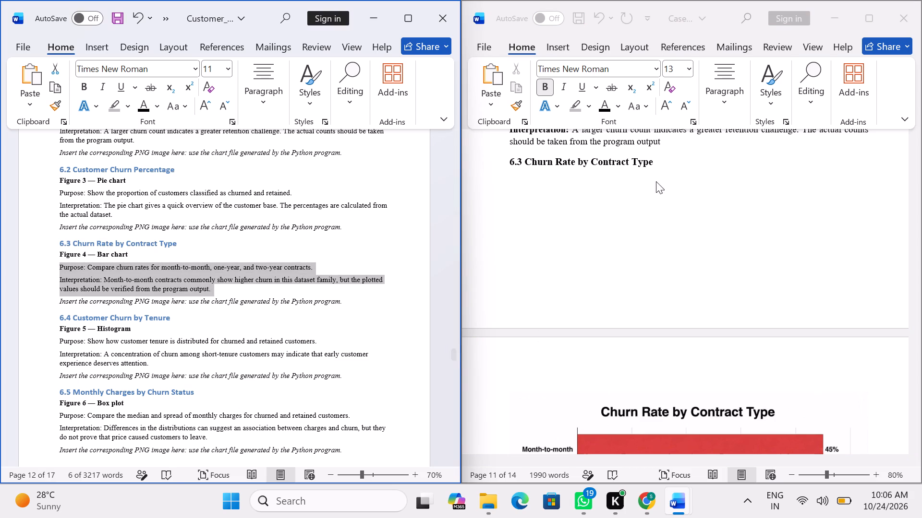
pyautogui.click(664, 171)
pyautogui.hotkey('ctrl', 'v')
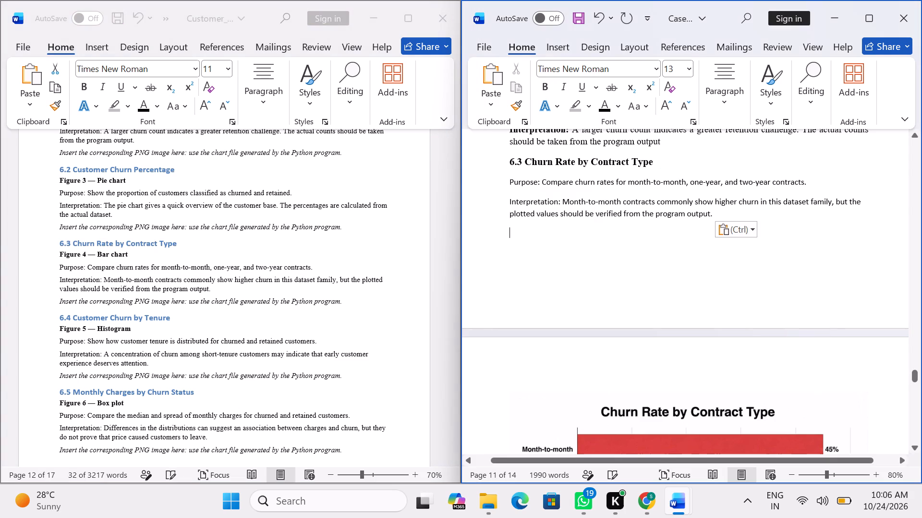
# Format the pasted 6.3 Purpose and Interpretation paragraphs in Times New Roman, size 12, with justified alignment.
pyautogui.moveTo(508, 178); pyautogui.dragTo(686, 224)
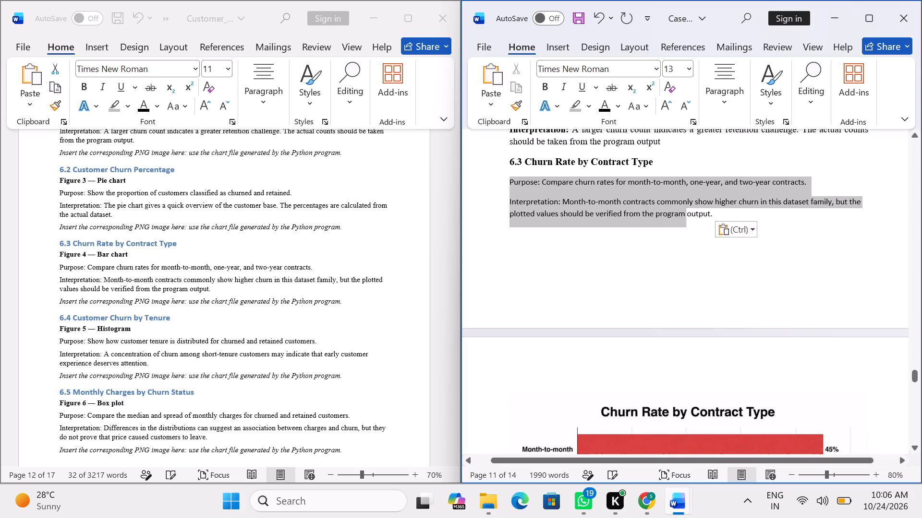
pyautogui.moveTo(686, 224); pyautogui.dragTo(716, 216)
pyautogui.click(714, 170)
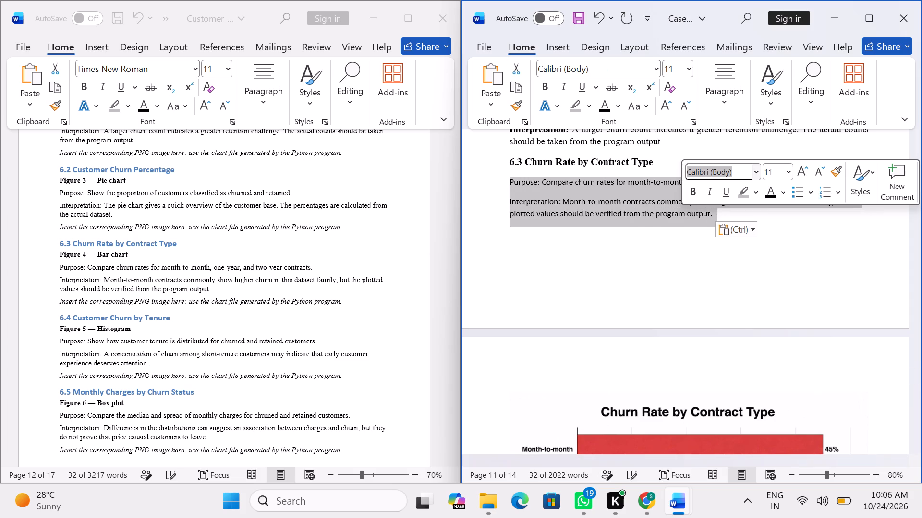
pyautogui.write('ti')
pyautogui.press('Return')
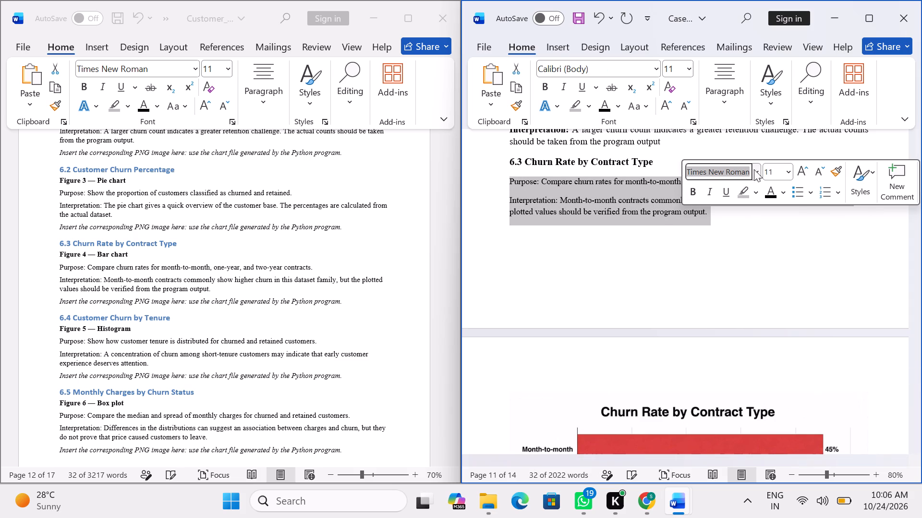
pyautogui.click(792, 171)
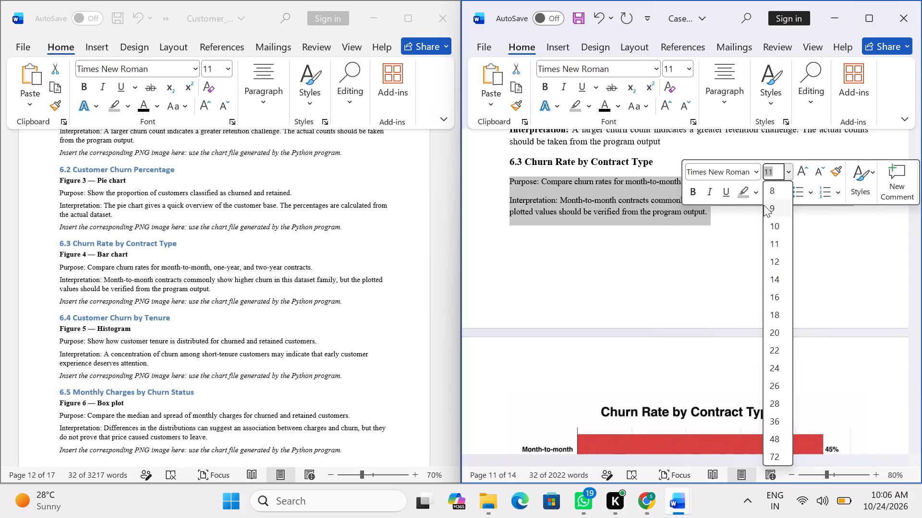
pyautogui.click(778, 260)
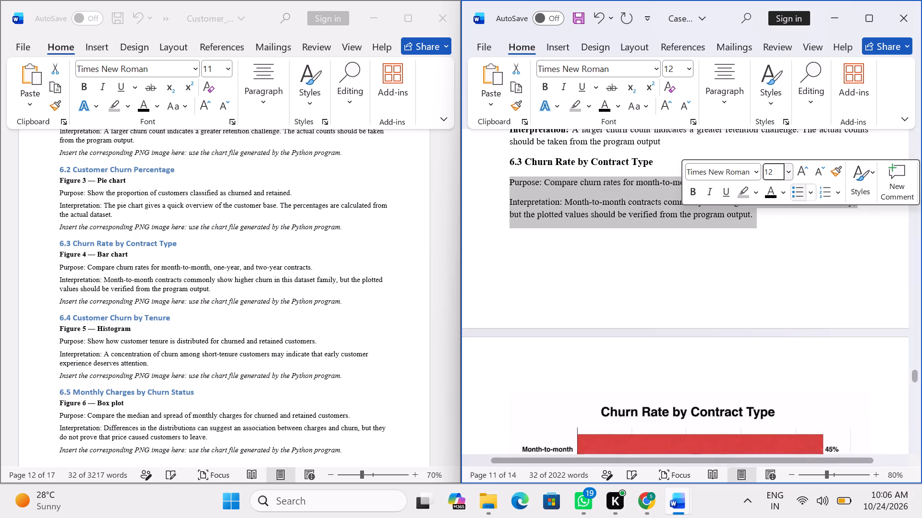
pyautogui.click(728, 82)
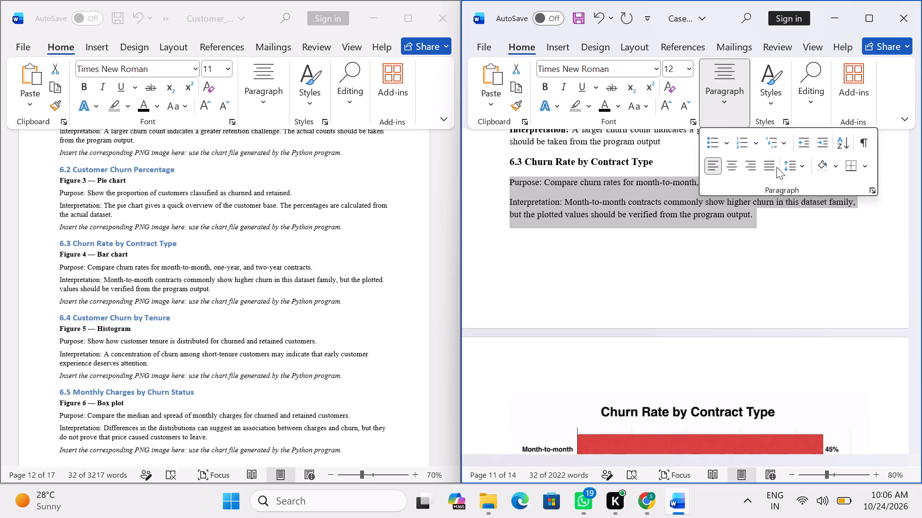
pyautogui.click(766, 168)
pyautogui.click(639, 285)
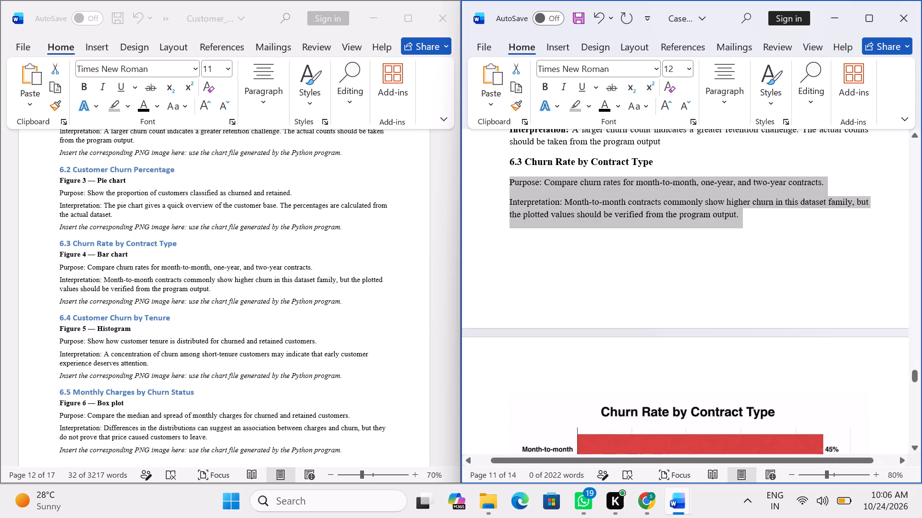
# Bold the labels "Purpose:" and "Interpretation:" in the two paragraphs under heading 6.3.
pyautogui.click(566, 250)
pyautogui.moveTo(543, 183); pyautogui.dragTo(514, 180)
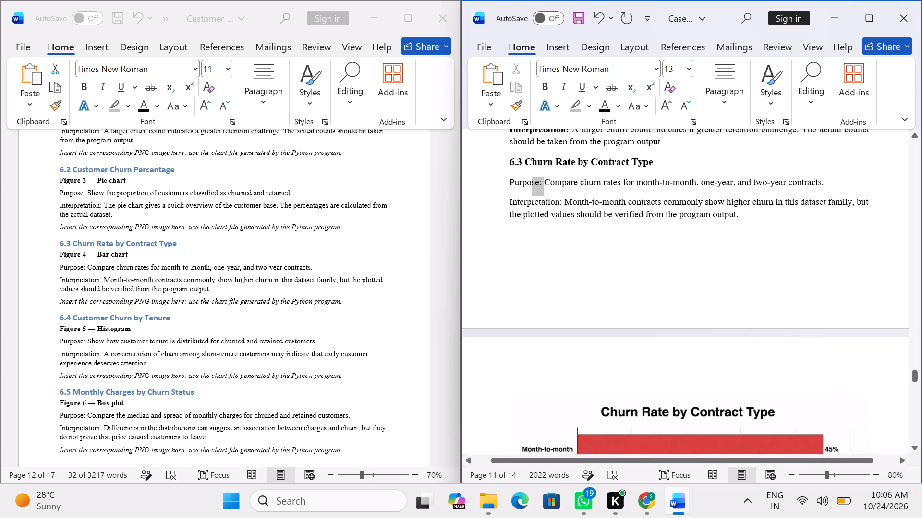
pyautogui.moveTo(514, 180); pyautogui.dragTo(510, 179)
pyautogui.click(522, 153)
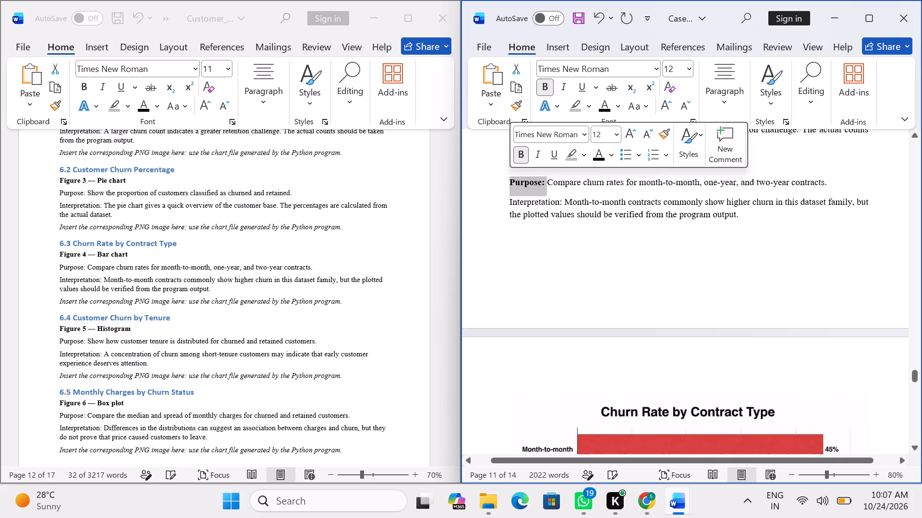
pyautogui.moveTo(561, 200); pyautogui.dragTo(512, 196)
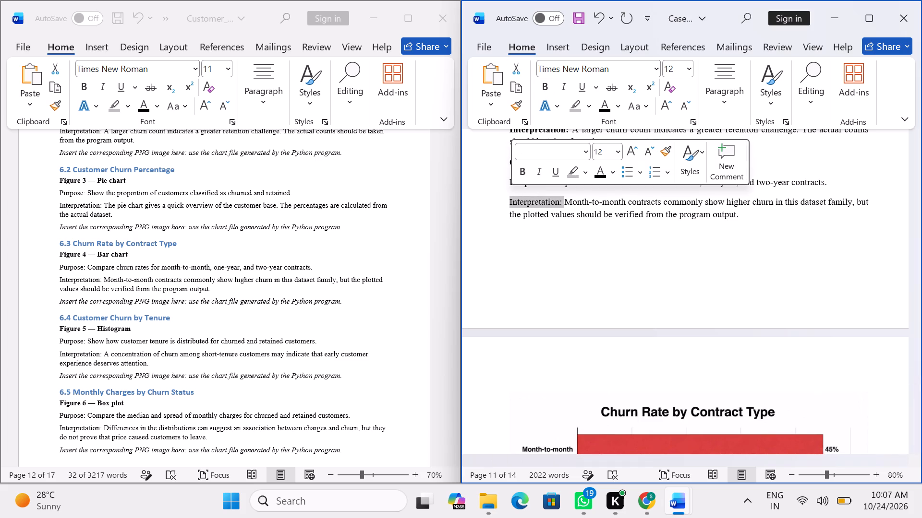
pyautogui.click(524, 171)
pyautogui.click(519, 265)
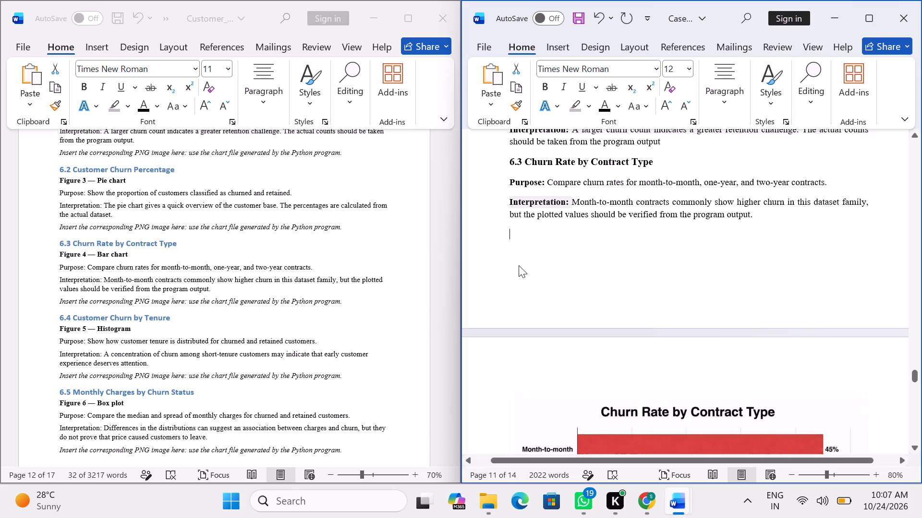
# Copy the caption "Figure 4: Churn Rate by Contract Type" from the ChatGPT conversation and paste it below the contract type chart in the Word case study.
pyautogui.scroll(-2, 532, 263)
pyautogui.scroll(5, 532, 263)
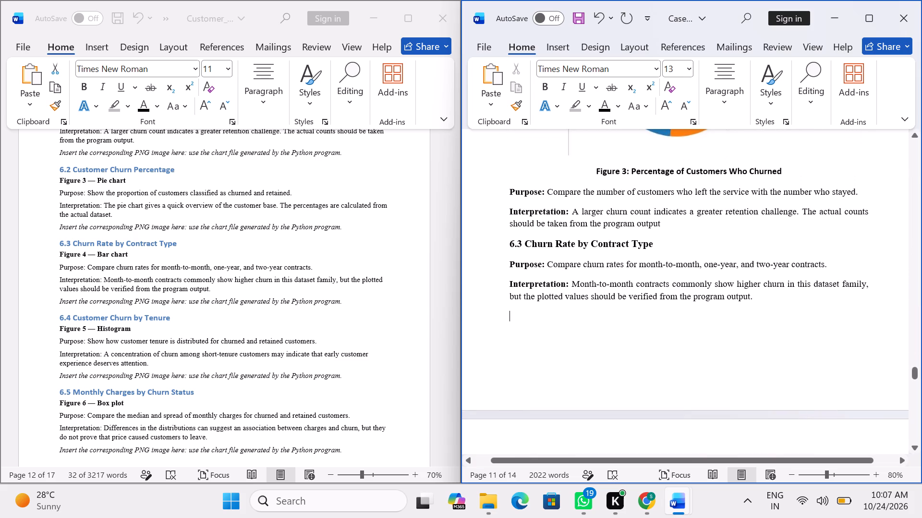
pyautogui.scroll(-10, 533, 263)
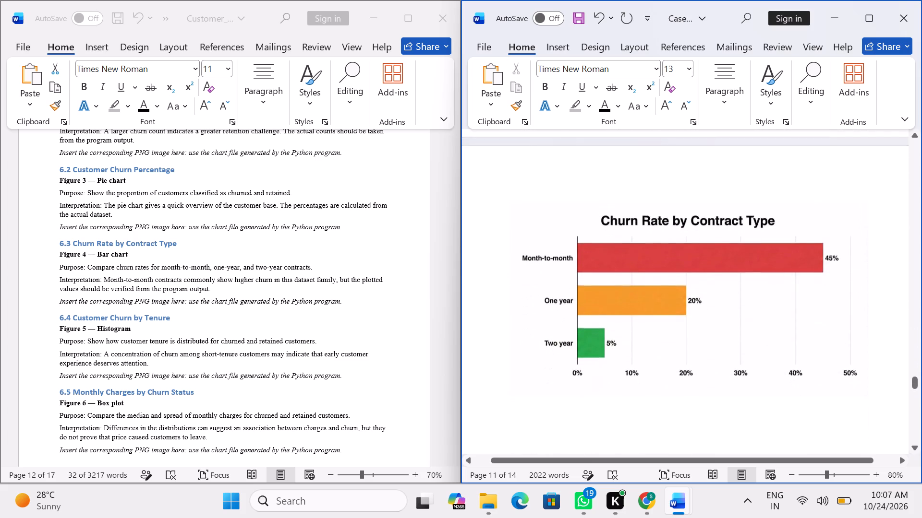
pyautogui.scroll(-2, 533, 263)
pyautogui.click(649, 500)
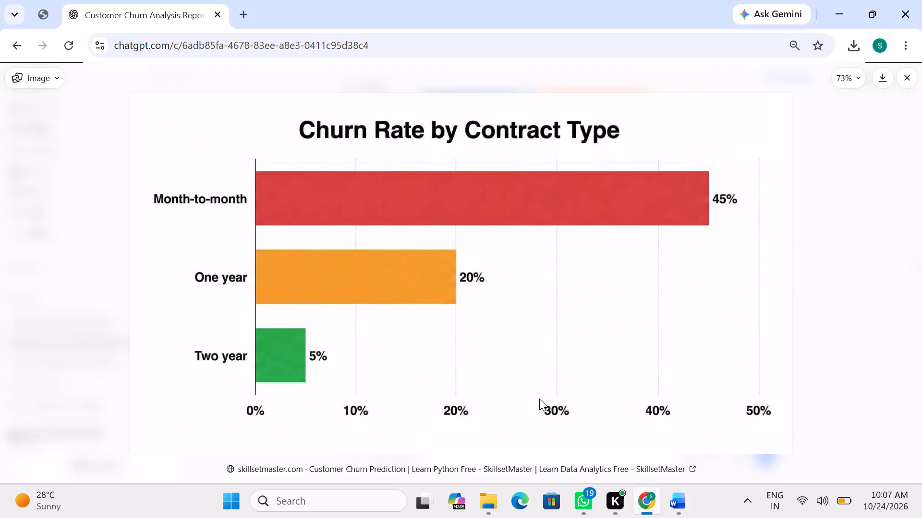
pyautogui.scroll(-4, 544, 395)
pyautogui.click(913, 74)
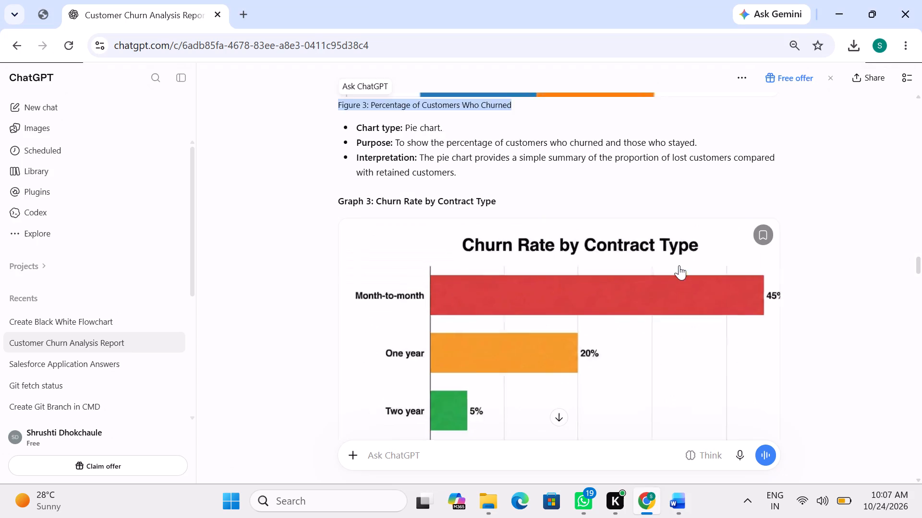
pyautogui.scroll(-3, 621, 278)
pyautogui.scroll(2, 525, 254)
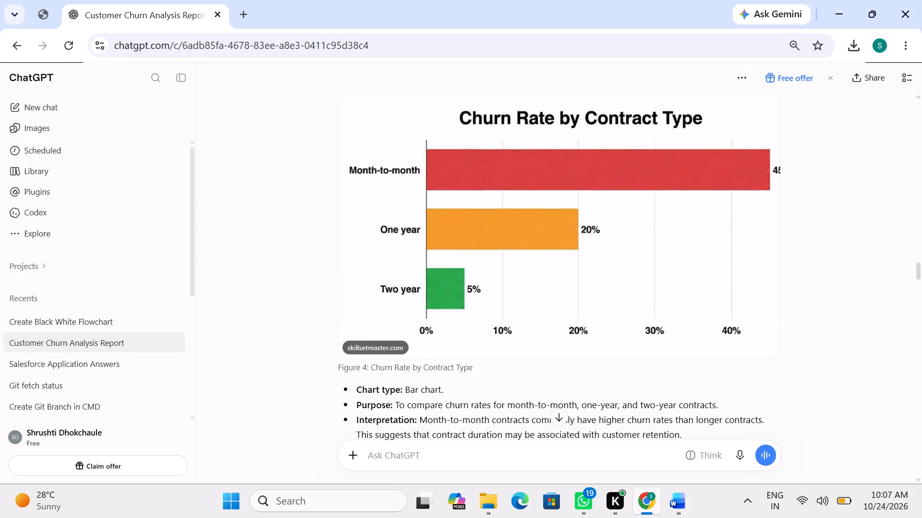
pyautogui.moveTo(485, 367); pyautogui.dragTo(339, 365)
pyautogui.hotkey('ctrl', 'c')
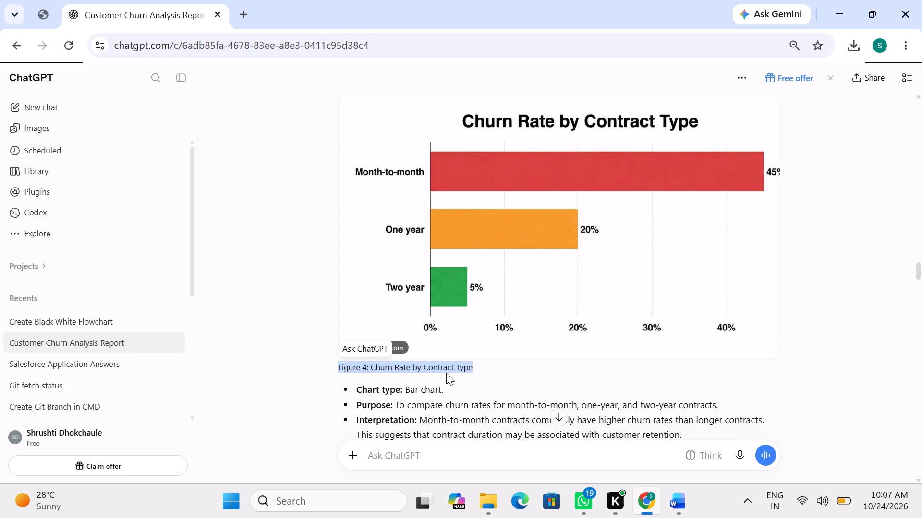
pyautogui.hotkey('alt', 'Tab')
pyautogui.scroll(-3, 732, 361)
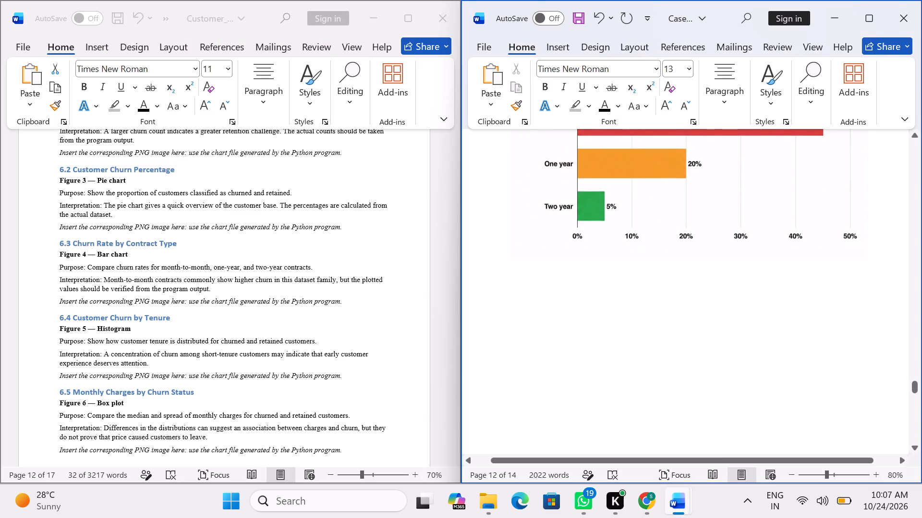
pyautogui.click(717, 218)
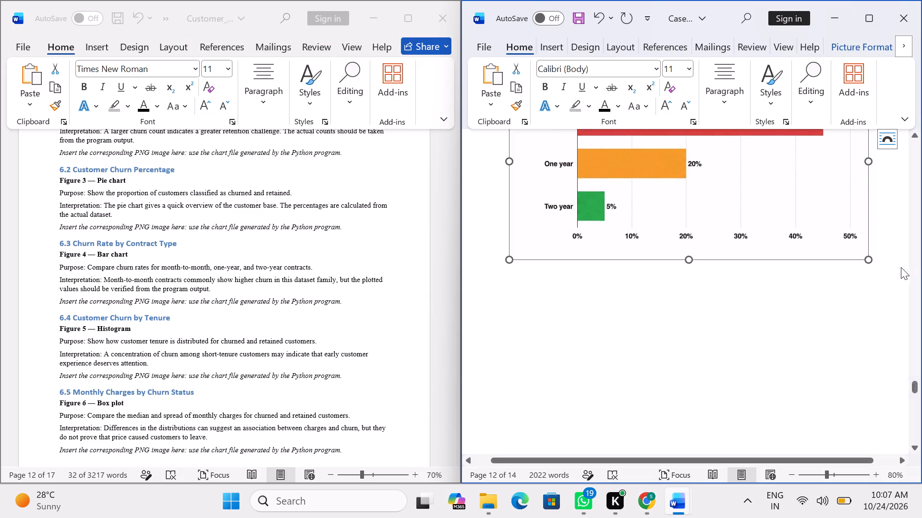
pyautogui.click(874, 271)
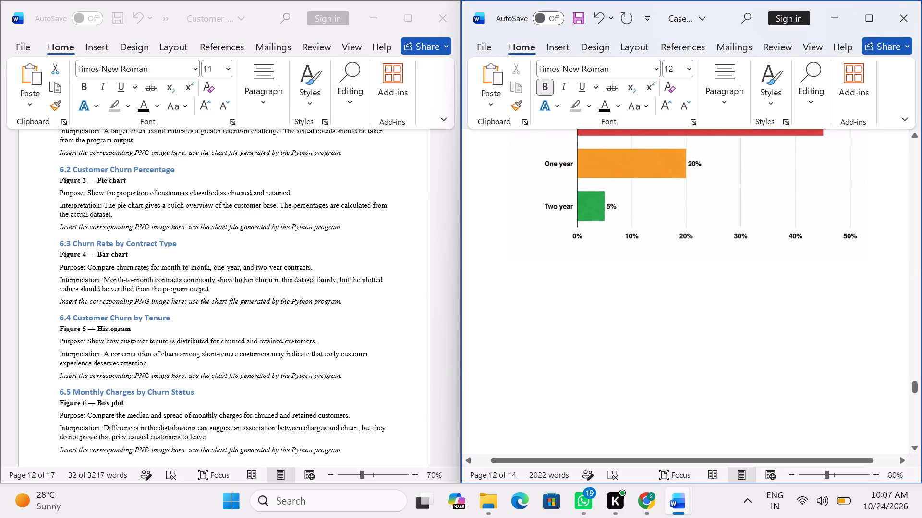
pyautogui.hotkey('ctrl', 'v')
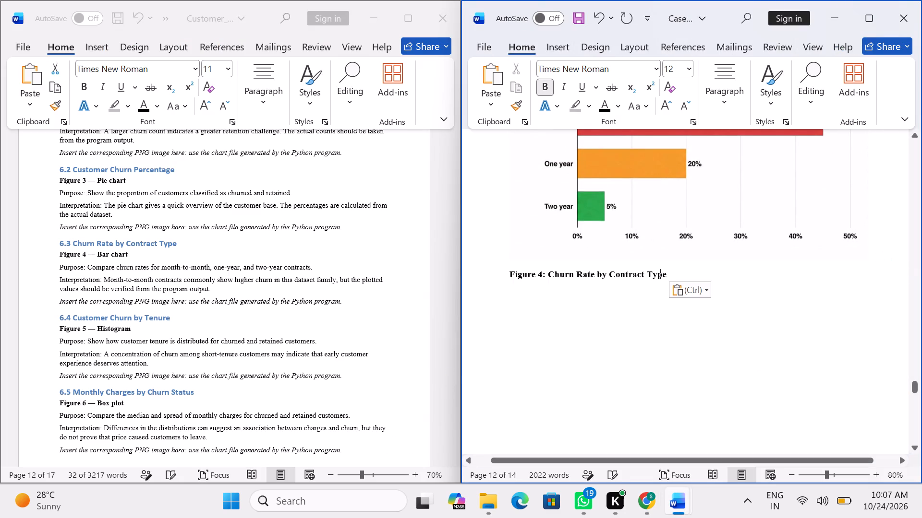
# Center the caption "Figure 4: Churn Rate by Contract Type" below the chart.
pyautogui.moveTo(667, 271); pyautogui.dragTo(503, 271)
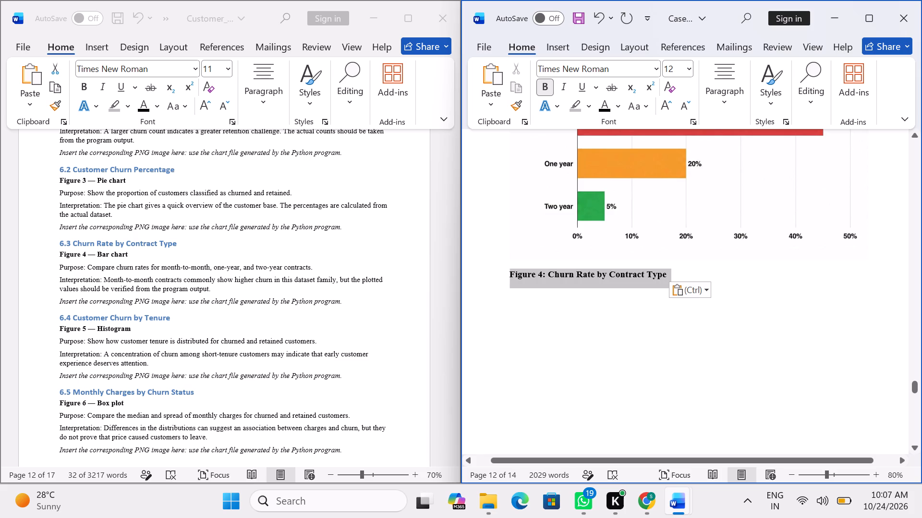
pyautogui.moveTo(503, 271); pyautogui.dragTo(502, 271)
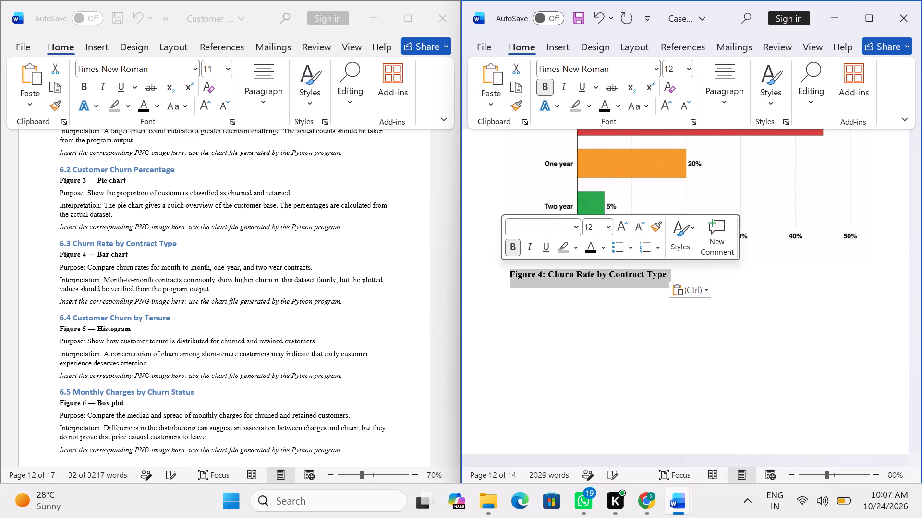
pyautogui.click(723, 71)
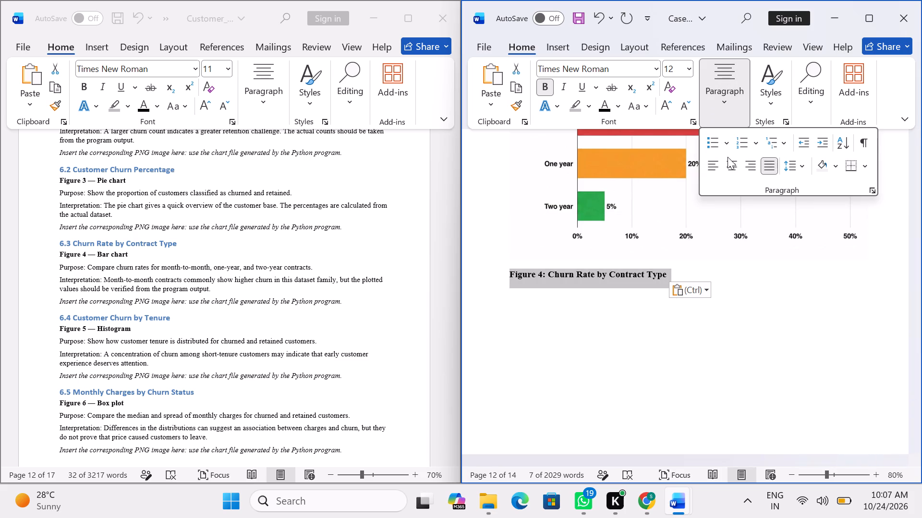
pyautogui.click(729, 161)
pyautogui.click(659, 389)
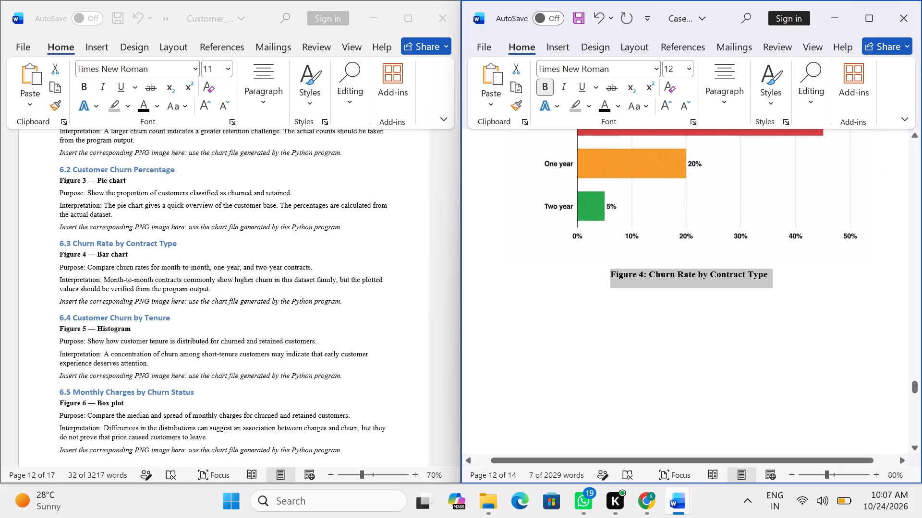
# Center the Churn Rate by Contract Type chart image above its caption.
pyautogui.scroll(3, 588, 371)
pyautogui.click(699, 244)
pyautogui.click(696, 244)
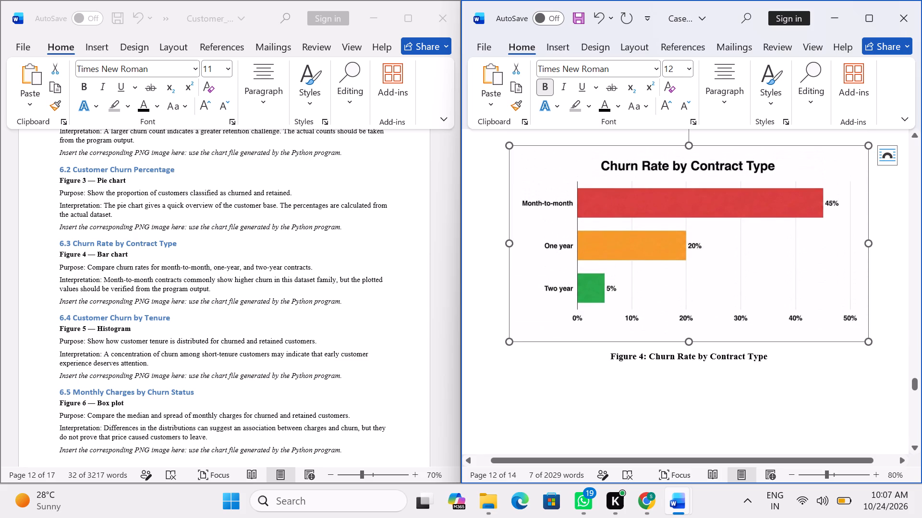
pyautogui.click(715, 66)
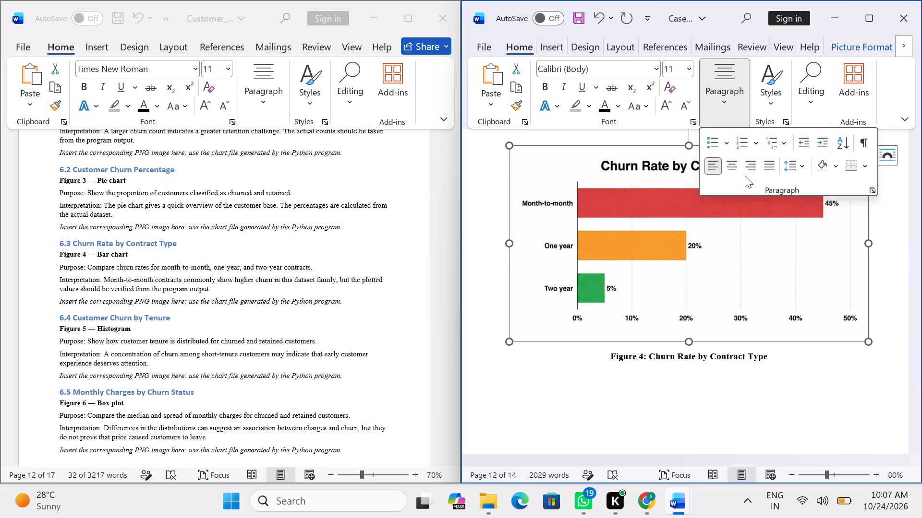
pyautogui.click(729, 169)
pyautogui.click(729, 169)
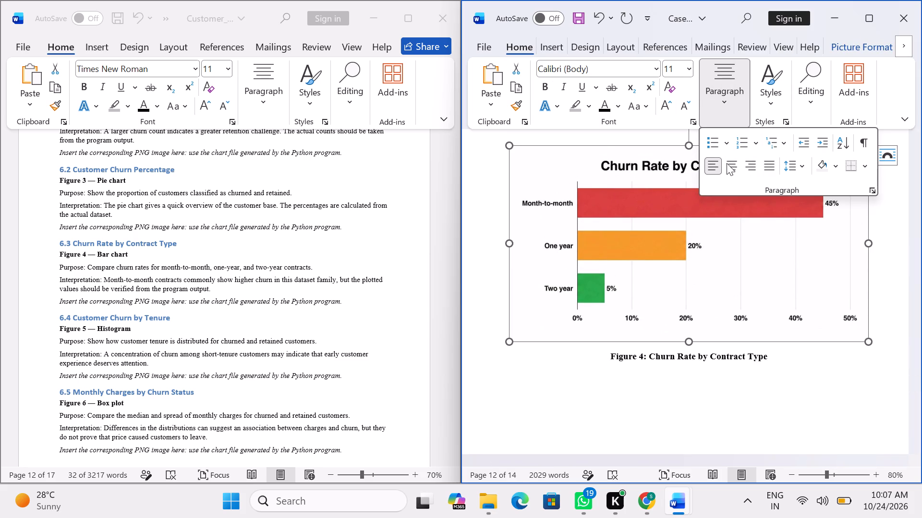
pyautogui.click(728, 163)
pyautogui.scroll(-1, 547, 366)
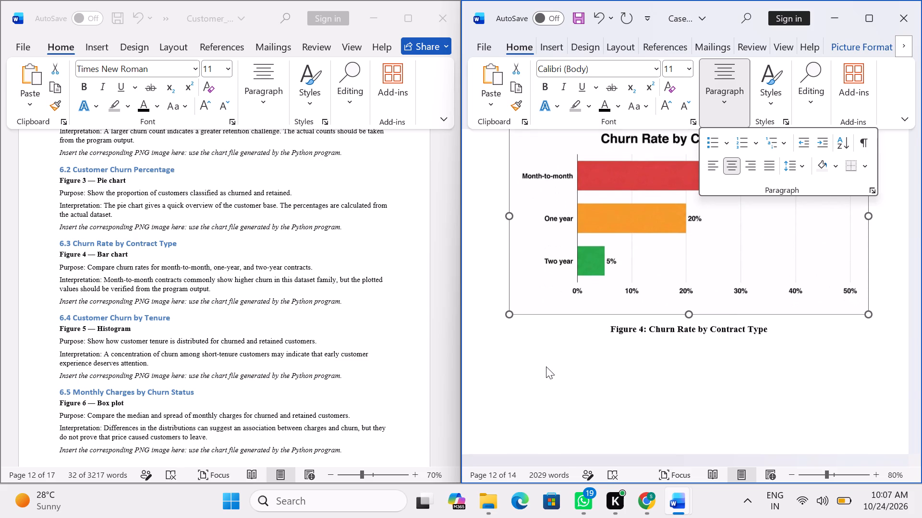
pyautogui.click(546, 366)
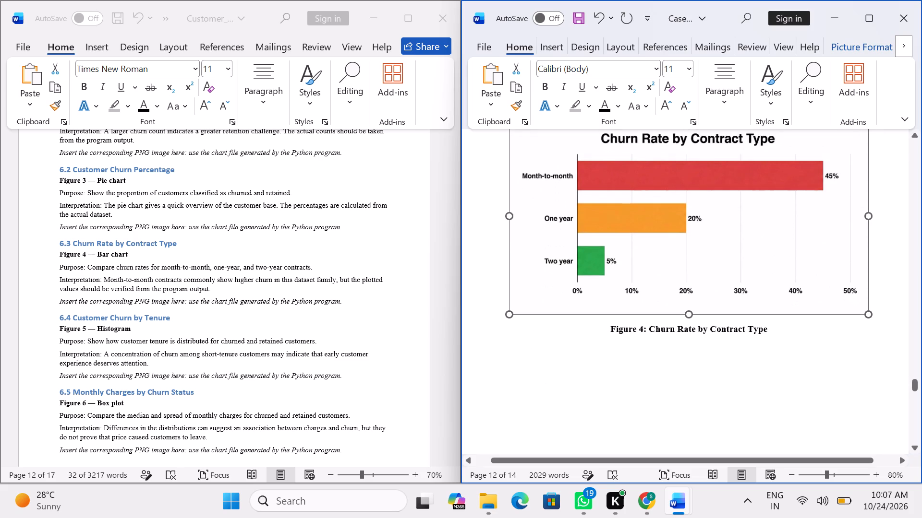
# Copy the heading "6.4 Customer Churn by Tenure" from the source report and paste it on a new line below the Figure 4 caption.
pyautogui.click(774, 328)
pyautogui.press('Return')
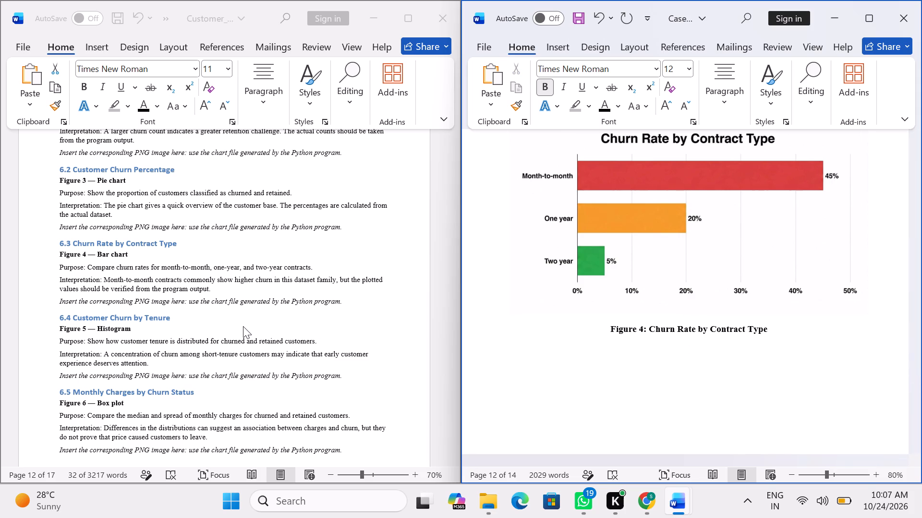
pyautogui.scroll(-1, 244, 326)
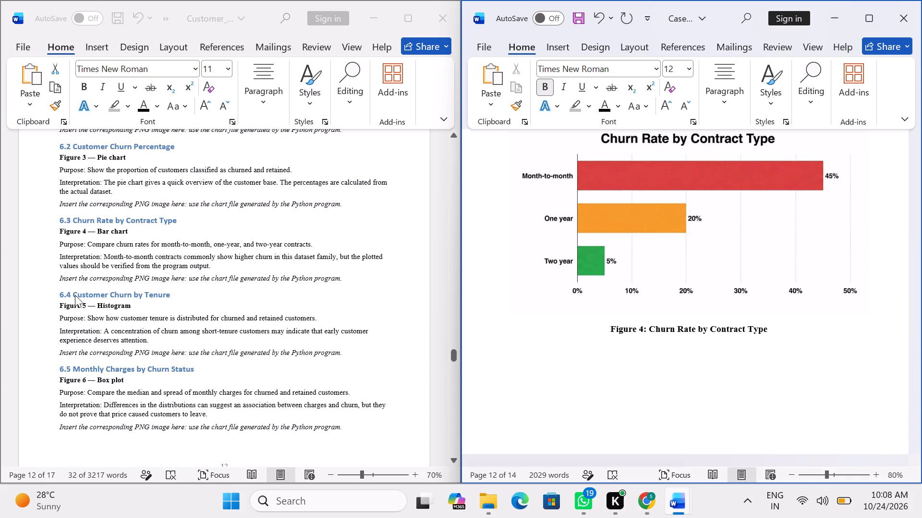
pyautogui.moveTo(193, 297); pyautogui.dragTo(107, 293)
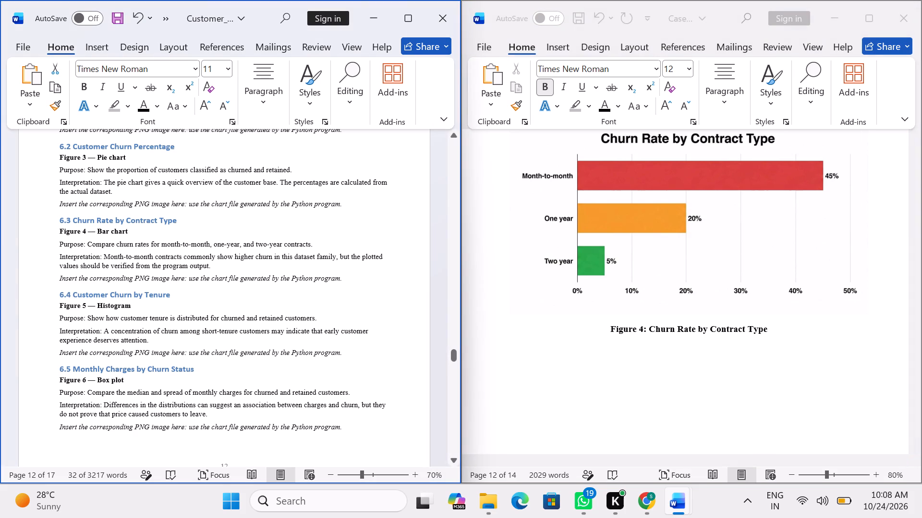
pyautogui.moveTo(170, 293); pyautogui.dragTo(50, 292)
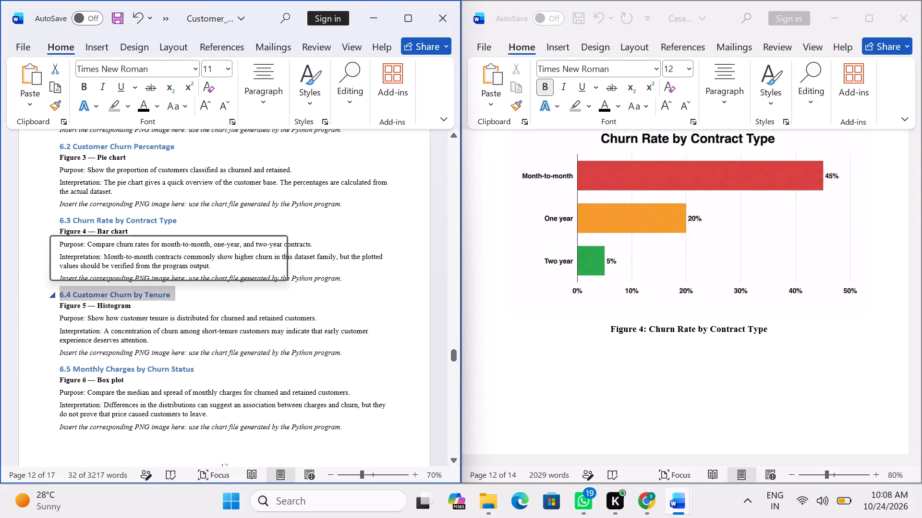
pyautogui.hotkey('ctrl', 'c')
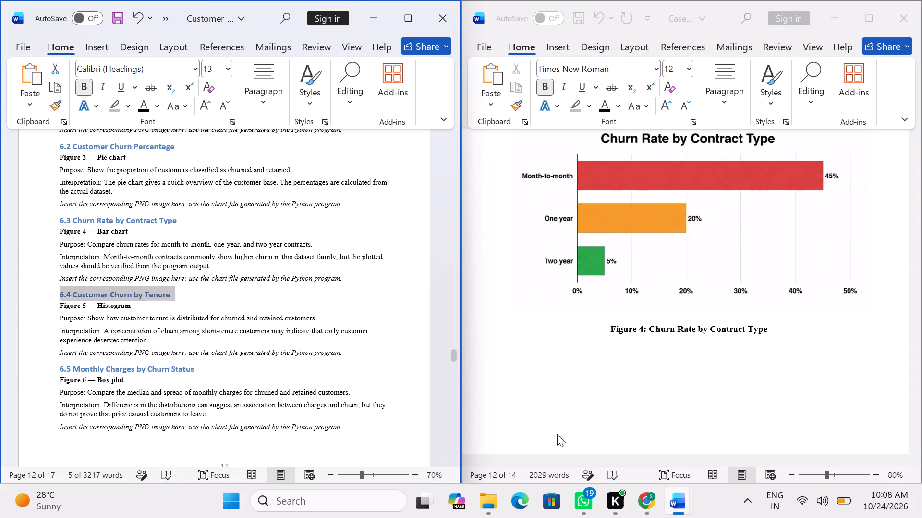
pyautogui.click(606, 391)
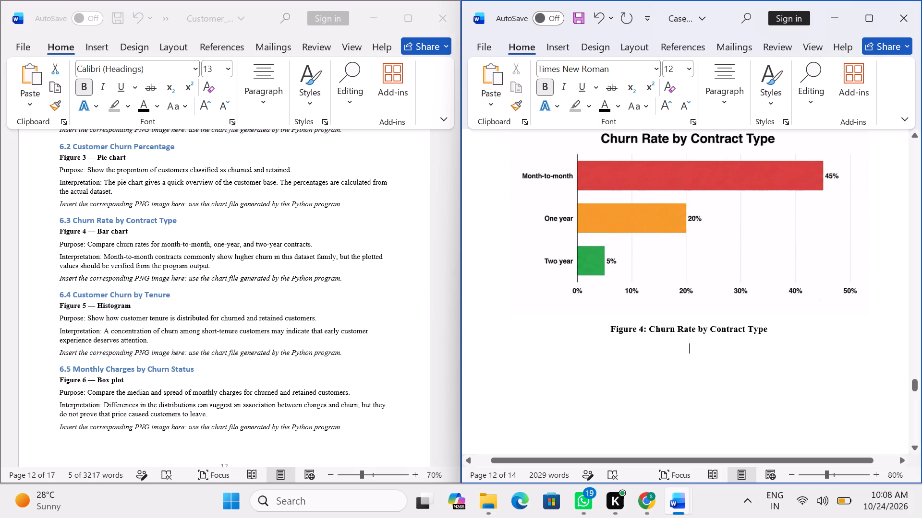
pyautogui.hotkey('ctrl', 'v')
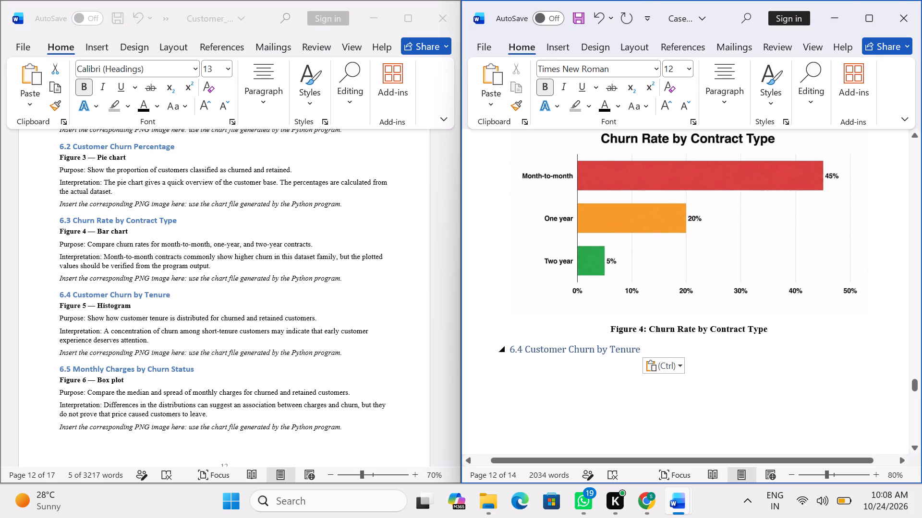
# Set the font of the "6.4 Customer Churn by Tenure" heading in the case study to Times New Roman.
pyautogui.moveTo(647, 350); pyautogui.dragTo(506, 349)
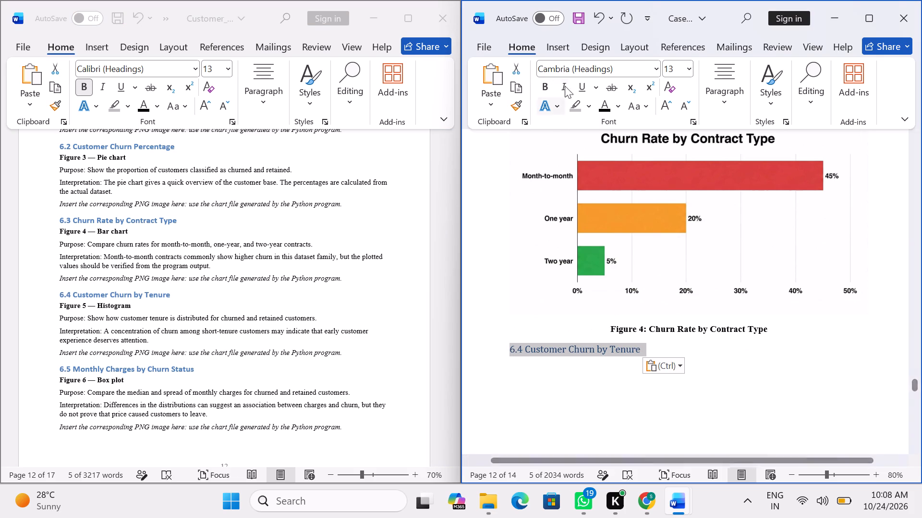
pyautogui.click(575, 60)
pyautogui.click(571, 66)
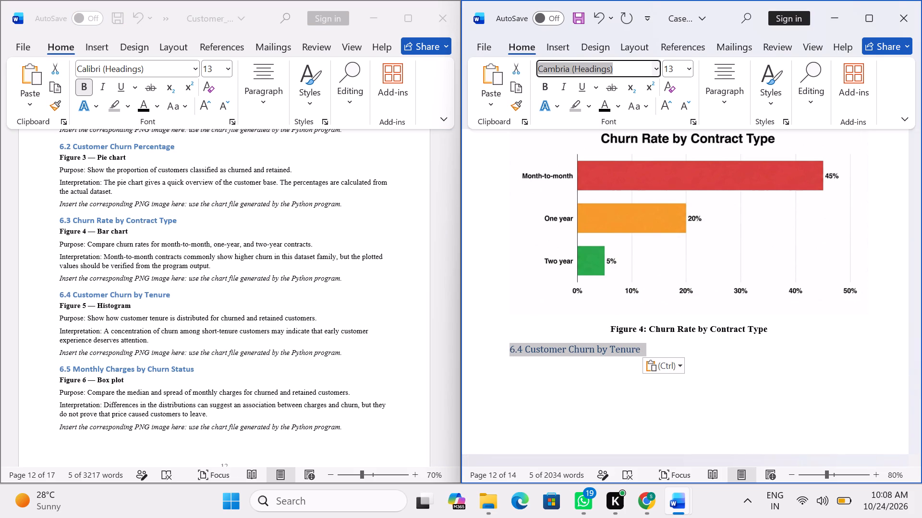
pyautogui.write('ti')
pyautogui.press('Return')
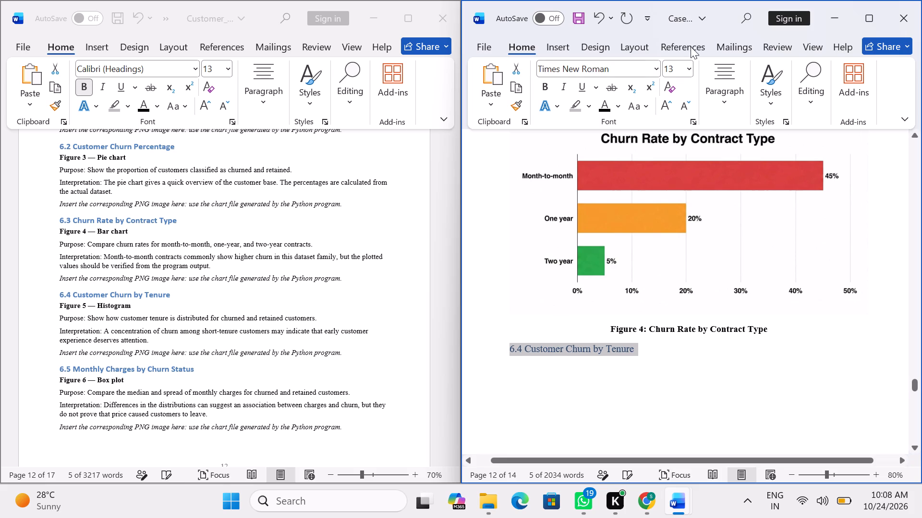
pyautogui.click(689, 67)
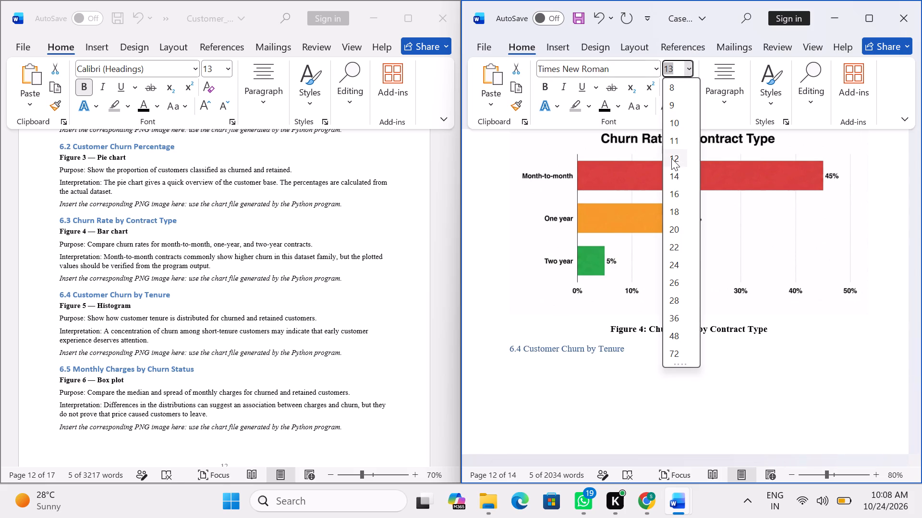
pyautogui.press('Return')
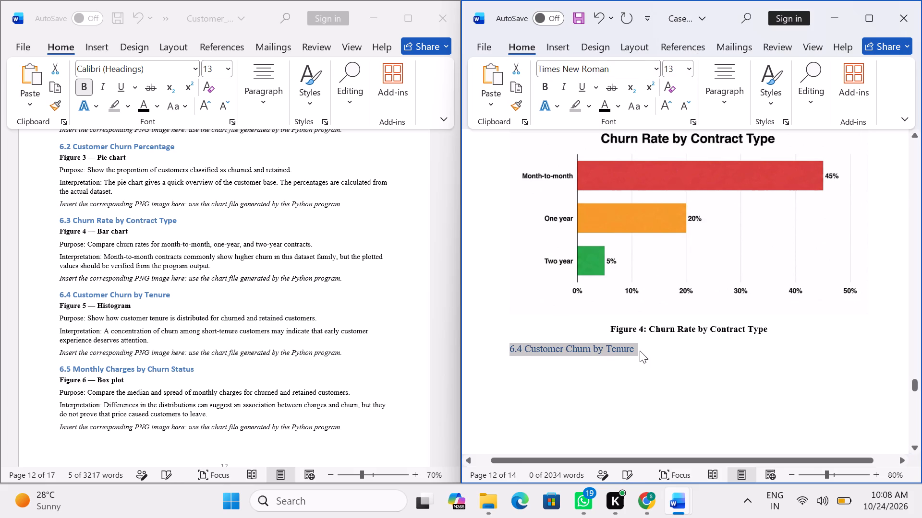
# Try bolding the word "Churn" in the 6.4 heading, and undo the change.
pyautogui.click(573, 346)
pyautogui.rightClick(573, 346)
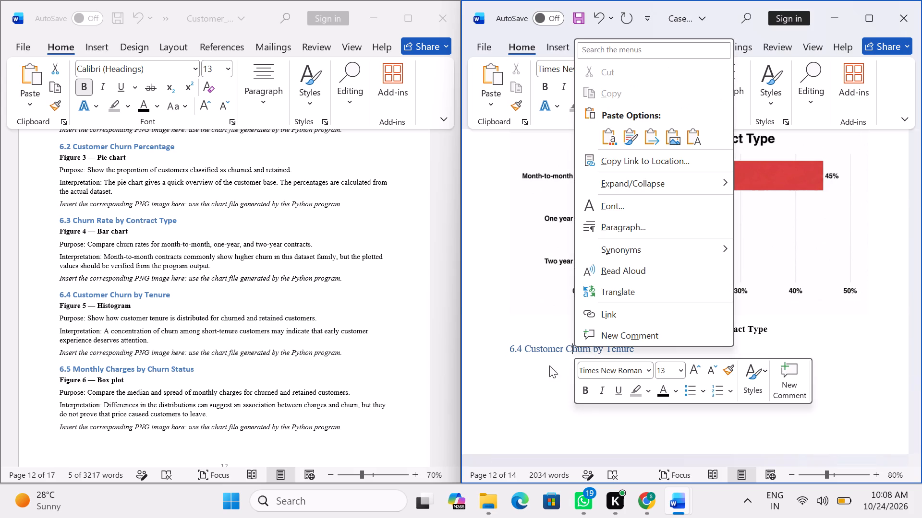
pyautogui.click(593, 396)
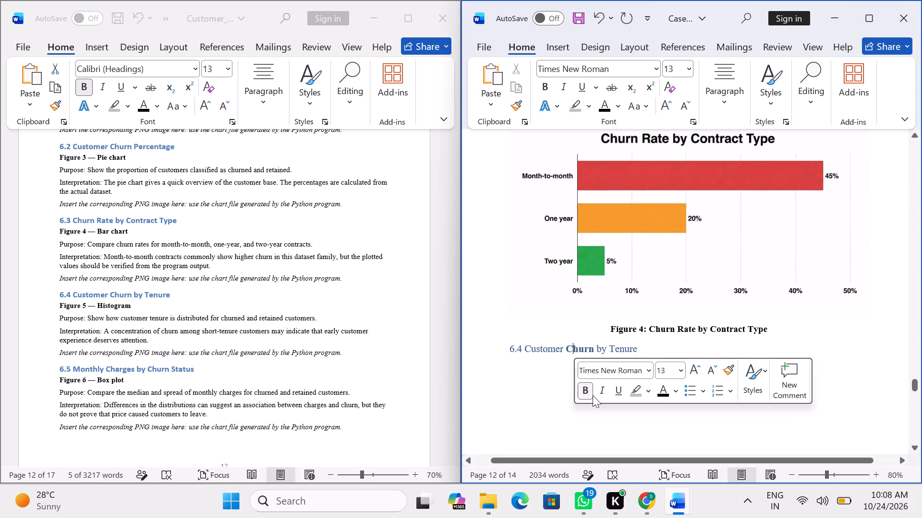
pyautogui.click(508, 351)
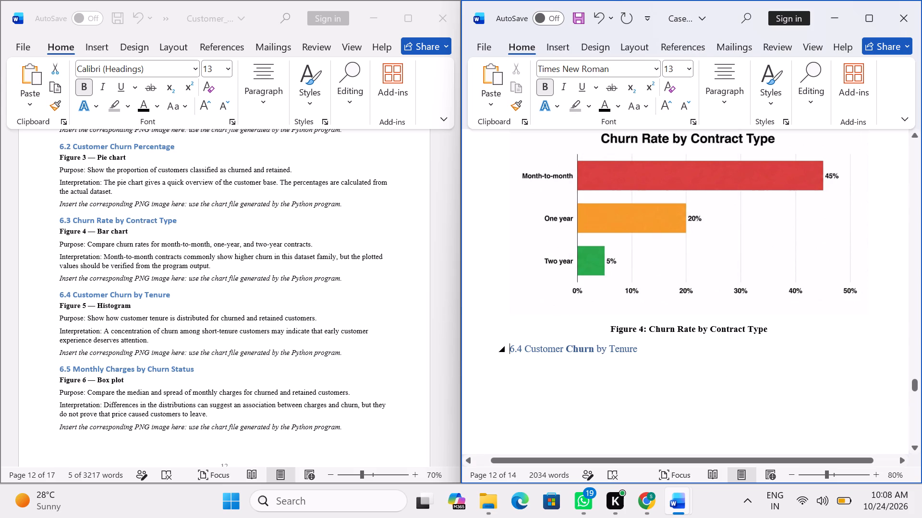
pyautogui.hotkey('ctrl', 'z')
# Make the whole "6.4 Customer Churn by Tenure" heading bold and black.
pyautogui.moveTo(649, 350); pyautogui.dragTo(511, 343)
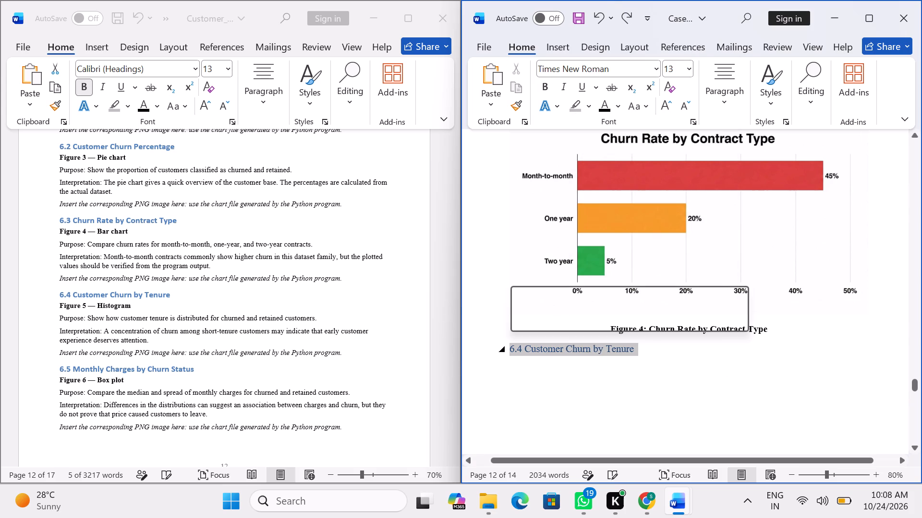
pyautogui.click(519, 328)
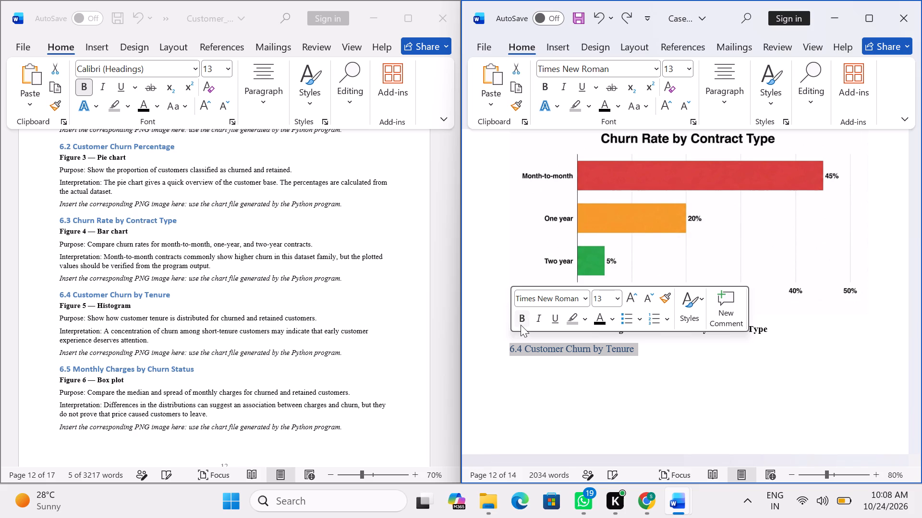
pyautogui.click(519, 313)
pyautogui.click(606, 324)
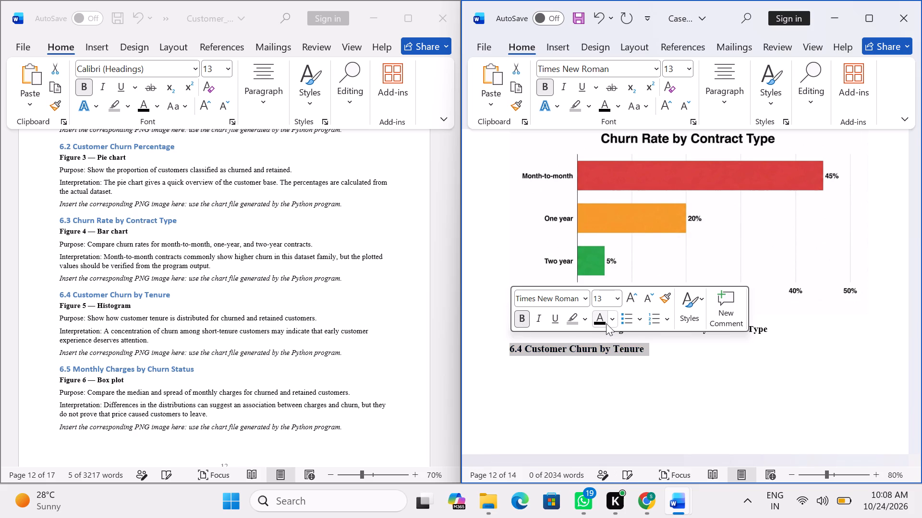
pyautogui.click(557, 388)
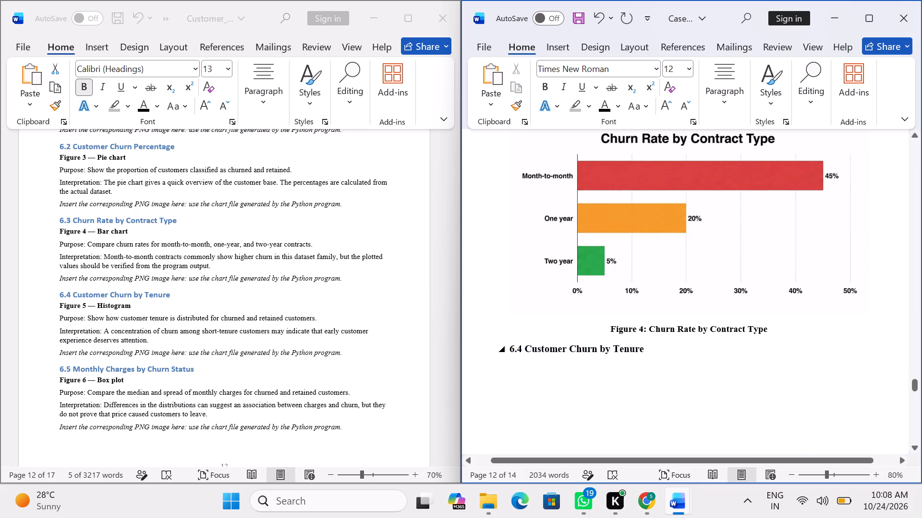
# Insert a blank line between the Figure 4 caption and the "6.4 Customer Churn by Tenure" heading.
pyautogui.click(832, 341)
pyautogui.click(507, 346)
pyautogui.click(522, 353)
pyautogui.press('Left')
pyautogui.press('Left')
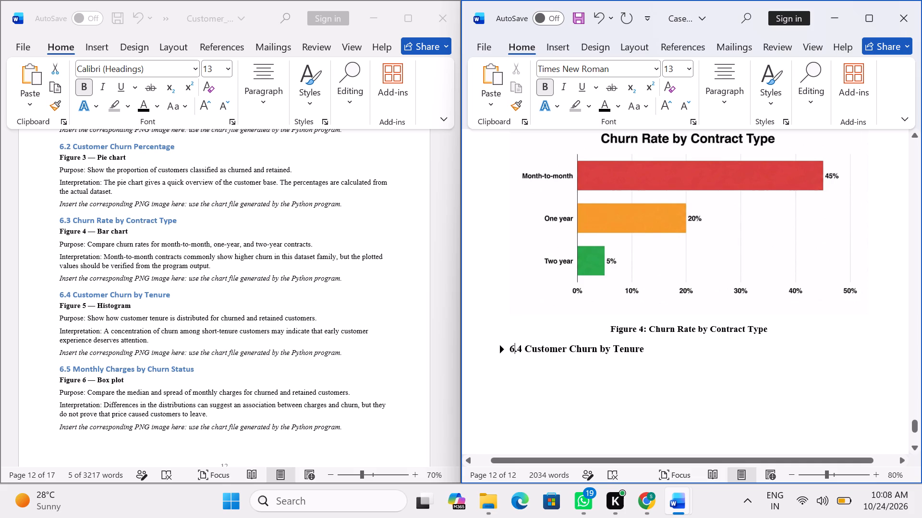
pyautogui.press('Left')
pyautogui.press('Return')
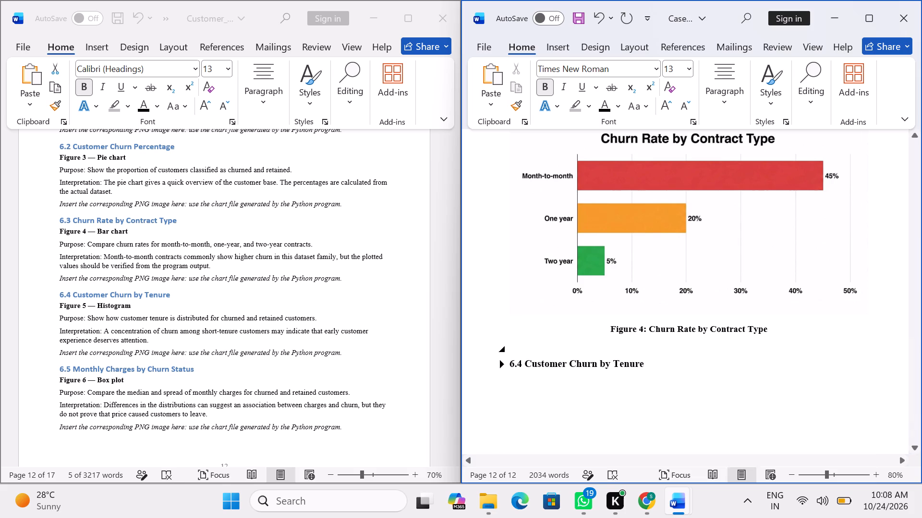
pyautogui.click(510, 342)
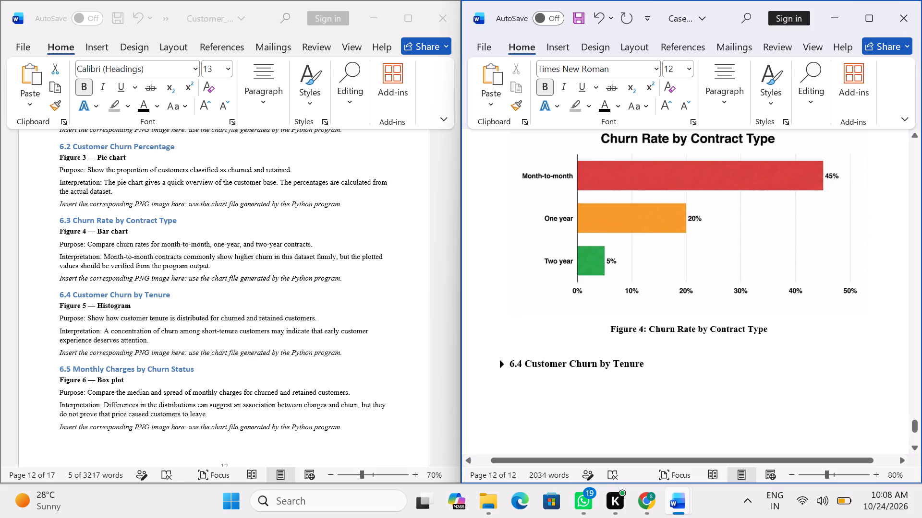
# Copy the Customer Churn by Tenure histogram image from the ChatGPT conversation and paste it below the 6.4 heading in the Word case study.
pyautogui.scroll(-2, 522, 338)
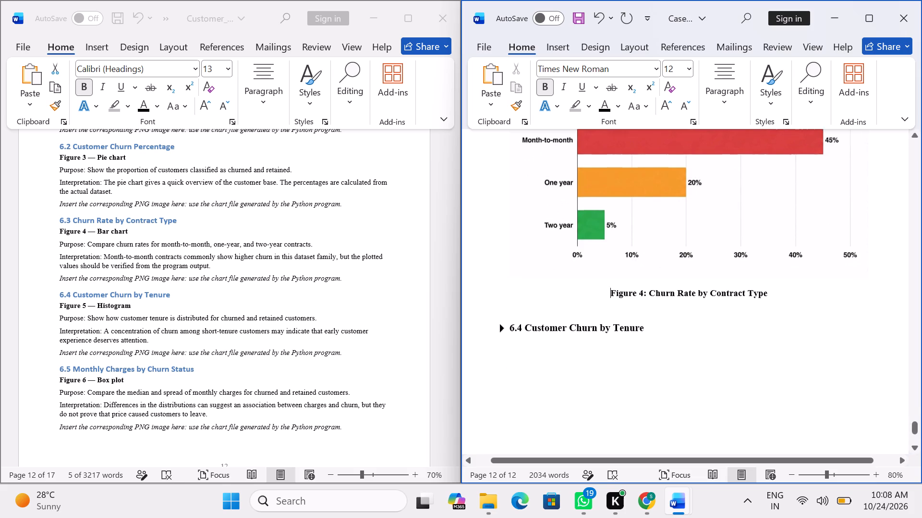
pyautogui.scroll(-1, 527, 338)
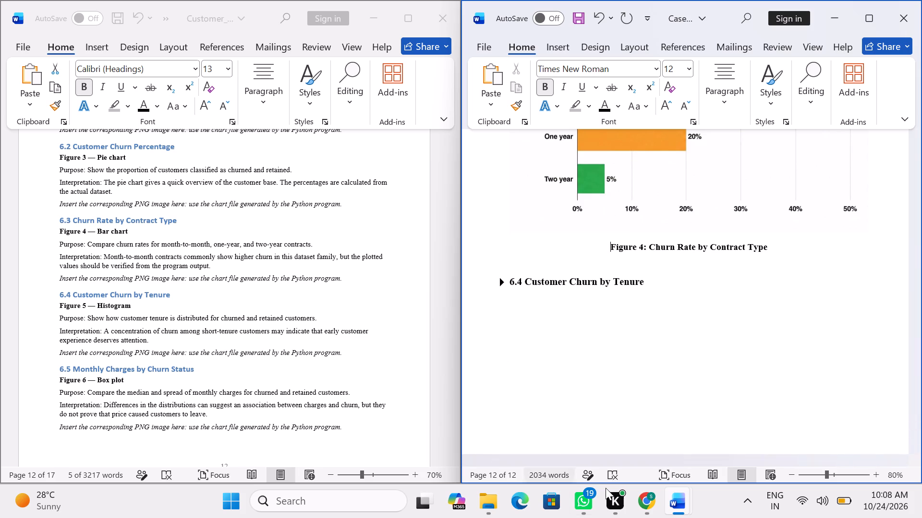
pyautogui.click(661, 514)
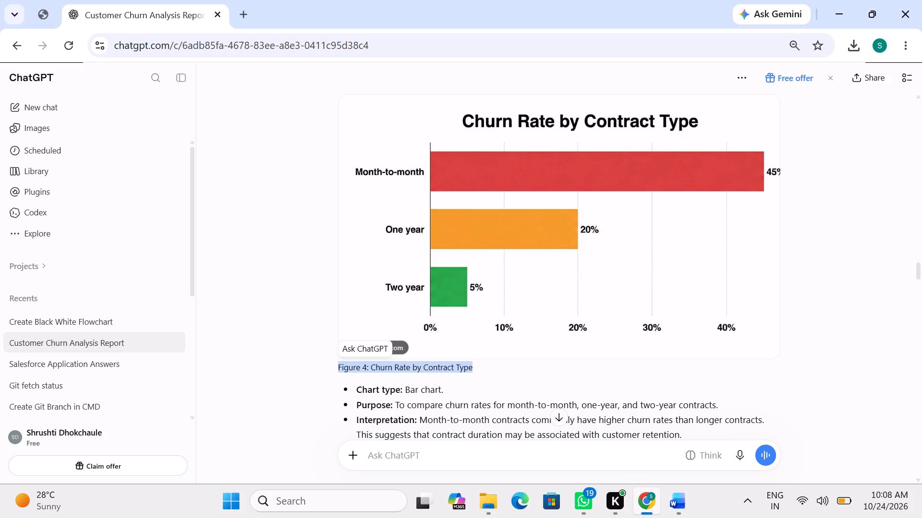
pyautogui.scroll(-4, 603, 397)
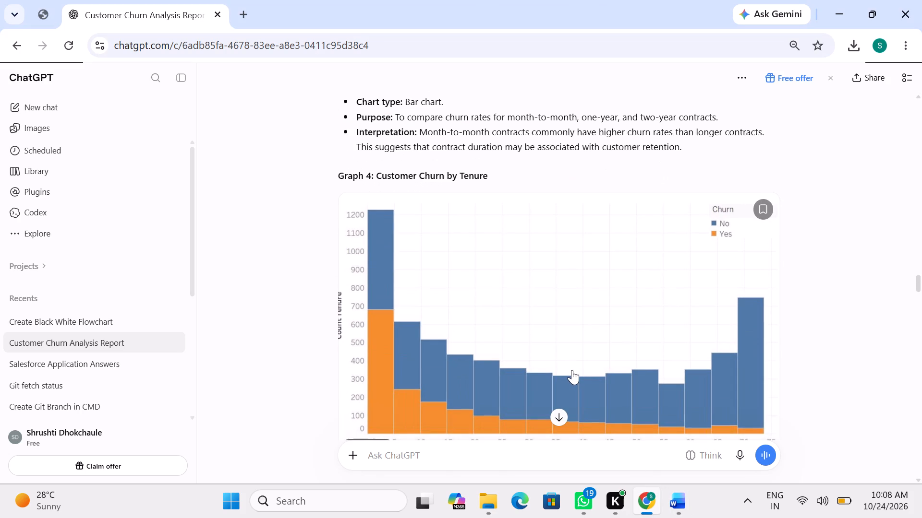
pyautogui.click(574, 332)
pyautogui.rightClick(574, 330)
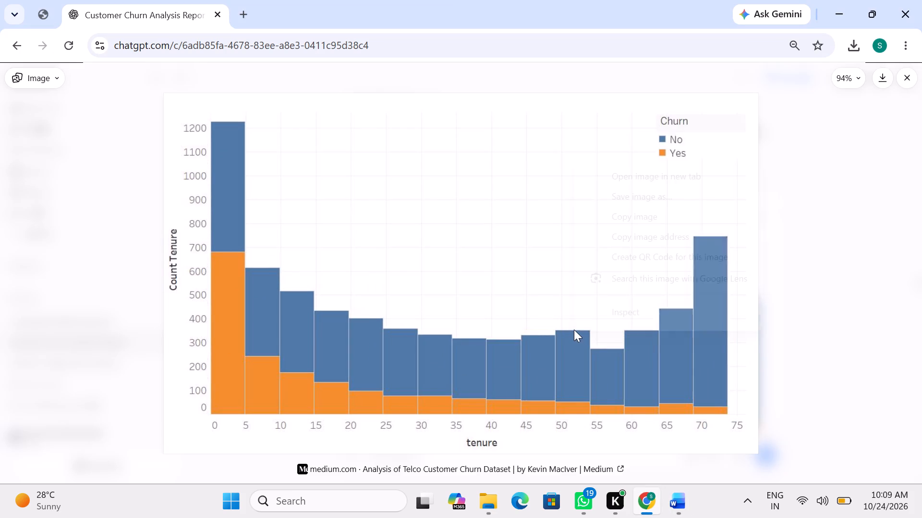
pyautogui.click(636, 213)
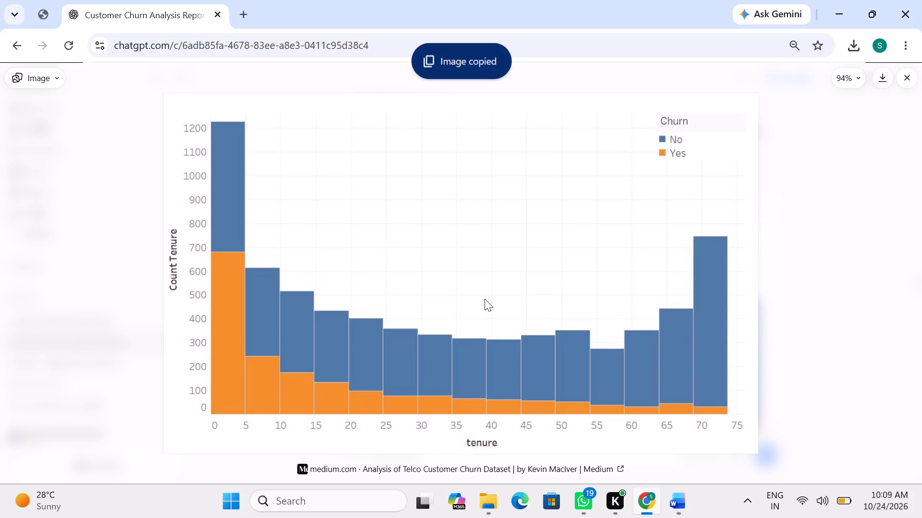
pyautogui.hotkey('alt', 'Tab')
pyautogui.click(568, 312)
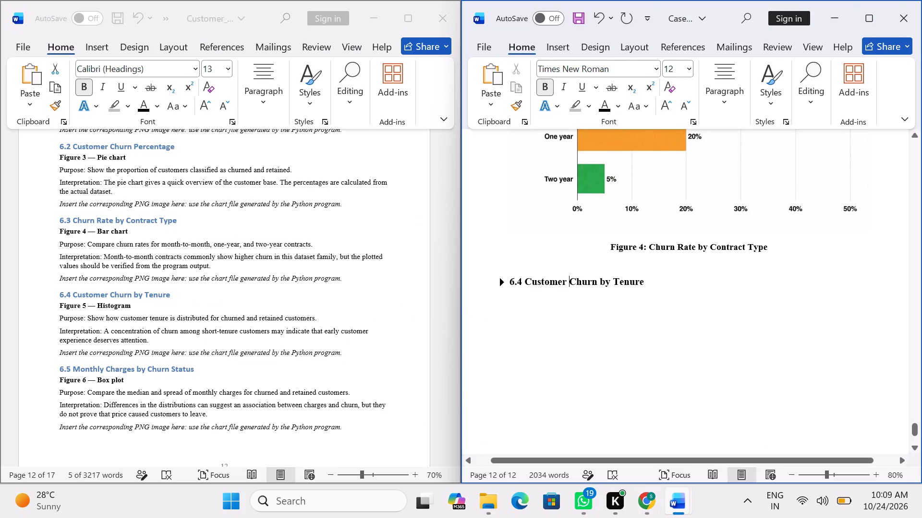
pyautogui.click(646, 283)
pyautogui.press('Return')
pyautogui.press('Return')
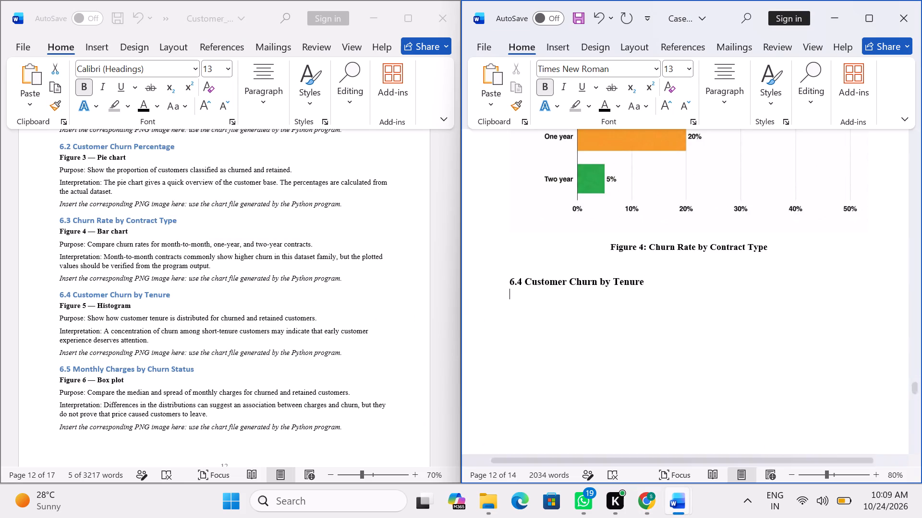
pyautogui.hotkey('ctrl', 'v')
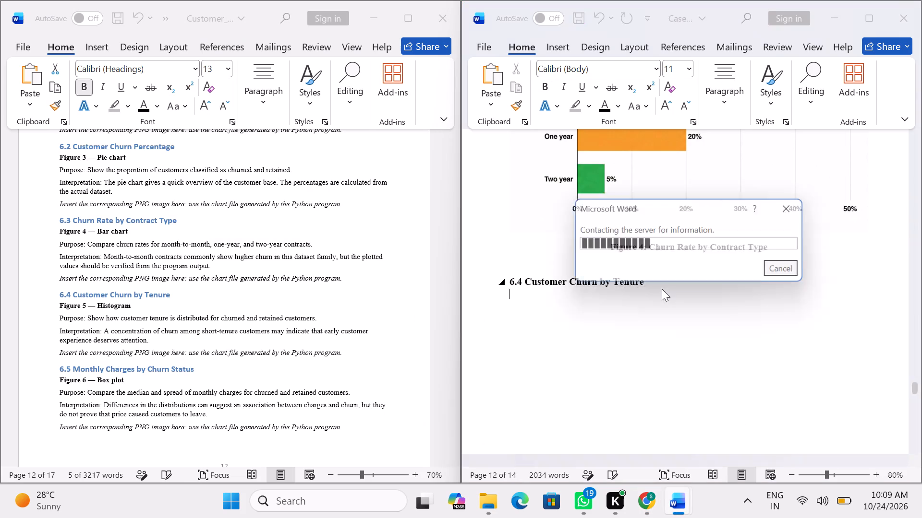
# Center the pasted Customer Churn by Tenure histogram below the 6.4 heading.
pyautogui.scroll(-1, 659, 292)
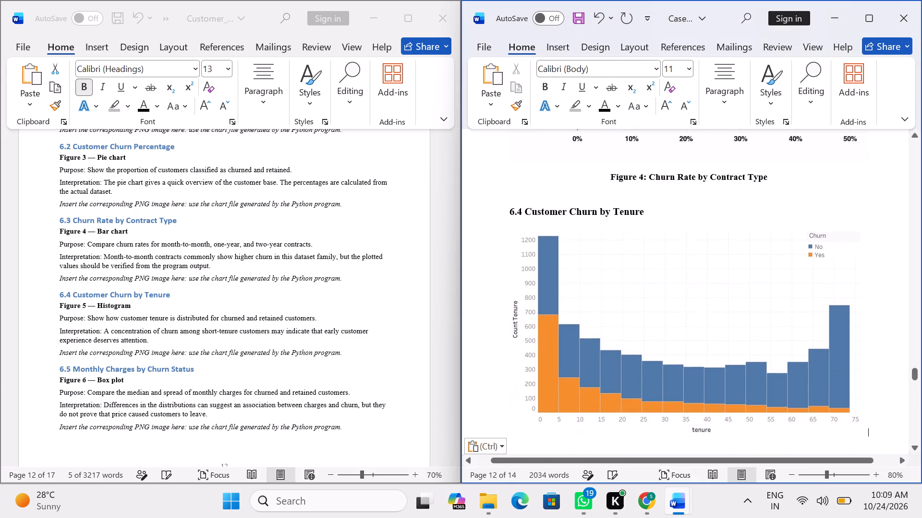
pyautogui.scroll(-1, 659, 292)
pyautogui.click(659, 292)
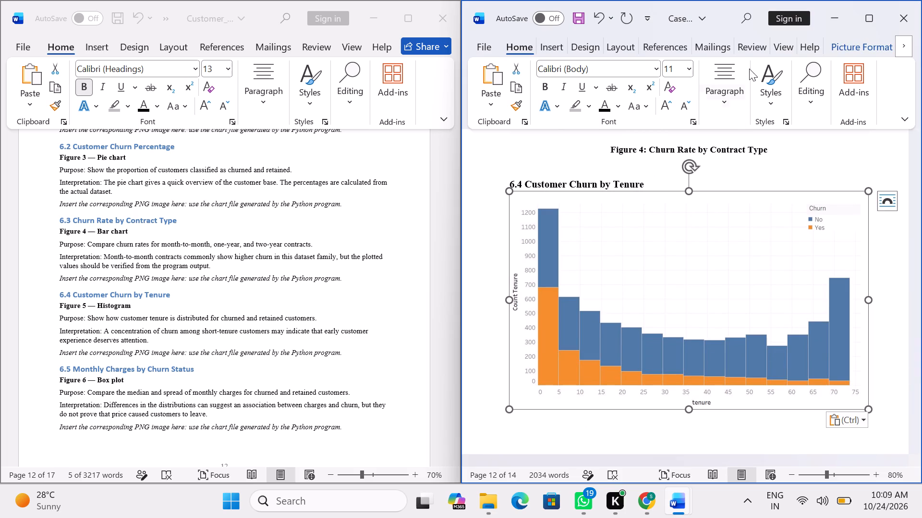
pyautogui.click(732, 75)
pyautogui.click(727, 161)
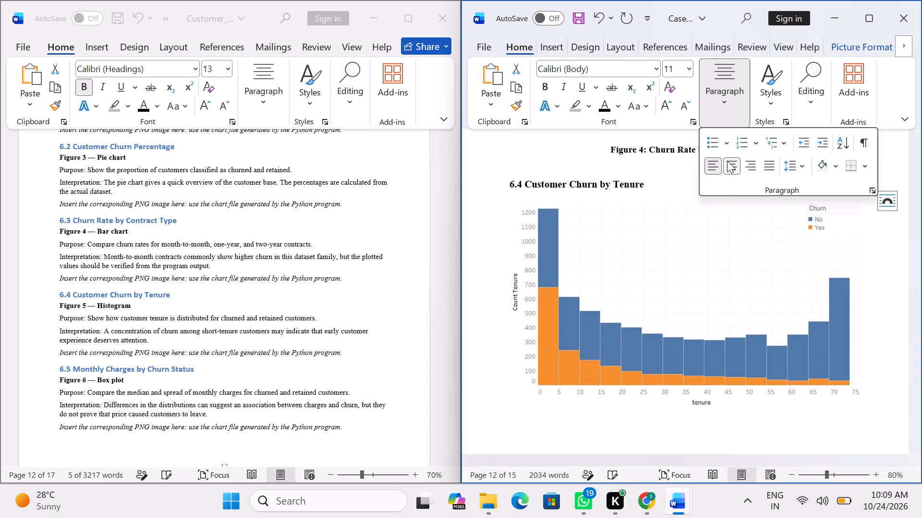
pyautogui.click(634, 159)
# Copy the "Figure 5: Customer Churn by Tenure" caption from the ChatGPT conversation and paste it below the histogram in the Word case study.
pyautogui.scroll(-2, 642, 287)
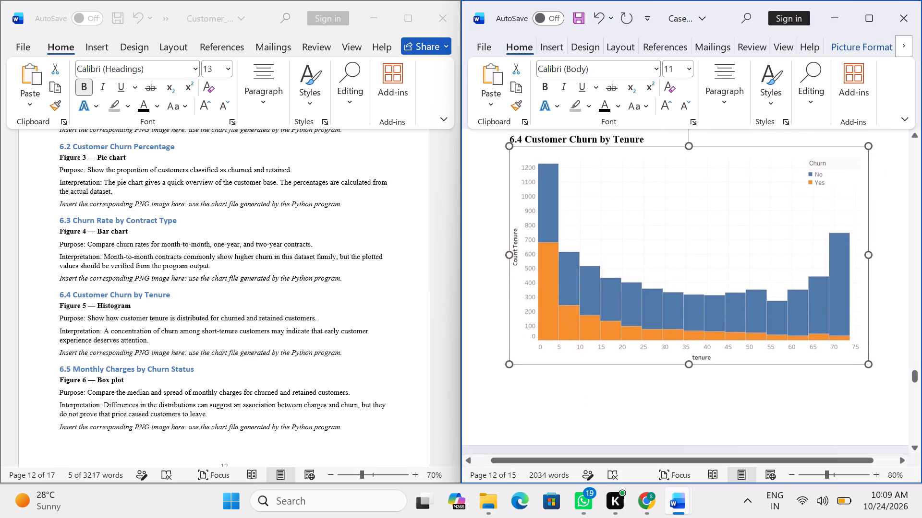
pyautogui.click(580, 391)
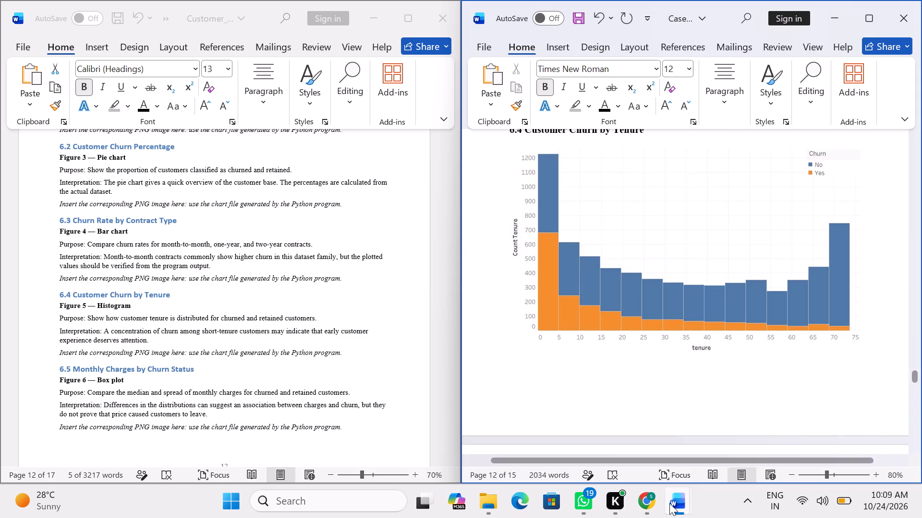
pyautogui.click(650, 514)
pyautogui.scroll(-4, 559, 339)
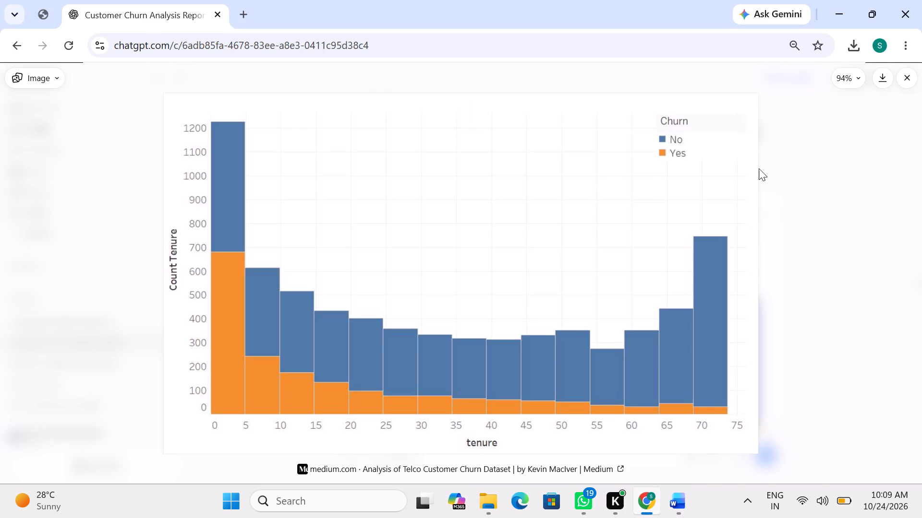
pyautogui.click(898, 76)
pyautogui.scroll(-2, 650, 264)
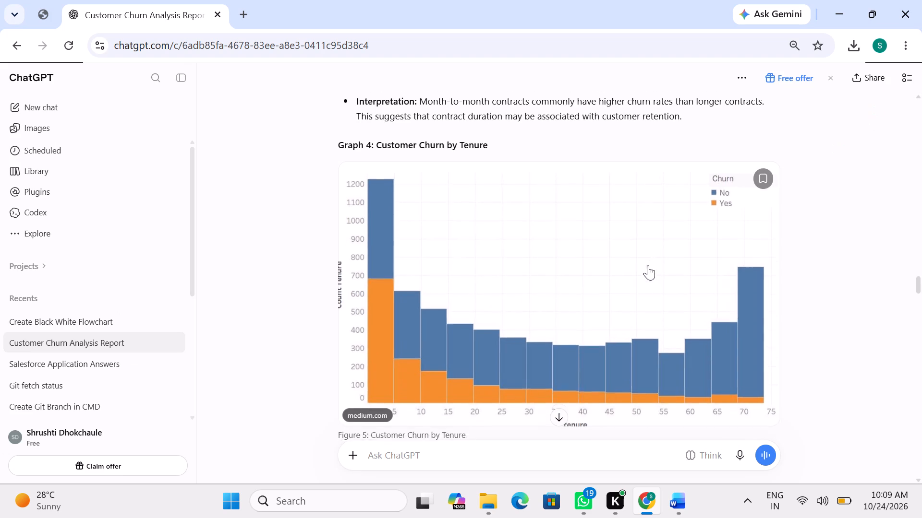
pyautogui.moveTo(481, 294); pyautogui.dragTo(354, 293)
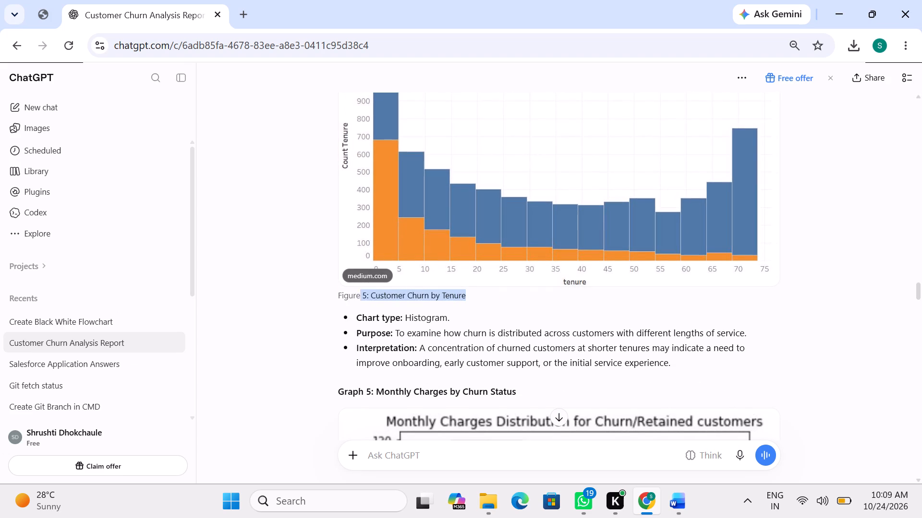
pyautogui.moveTo(354, 293); pyautogui.dragTo(334, 293)
pyautogui.hotkey('ctrl', 'c')
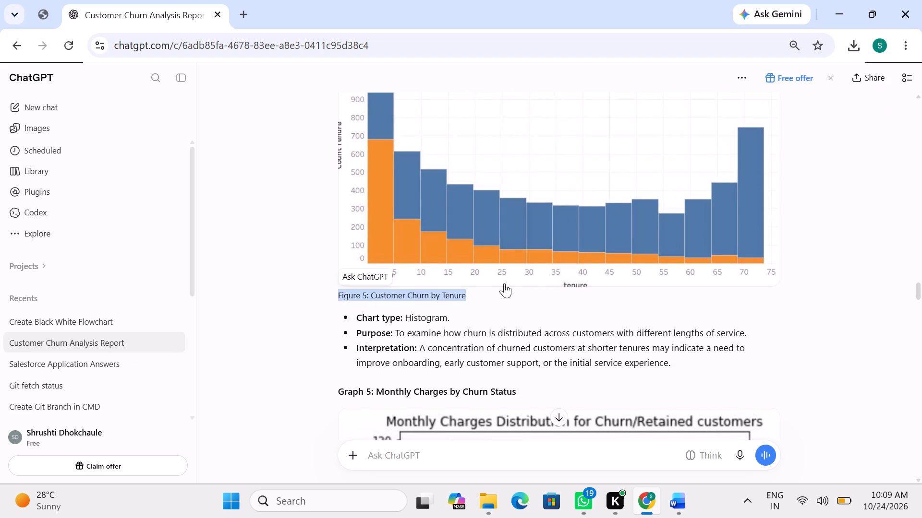
pyautogui.hotkey('alt', 'Tab')
pyautogui.hotkey('ctrl', 'v')
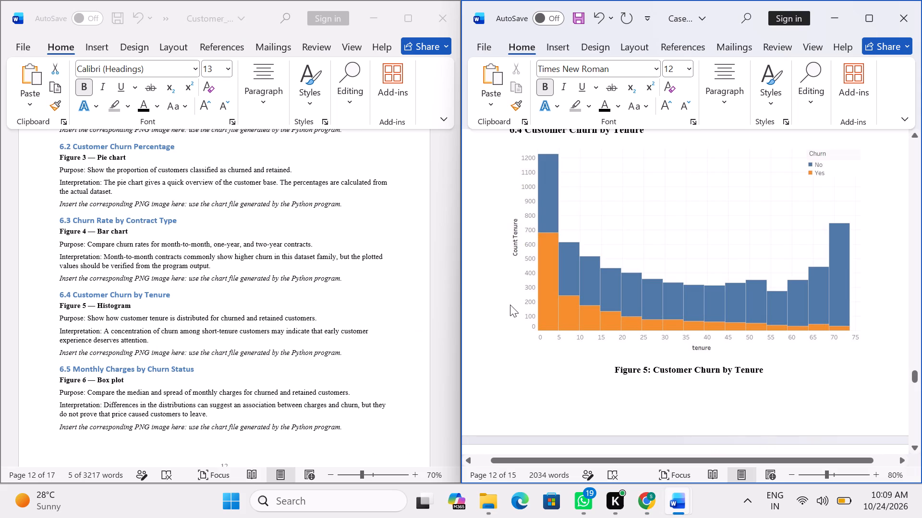
# Copy section 6.4's Purpose and Interpretation paragraphs from the source report and paste them on a new line below the Figure 5 caption.
pyautogui.scroll(-2, 664, 351)
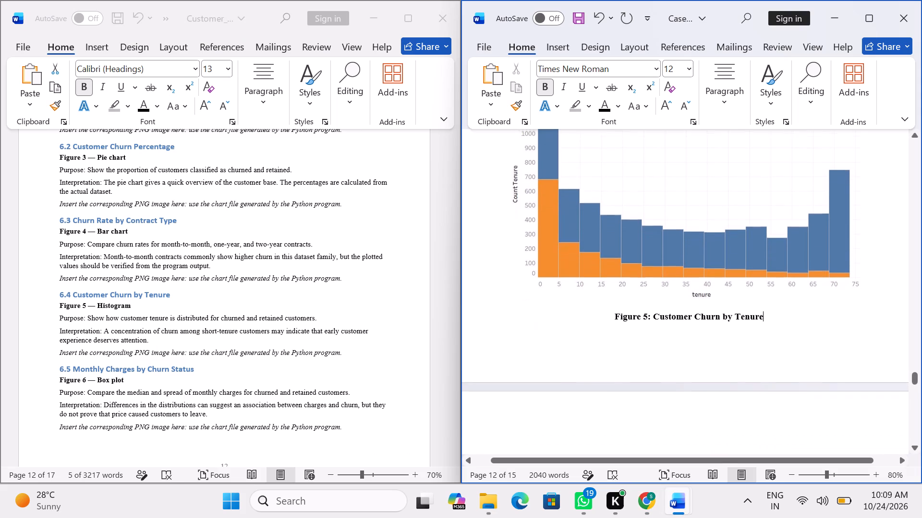
pyautogui.scroll(4, 666, 351)
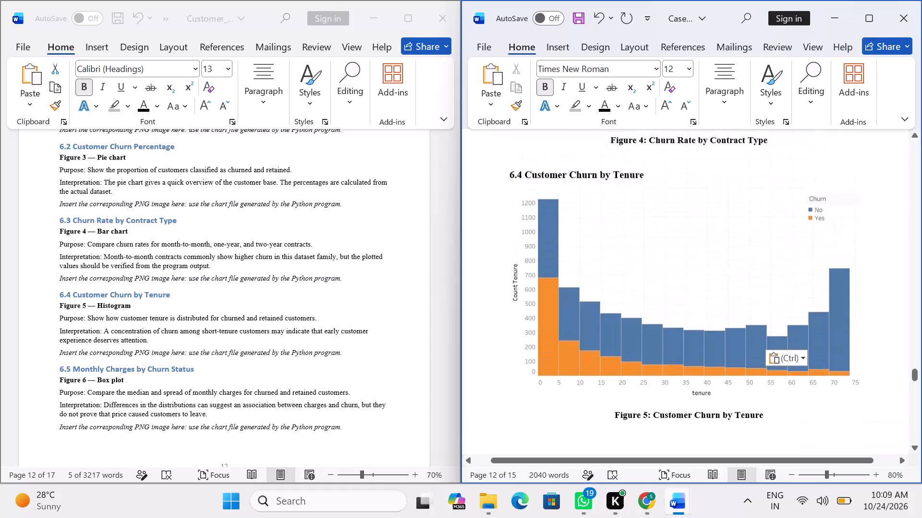
pyautogui.scroll(-3, 666, 351)
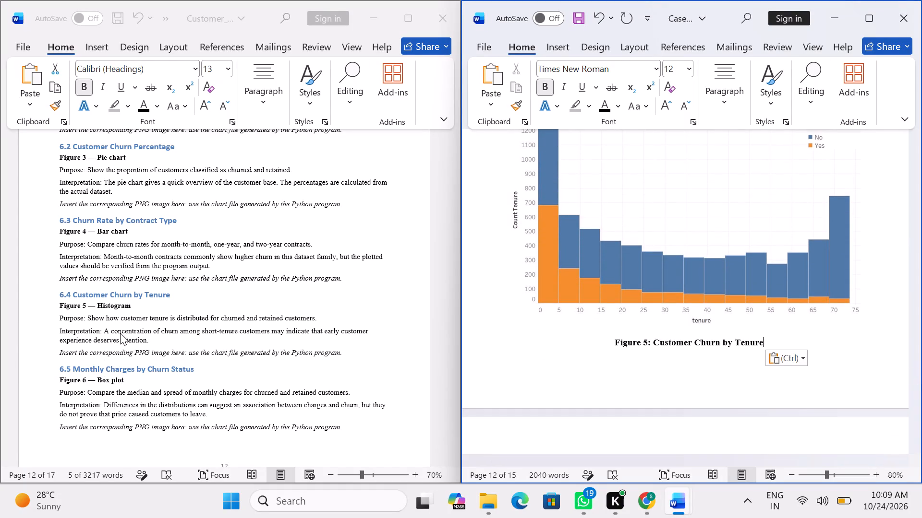
pyautogui.scroll(-1, 126, 283)
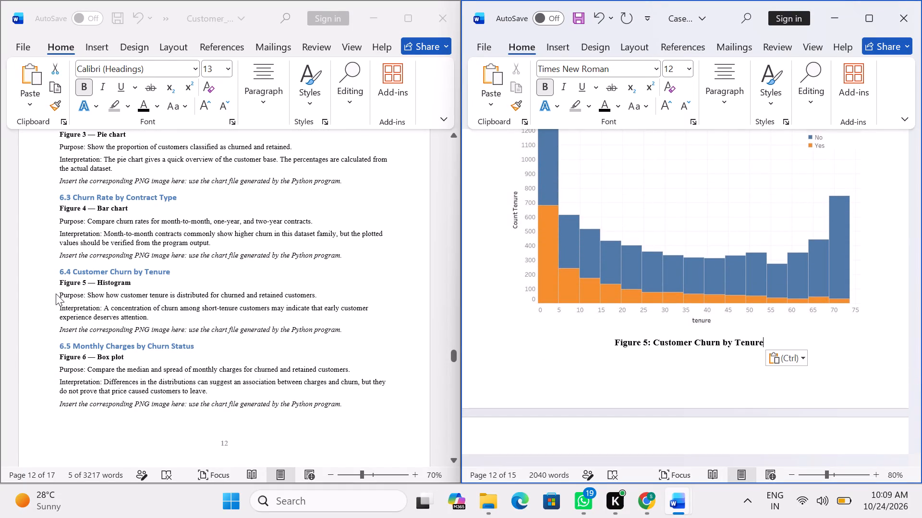
pyautogui.moveTo(56, 294); pyautogui.dragTo(88, 309)
pyautogui.moveTo(148, 318); pyautogui.dragTo(64, 295)
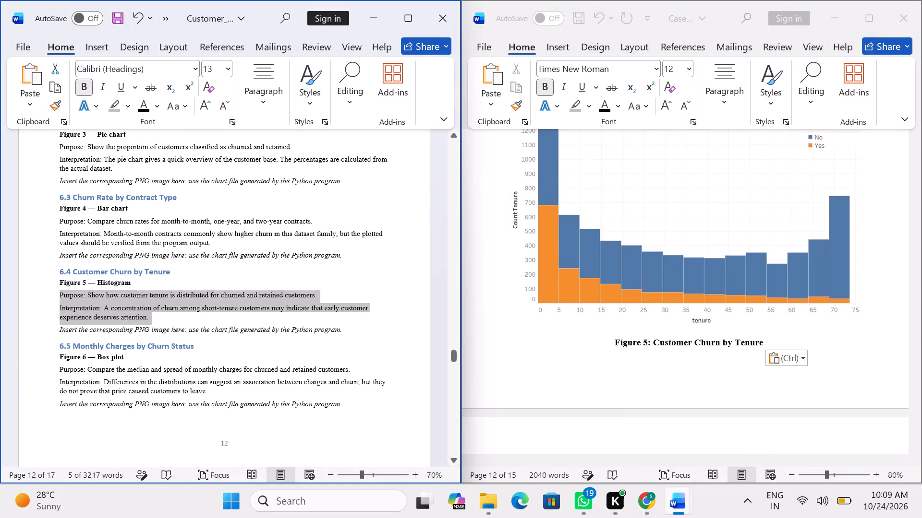
pyautogui.moveTo(64, 295); pyautogui.dragTo(62, 295)
pyautogui.hotkey('ctrl', 'c')
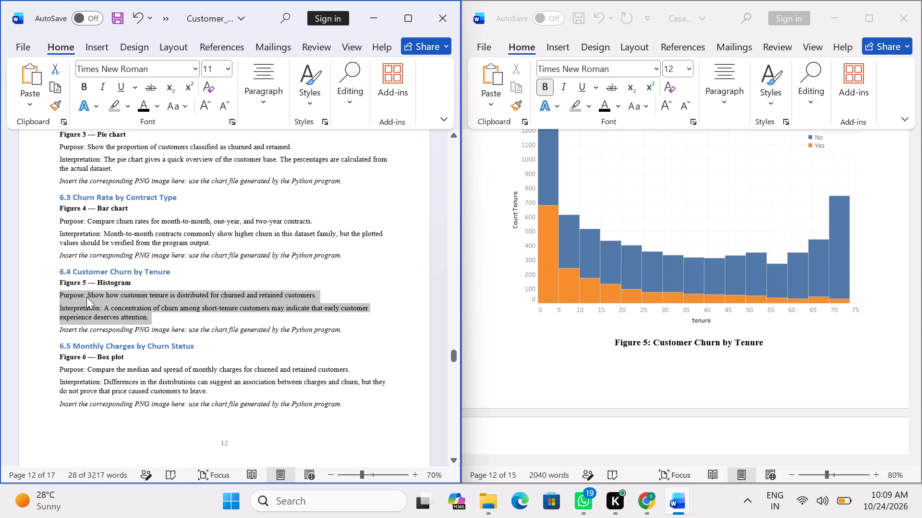
pyautogui.click(815, 352)
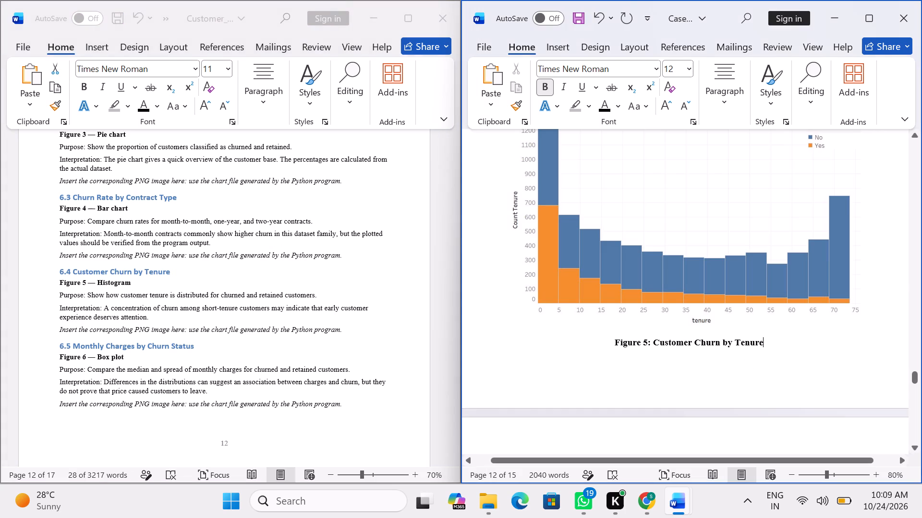
pyautogui.press('Return')
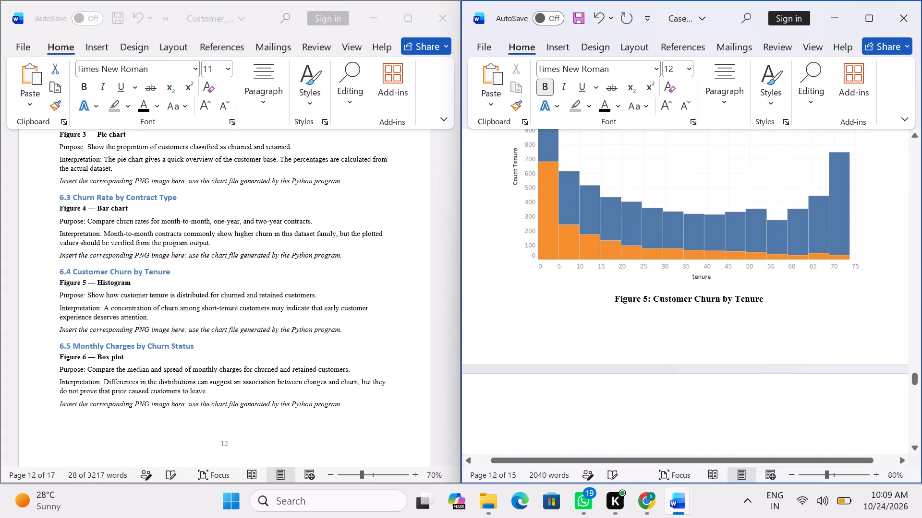
pyautogui.hotkey('ctrl', 'v')
# Format the pasted 6.4 Purpose and Interpretation paragraphs in Times New Roman, size 12.
pyautogui.scroll(-3, 790, 358)
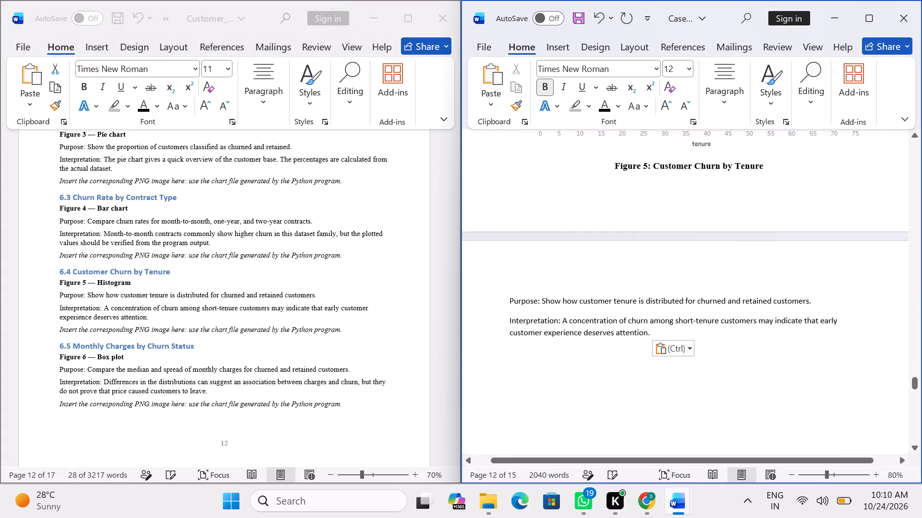
pyautogui.moveTo(507, 302); pyautogui.dragTo(685, 335)
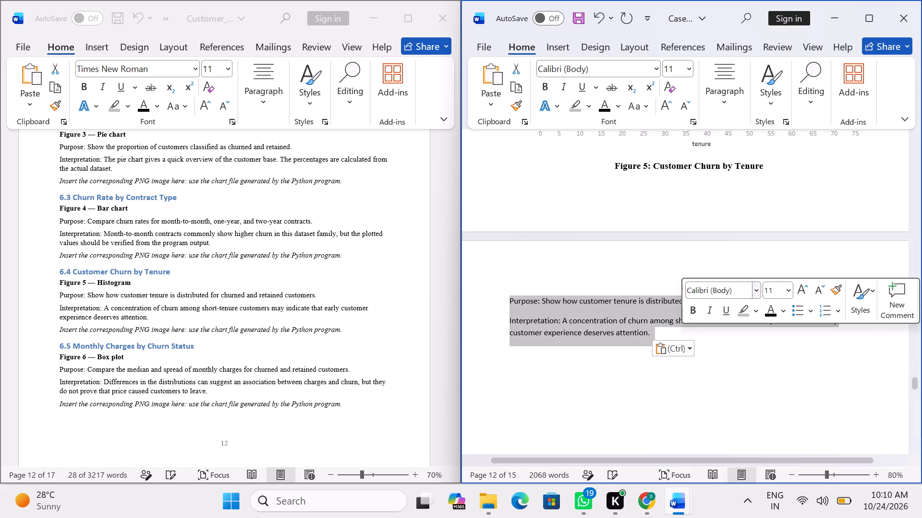
pyautogui.click(716, 285)
pyautogui.write('ti')
pyautogui.press('Return')
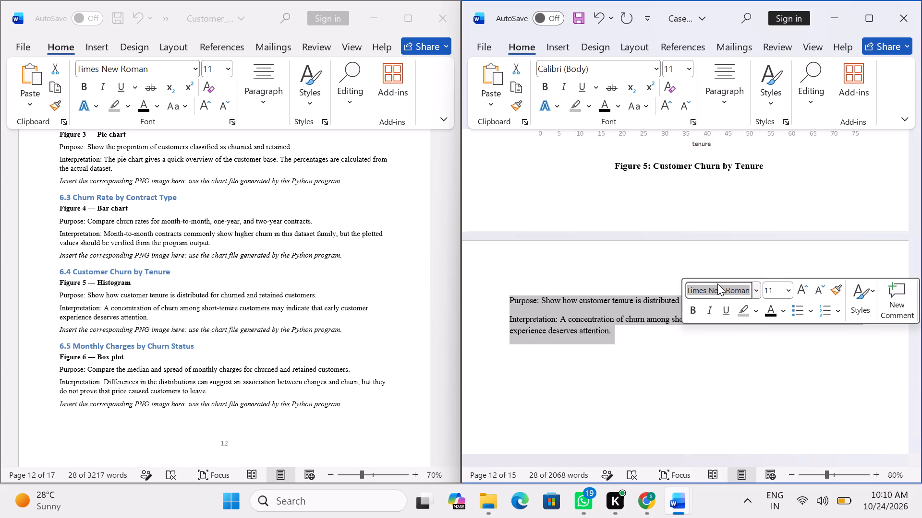
pyautogui.click(788, 290)
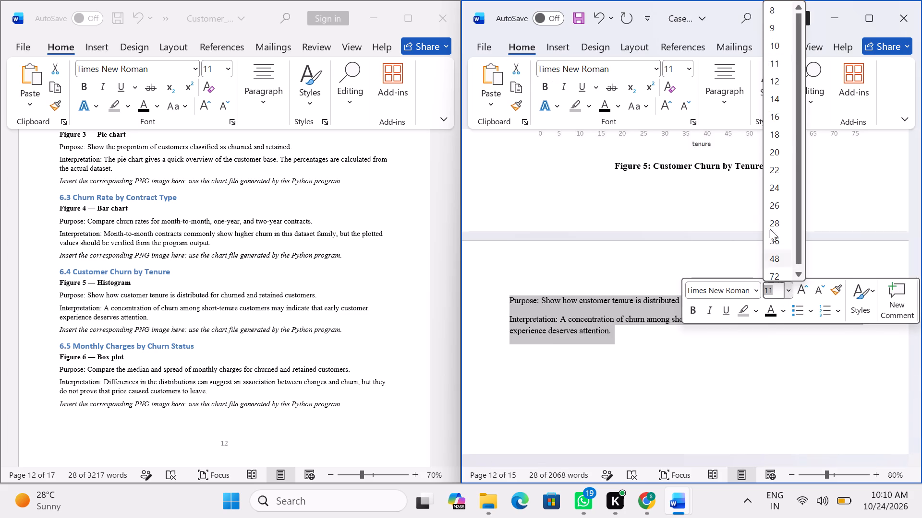
pyautogui.click(771, 82)
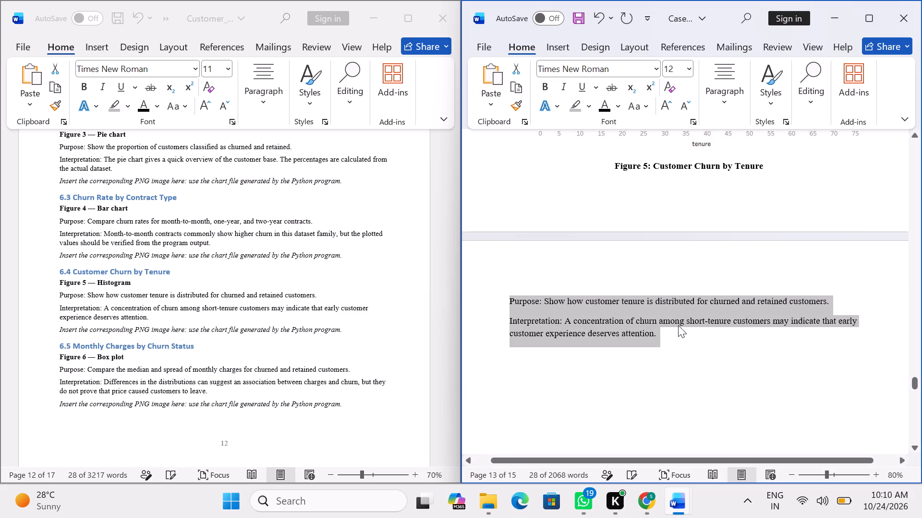
# Justify the Purpose and Interpretation paragraphs below the Figure 5 caption.
pyautogui.rightClick(704, 317)
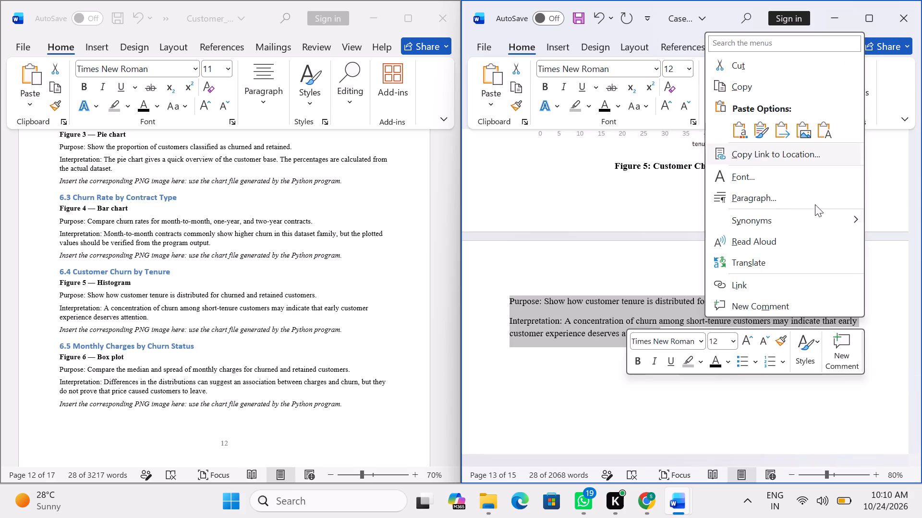
pyautogui.click(631, 258)
pyautogui.click(720, 85)
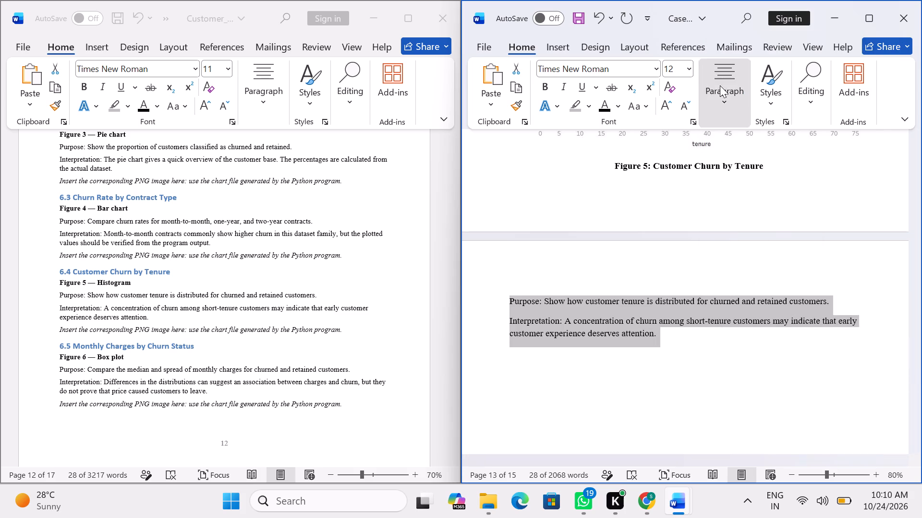
pyautogui.click(774, 166)
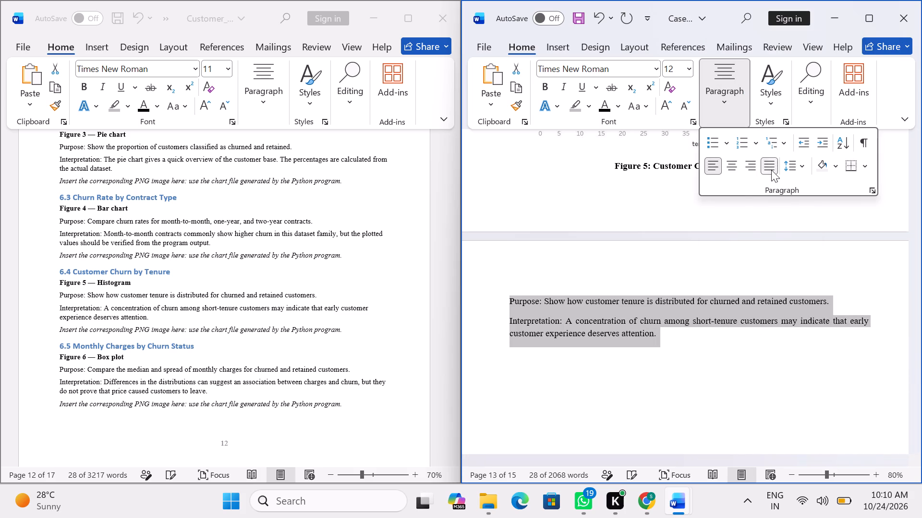
pyautogui.click(691, 262)
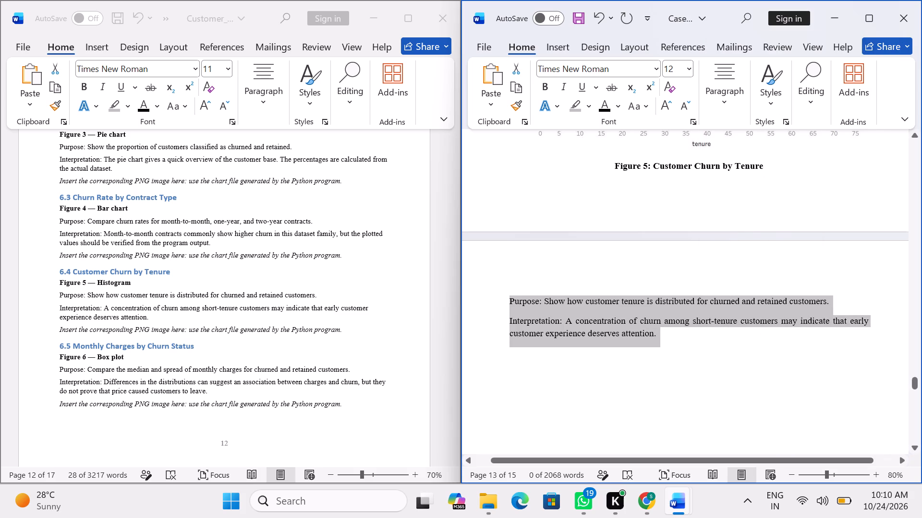
# Make the "Purpose:" and "Interpretation:" labels below the Figure 5 caption bold.
pyautogui.click(621, 373)
pyautogui.moveTo(539, 299); pyautogui.dragTo(510, 299)
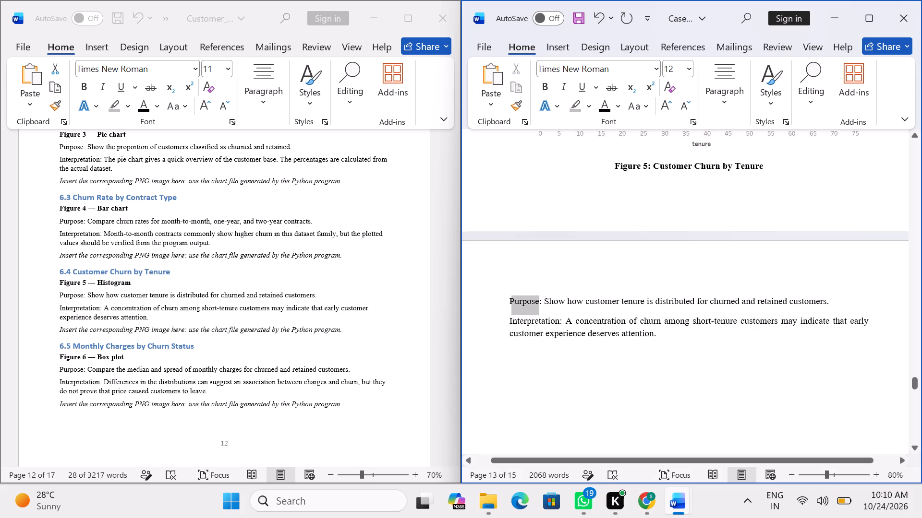
pyautogui.moveTo(510, 299); pyautogui.dragTo(510, 299)
pyautogui.click(486, 294)
pyautogui.click(530, 372)
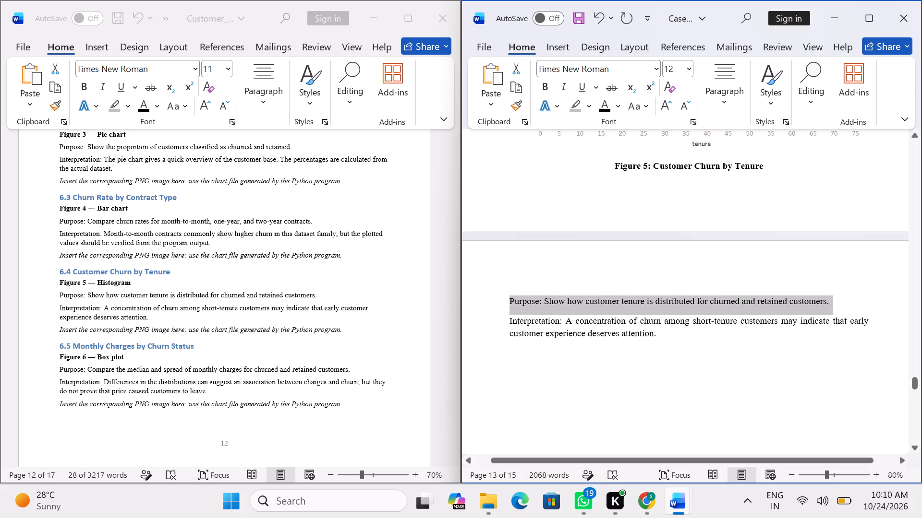
pyautogui.moveTo(542, 301); pyautogui.dragTo(517, 298)
pyautogui.click(527, 278)
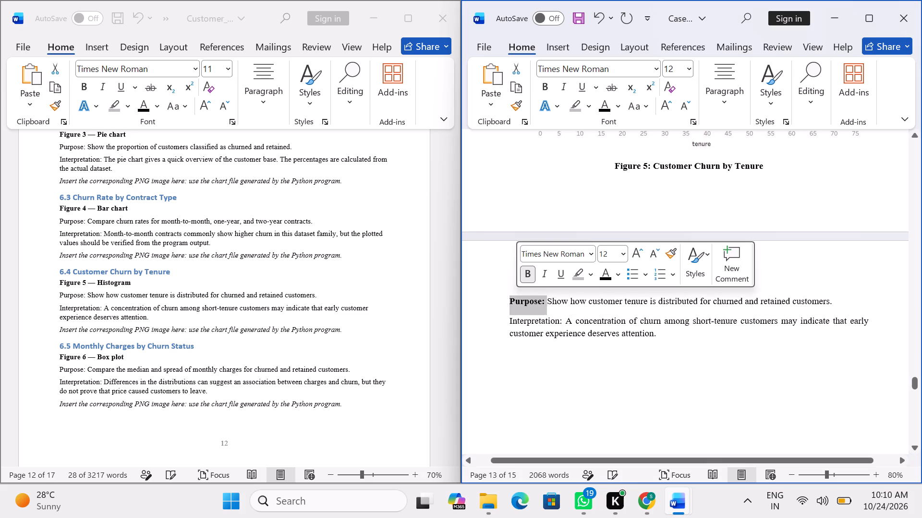
pyautogui.moveTo(563, 321); pyautogui.dragTo(521, 318)
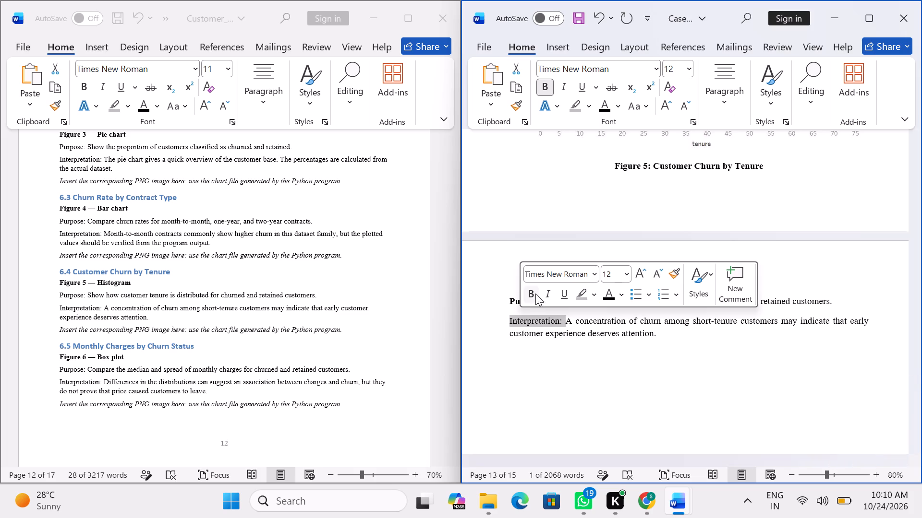
pyautogui.click(534, 289)
pyautogui.click(537, 368)
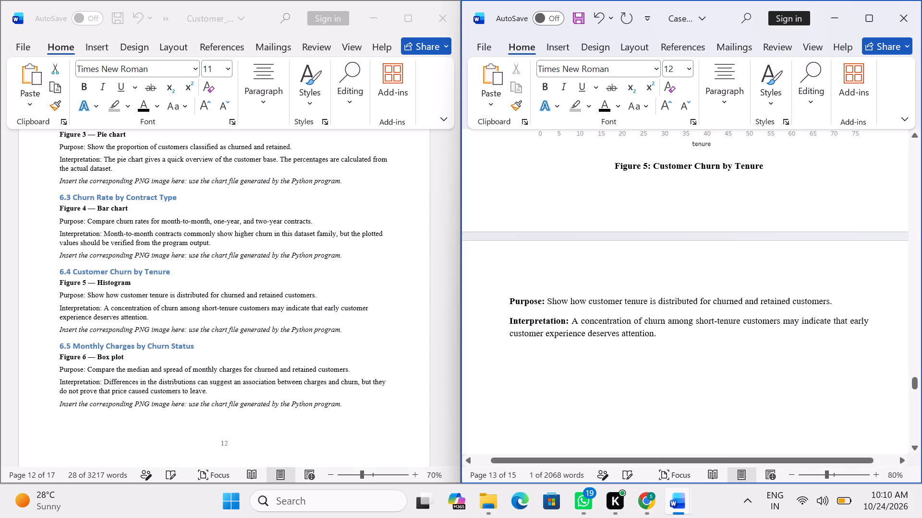
# Copy the heading "6.5 Monthly Charges by Churn Status" from the source report and paste it on a new line below the 6.4 Interpretation paragraph.
pyautogui.scroll(-1, 537, 365)
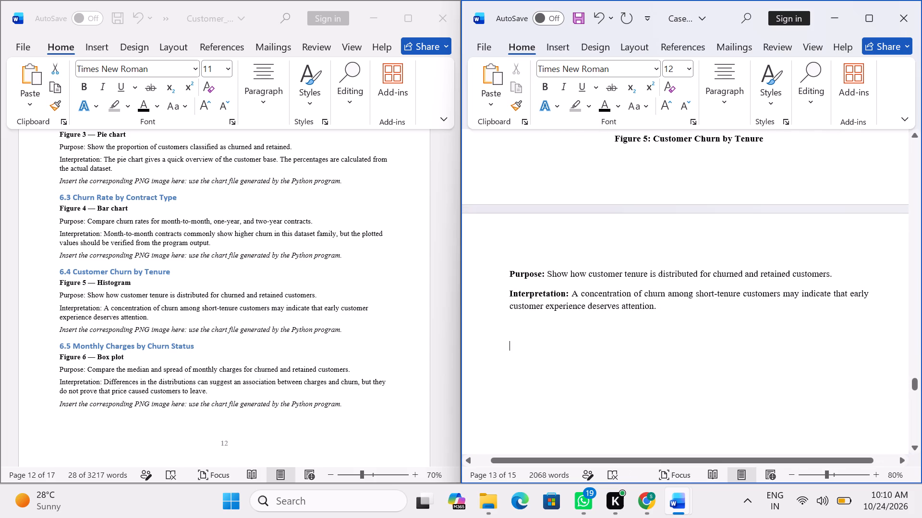
pyautogui.click(662, 306)
pyautogui.press('Return')
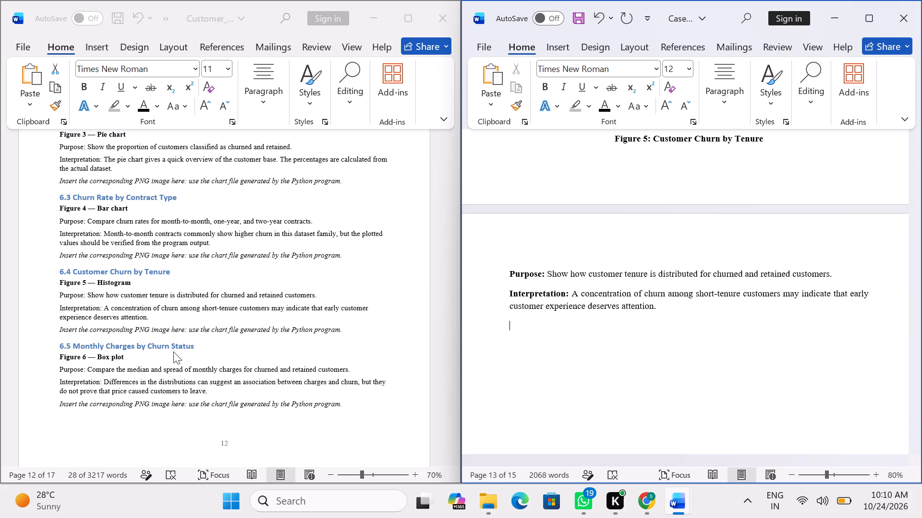
pyautogui.click(197, 345)
pyautogui.moveTo(190, 348); pyautogui.dragTo(189, 348)
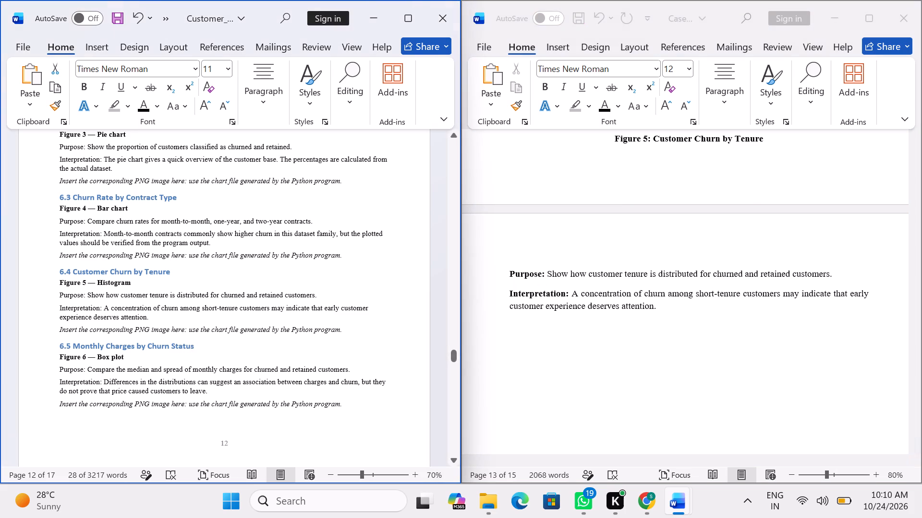
pyautogui.moveTo(189, 348); pyautogui.dragTo(176, 349)
pyautogui.click(235, 356)
pyautogui.moveTo(205, 349); pyautogui.dragTo(98, 347)
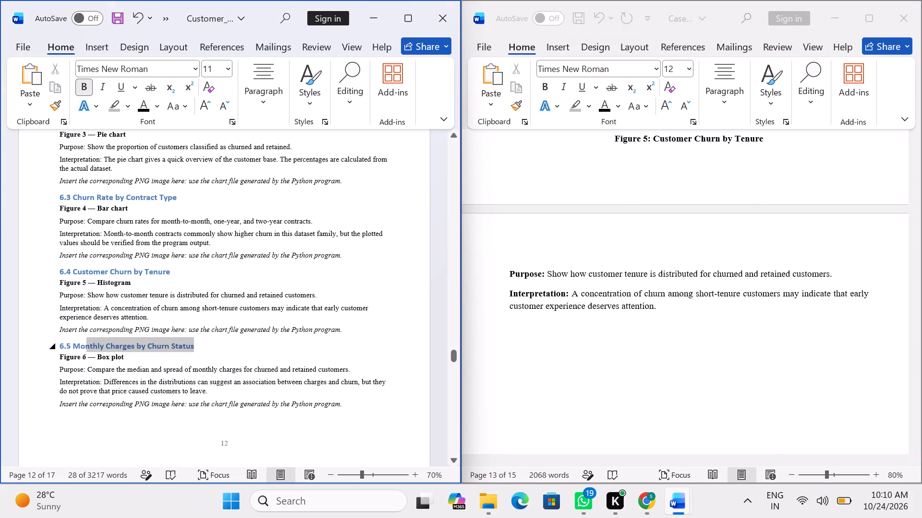
pyautogui.moveTo(98, 347); pyautogui.dragTo(59, 348)
pyautogui.hotkey('ctrl', 'c')
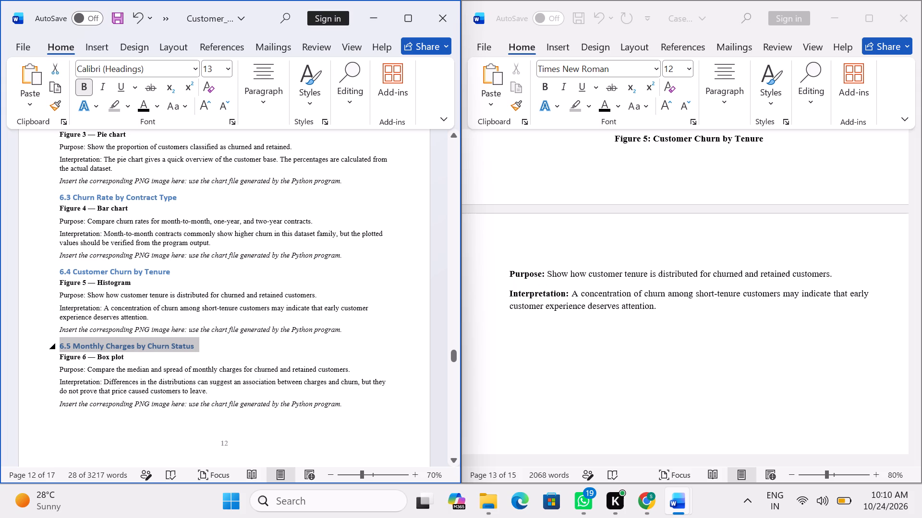
pyautogui.click(658, 304)
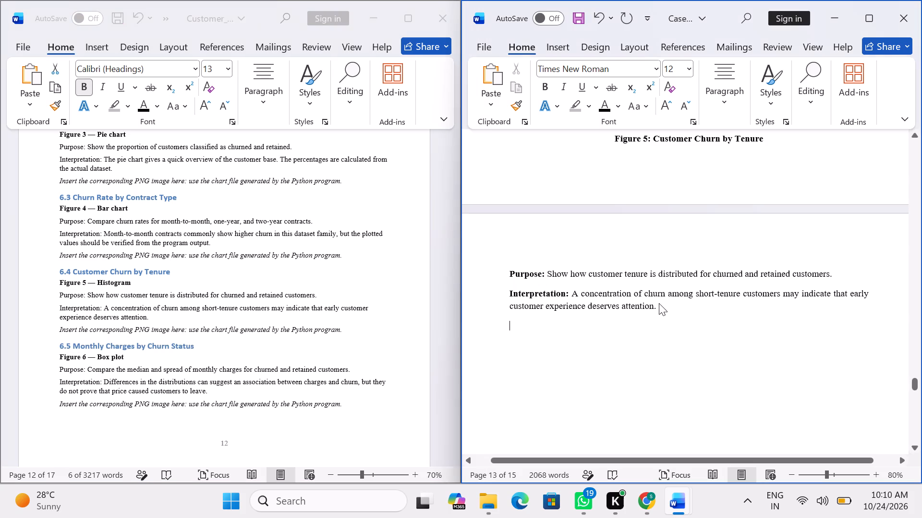
pyautogui.click(659, 306)
pyautogui.press('Return')
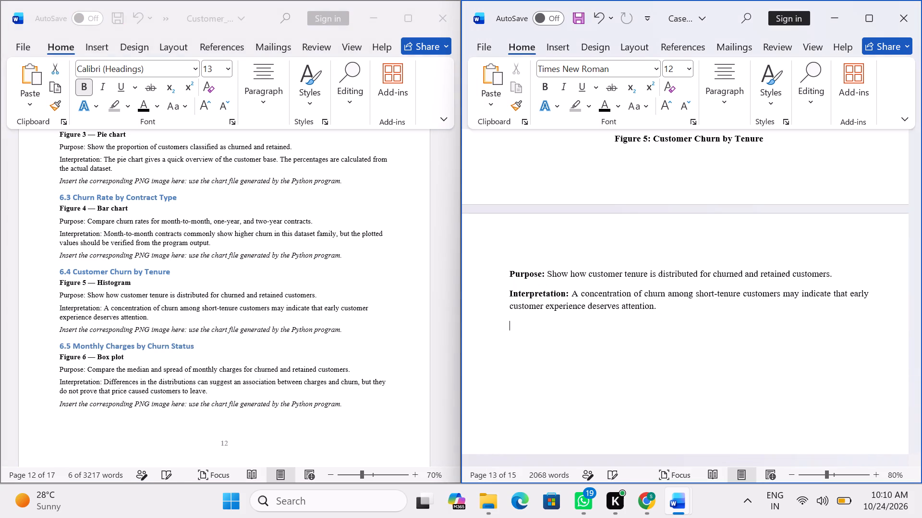
pyautogui.hotkey('ctrl', 'v')
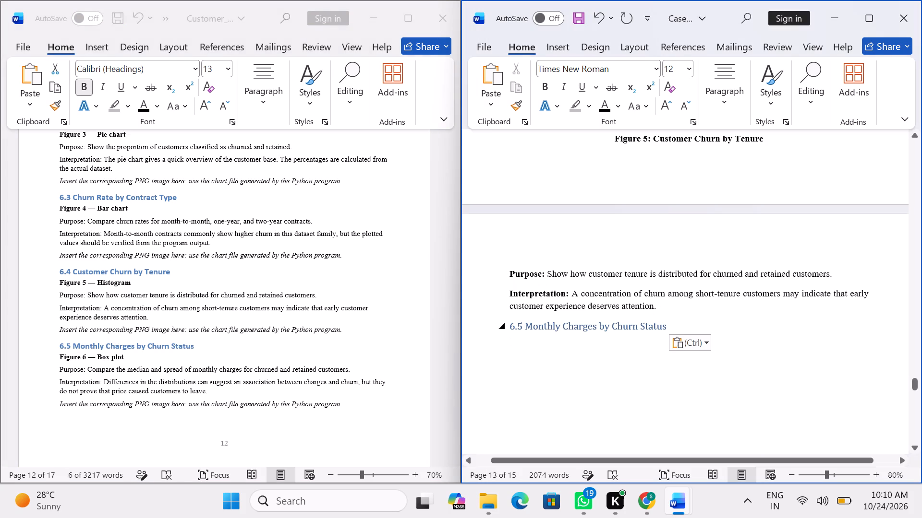
# Format the pasted 6.5 heading as bold, black Times New Roman.
pyautogui.moveTo(668, 323); pyautogui.dragTo(502, 328)
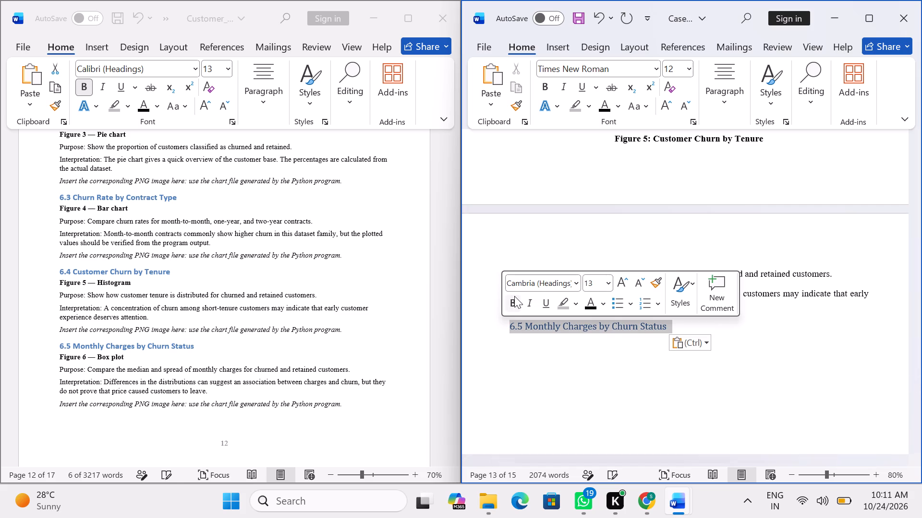
pyautogui.click(514, 296)
pyautogui.click(546, 283)
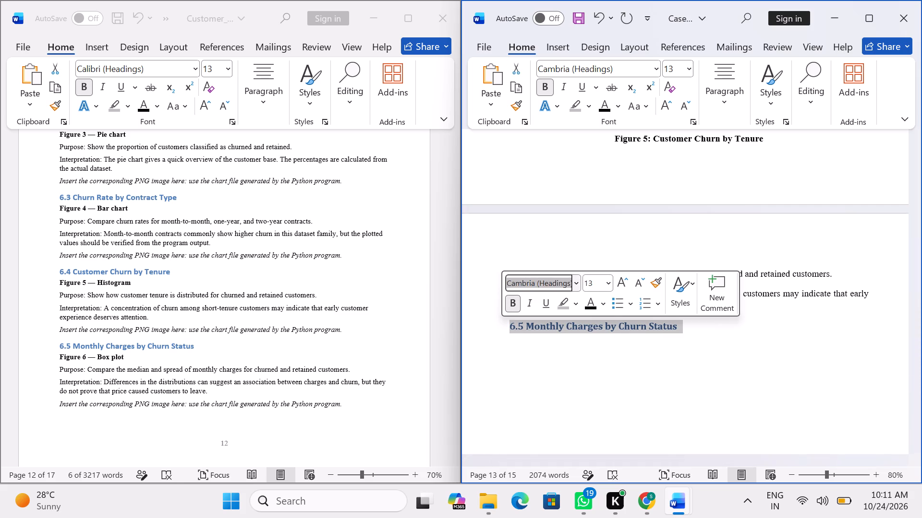
pyautogui.write('ti')
pyautogui.press('Return')
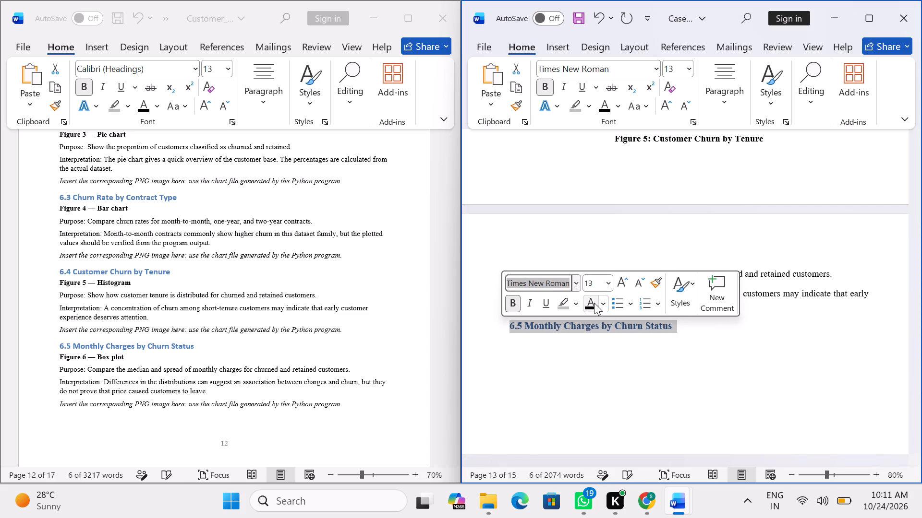
pyautogui.click(594, 303)
pyautogui.click(570, 356)
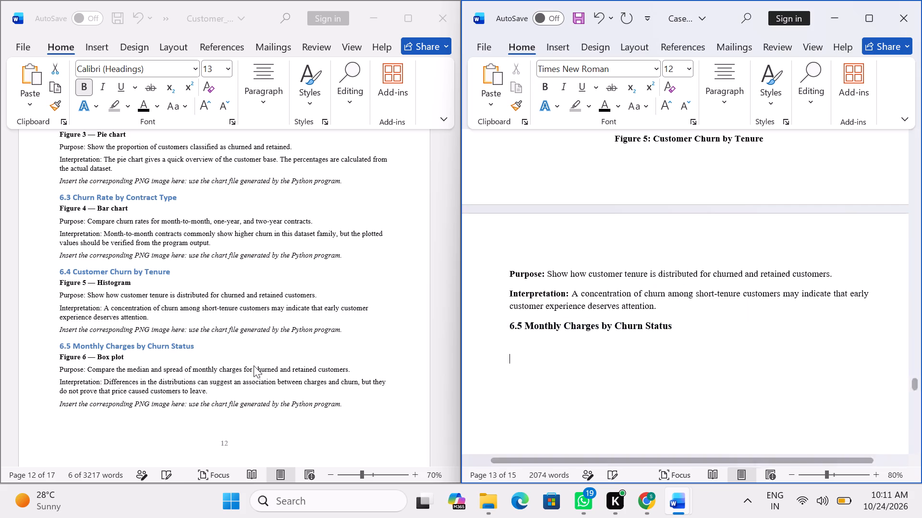
# Copy the Monthly Charges Distribution box plot image from ChatGPT in Chrome and paste it into the case study below the 6.5 heading.
pyautogui.hotkey('alt', 'Tab')
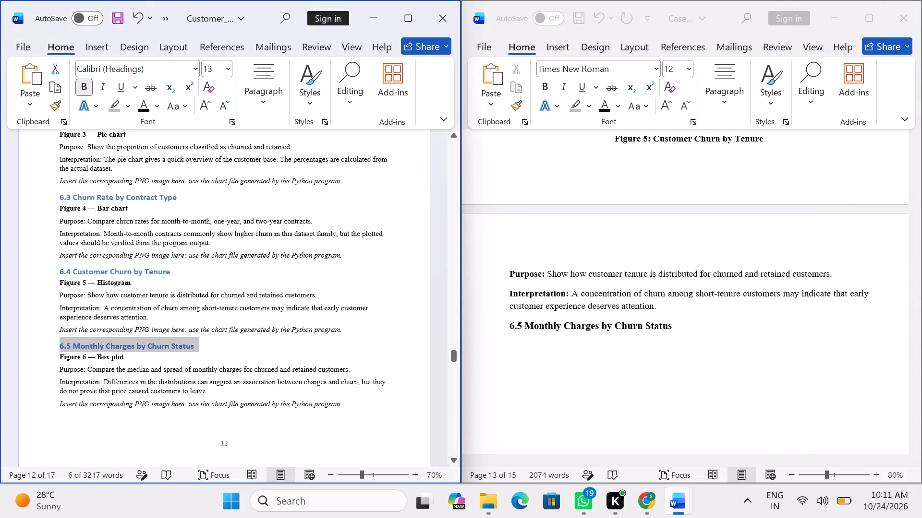
pyautogui.click(653, 503)
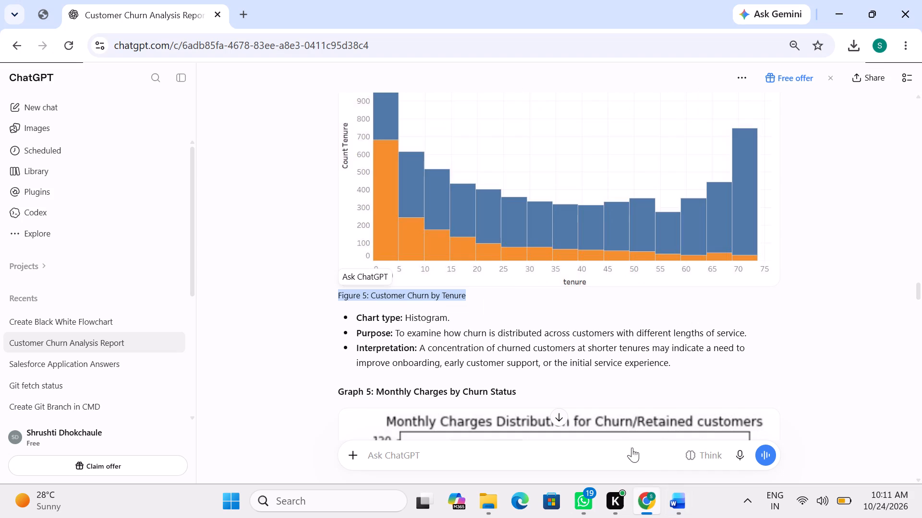
pyautogui.scroll(-3, 594, 408)
pyautogui.click(643, 270)
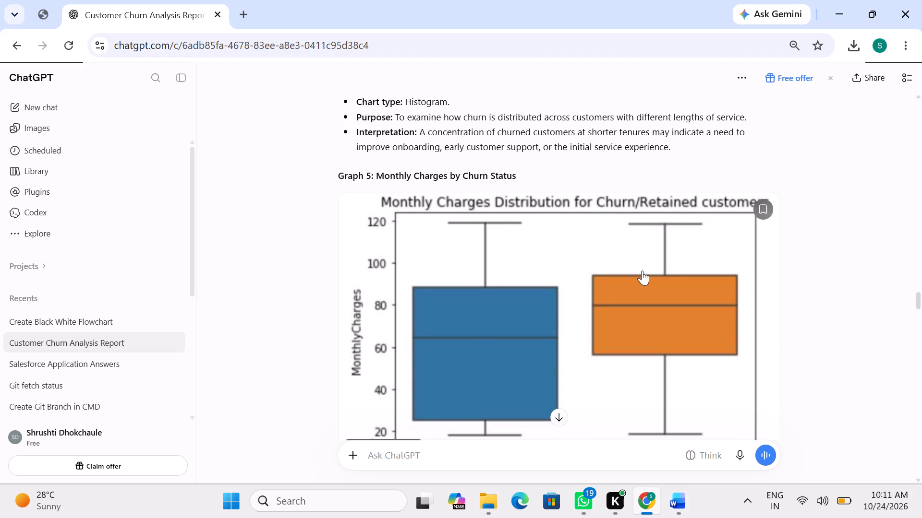
pyautogui.rightClick(547, 252)
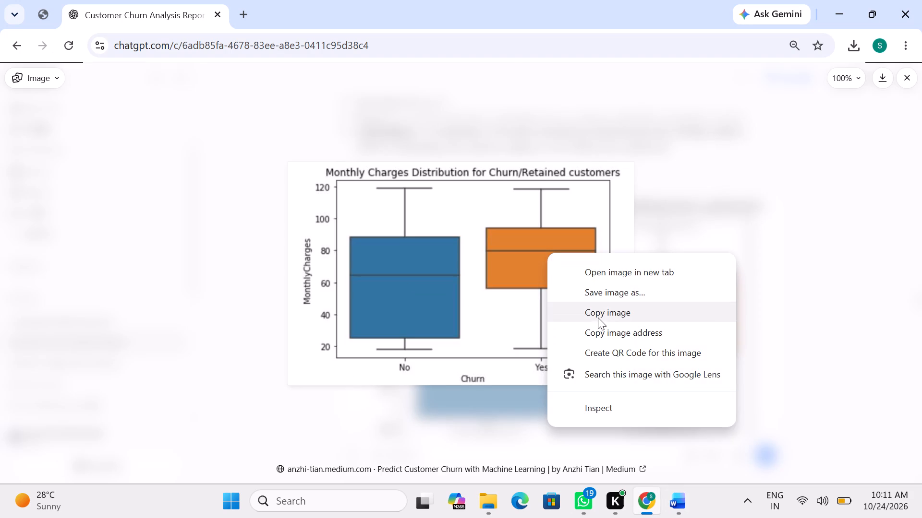
pyautogui.click(598, 318)
pyautogui.hotkey('alt', 'Tab')
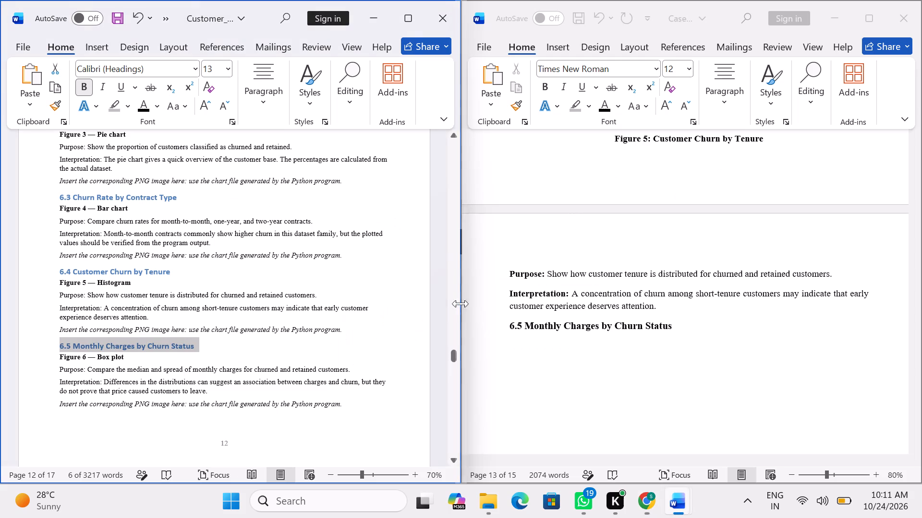
pyautogui.scroll(-1, 488, 326)
pyautogui.click(684, 302)
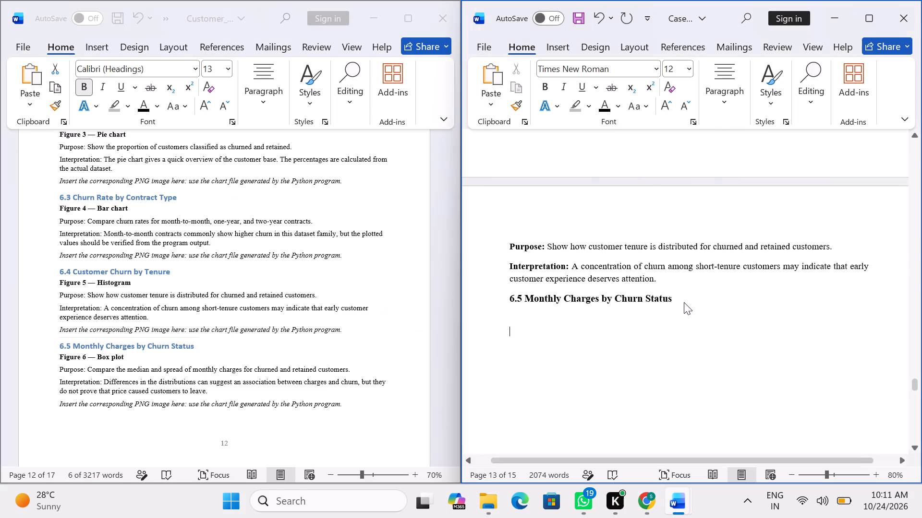
pyautogui.click(675, 297)
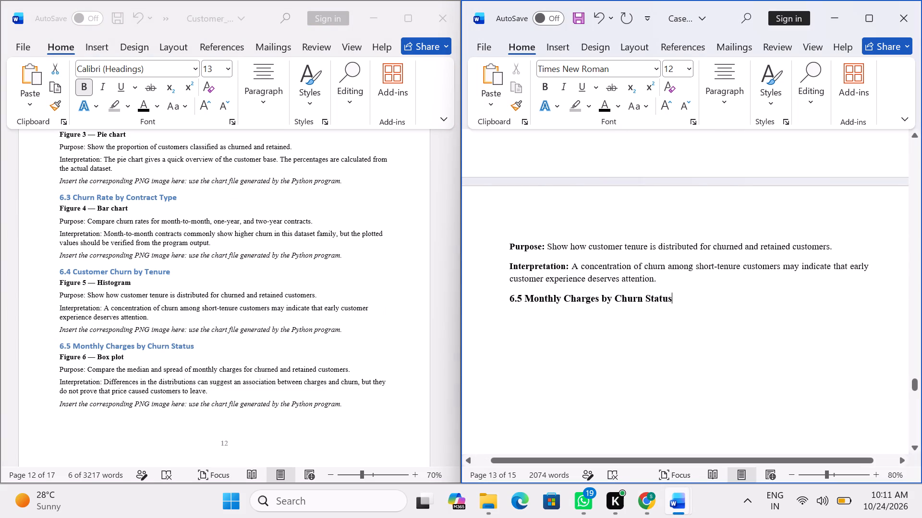
pyautogui.press('Return')
pyautogui.hotkey('ctrl', 'v')
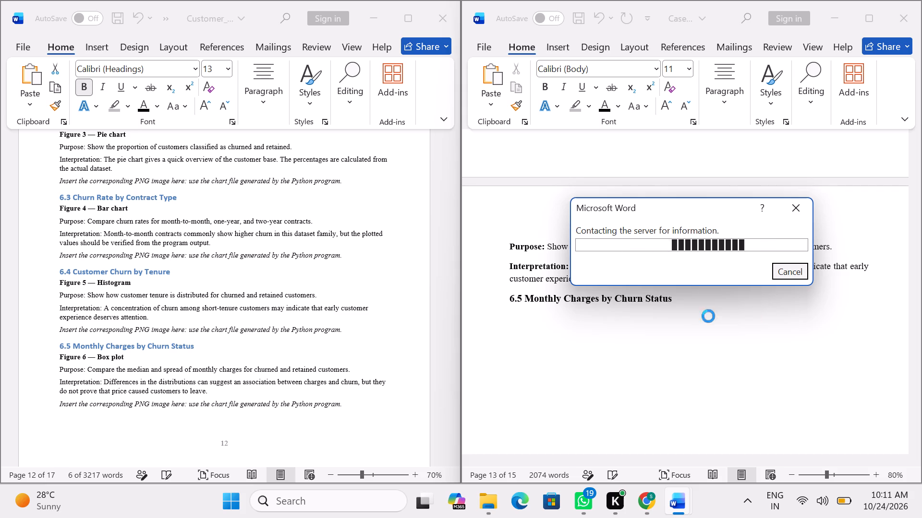
# Center the pasted Monthly Charges box plot image horizontally on the page.
pyautogui.scroll(-1, 665, 306)
pyautogui.click(665, 306)
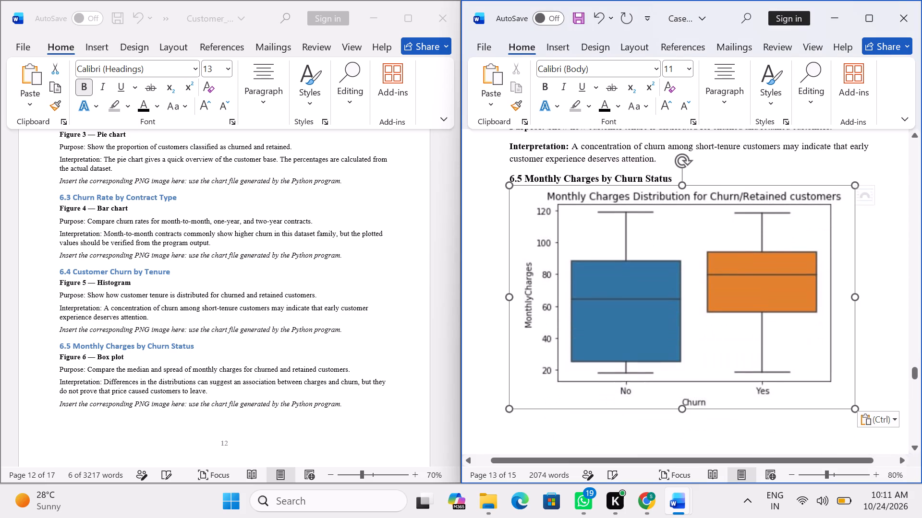
pyautogui.click(741, 73)
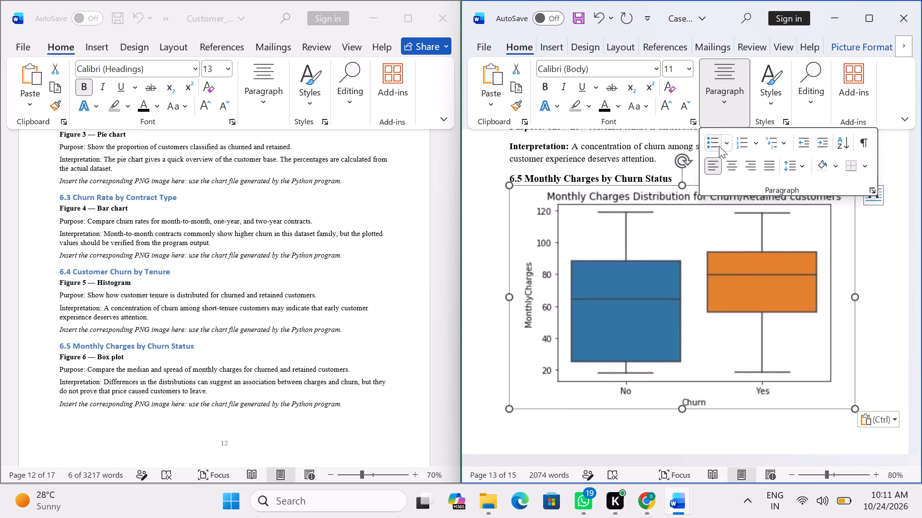
pyautogui.click(733, 164)
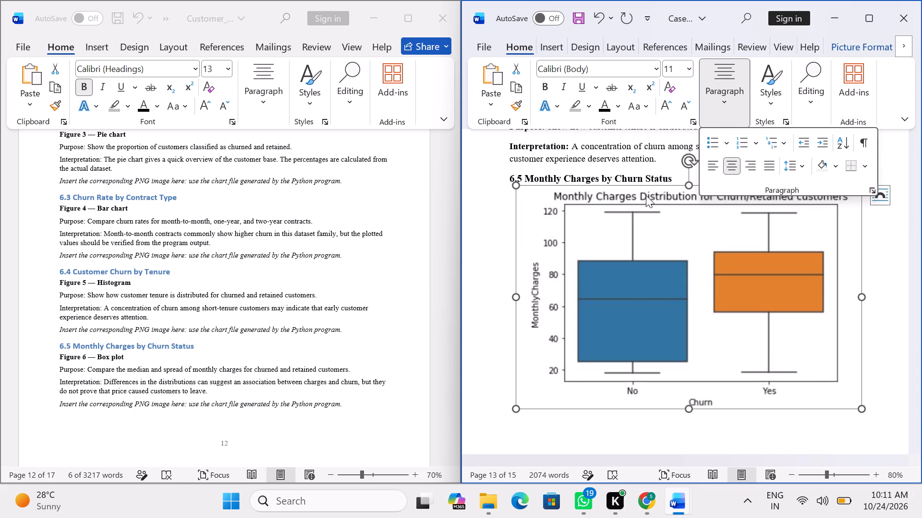
pyautogui.click(660, 165)
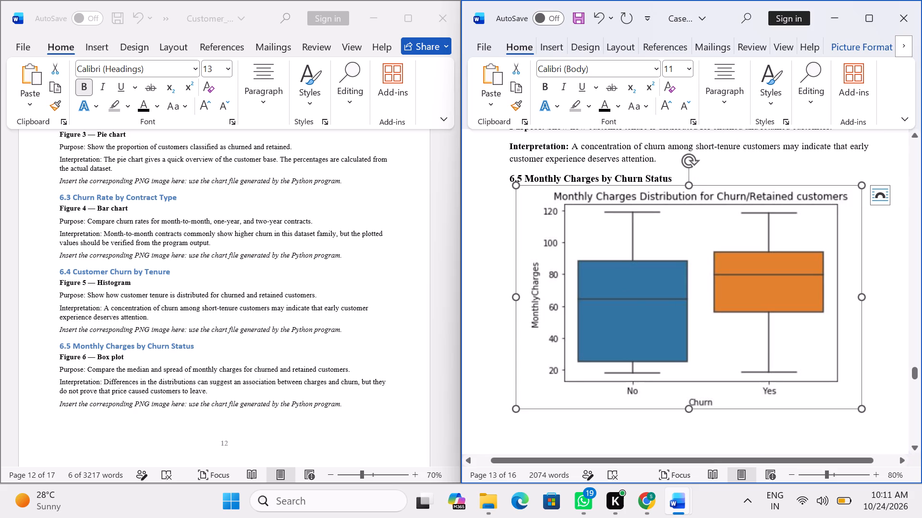
pyautogui.click(553, 437)
pyautogui.scroll(-2, 607, 360)
pyautogui.click(764, 234)
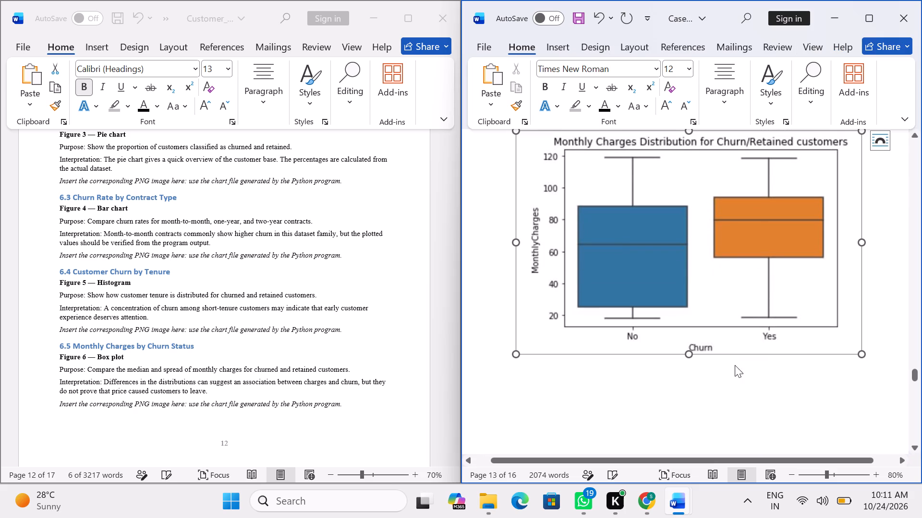
pyautogui.click(686, 370)
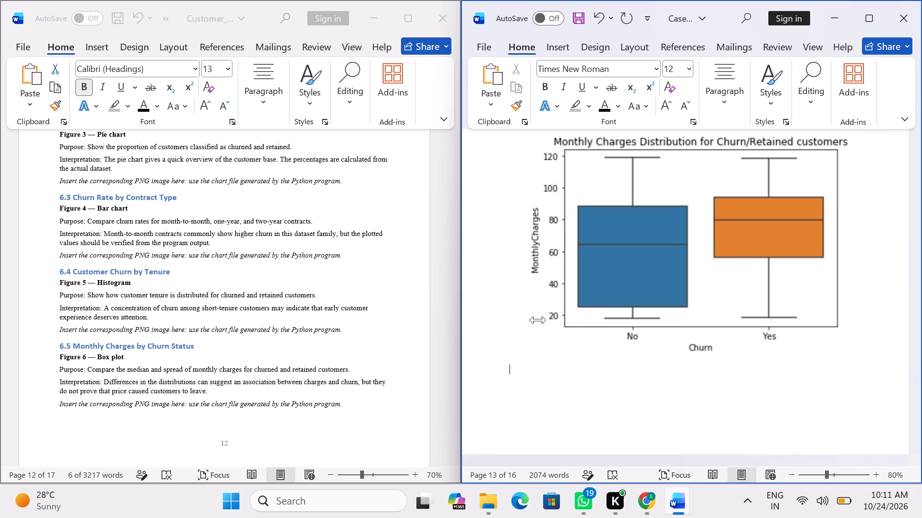
pyautogui.click(858, 327)
pyautogui.click(748, 318)
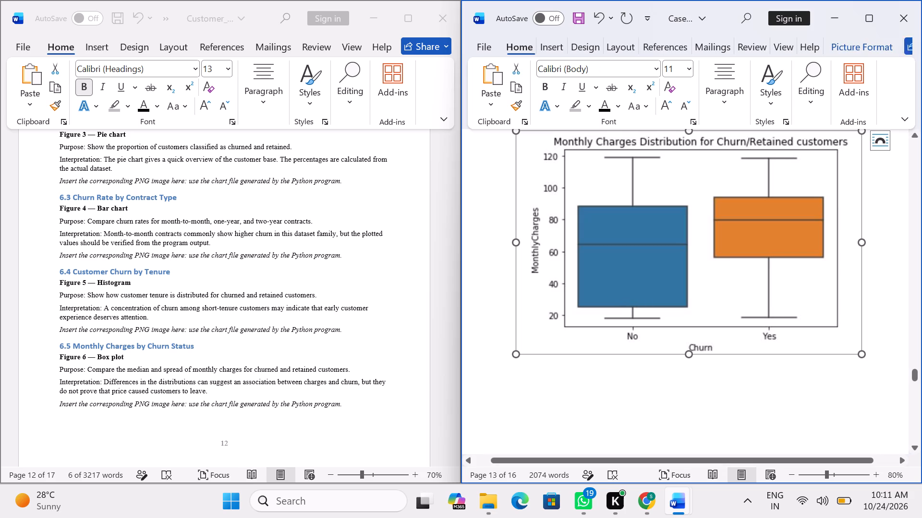
pyautogui.click(879, 340)
pyautogui.press('Return')
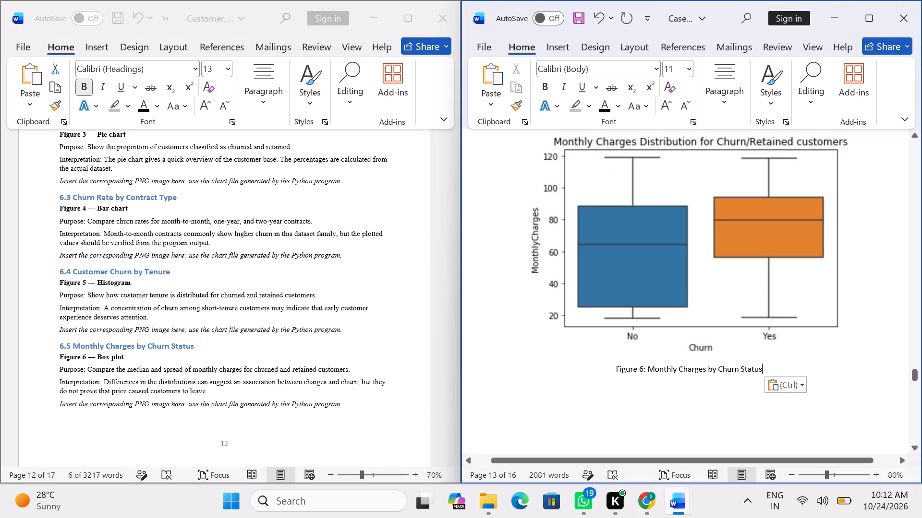
# Format the Figure 6 caption as bold Times New Roman, size 12.
pyautogui.moveTo(765, 367); pyautogui.dragTo(608, 372)
pyautogui.click(611, 359)
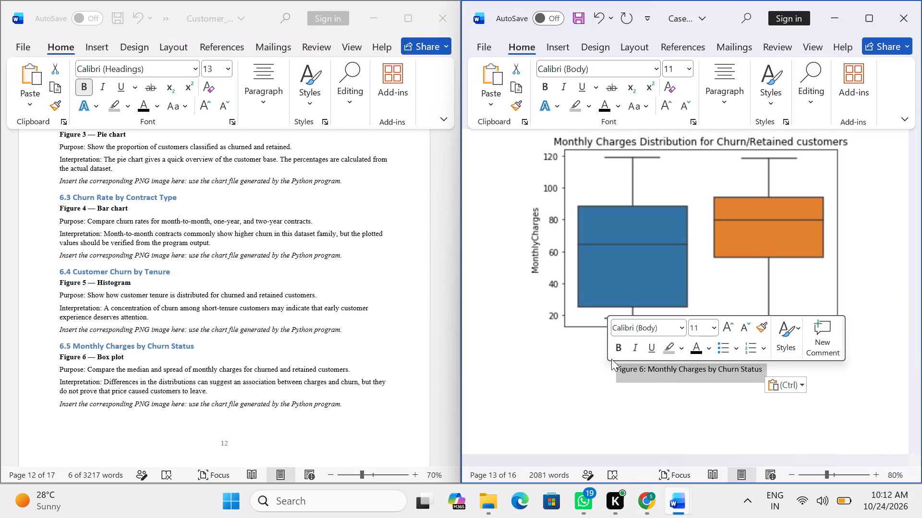
pyautogui.click(611, 346)
pyautogui.click(643, 322)
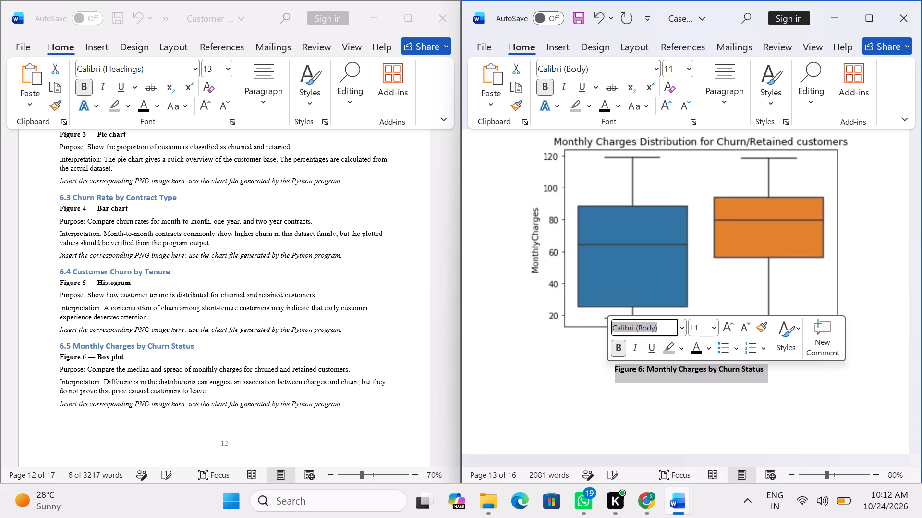
pyautogui.press('i')
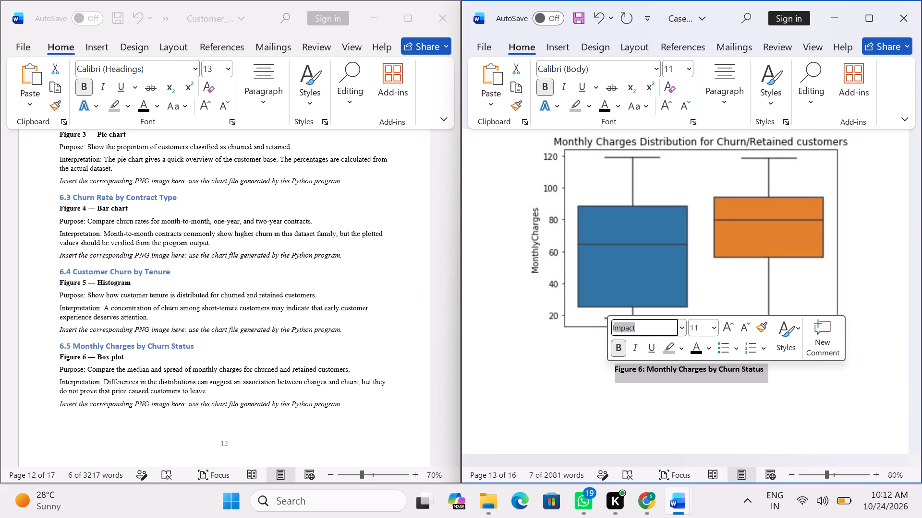
pyautogui.press('BackSpace')
pyautogui.press('BackSpace')
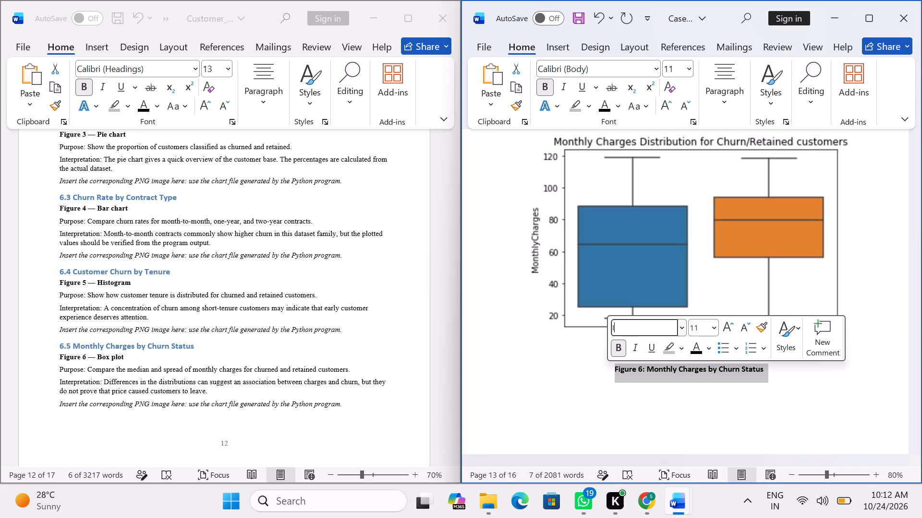
pyautogui.write('ti')
pyautogui.press('Return')
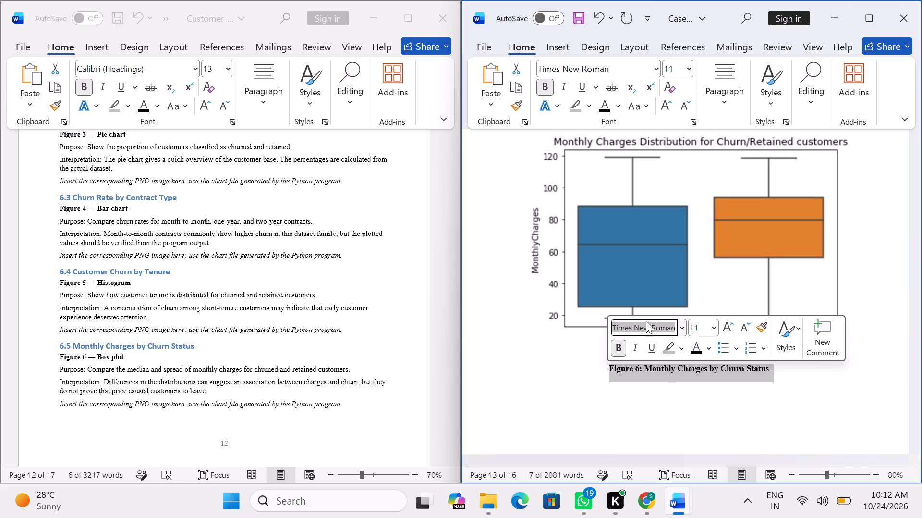
pyautogui.click(719, 327)
pyautogui.click(711, 327)
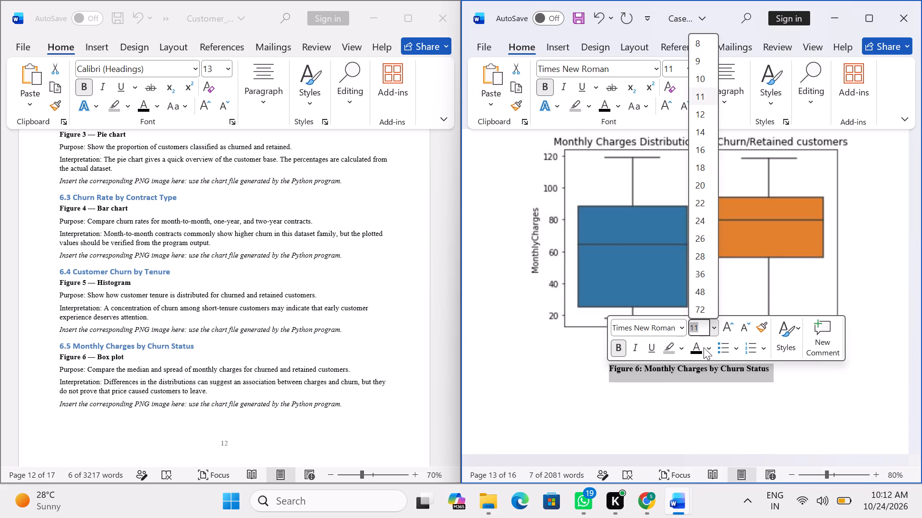
pyautogui.click(704, 107)
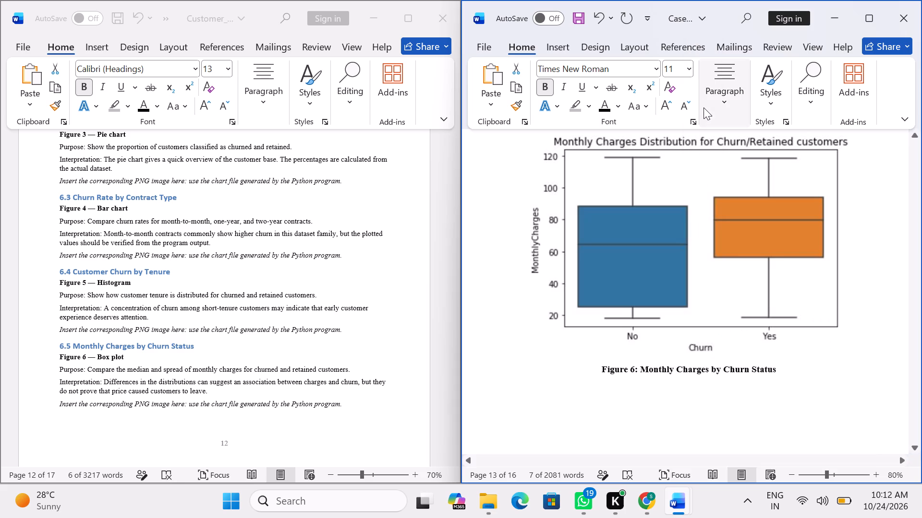
pyautogui.click(572, 381)
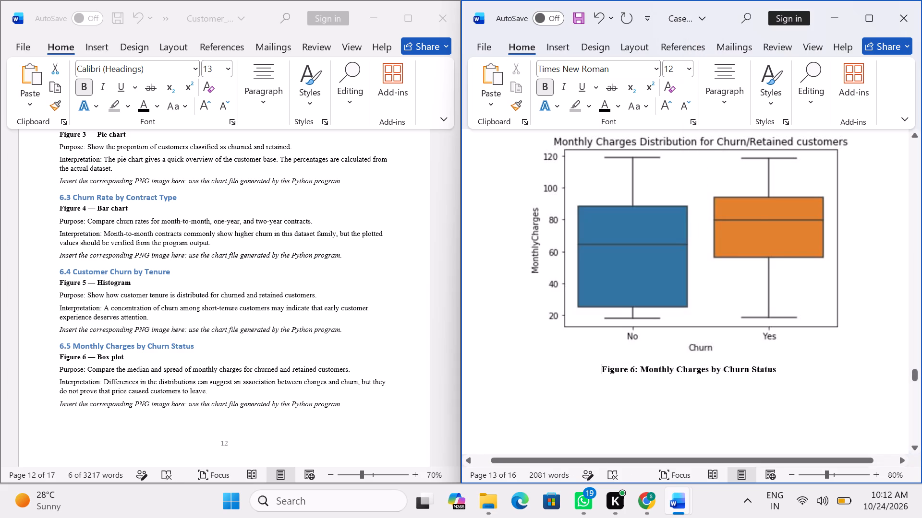
# Copy the 6.5 Purpose and Interpretation paragraphs from the source report and paste them below the Figure 6 caption.
pyautogui.scroll(-2, 573, 381)
pyautogui.scroll(-1, 324, 338)
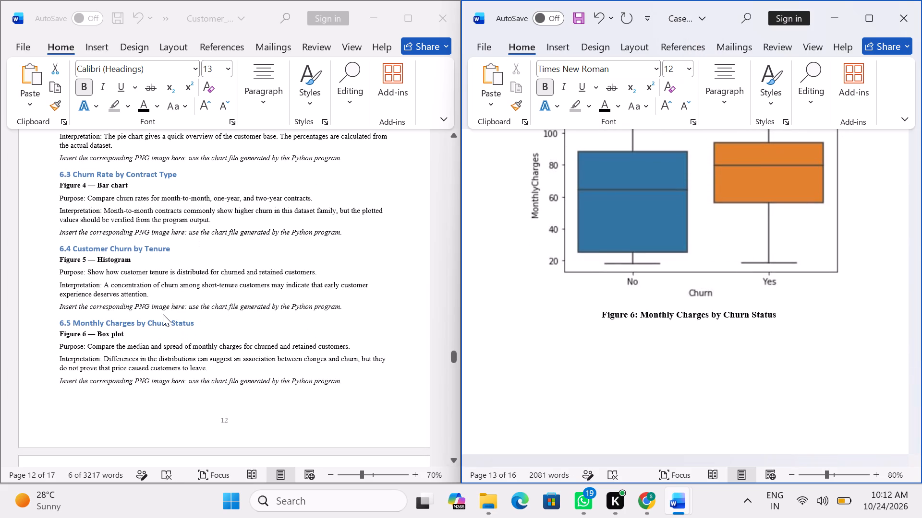
pyautogui.click(57, 344)
pyautogui.moveTo(57, 345); pyautogui.dragTo(204, 375)
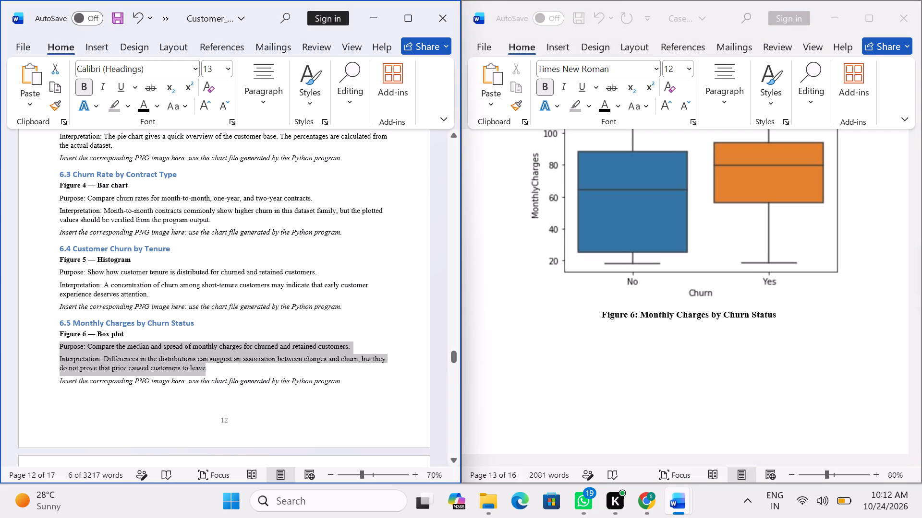
pyautogui.moveTo(204, 375); pyautogui.dragTo(210, 375)
pyautogui.hotkey('ctrl', 'c')
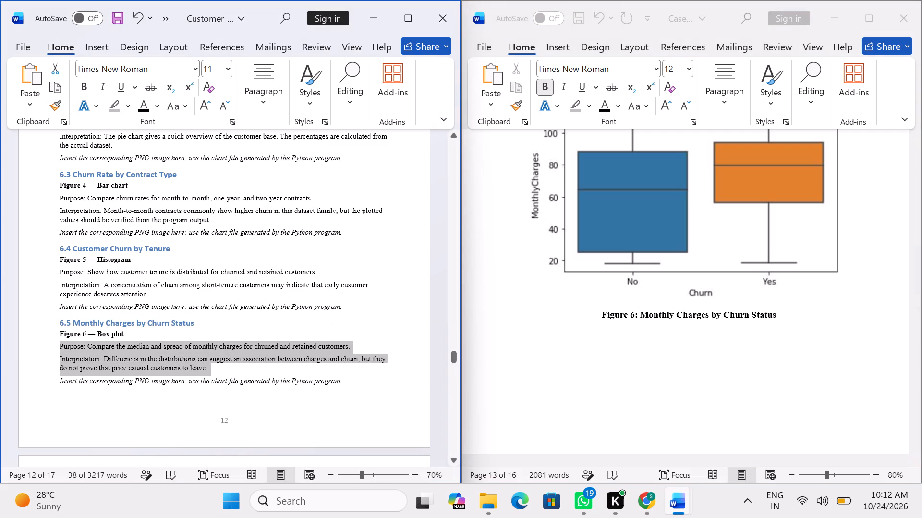
pyautogui.click(783, 315)
pyautogui.click(776, 314)
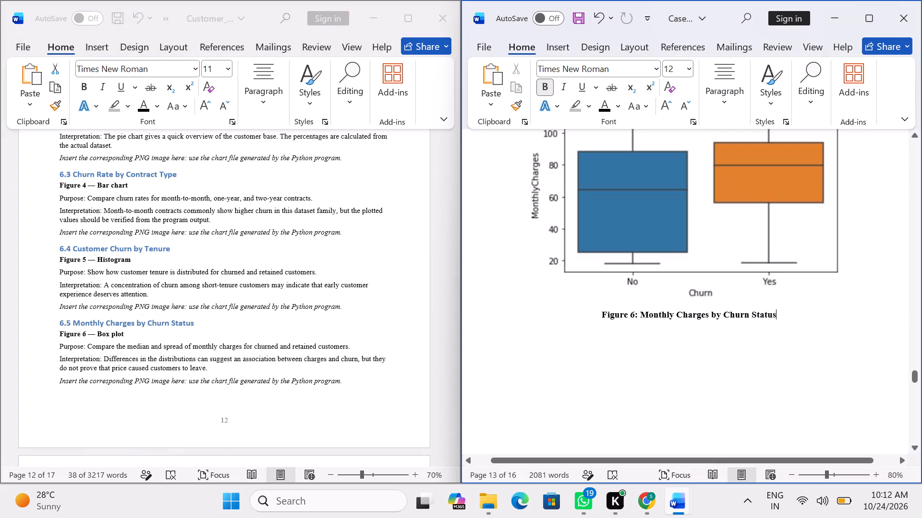
pyautogui.press('Return')
pyautogui.hotkey('ctrl', 'v')
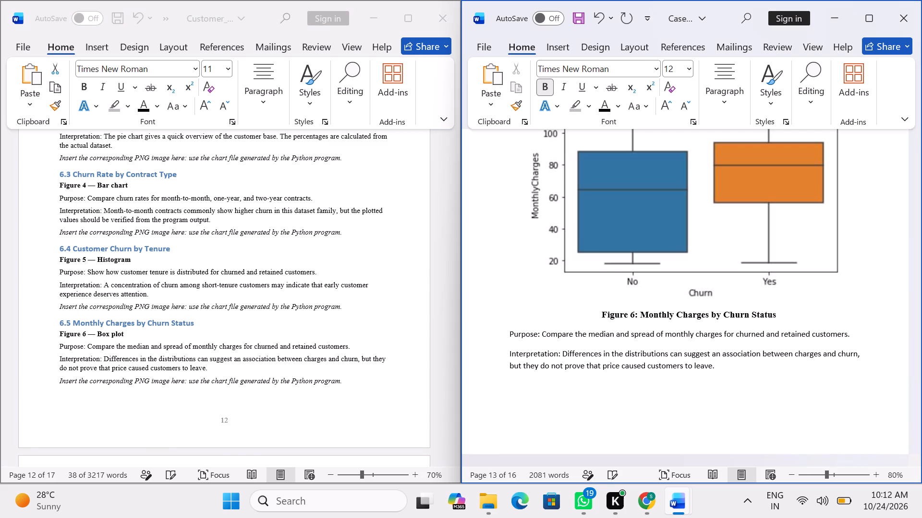
# Set the pasted 6.5 Purpose and Interpretation paragraphs to Times New Roman, size 12, with justified alignment.
pyautogui.moveTo(503, 328); pyautogui.dragTo(710, 367)
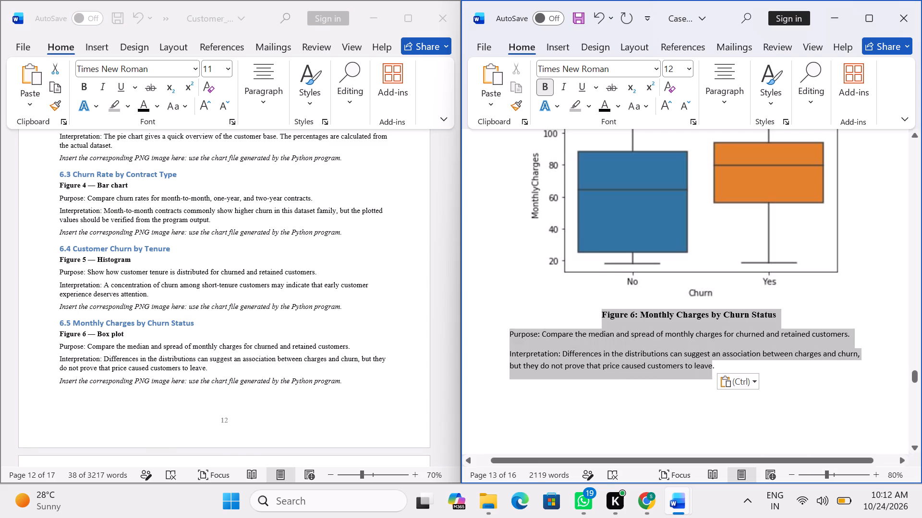
pyautogui.moveTo(710, 367); pyautogui.dragTo(717, 365)
pyautogui.click(558, 290)
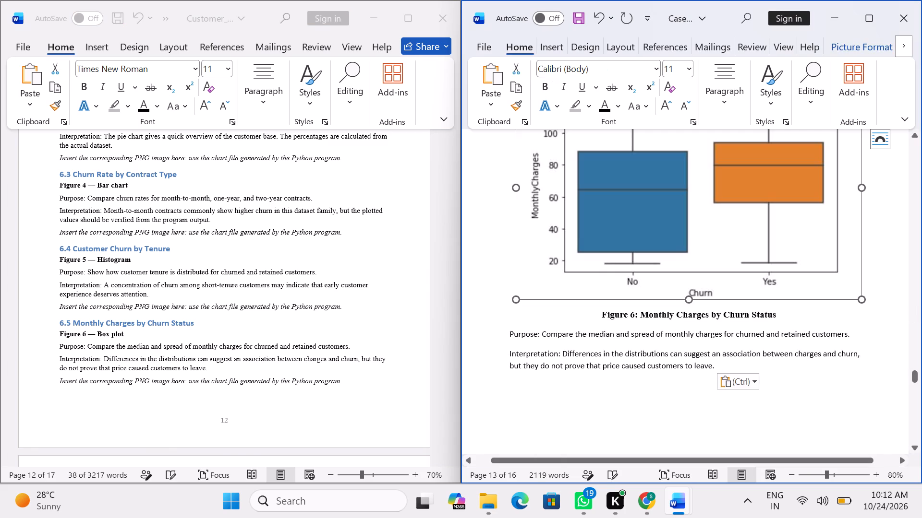
pyautogui.moveTo(510, 329); pyautogui.dragTo(722, 368)
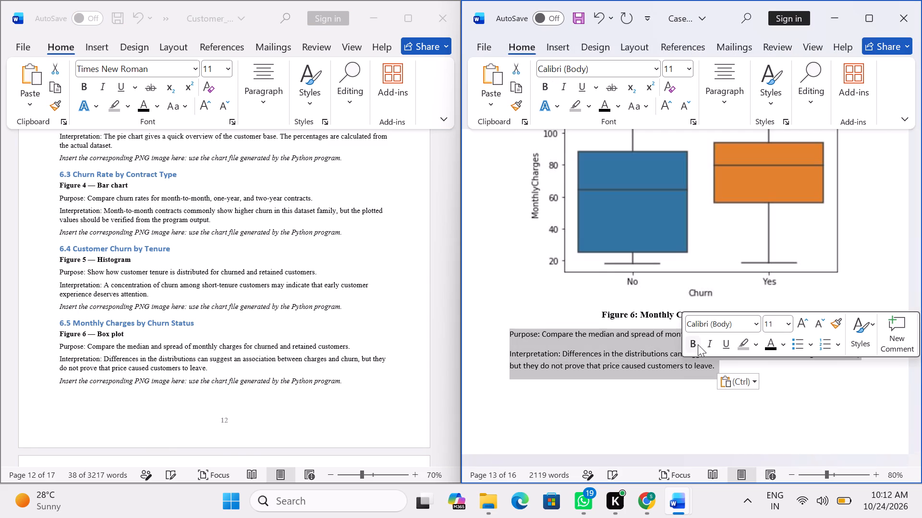
pyautogui.click(734, 324)
pyautogui.write('ti')
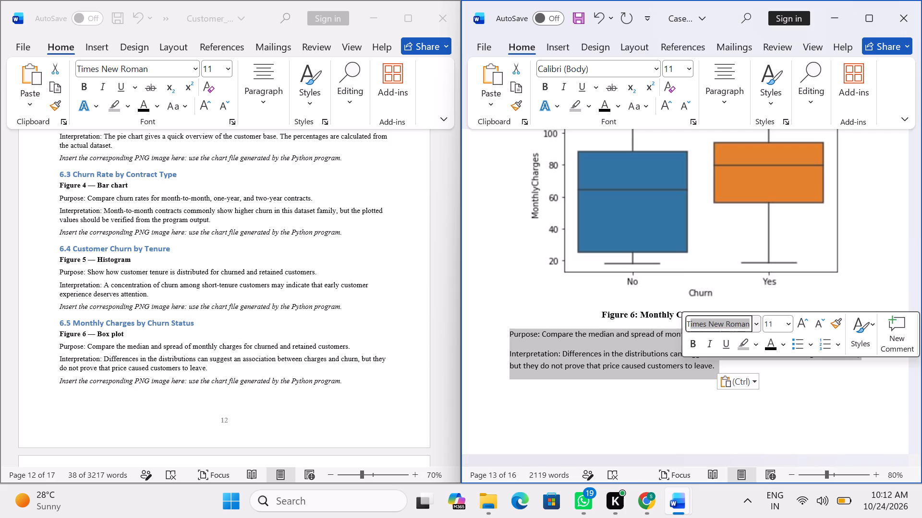
pyautogui.press('Return')
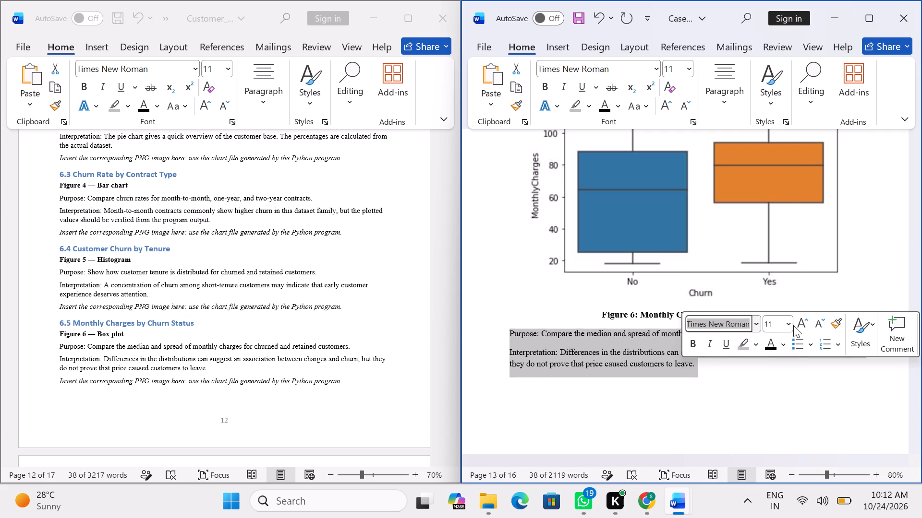
pyautogui.click(786, 324)
pyautogui.click(773, 111)
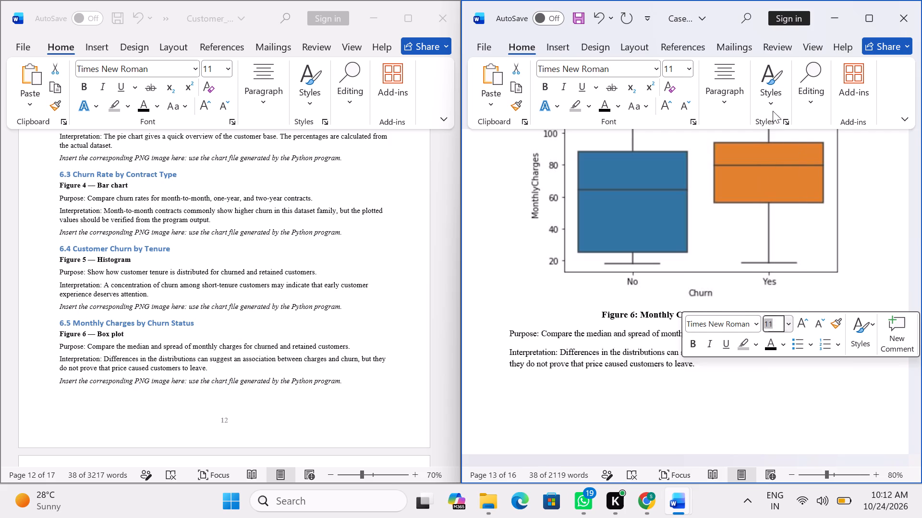
pyautogui.click(724, 91)
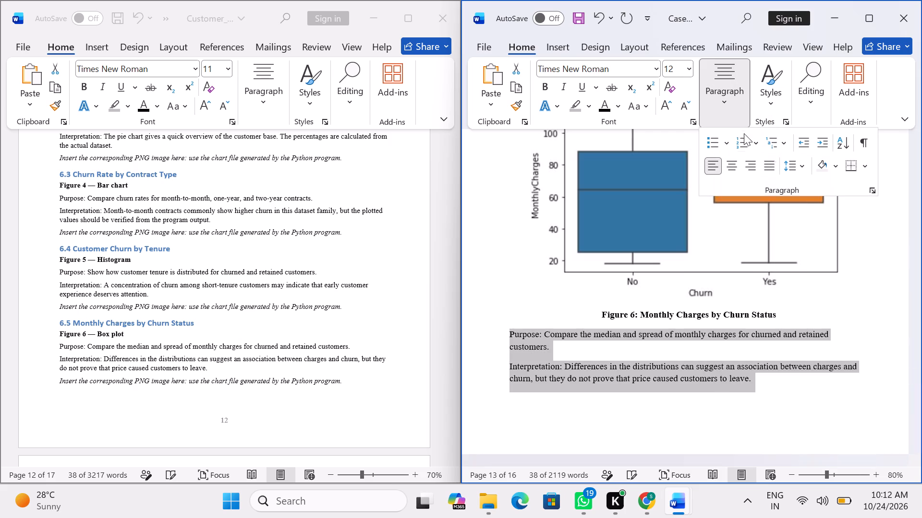
pyautogui.click(773, 163)
pyautogui.click(644, 408)
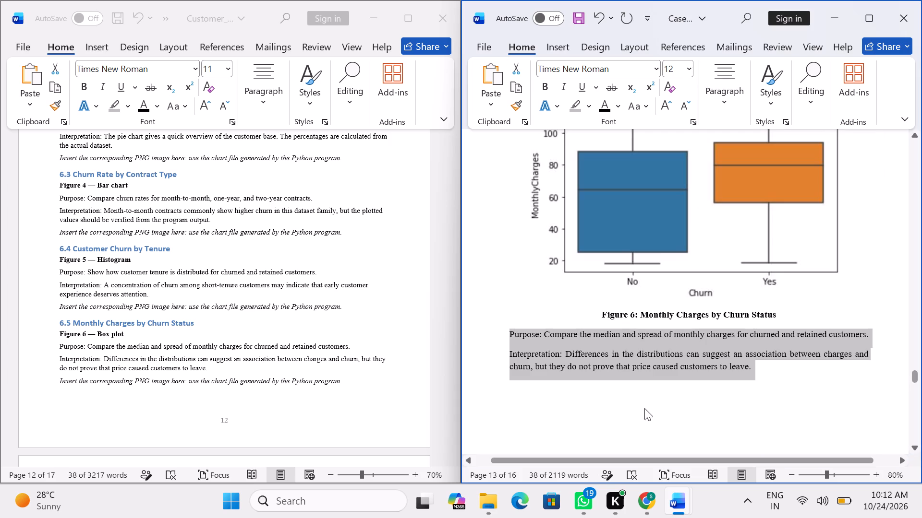
# Bold the "Purpose:" and "Interpretation:" labels below the Figure 6 caption.
pyautogui.click(547, 323)
pyautogui.moveTo(541, 333); pyautogui.dragTo(513, 332)
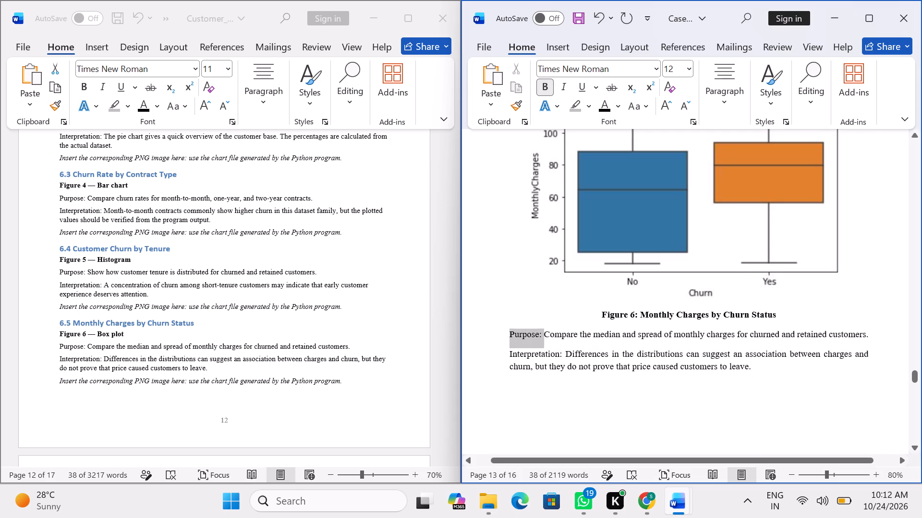
pyautogui.moveTo(513, 332); pyautogui.dragTo(512, 332)
pyautogui.click(520, 310)
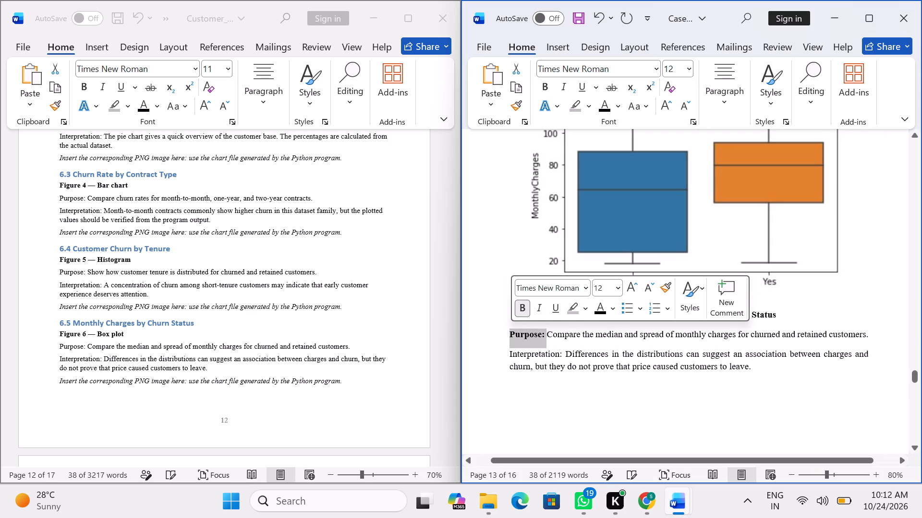
pyautogui.moveTo(563, 354); pyautogui.dragTo(505, 354)
pyautogui.click(516, 328)
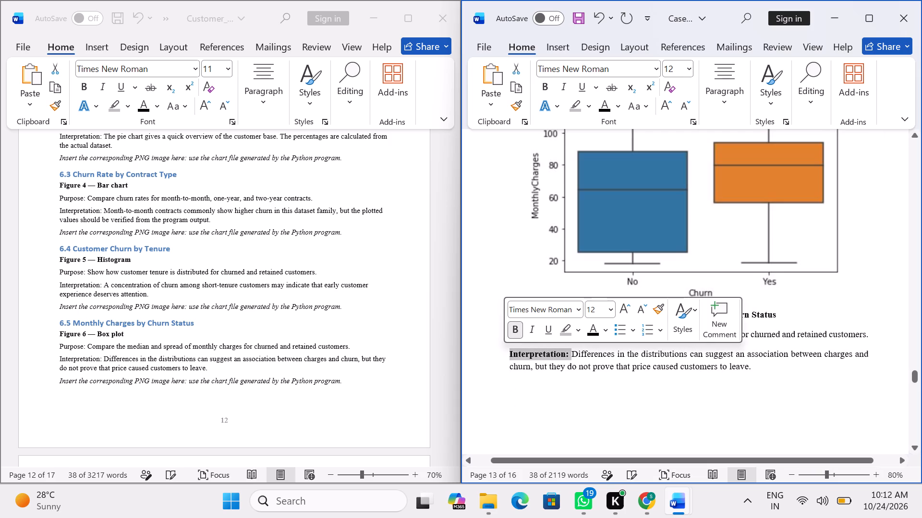
pyautogui.click(516, 397)
# Copy the "6.6 Why Multiple Visualizations Are Useful" heading and paragraph from the source report and paste them after the 6.5 interpretation.
pyautogui.scroll(-2, 520, 392)
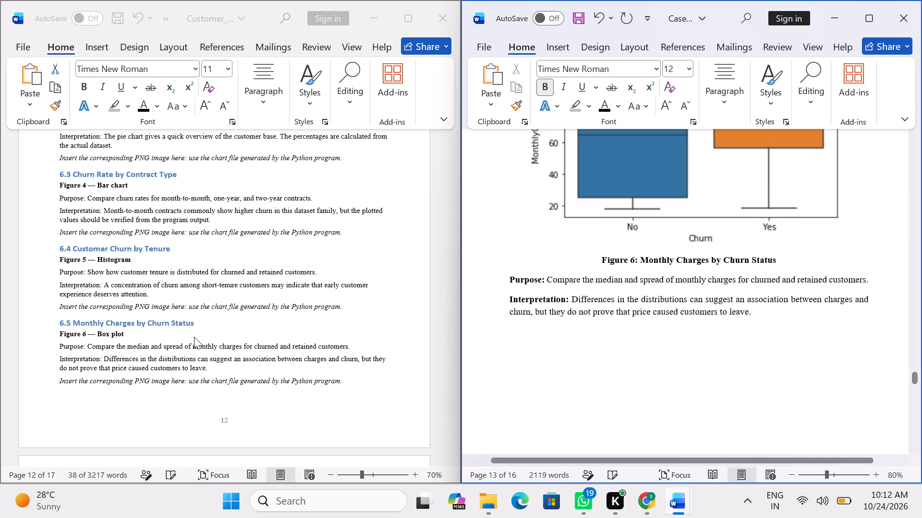
pyautogui.scroll(-10, 89, 318)
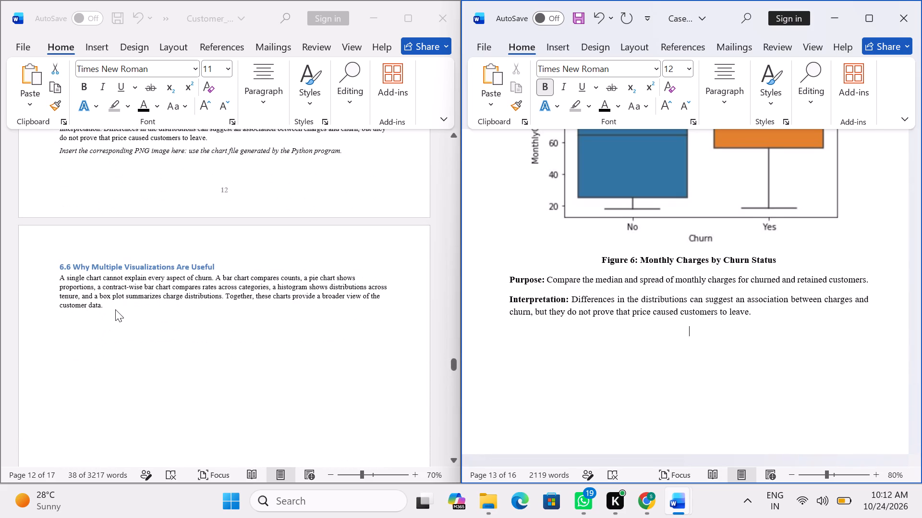
pyautogui.moveTo(116, 309); pyautogui.dragTo(55, 267)
pyautogui.moveTo(61, 264); pyautogui.dragTo(94, 305)
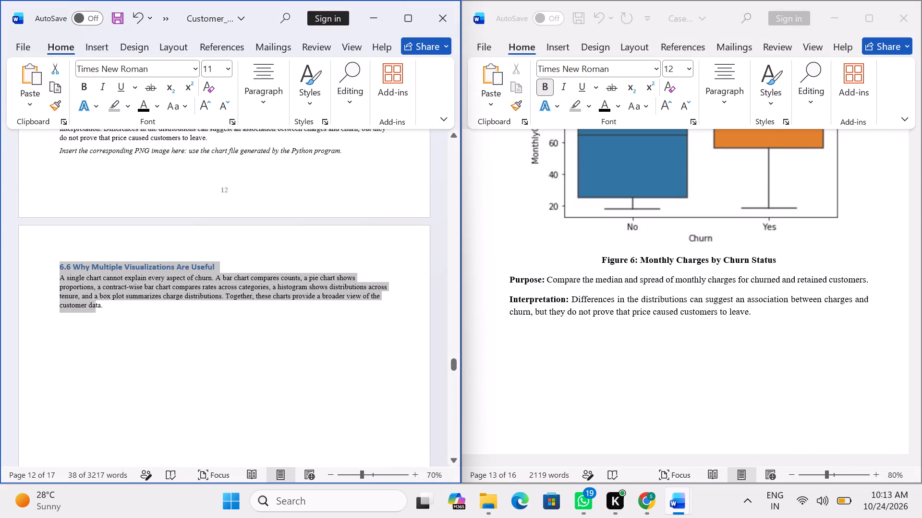
pyautogui.moveTo(94, 305); pyautogui.dragTo(111, 316)
pyautogui.hotkey('ctrl', 'c')
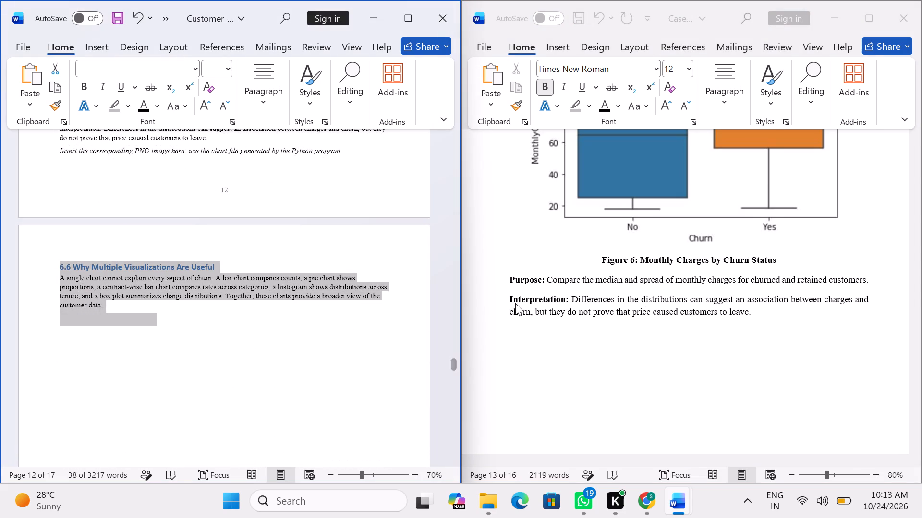
pyautogui.click(757, 318)
pyautogui.click(755, 314)
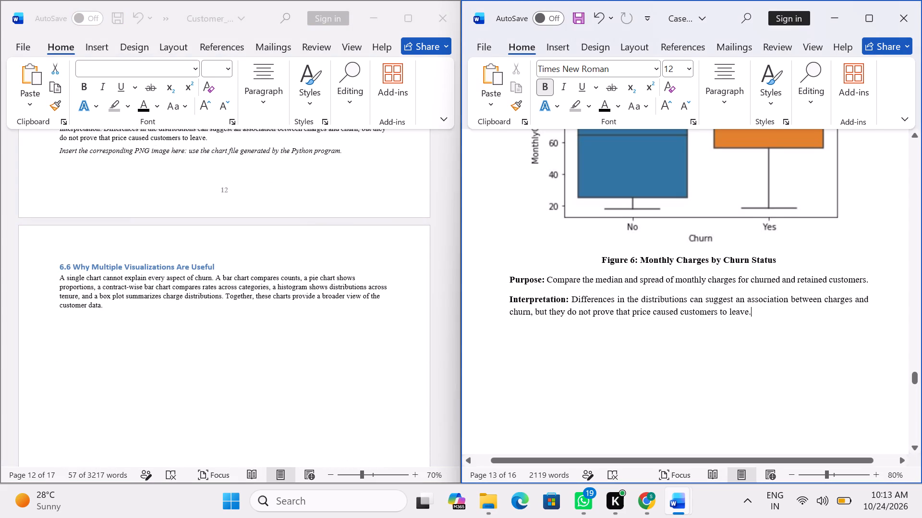
pyautogui.press('Return')
pyautogui.hotkey('ctrl', 'v')
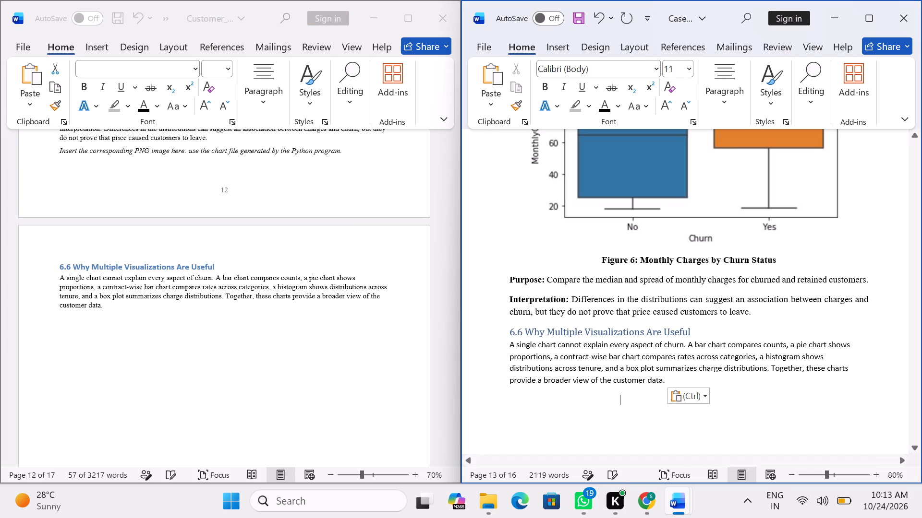
# Format the pasted "6.6 Why Multiple Visualizations Are Useful" heading as bold, black Times New Roman.
pyautogui.moveTo(698, 329); pyautogui.dragTo(508, 329)
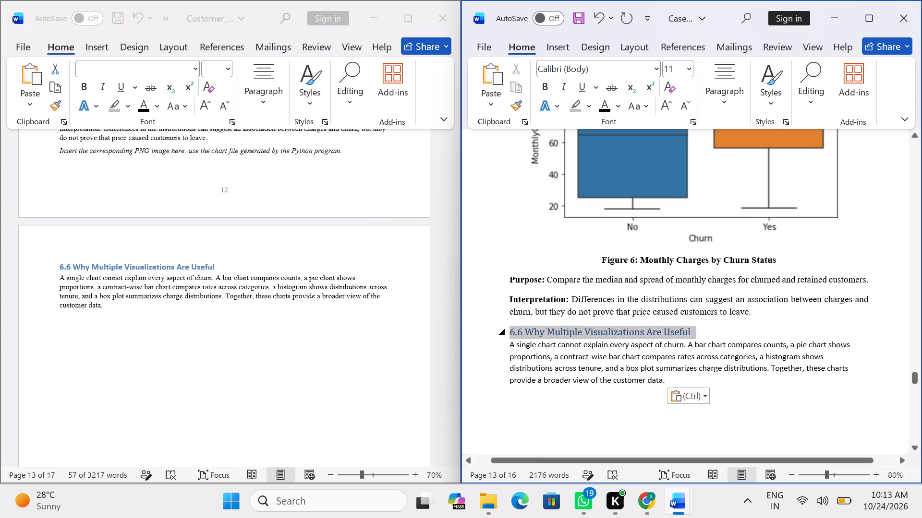
pyautogui.moveTo(508, 329); pyautogui.dragTo(508, 332)
pyautogui.click(518, 311)
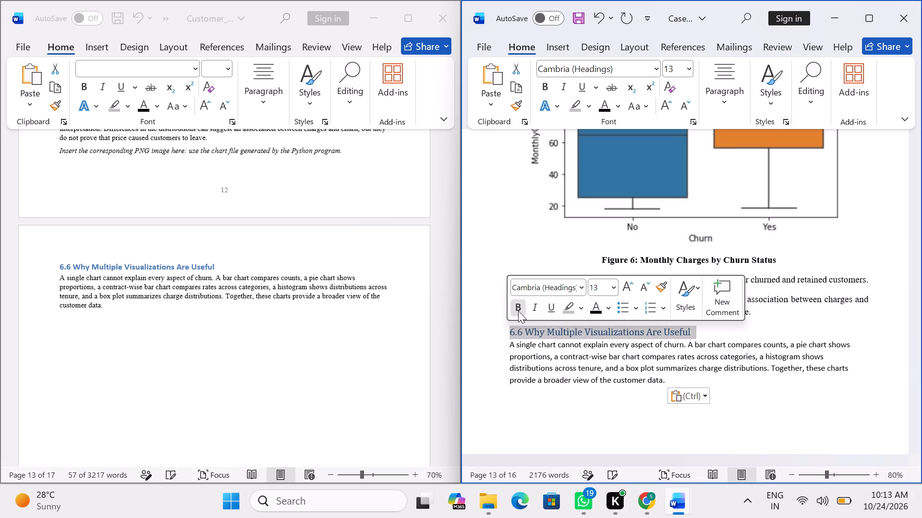
pyautogui.click(535, 291)
pyautogui.write('ti')
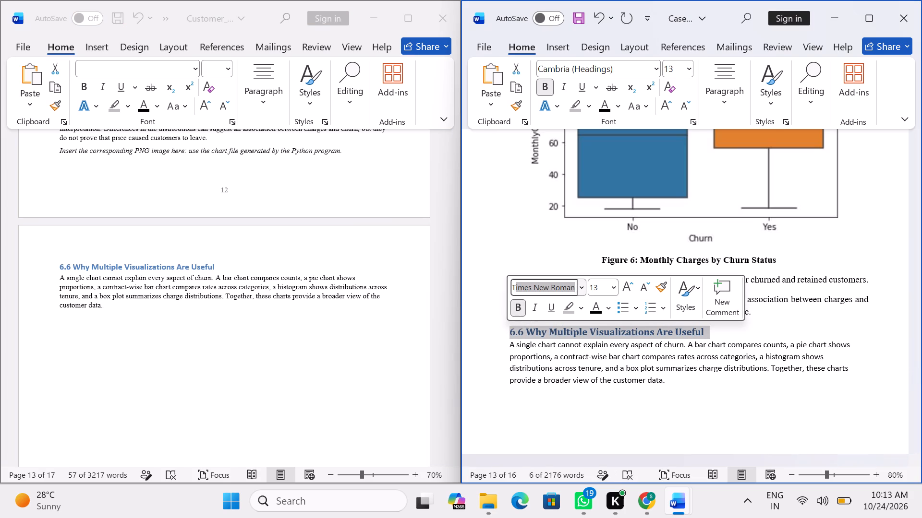
pyautogui.press('Return')
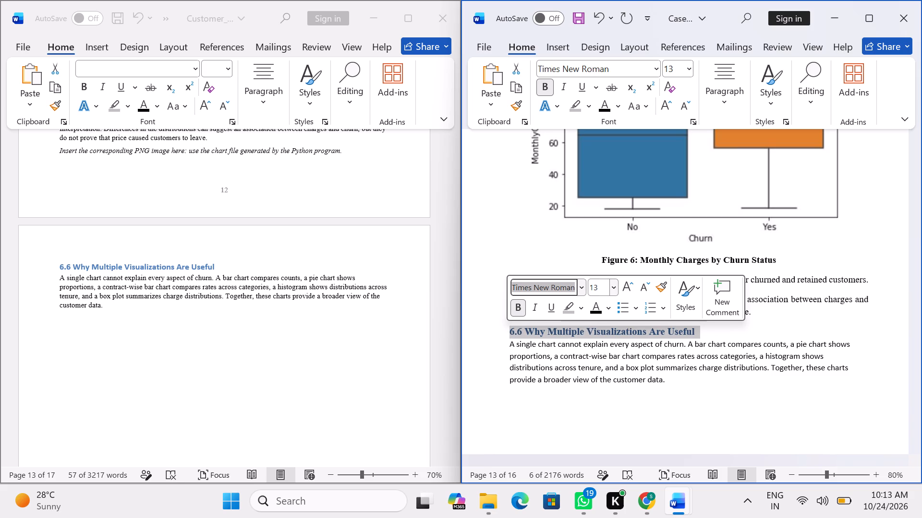
pyautogui.click(613, 285)
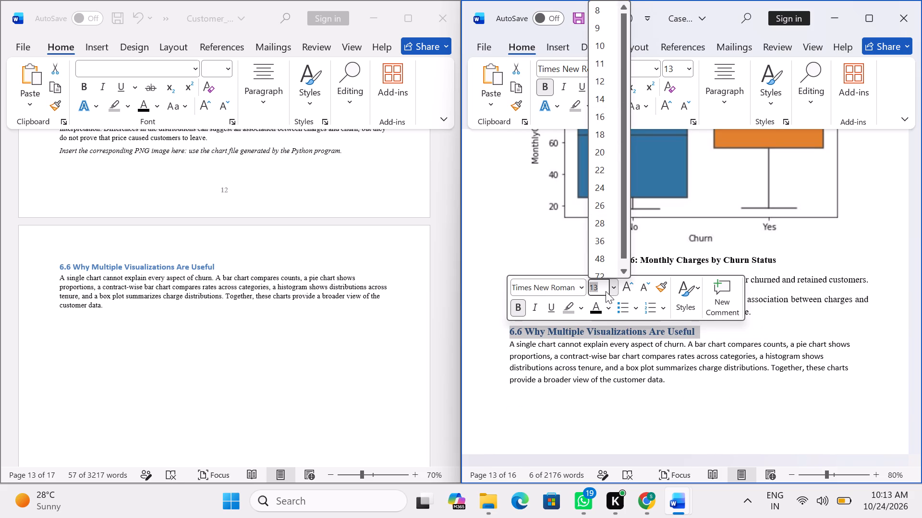
pyautogui.press('Return')
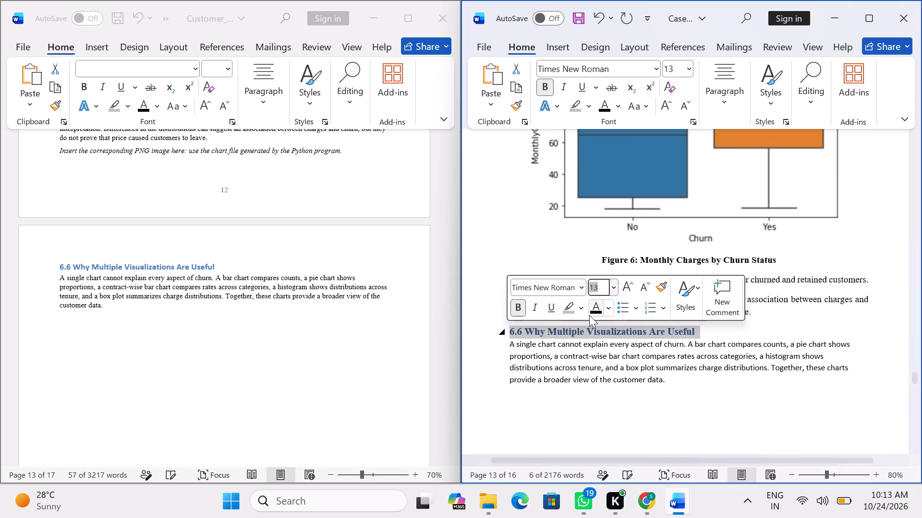
pyautogui.click(596, 312)
pyautogui.click(640, 400)
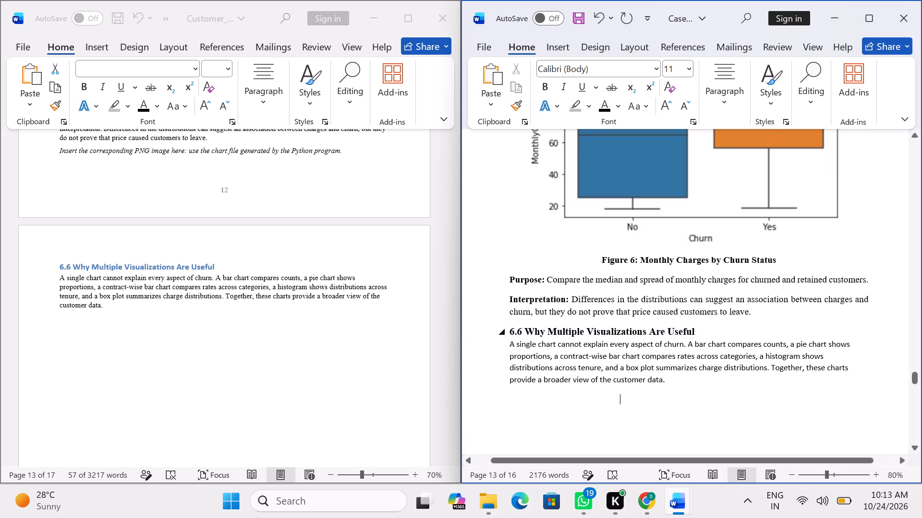
# Set the paragraph under the 6.6 heading to Times New Roman, size 12, with justified alignment.
pyautogui.moveTo(505, 342); pyautogui.dragTo(660, 392)
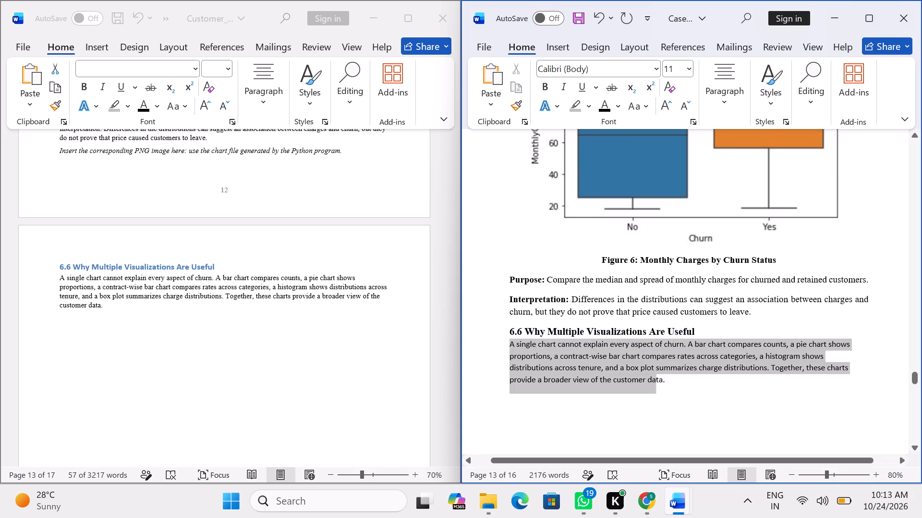
pyautogui.moveTo(660, 392); pyautogui.dragTo(667, 388)
pyautogui.click(691, 340)
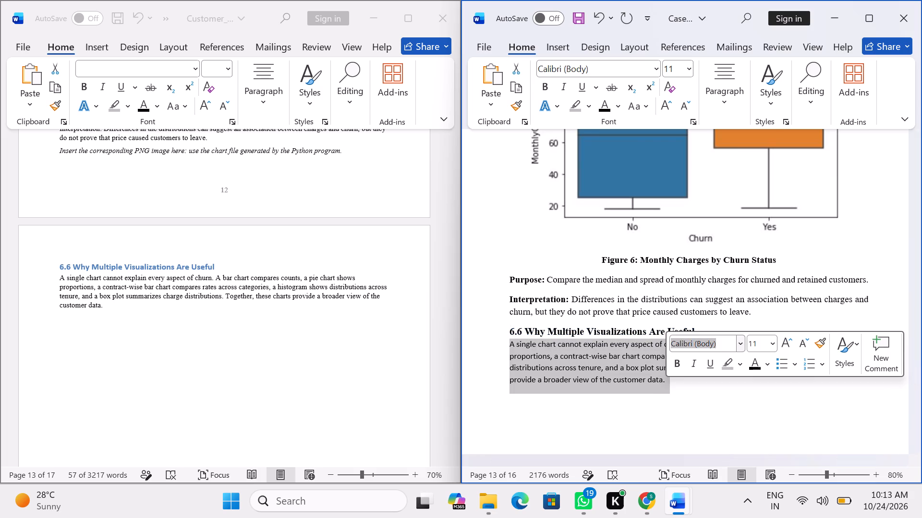
pyautogui.write('ti')
pyautogui.press('Return')
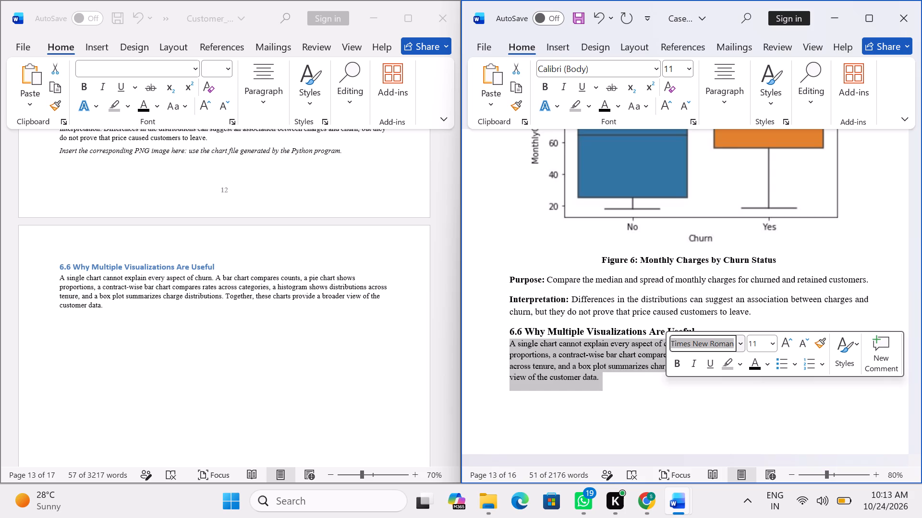
pyautogui.click(773, 342)
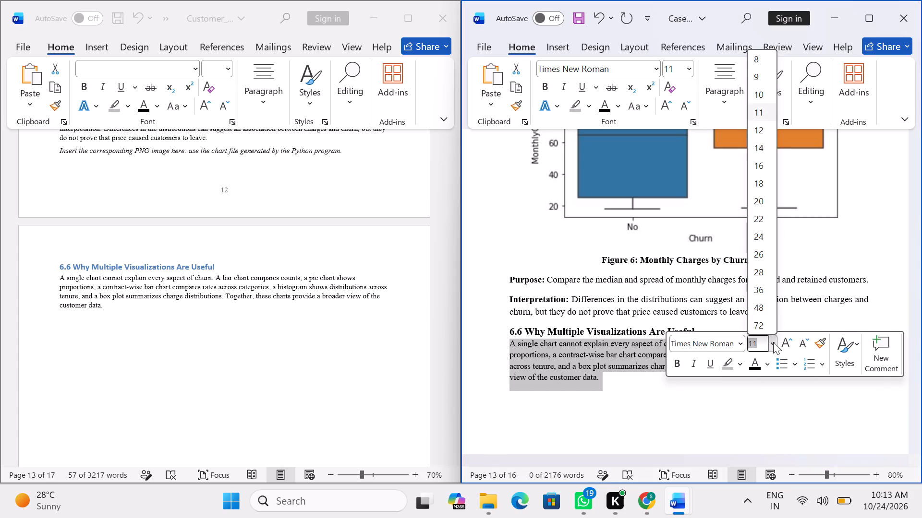
pyautogui.click(758, 130)
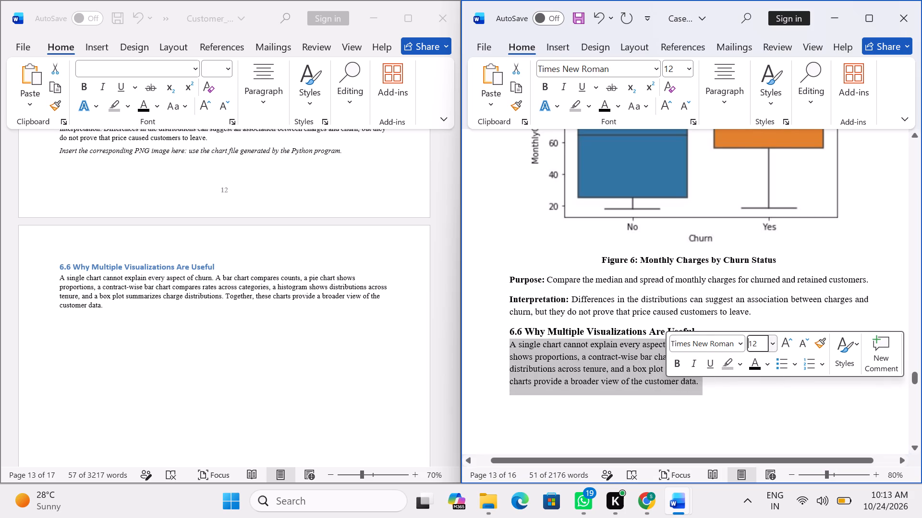
pyautogui.click(728, 77)
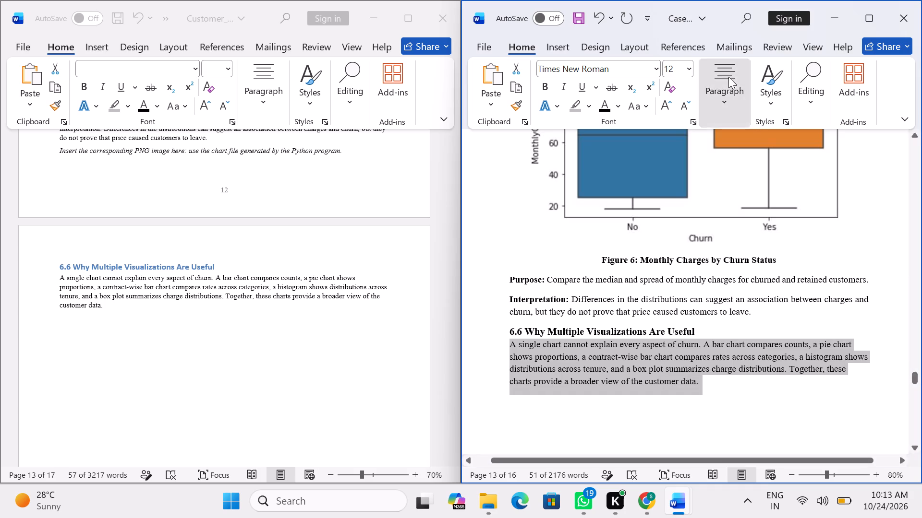
pyautogui.click(768, 166)
pyautogui.click(696, 403)
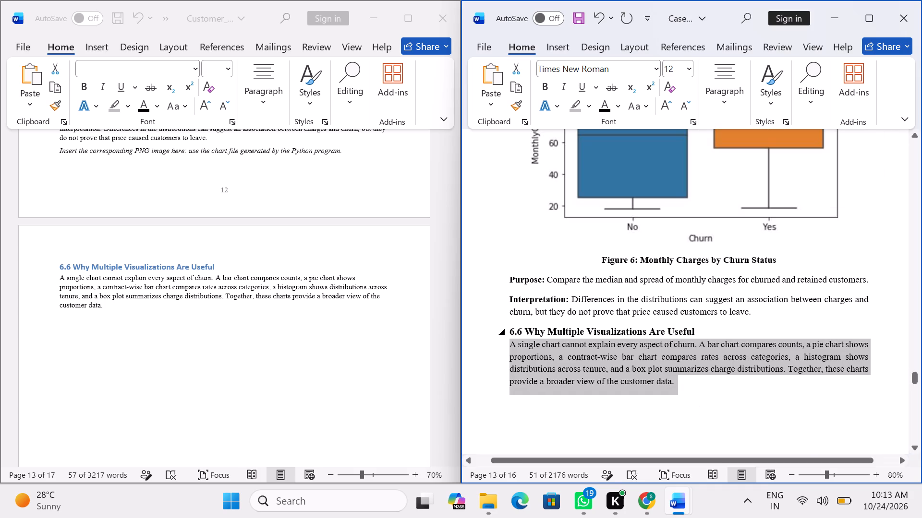
pyautogui.click(696, 404)
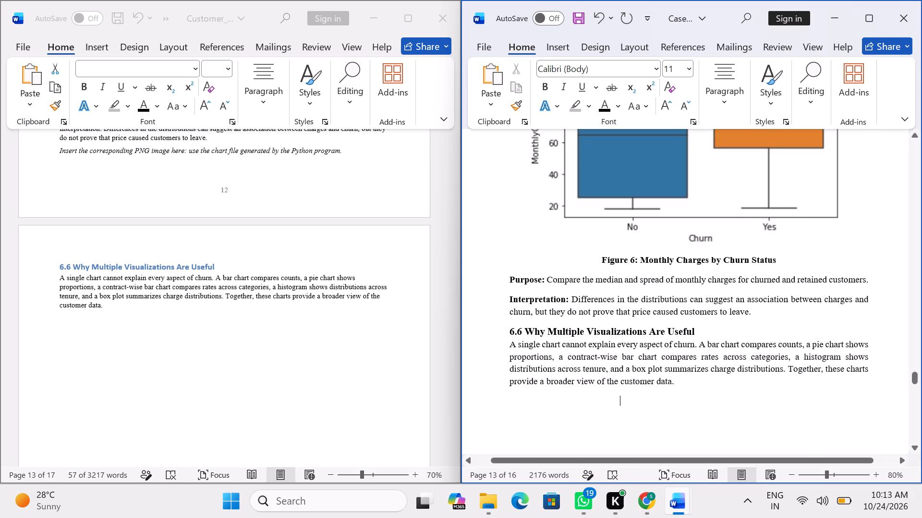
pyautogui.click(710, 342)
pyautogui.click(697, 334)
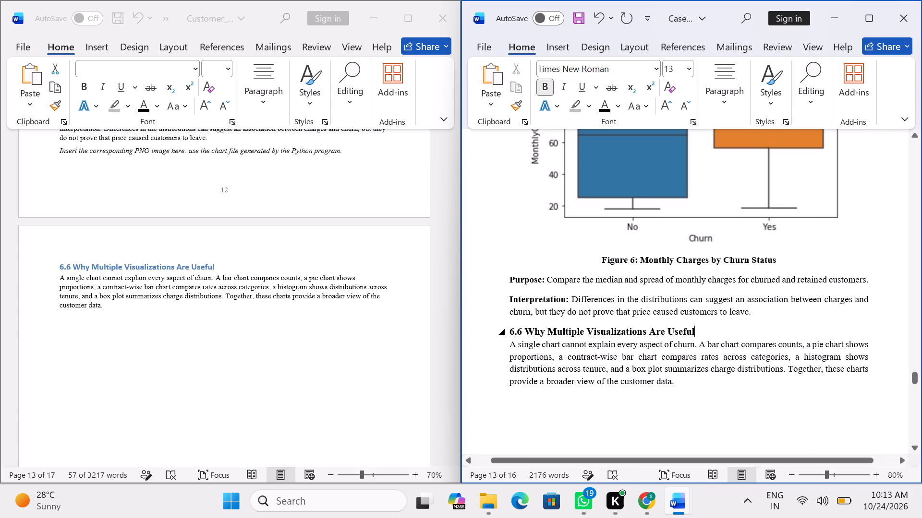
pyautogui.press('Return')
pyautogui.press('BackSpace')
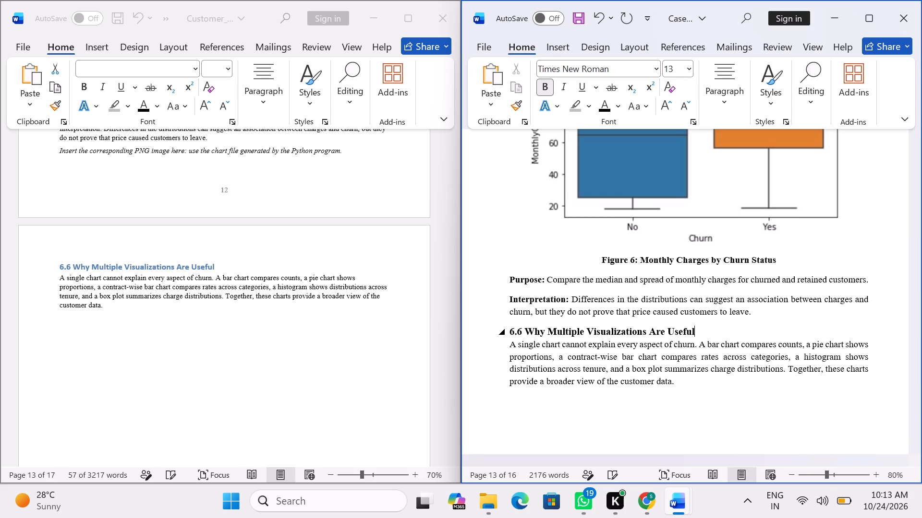
# Look through the source report's remaining sections, from Observations and Findings to the References, to see what still has to be transferred.
pyautogui.scroll(-7, 686, 333)
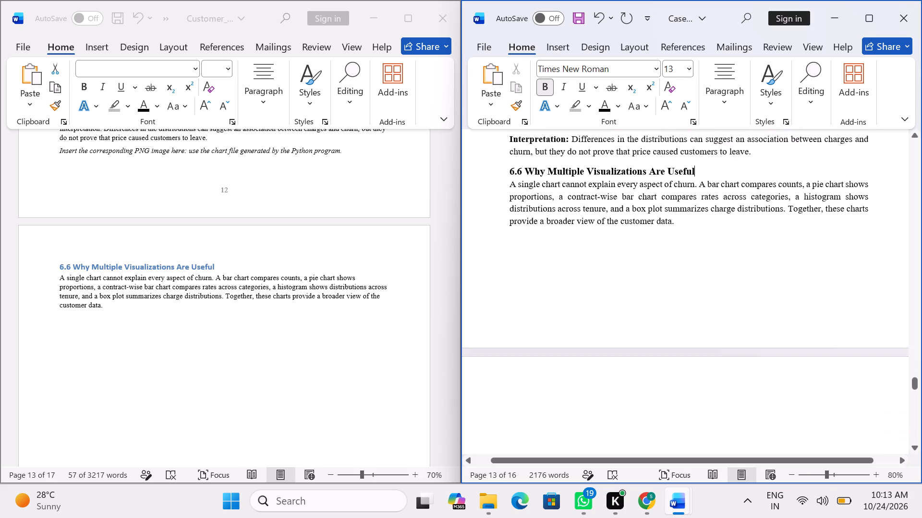
pyautogui.scroll(-3, 679, 314)
pyautogui.scroll(3, 679, 314)
pyautogui.scroll(-4, 0, 355)
pyautogui.scroll(-2, 89, 311)
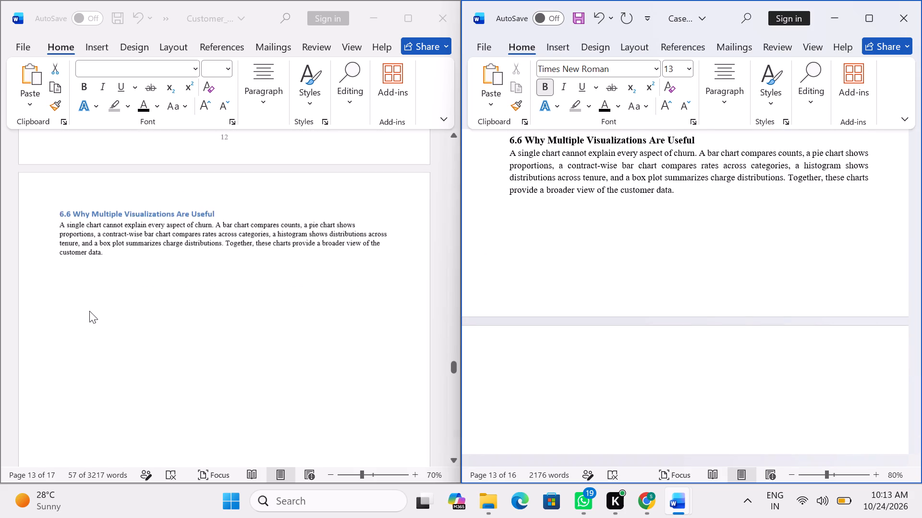
pyautogui.scroll(-17, 89, 311)
pyautogui.scroll(-5, 95, 311)
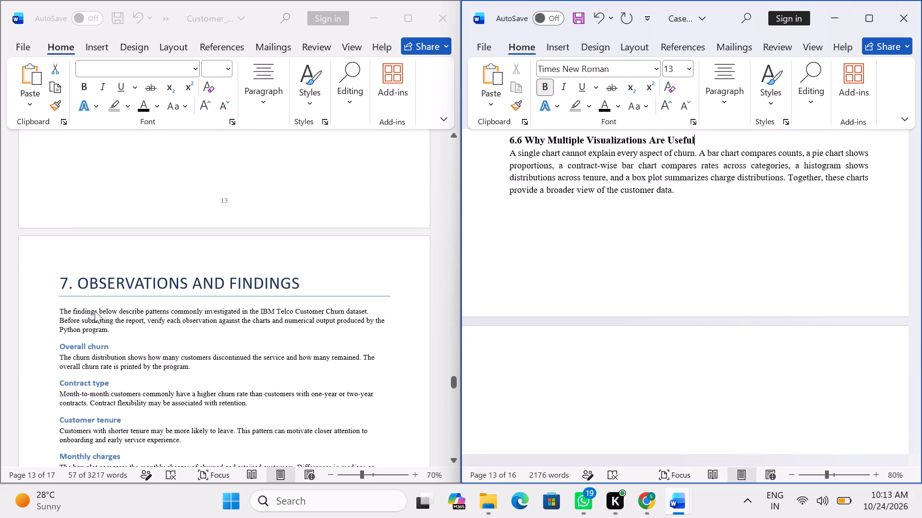
pyautogui.scroll(-16, 95, 311)
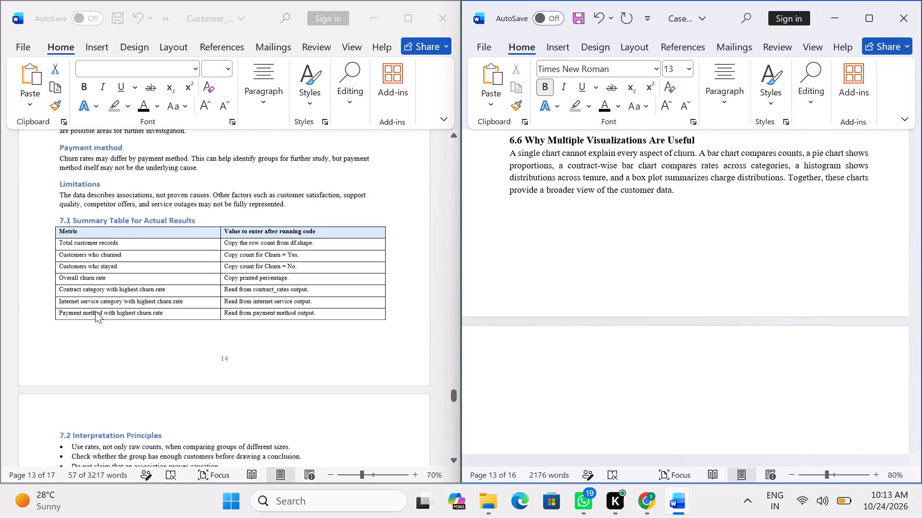
pyautogui.scroll(-15, 95, 311)
pyautogui.scroll(-7, 96, 311)
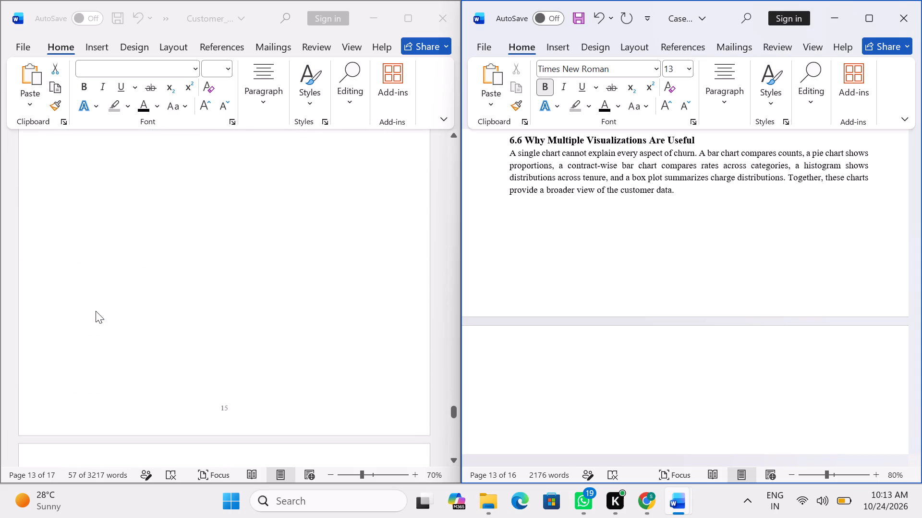
pyautogui.scroll(-11, 96, 311)
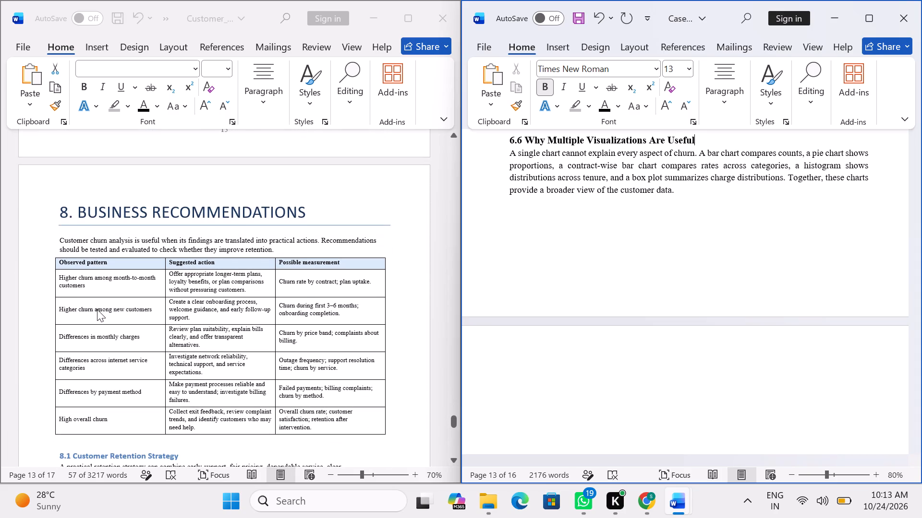
pyautogui.scroll(-18, 97, 309)
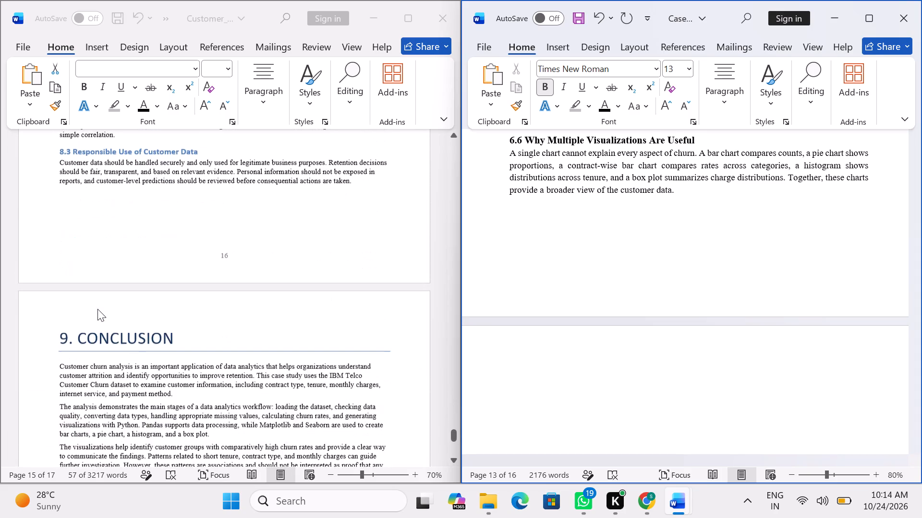
pyautogui.scroll(-14, 97, 309)
pyautogui.scroll(4, 99, 308)
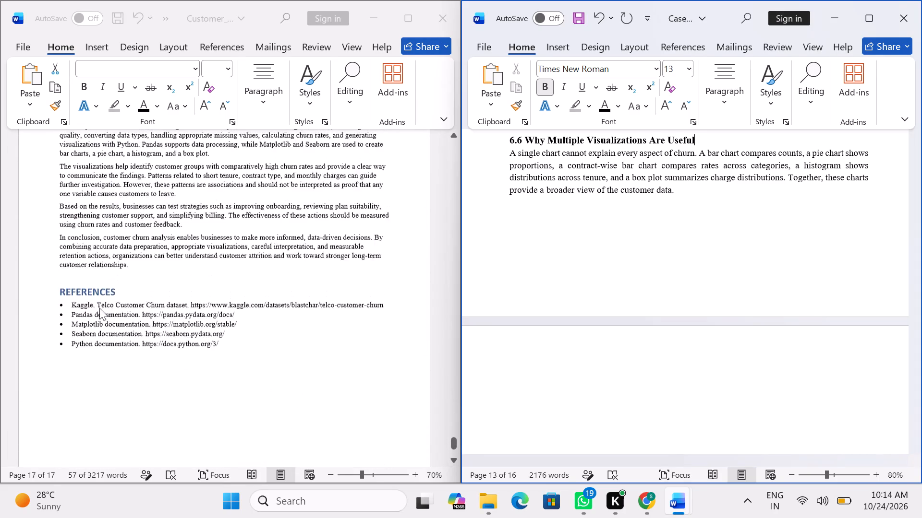
pyautogui.scroll(20, 99, 308)
pyautogui.scroll(17, 99, 308)
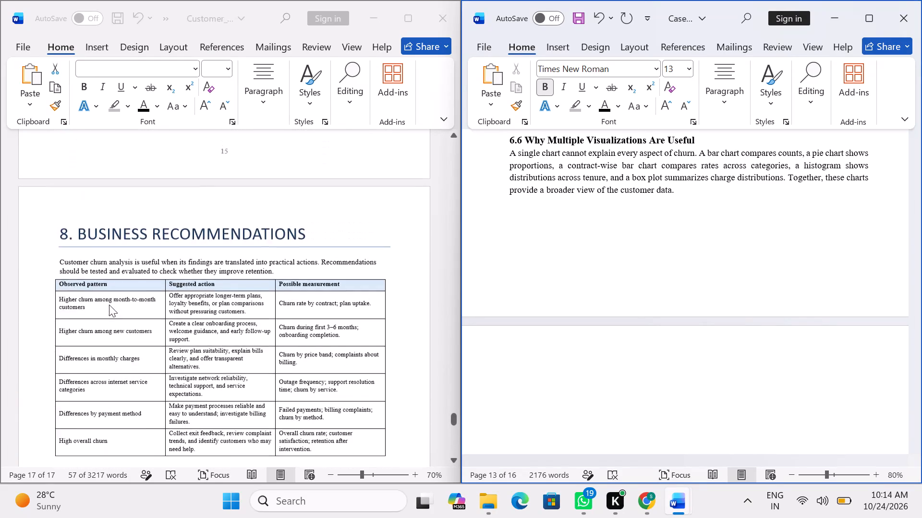
pyautogui.scroll(20, 109, 305)
pyautogui.scroll(17, 109, 305)
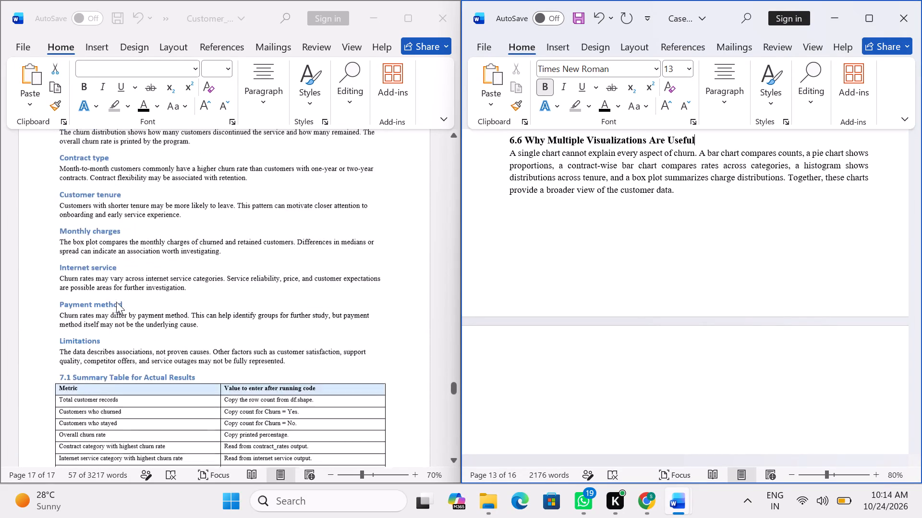
pyautogui.scroll(20, 116, 302)
pyautogui.scroll(7, 116, 302)
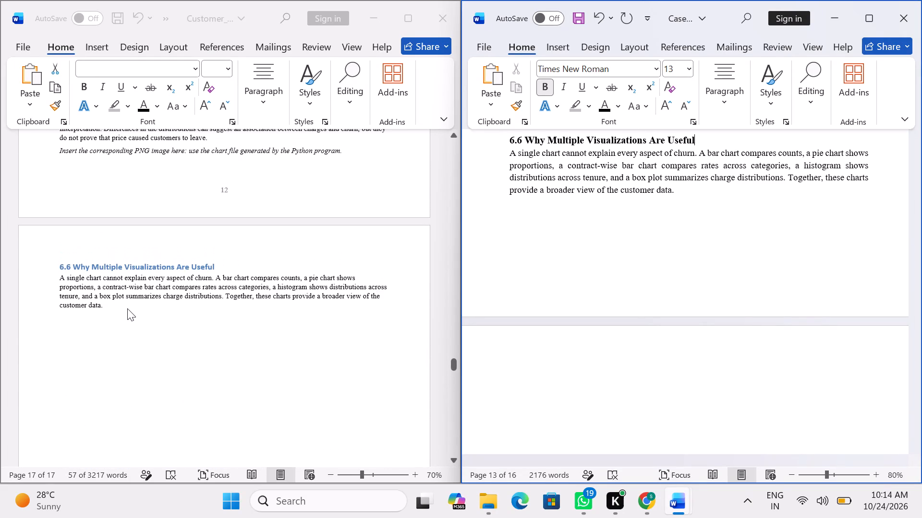
# Copy section 7, Observations and Findings, through the 7.1 summary table from the source report and paste it after the 6.6 paragraph.
pyautogui.scroll(-5, 127, 308)
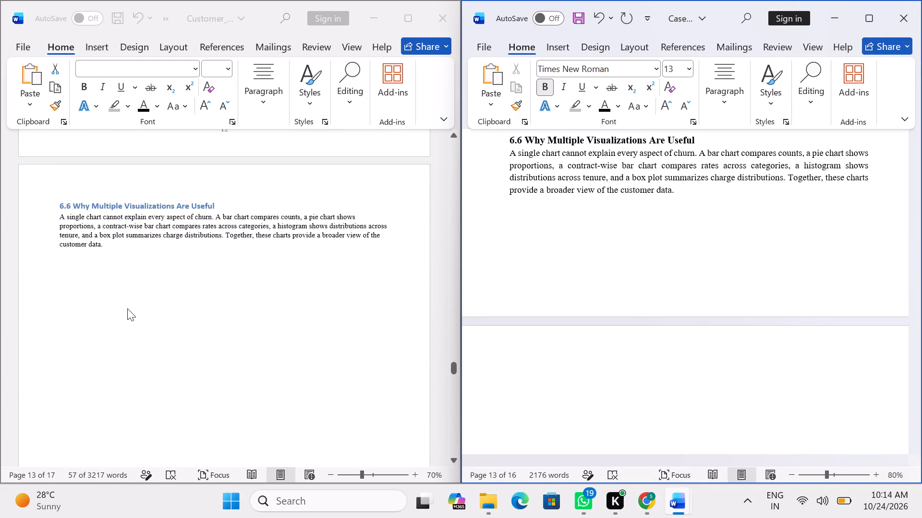
pyautogui.scroll(-19, 127, 308)
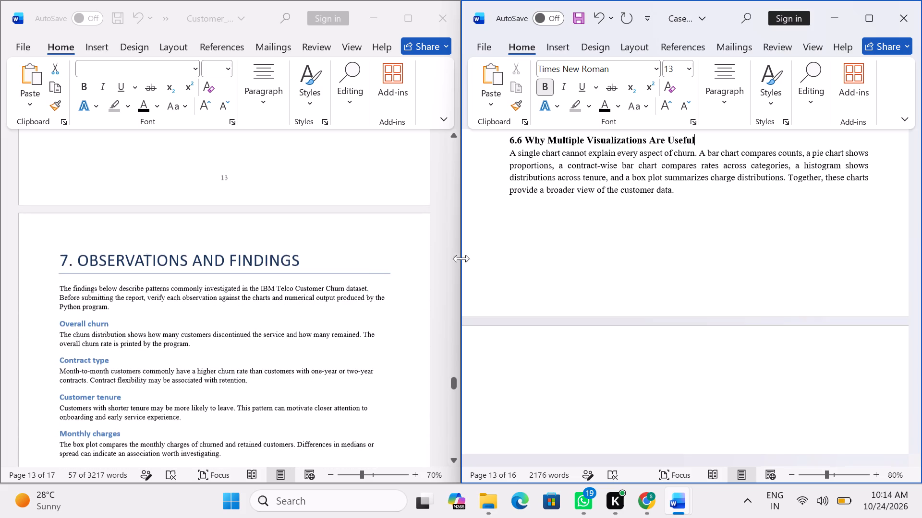
pyautogui.moveTo(47, 248); pyautogui.dragTo(53, 258)
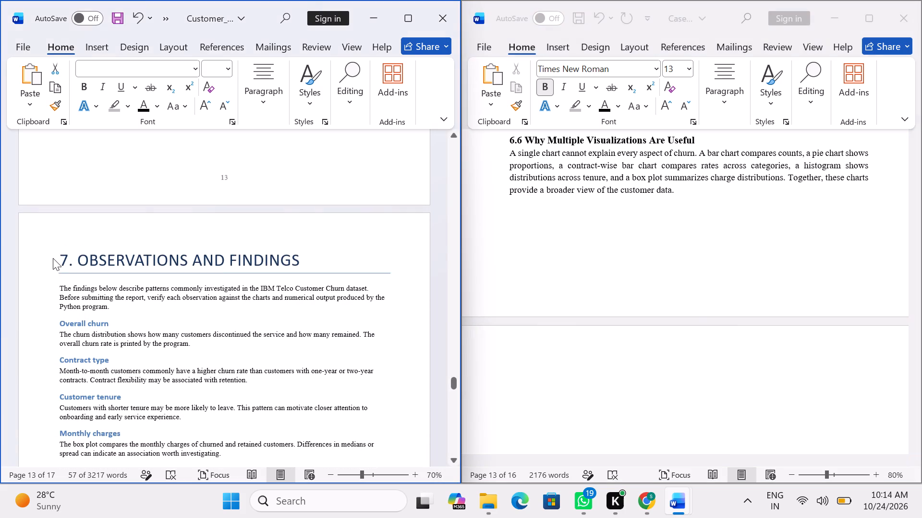
pyautogui.moveTo(53, 258); pyautogui.dragTo(73, 268)
pyautogui.scroll(-10, 196, 326)
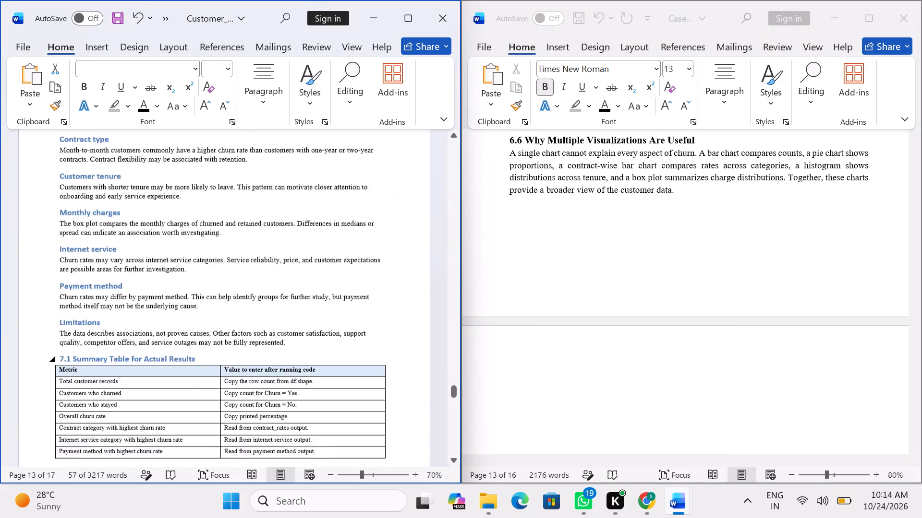
pyautogui.scroll(-6, 196, 324)
pyautogui.moveTo(405, 317); pyautogui.dragTo(42, 127)
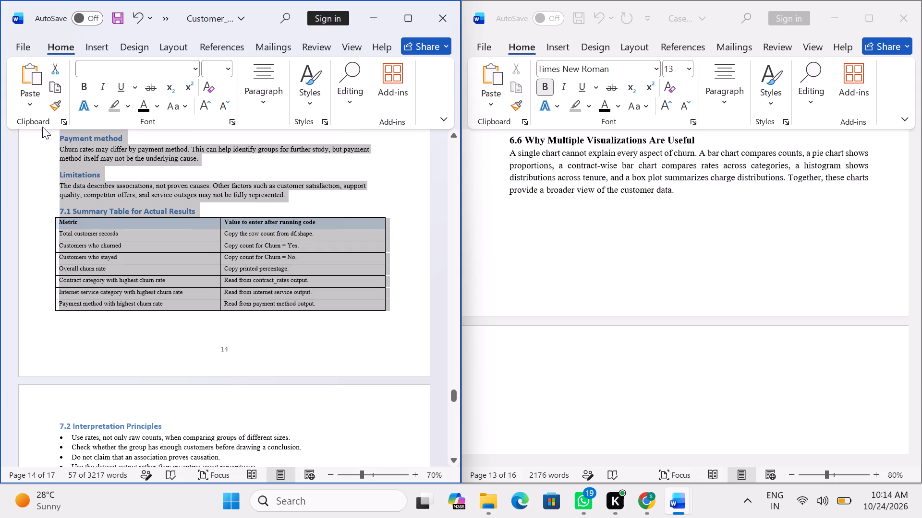
pyautogui.moveTo(42, 127); pyautogui.dragTo(41, 281)
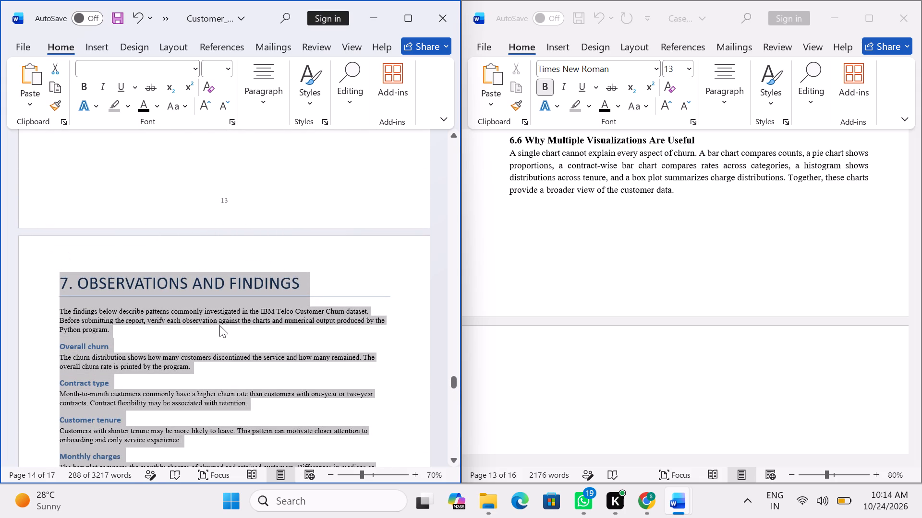
pyautogui.hotkey('ctrl', 'c')
pyautogui.click(678, 195)
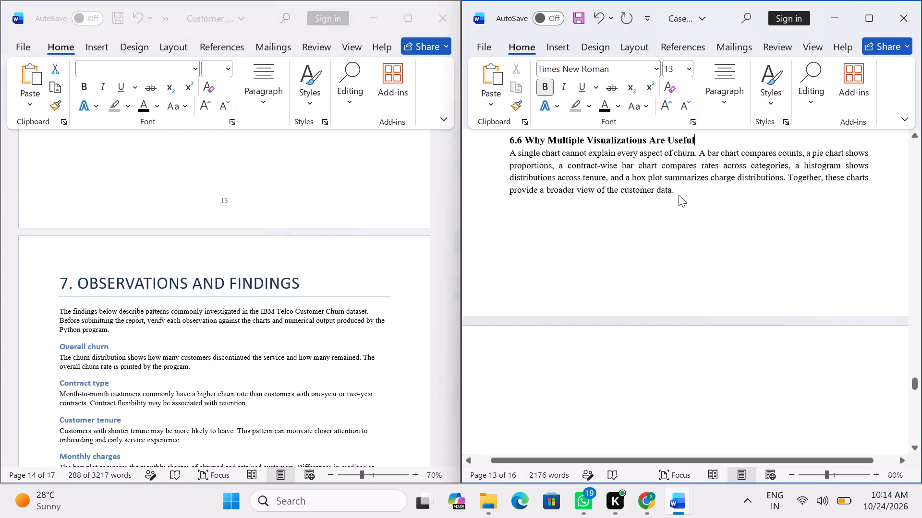
pyautogui.click(683, 189)
pyautogui.press('Return')
pyautogui.hotkey('ctrl', 'v')
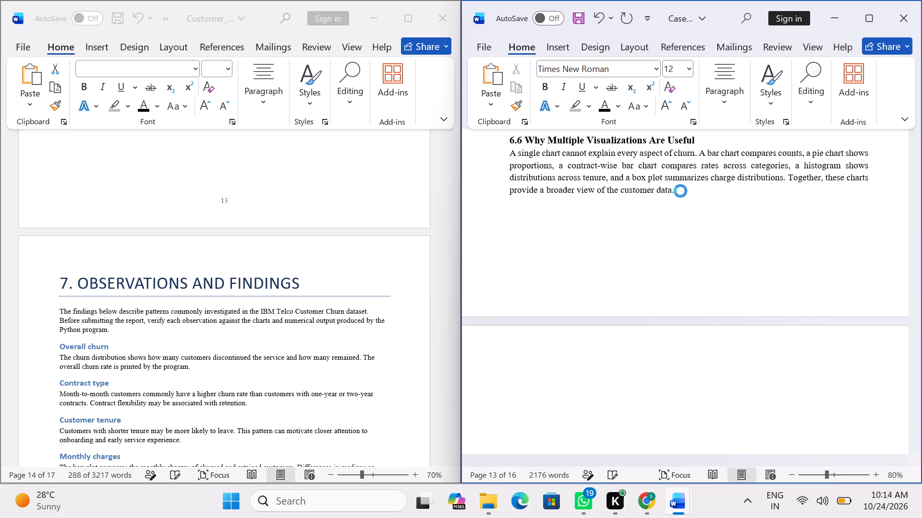
# Set the pasted "7. OBSERVATIONS AND FINDINGS" heading to font size 13.
pyautogui.scroll(14, 630, 241)
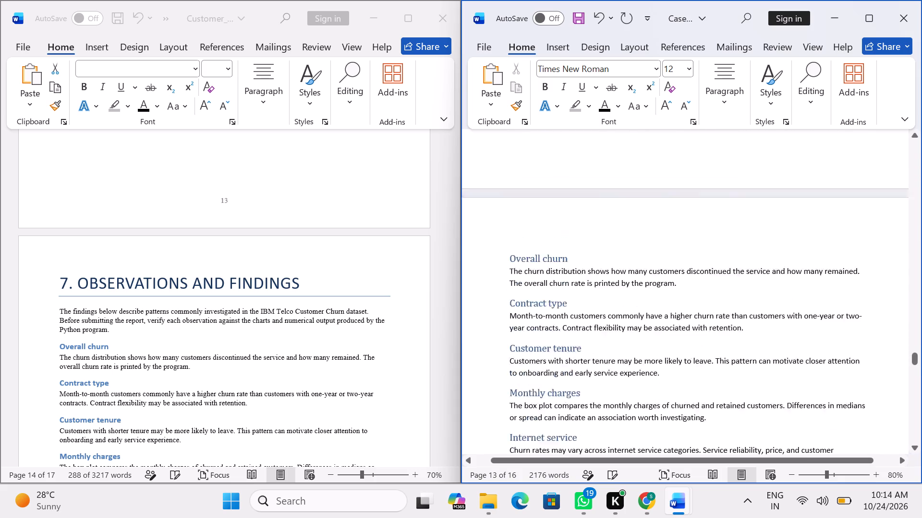
pyautogui.scroll(2, 628, 228)
pyautogui.moveTo(549, 227); pyautogui.dragTo(609, 230)
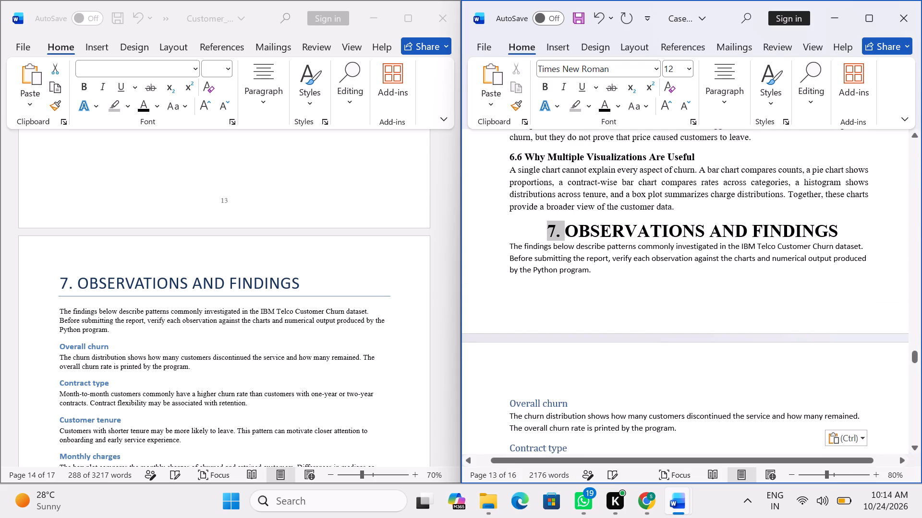
pyautogui.moveTo(609, 230); pyautogui.dragTo(816, 235)
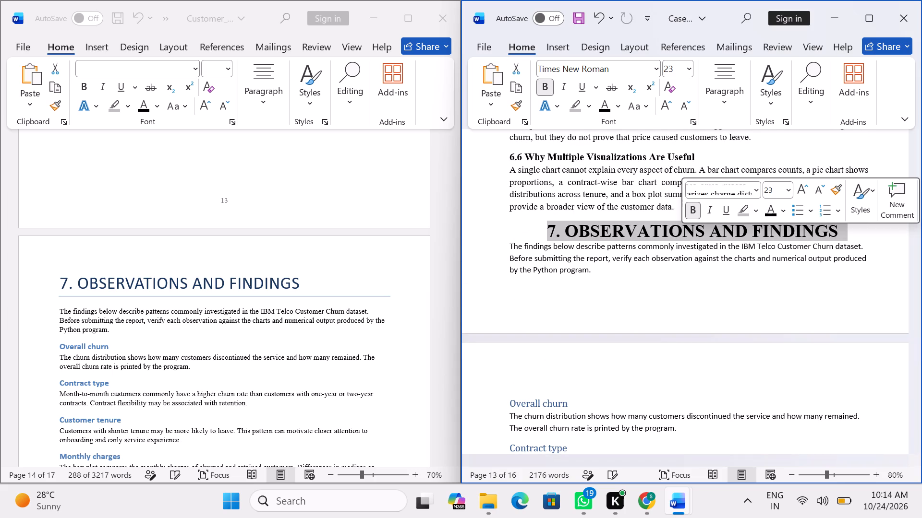
pyautogui.click(788, 192)
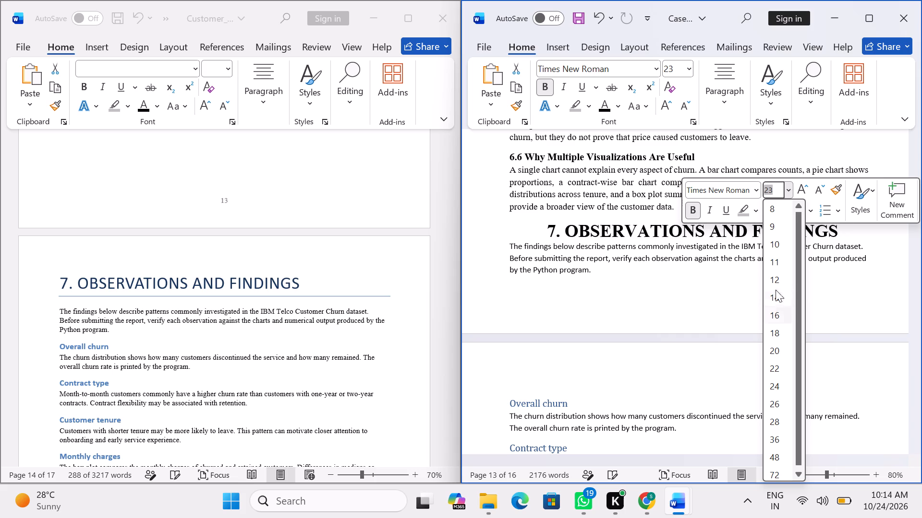
pyautogui.write('13')
pyautogui.press('Return')
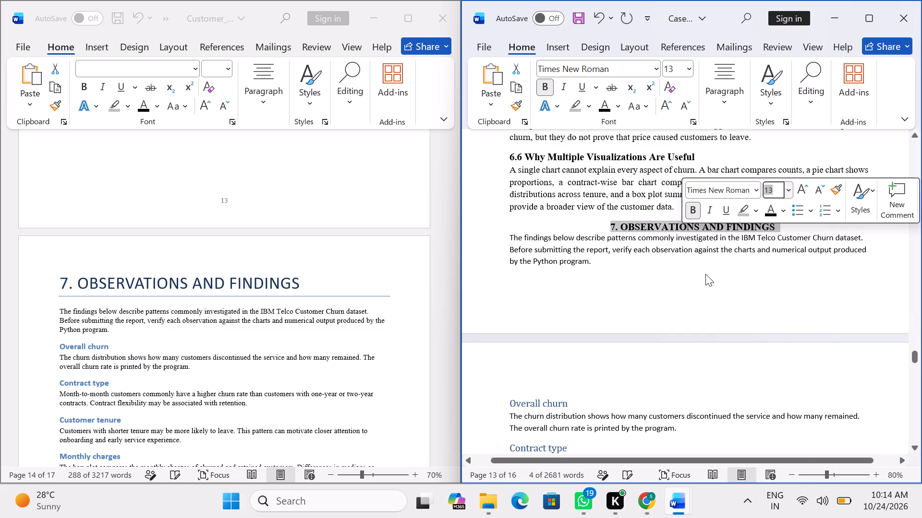
pyautogui.click(705, 274)
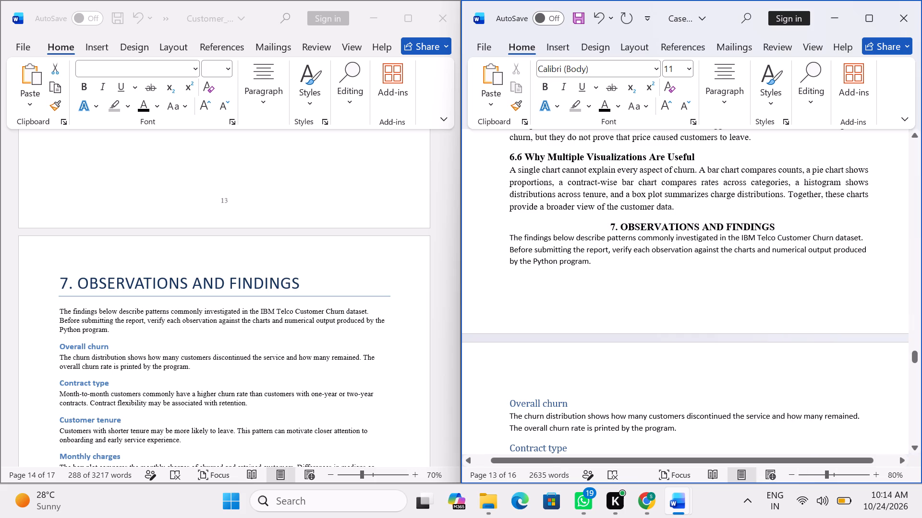
# Add a blank line below the "7. OBSERVATIONS AND FINDINGS" heading and three blank lines above it to push it onto a new page.
pyautogui.click(783, 226)
pyautogui.press('Return')
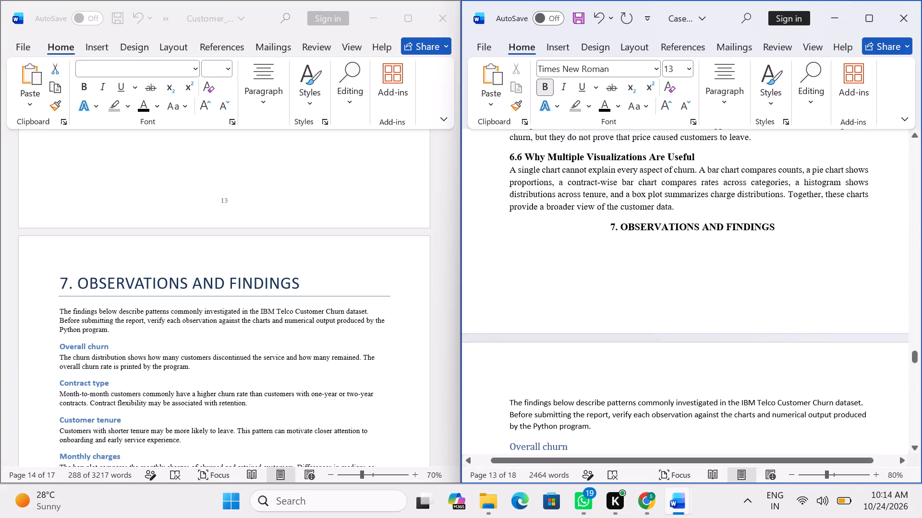
pyautogui.click(610, 219)
pyautogui.click(619, 225)
pyautogui.press('Left')
pyautogui.press('Left')
pyautogui.press('Return')
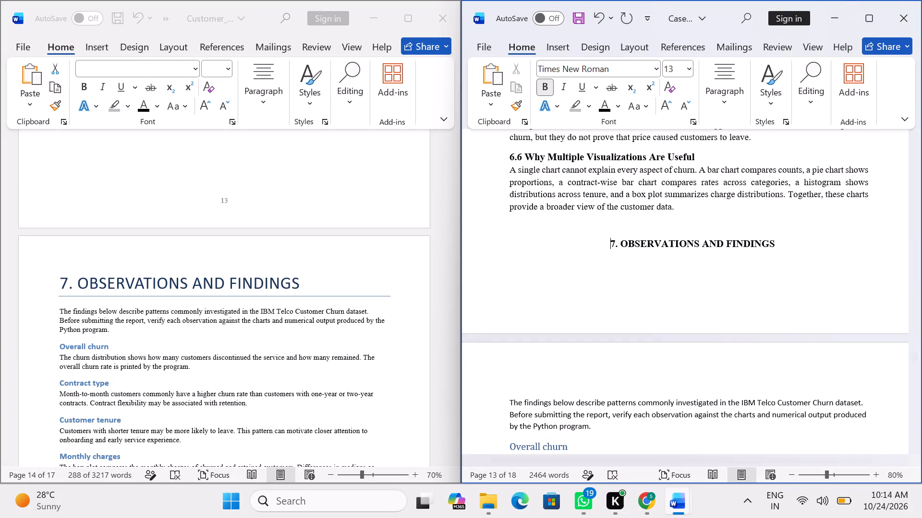
pyautogui.press('Return')
pyautogui.press('Return')
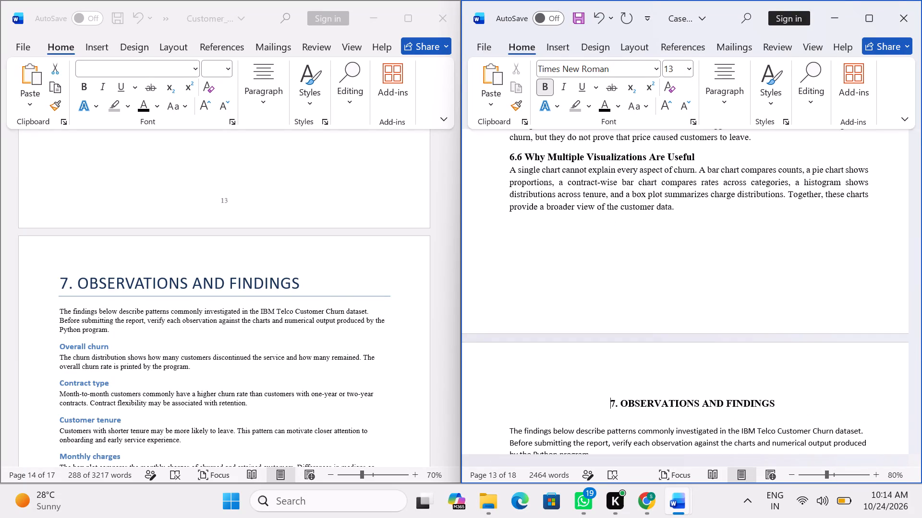
# Set the introductory paragraph under the section 7 heading to Times New Roman, size 12, with justified alignment.
pyautogui.scroll(2, 651, 235)
pyautogui.scroll(-6, 651, 235)
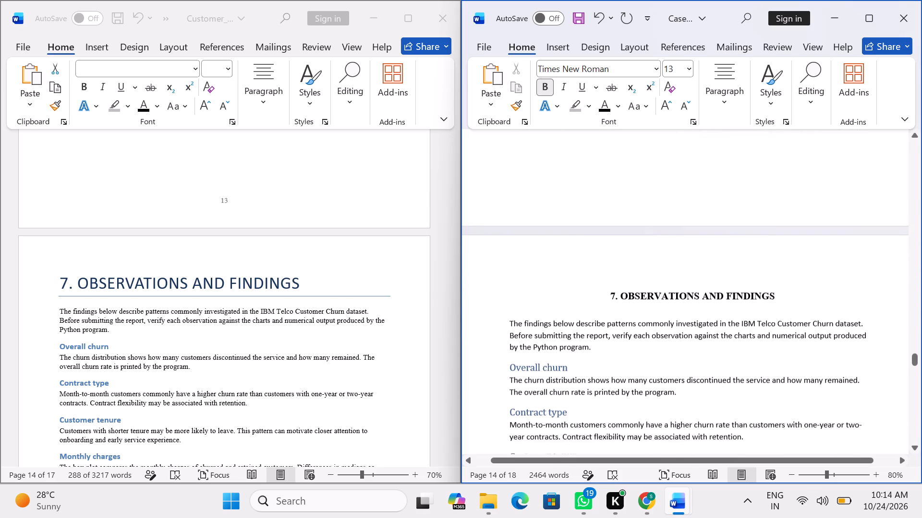
pyautogui.scroll(-1, 652, 238)
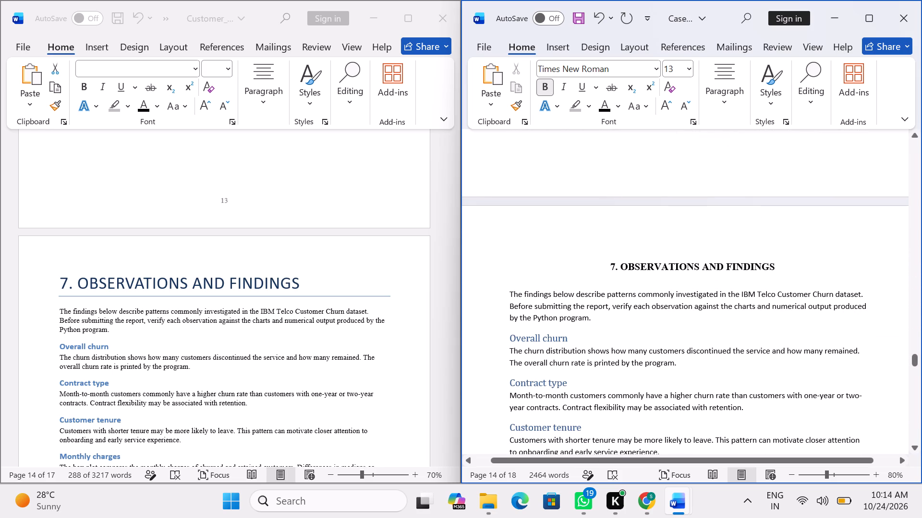
pyautogui.moveTo(507, 289); pyautogui.dragTo(597, 318)
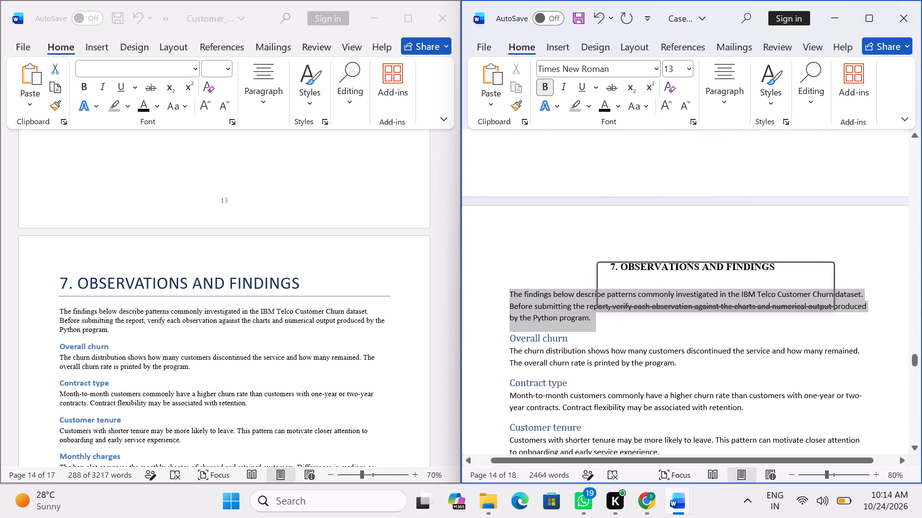
pyautogui.click(625, 269)
pyautogui.write('ti')
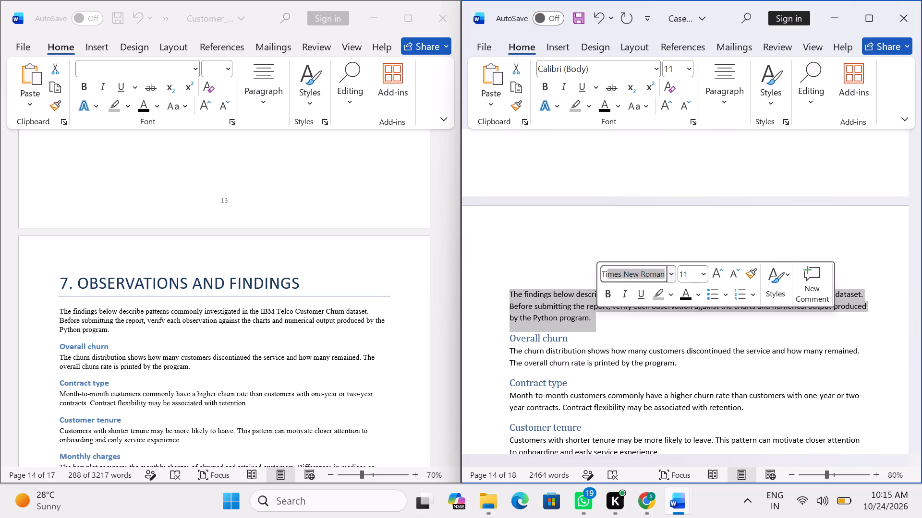
pyautogui.press('Return')
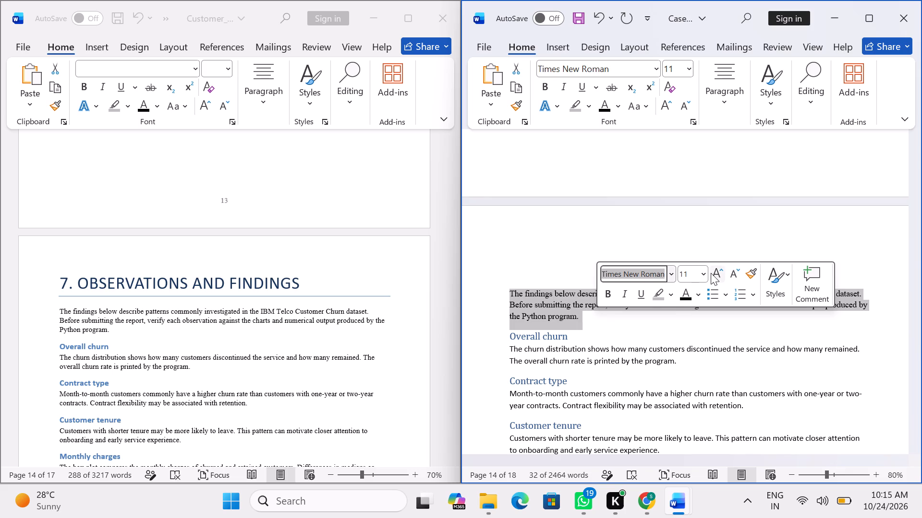
pyautogui.click(706, 273)
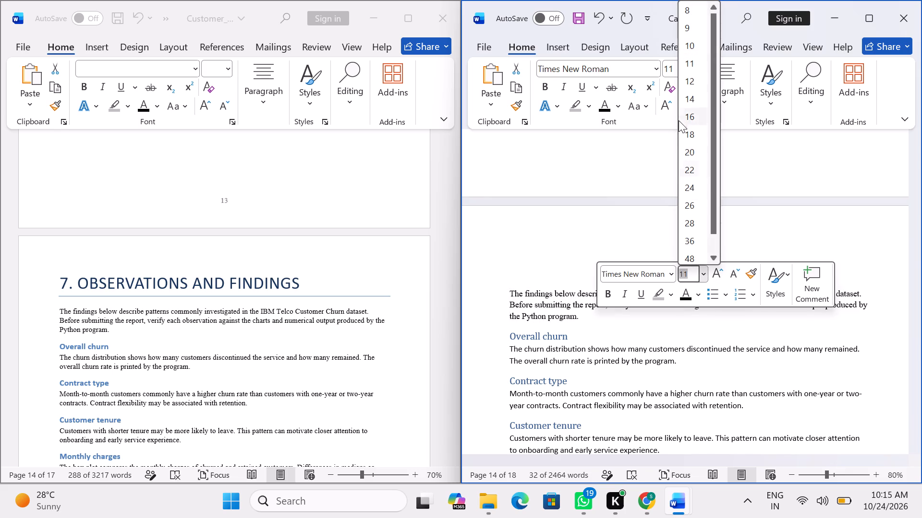
pyautogui.click(695, 83)
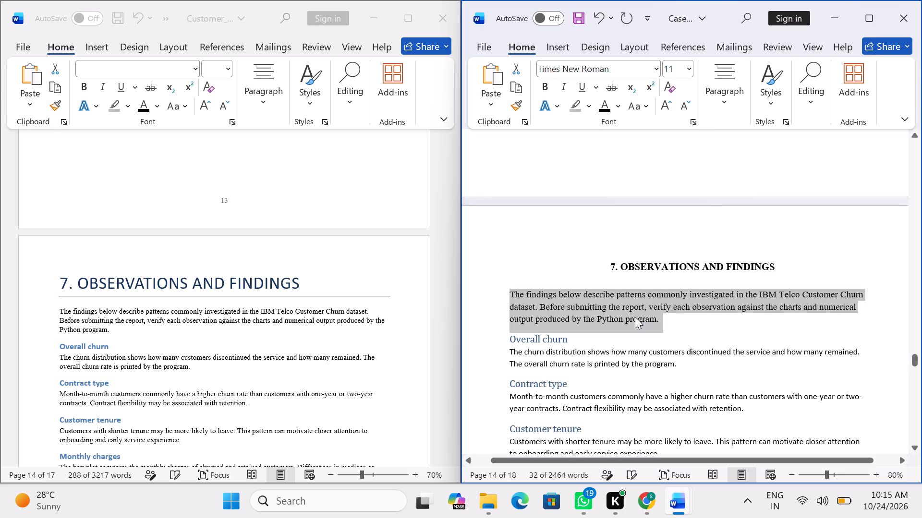
pyautogui.click(715, 71)
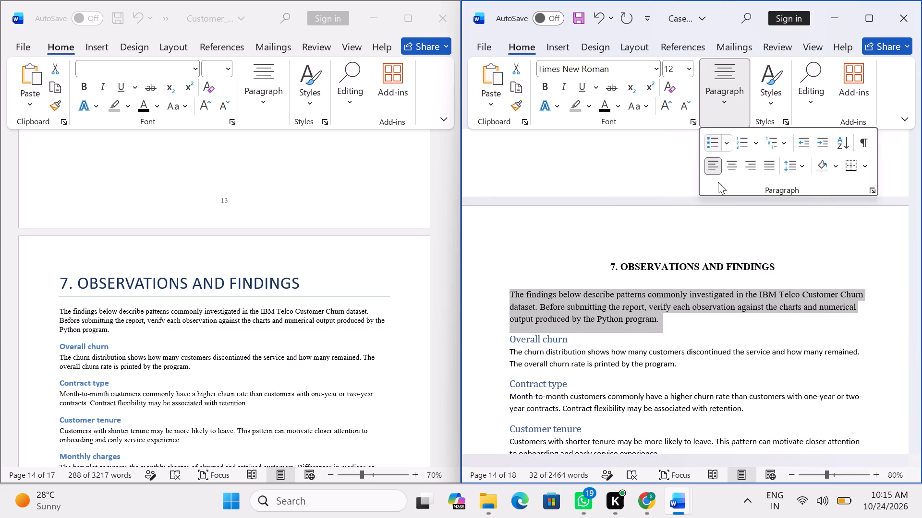
pyautogui.click(764, 167)
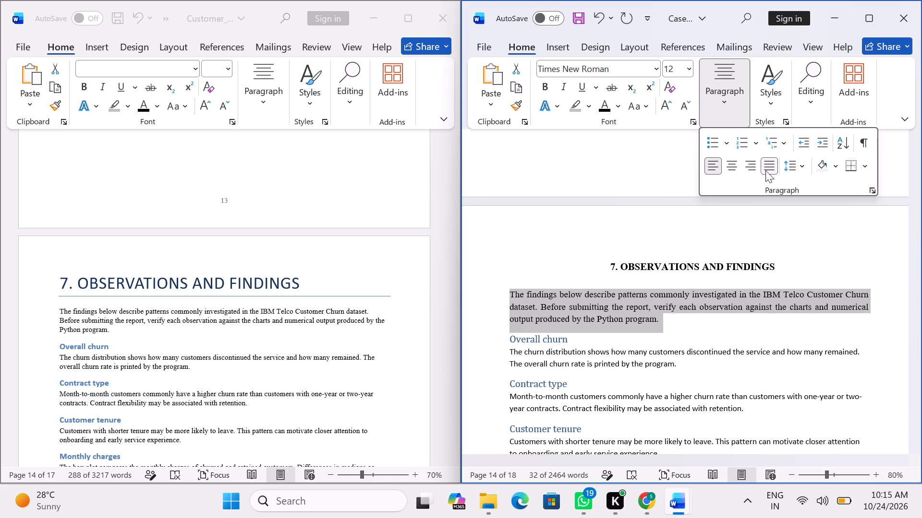
pyautogui.click(557, 246)
# Format the "Overall churn" subheading in section 7 as bold, black Times New Roman.
pyautogui.scroll(-2, 617, 329)
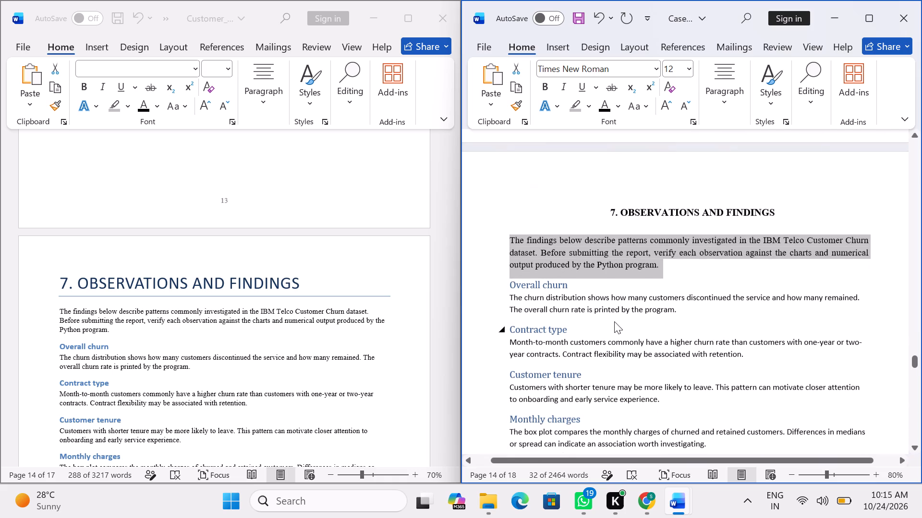
pyautogui.moveTo(580, 286); pyautogui.dragTo(494, 276)
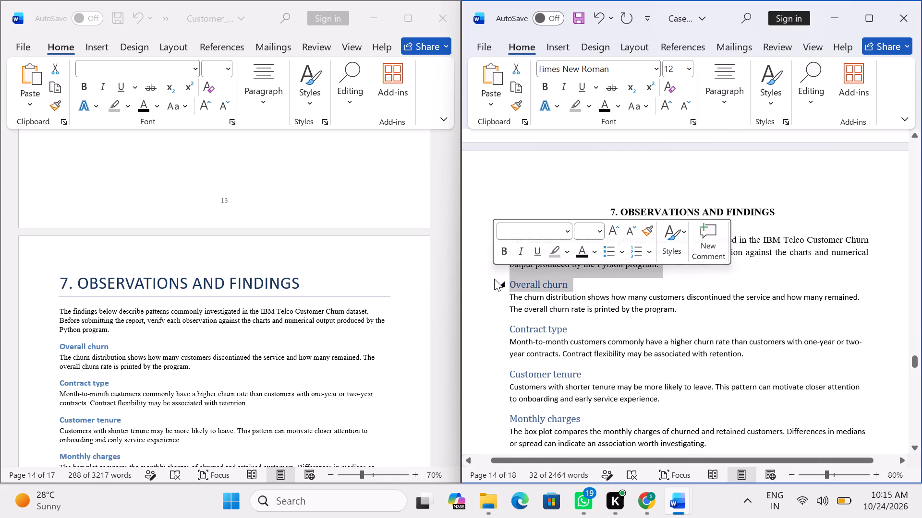
pyautogui.click(487, 279)
pyautogui.moveTo(575, 289); pyautogui.dragTo(511, 283)
pyautogui.moveTo(584, 285); pyautogui.dragTo(520, 281)
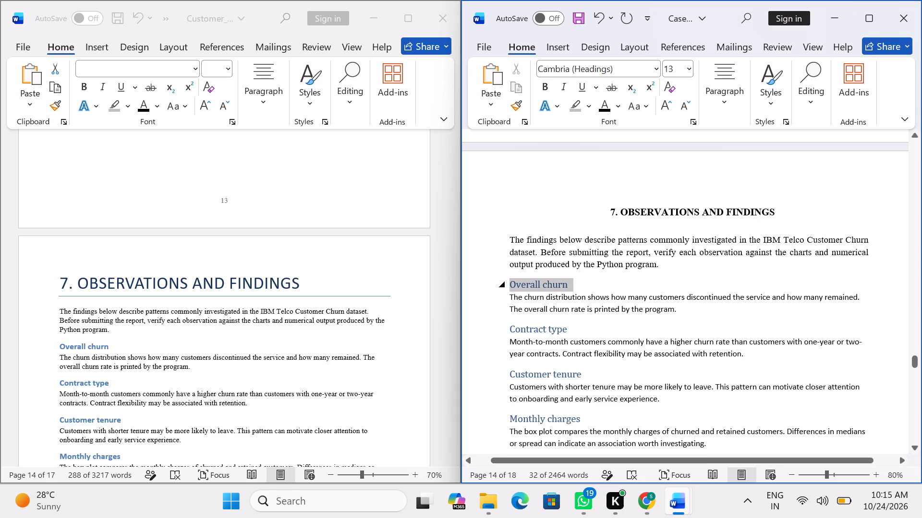
pyautogui.moveTo(520, 281); pyautogui.dragTo(519, 281)
pyautogui.click(532, 257)
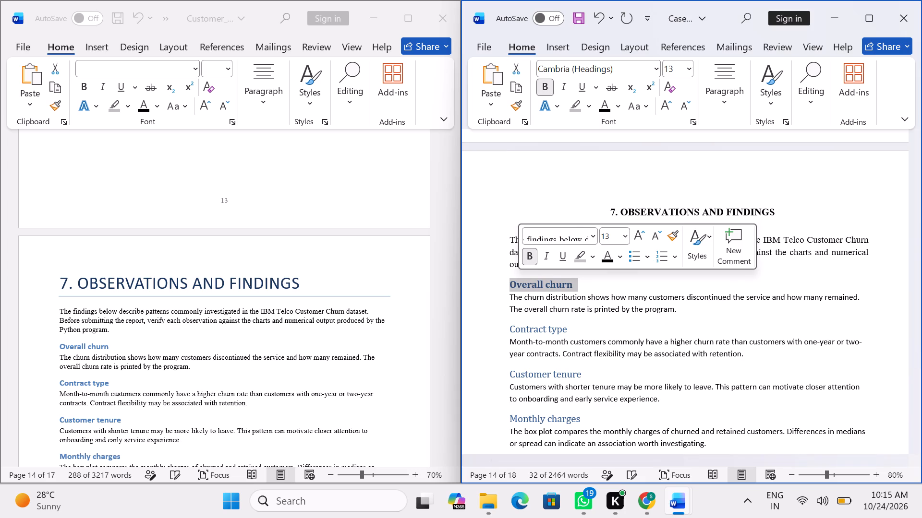
pyautogui.click(559, 235)
pyautogui.write('ti')
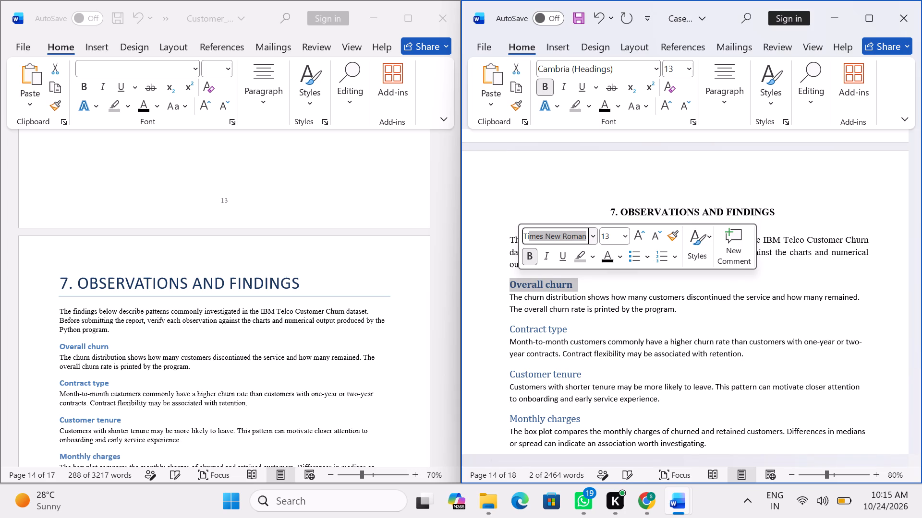
pyautogui.press('Return')
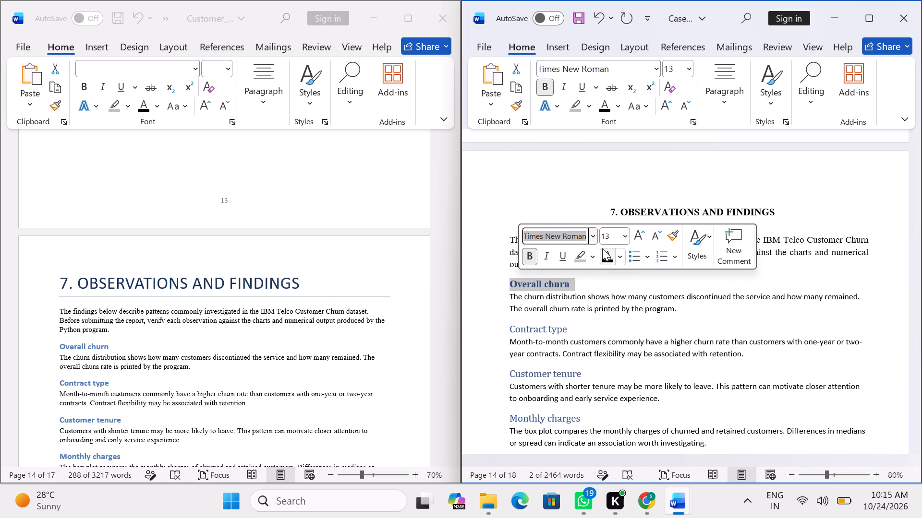
pyautogui.click(603, 248)
pyautogui.click(607, 288)
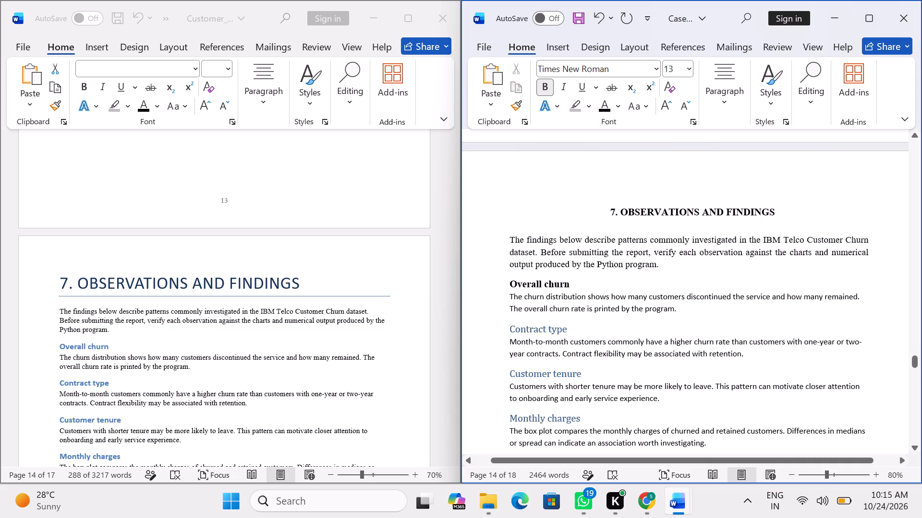
# Format the "Contract type" subheading in section 7 as bold, black Times New Roman.
pyautogui.scroll(-1, 580, 310)
pyautogui.moveTo(571, 298); pyautogui.dragTo(496, 300)
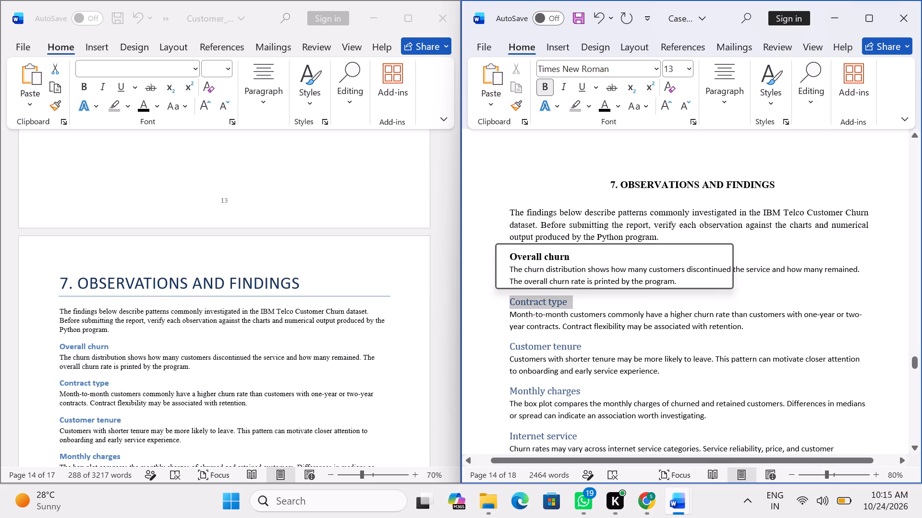
pyautogui.click(504, 278)
pyautogui.click(533, 250)
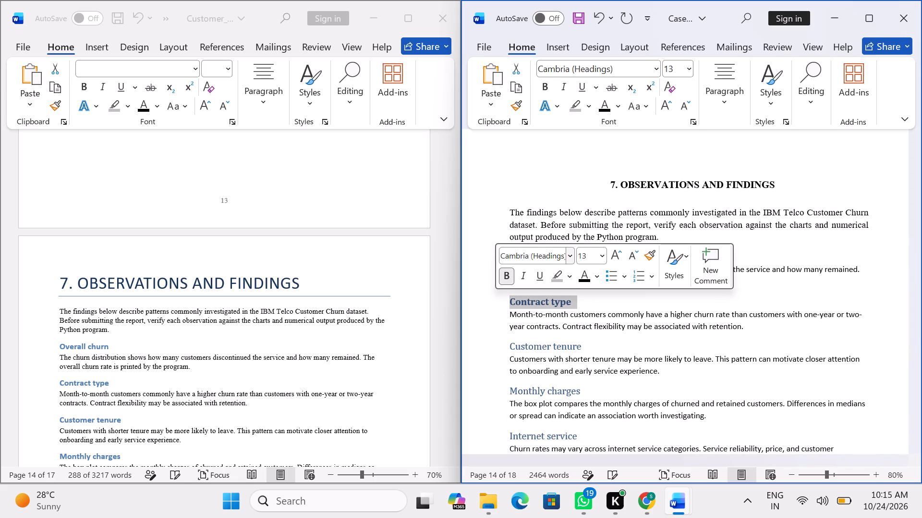
pyautogui.click(534, 256)
pyautogui.write('ti')
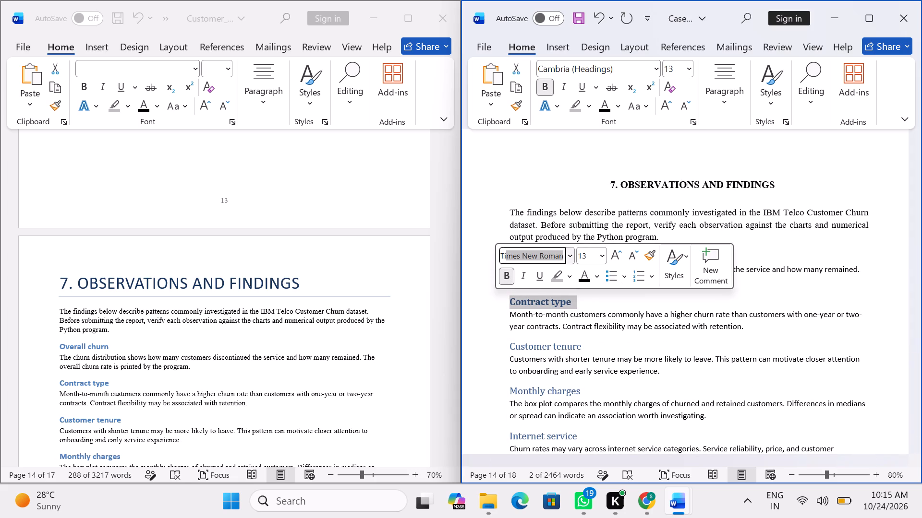
pyautogui.press('Return')
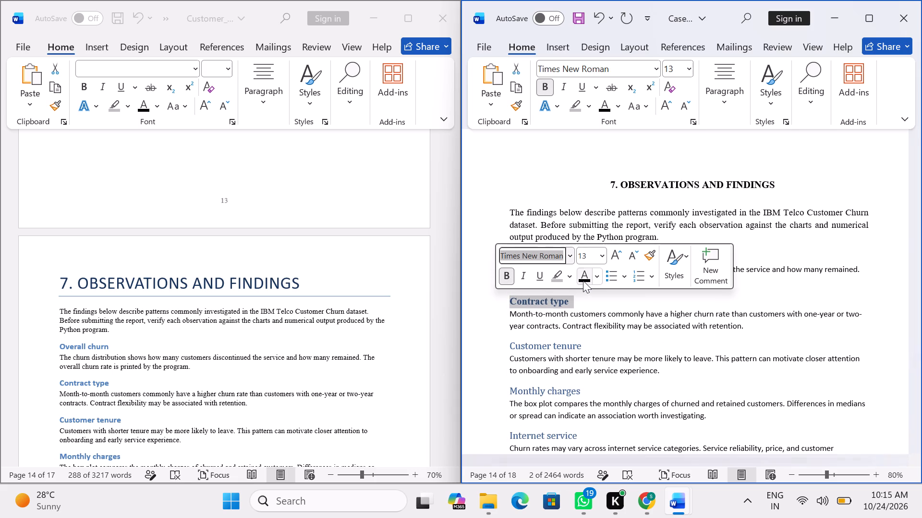
pyautogui.click(583, 281)
pyautogui.click(579, 305)
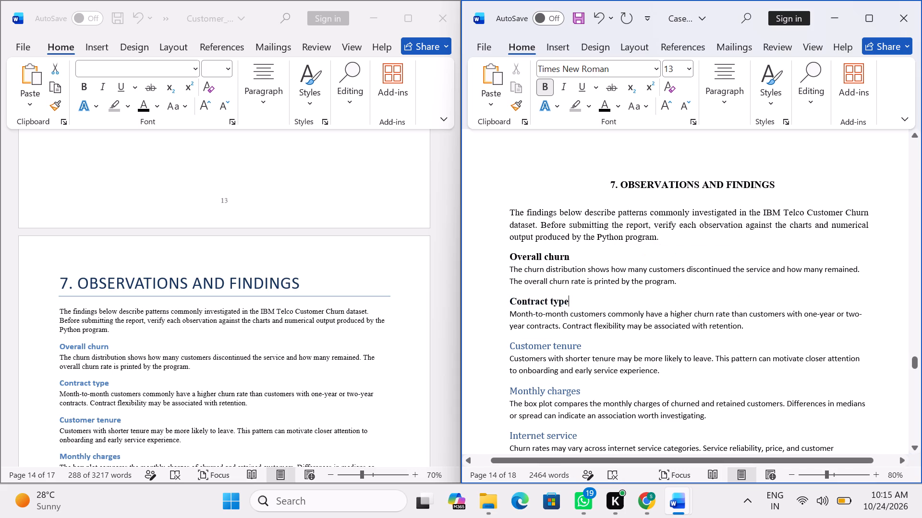
# Format the "Customer tenure" subheading in section 7 as bold, black Times New Roman.
pyautogui.moveTo(582, 341); pyautogui.dragTo(499, 347)
pyautogui.click(503, 325)
pyautogui.click(534, 300)
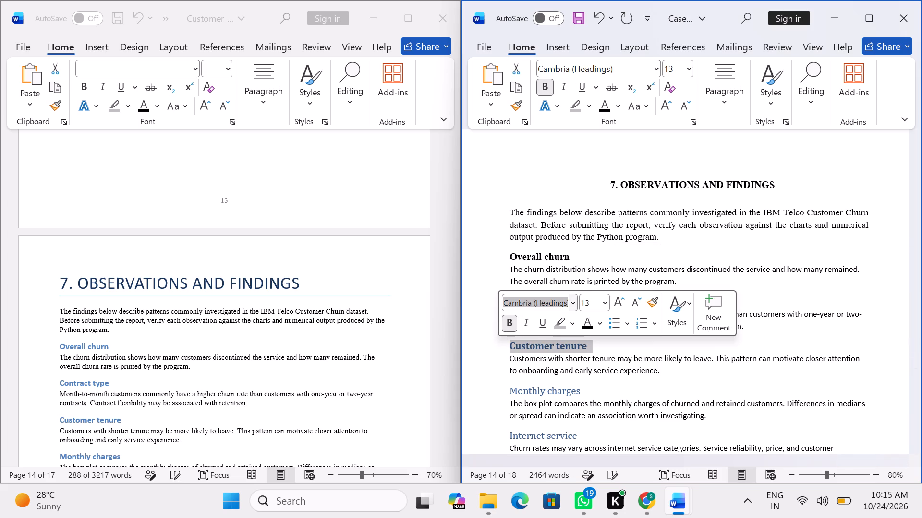
pyautogui.write('ti')
pyautogui.press('Return')
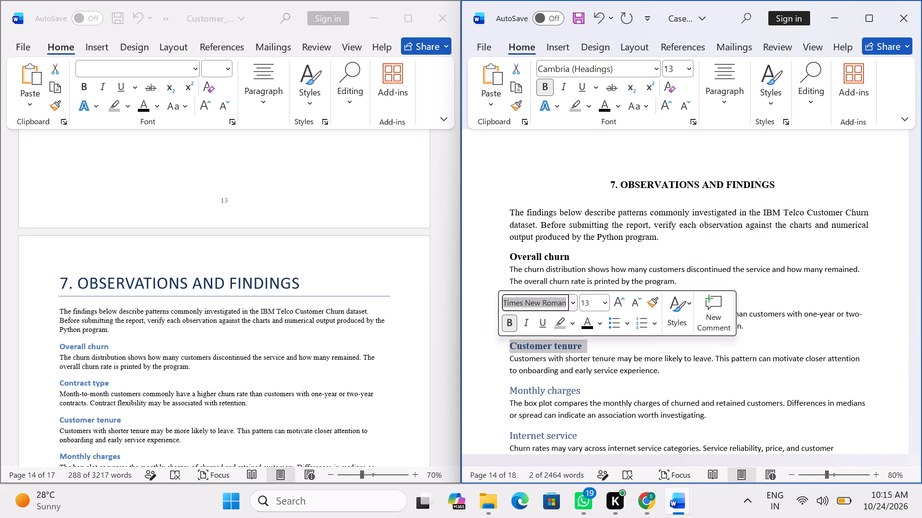
pyautogui.click(590, 315)
# Format the "Monthly charges" subheading in section 7 as bold, black Times New Roman.
pyautogui.scroll(-2, 585, 357)
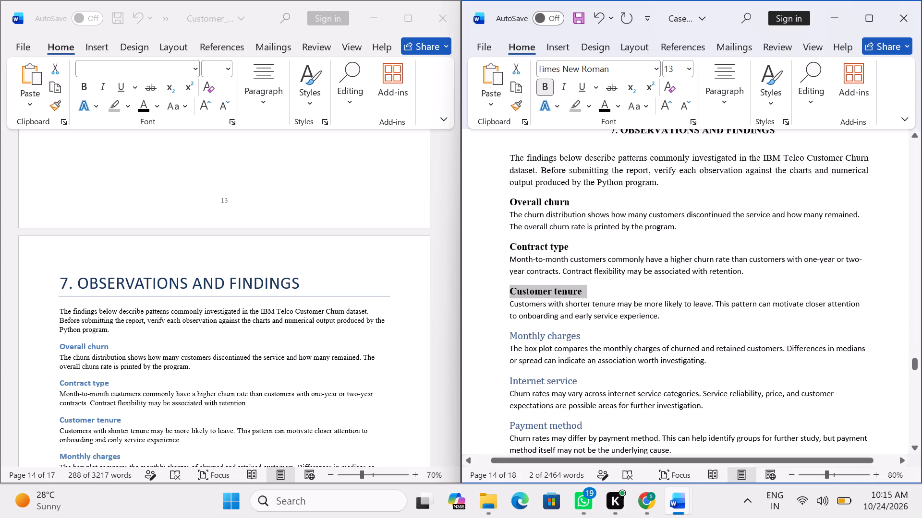
pyautogui.moveTo(583, 334); pyautogui.dragTo(502, 334)
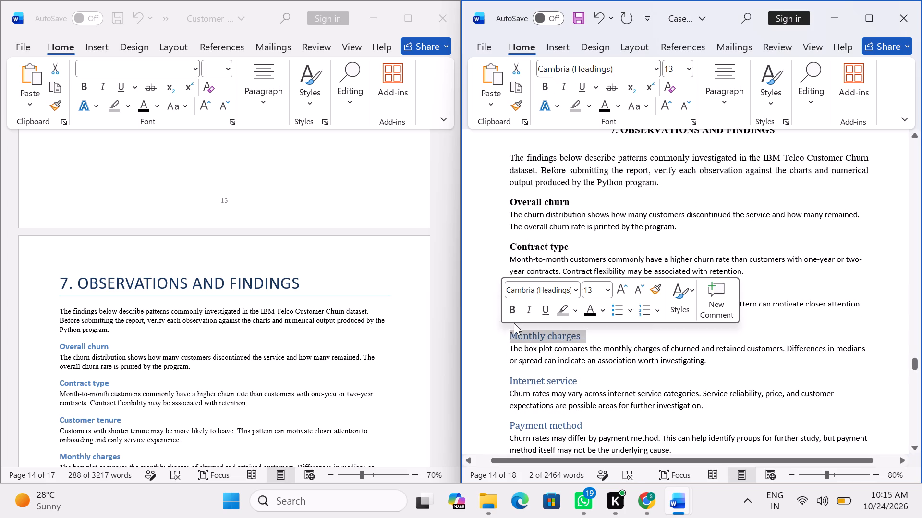
pyautogui.click(510, 306)
pyautogui.click(533, 287)
pyautogui.write('ti')
pyautogui.press('Return')
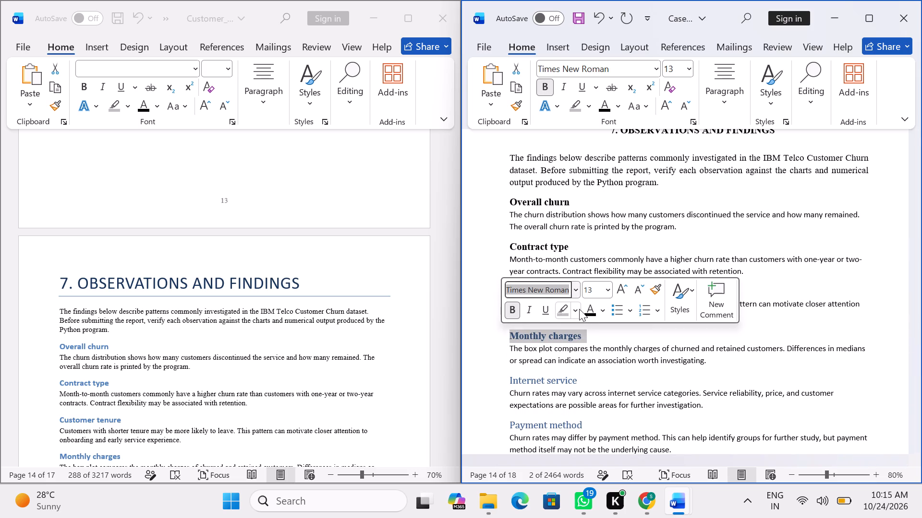
pyautogui.click(589, 305)
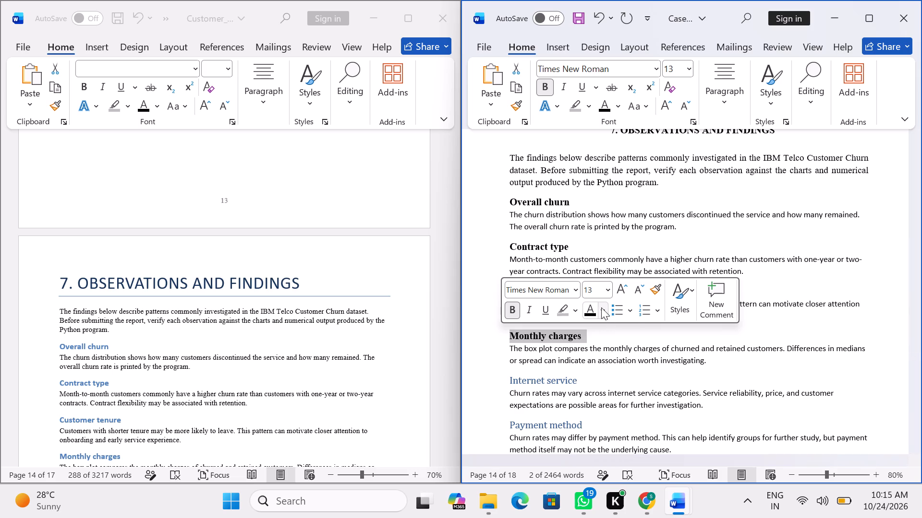
# Format the "Internet service" subheading in section 7 as bold, black Times New Roman.
pyautogui.scroll(-3, 557, 341)
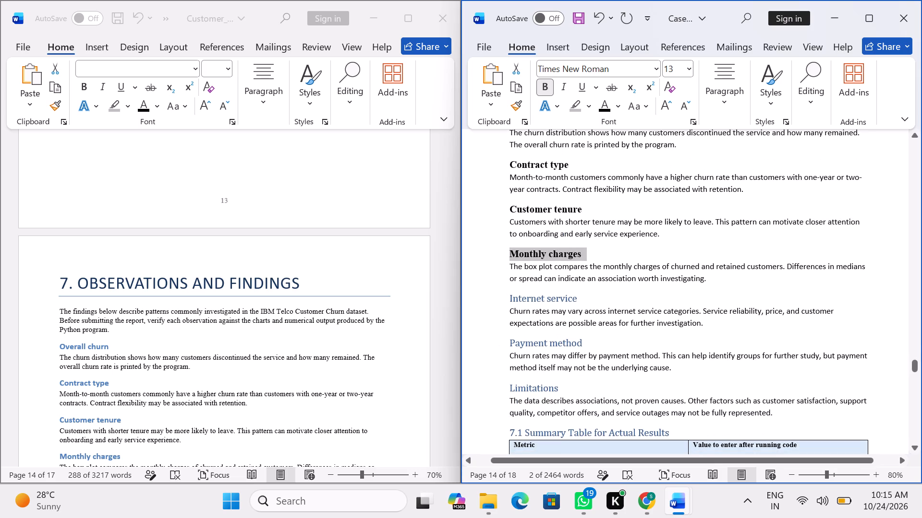
pyautogui.moveTo(580, 298); pyautogui.dragTo(502, 296)
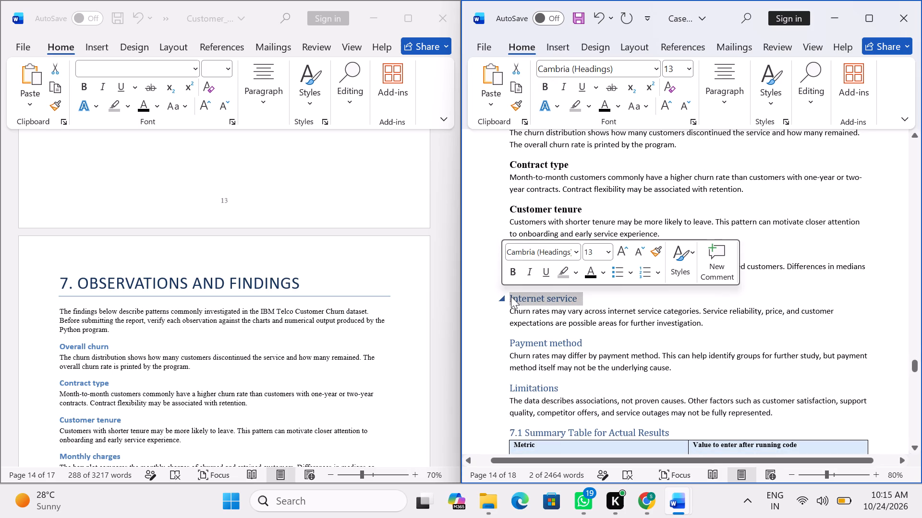
pyautogui.click(512, 274)
pyautogui.click(527, 250)
pyautogui.write('ti')
pyautogui.press('Return')
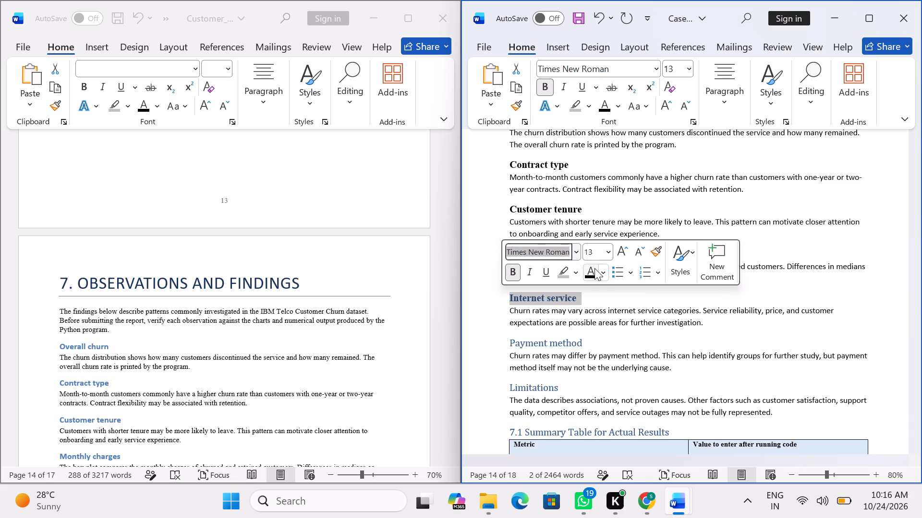
pyautogui.click(594, 268)
# Format the "Payment method" subheading in section 7 as bold, black Times New Roman.
pyautogui.scroll(-2, 569, 307)
pyautogui.moveTo(592, 284); pyautogui.dragTo(591, 284)
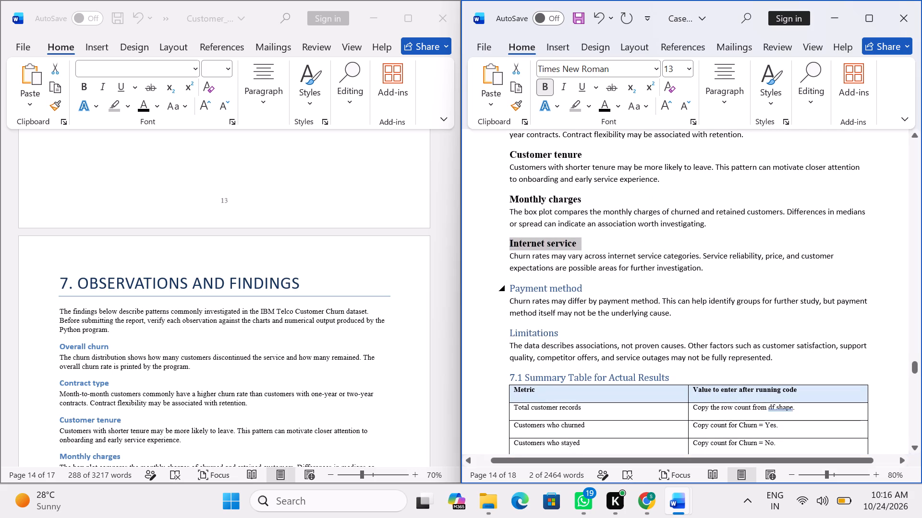
pyautogui.moveTo(591, 284); pyautogui.dragTo(516, 286)
pyautogui.click(530, 262)
pyautogui.click(552, 236)
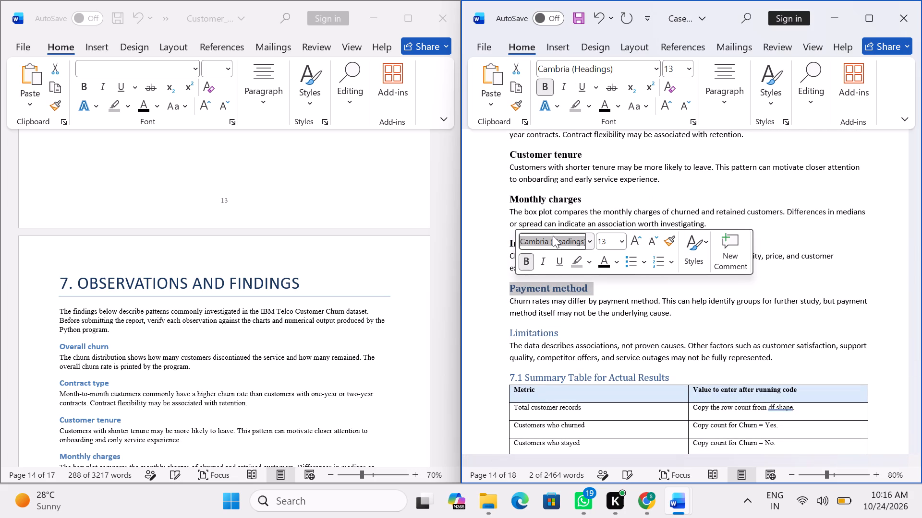
pyautogui.write('ti')
pyautogui.press('Return')
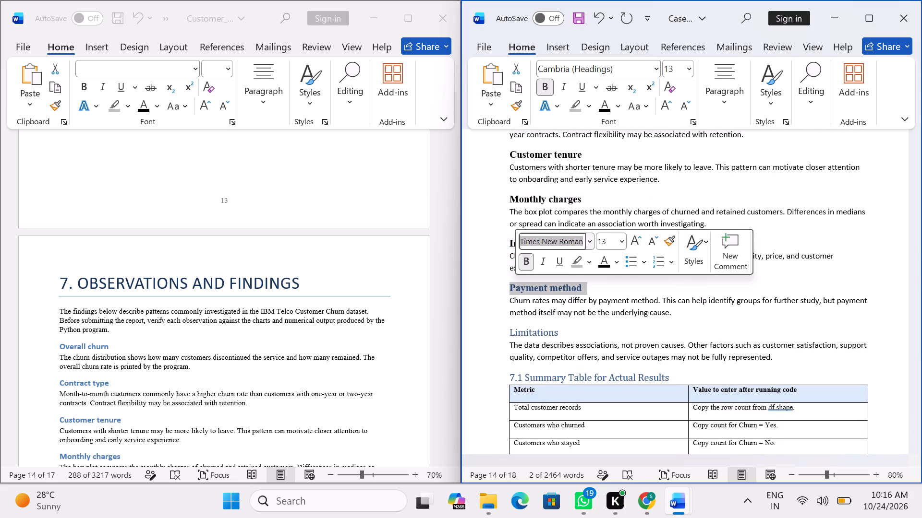
pyautogui.click(602, 262)
# Format the "Limitations" subheading in section 7 as bold, black Times New Roman.
pyautogui.scroll(-1, 602, 262)
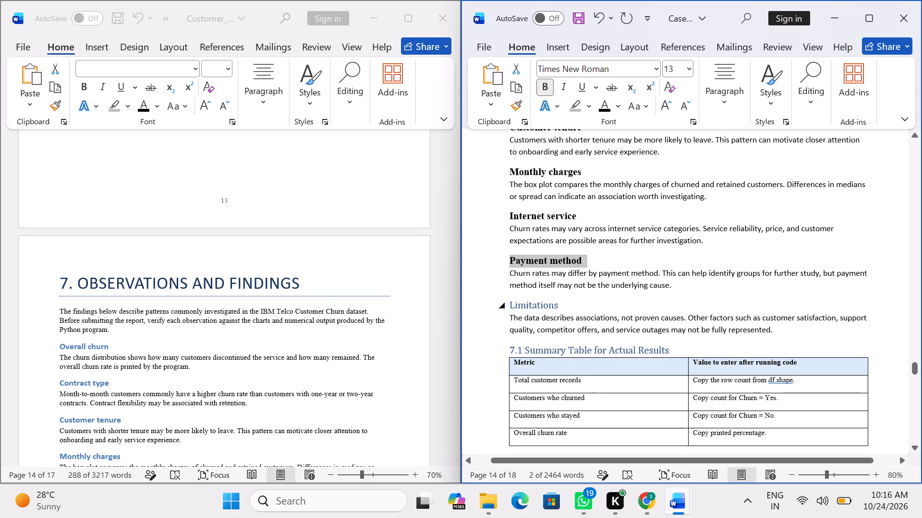
pyautogui.moveTo(562, 304); pyautogui.dragTo(506, 307)
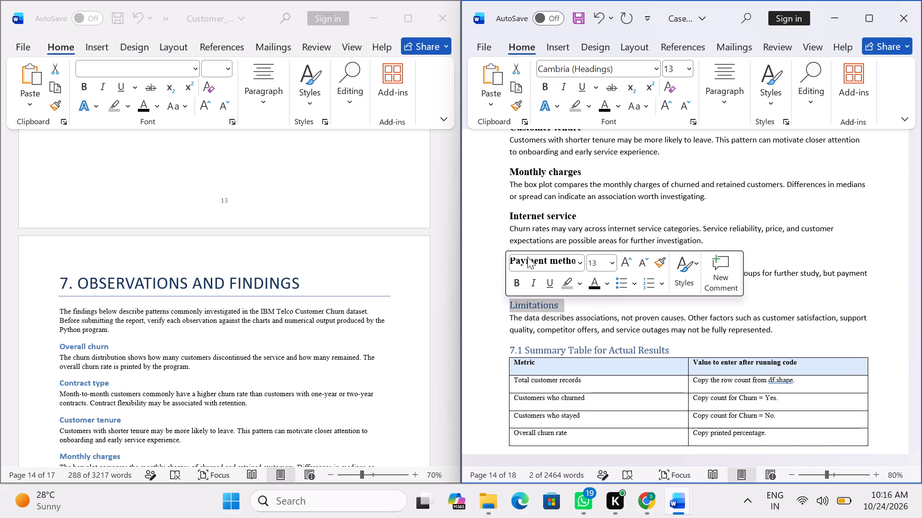
pyautogui.click(527, 257)
pyautogui.click(512, 278)
pyautogui.click(531, 266)
pyautogui.write('ti')
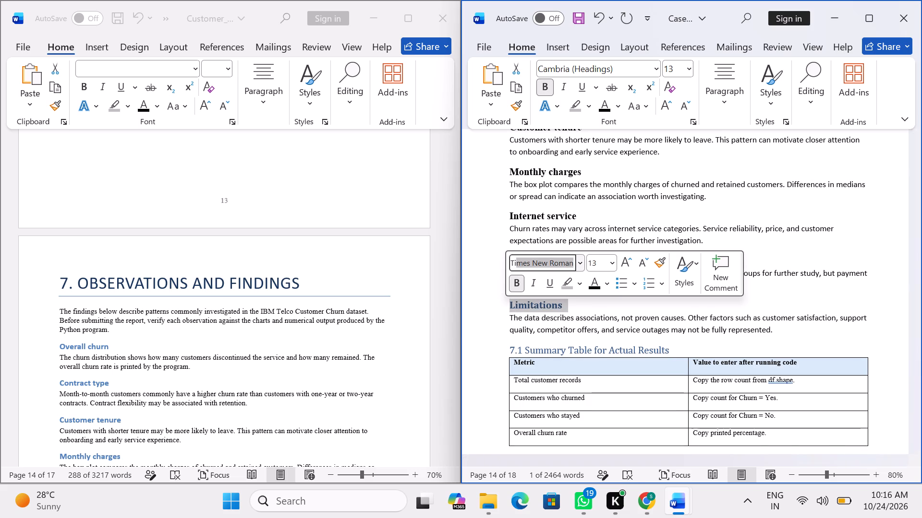
pyautogui.press('Return')
pyautogui.click(595, 283)
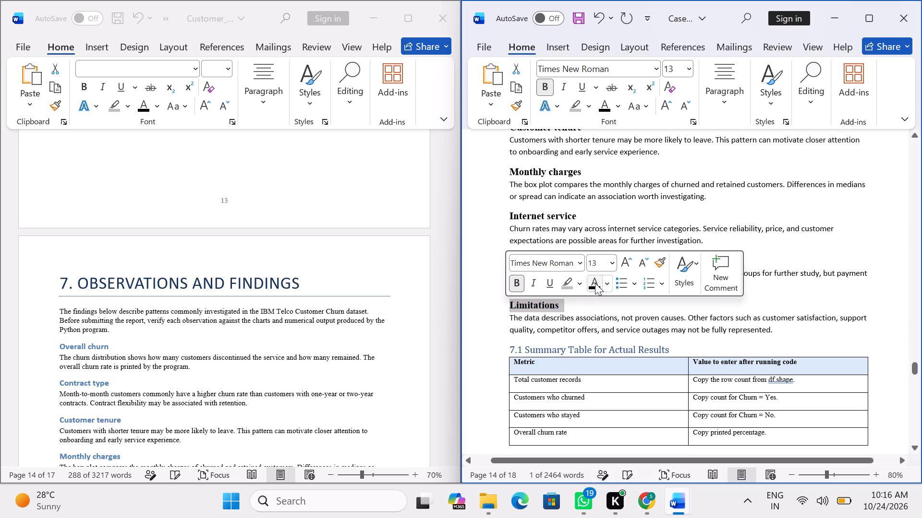
# Set the paragraph under the "Overall churn" subheading to Times New Roman, size 12, with justified alignment.
pyautogui.scroll(-1, 577, 323)
pyautogui.scroll(10, 577, 323)
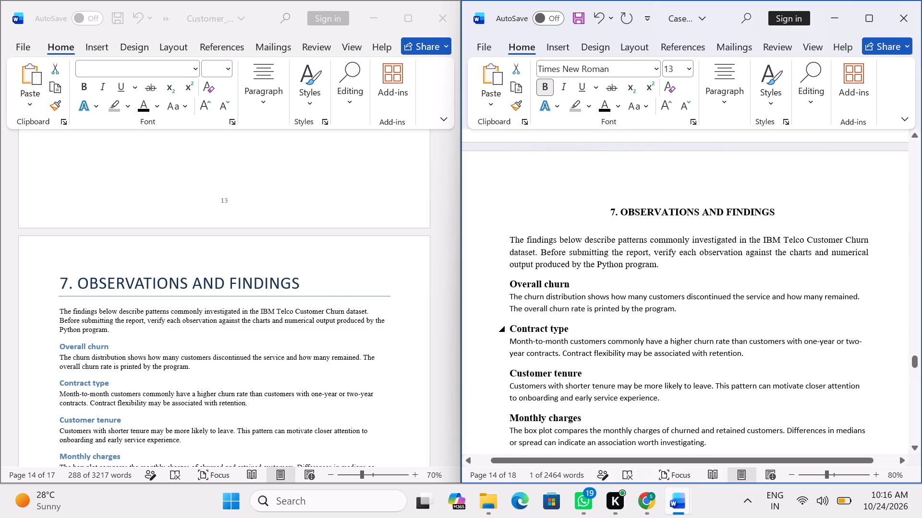
pyautogui.moveTo(510, 295); pyautogui.dragTo(568, 307)
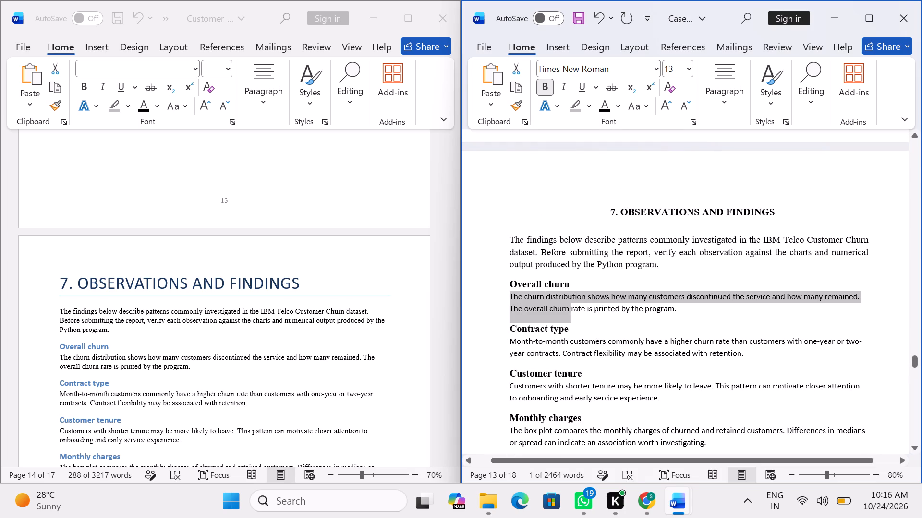
pyautogui.moveTo(568, 307); pyautogui.dragTo(686, 305)
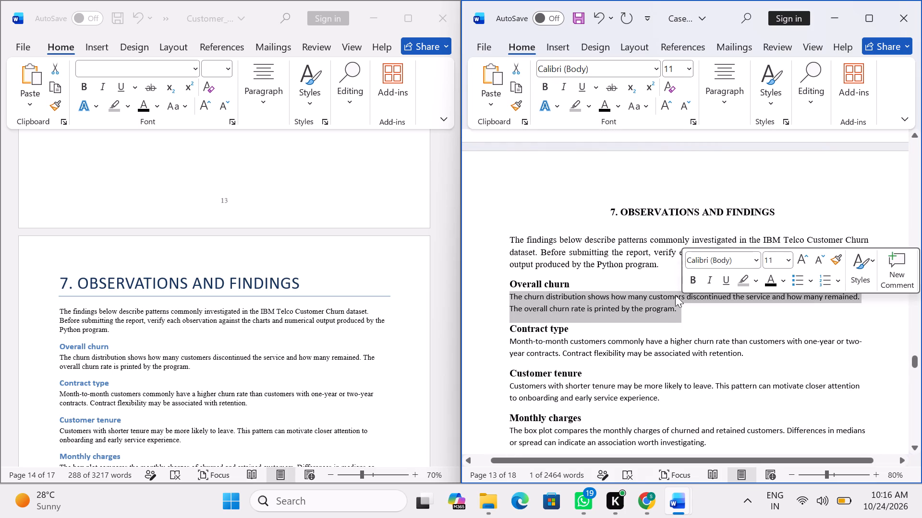
pyautogui.click(705, 259)
pyautogui.write('ti')
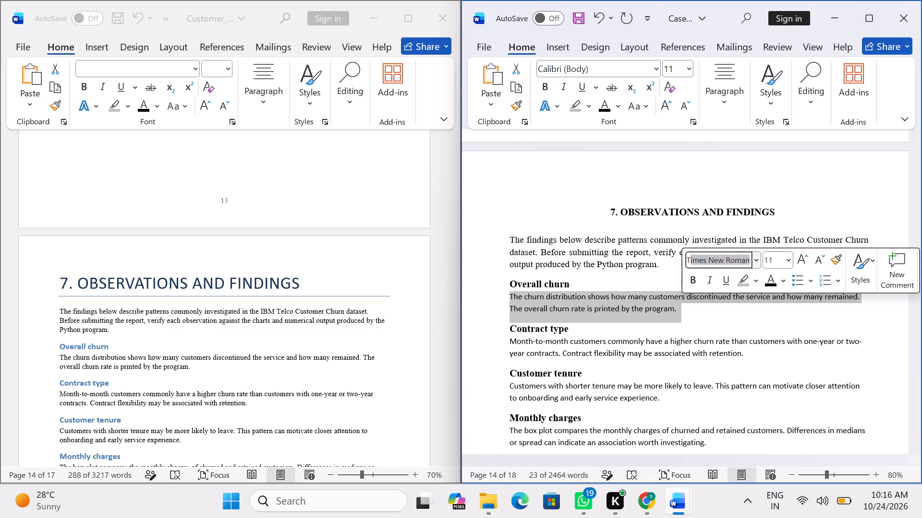
pyautogui.press('Return')
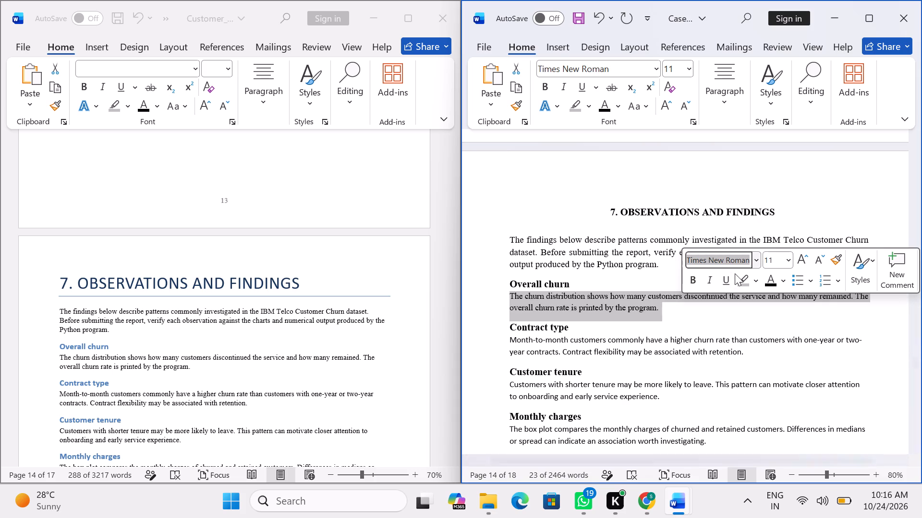
pyautogui.click(792, 259)
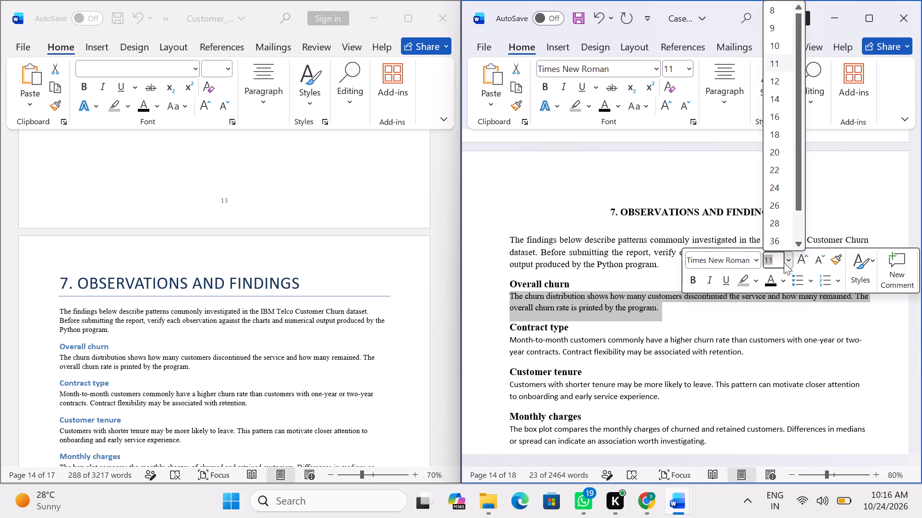
pyautogui.click(769, 80)
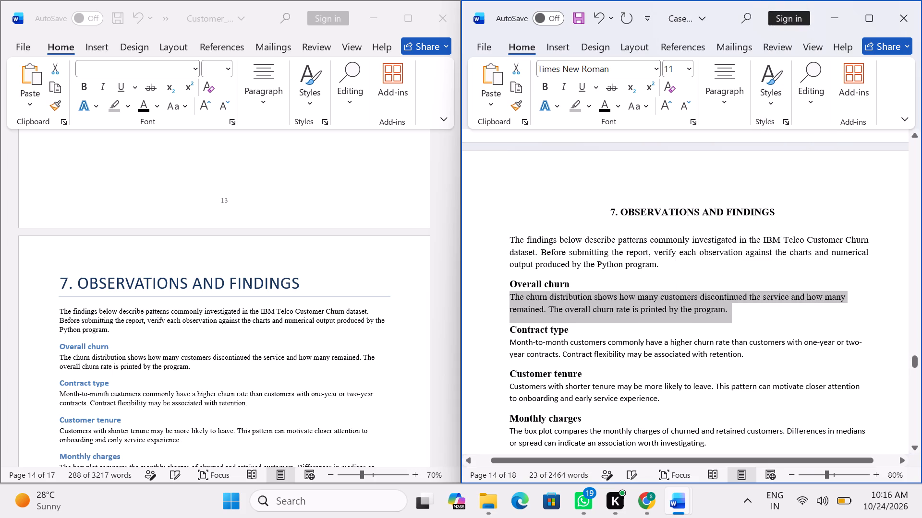
pyautogui.click(716, 82)
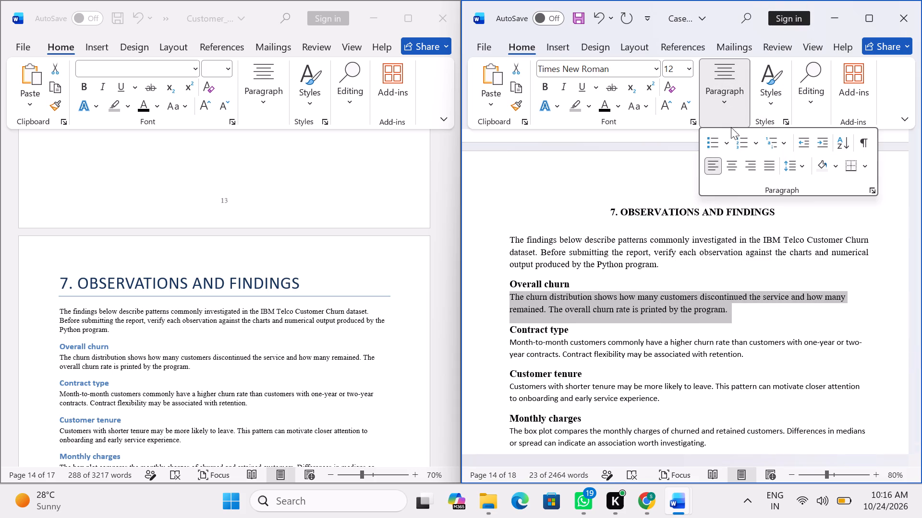
pyautogui.click(767, 165)
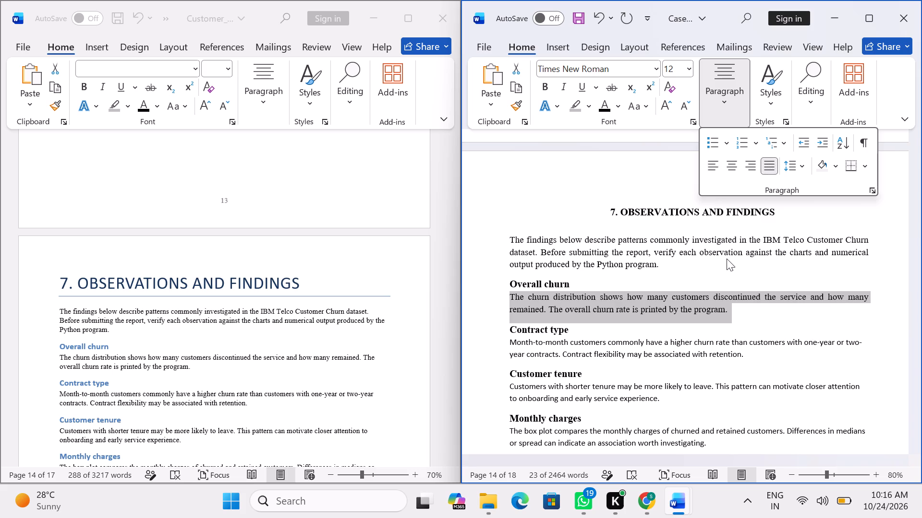
pyautogui.click(727, 259)
# Set the paragraph under the "Contract type" subheading to Times New Roman, size 12, with justified alignment.
pyautogui.scroll(-2, 717, 262)
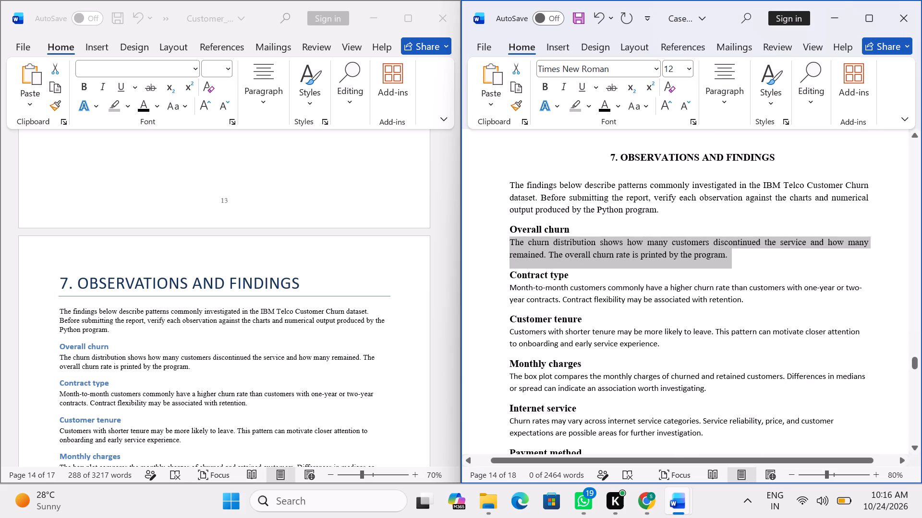
pyautogui.moveTo(744, 309); pyautogui.dragTo(511, 288)
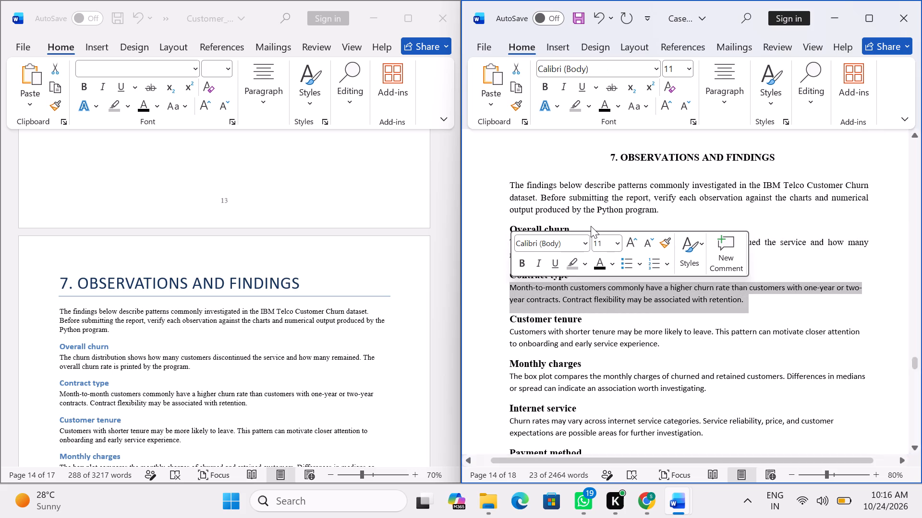
pyautogui.click(569, 236)
pyautogui.click(552, 243)
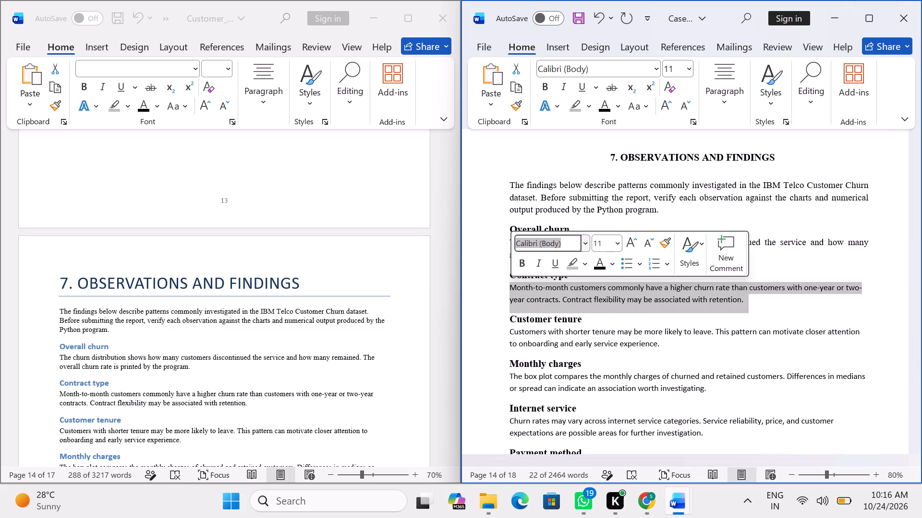
pyautogui.write('ti')
pyautogui.press('Return')
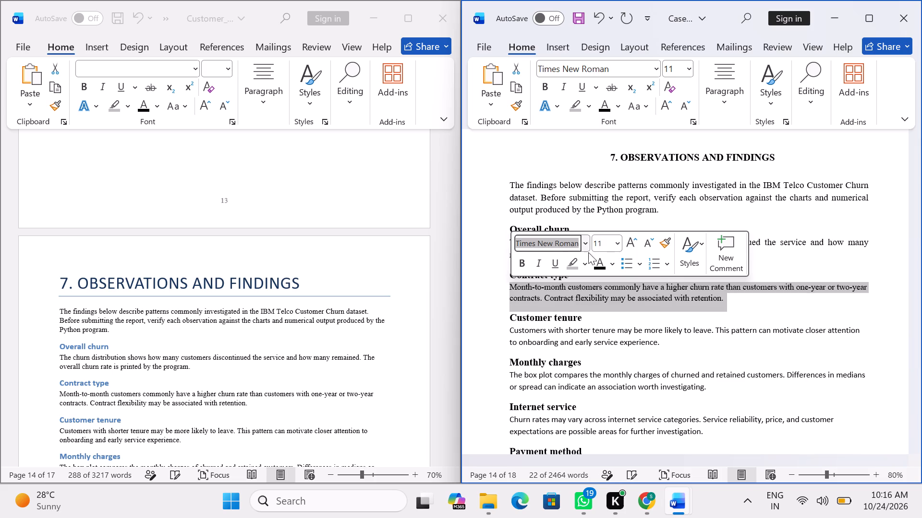
pyautogui.click(618, 251)
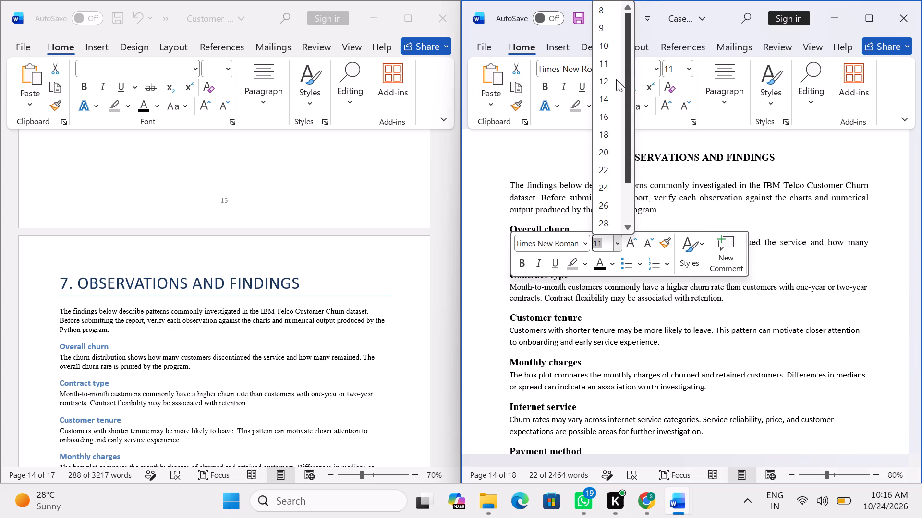
pyautogui.click(614, 80)
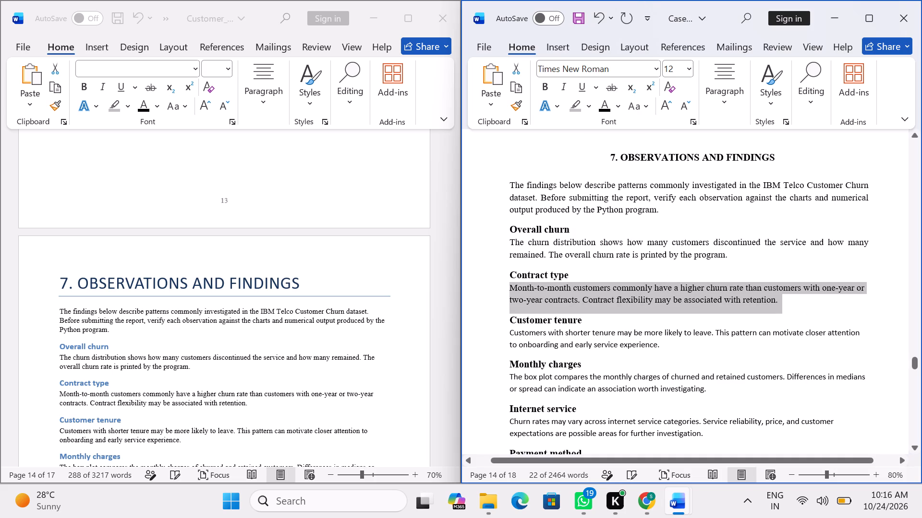
pyautogui.click(707, 65)
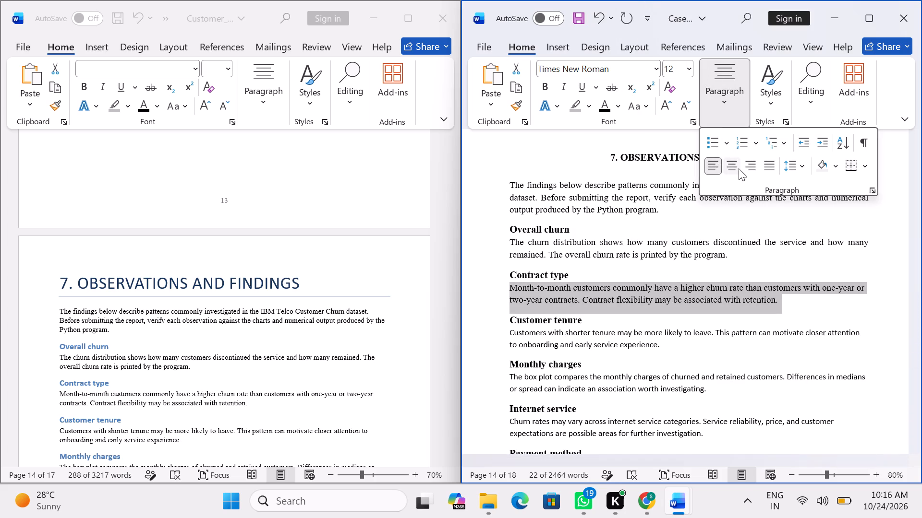
pyautogui.click(771, 167)
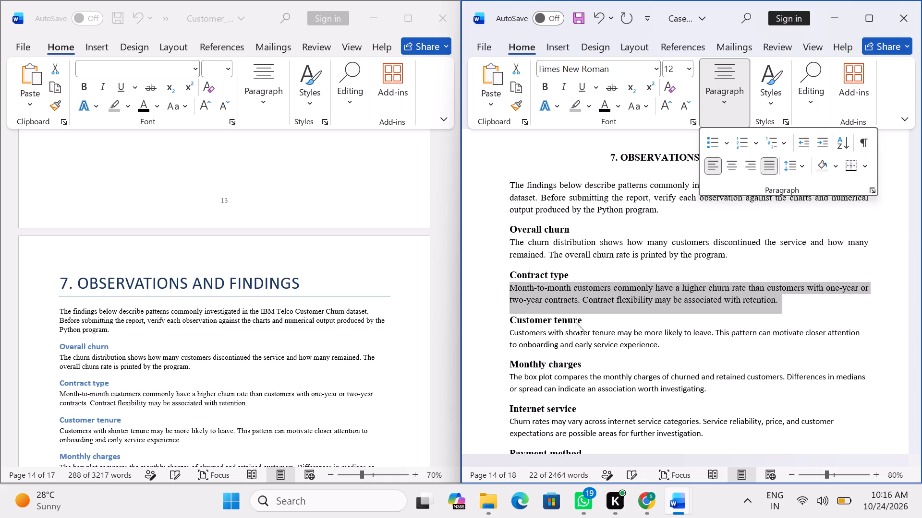
pyautogui.click(602, 272)
# Set the paragraph under the "Customer tenure" subheading to Times New Roman, size 12, with justified alignment.
pyautogui.scroll(-2, 602, 272)
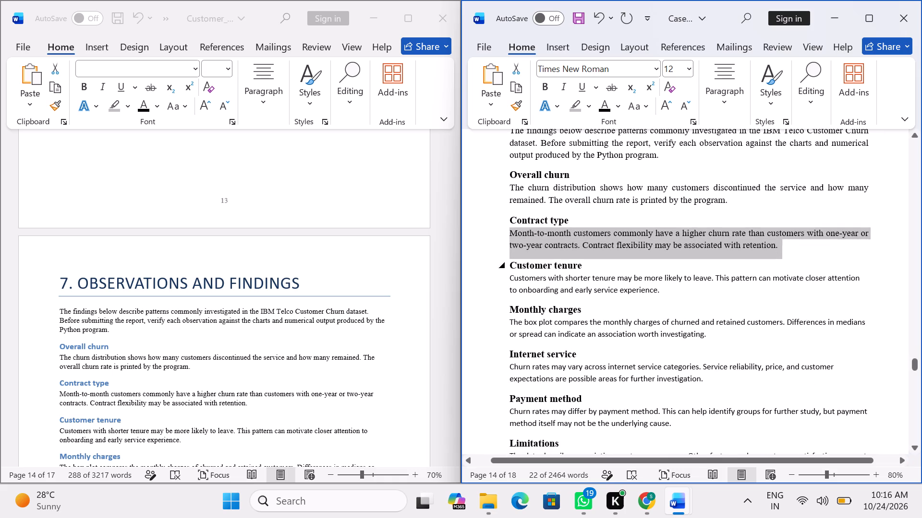
pyautogui.moveTo(506, 272); pyautogui.dragTo(668, 291)
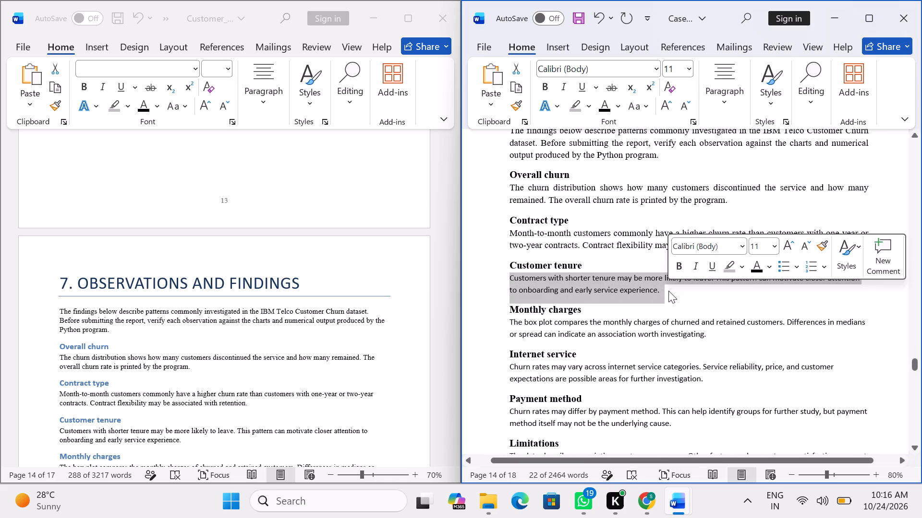
pyautogui.click(694, 247)
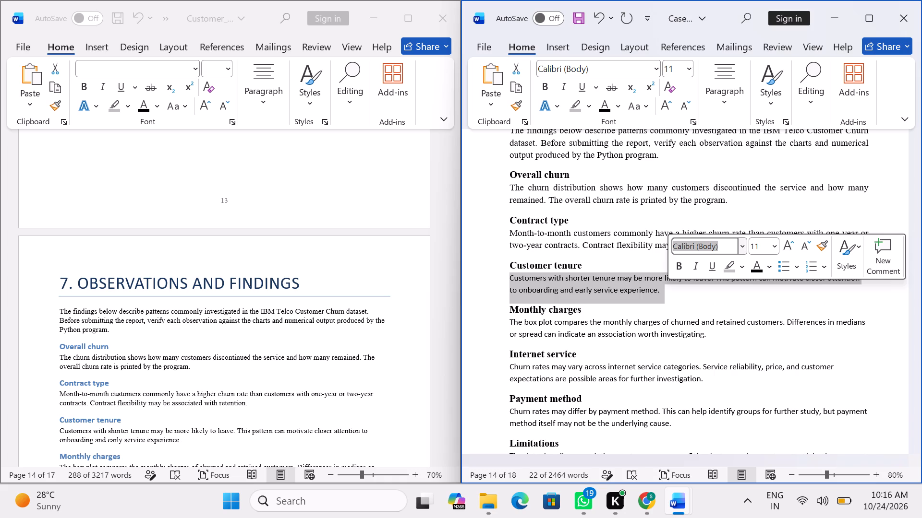
pyautogui.write('ti')
pyautogui.press('Return')
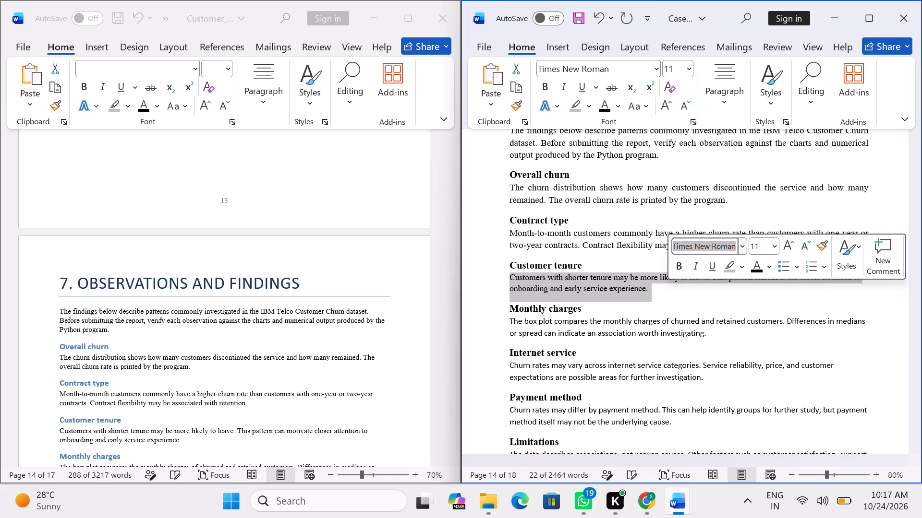
pyautogui.click(776, 248)
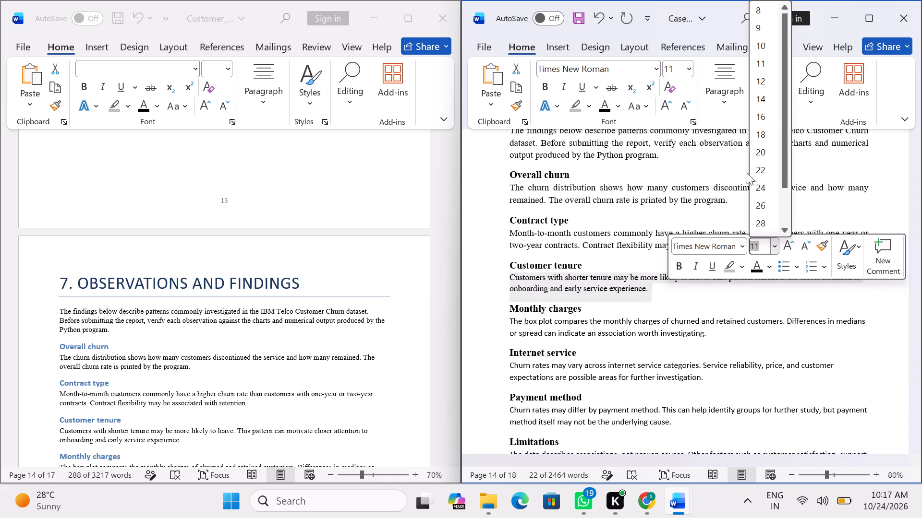
pyautogui.click(756, 77)
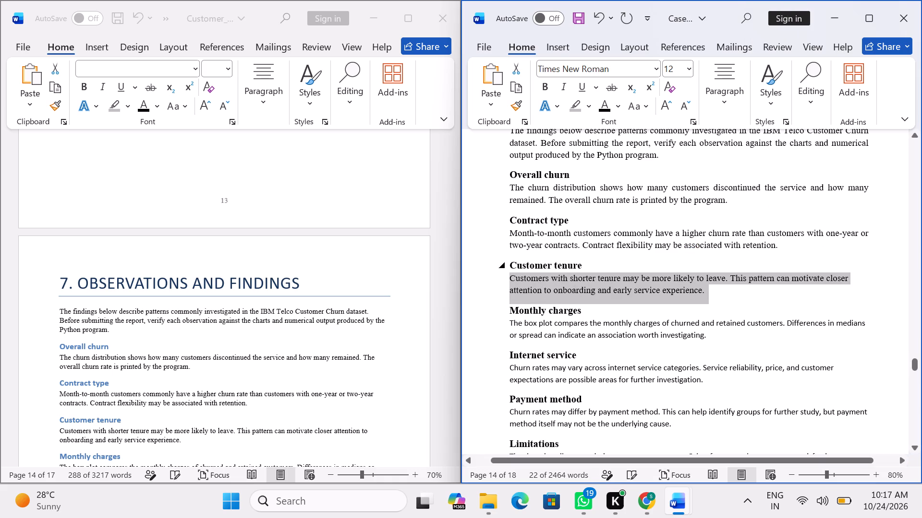
pyautogui.click(734, 55)
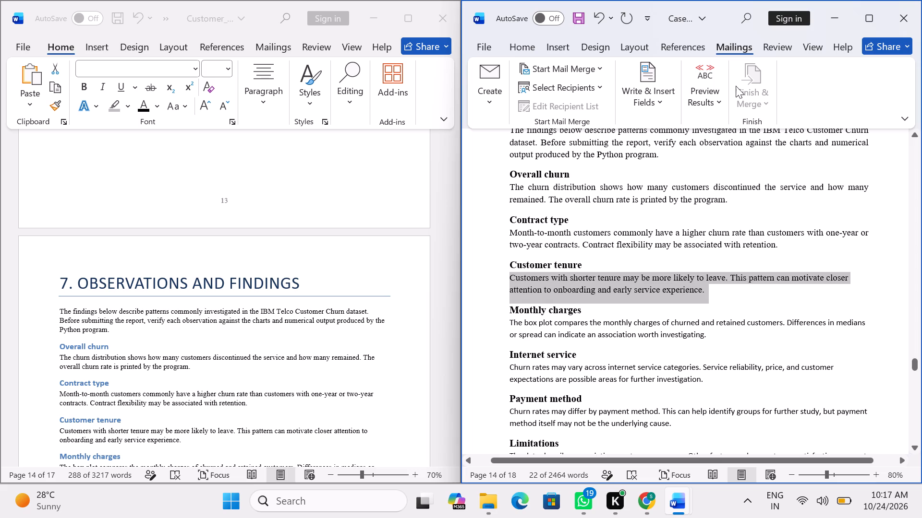
pyautogui.click(511, 47)
pyautogui.click(720, 62)
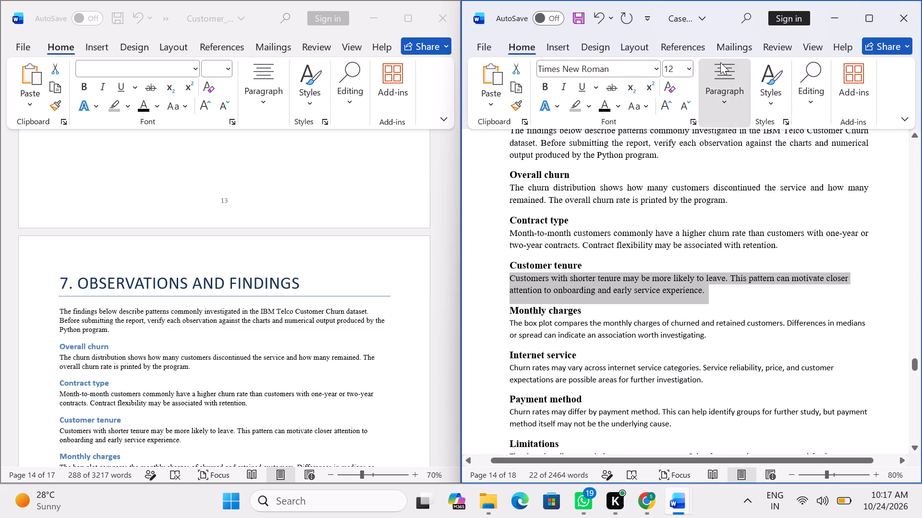
pyautogui.click(765, 168)
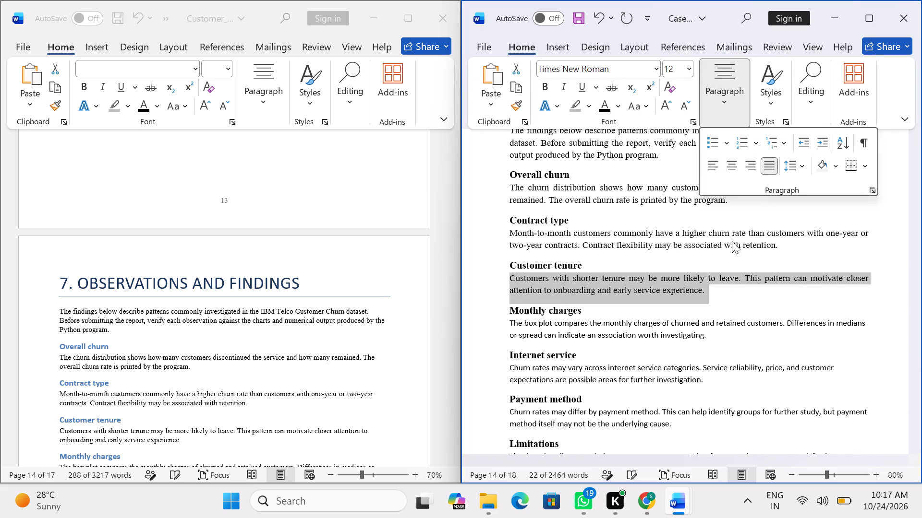
pyautogui.click(732, 264)
# Set the paragraph under the "Monthly charges" subheading to Times New Roman, size 12.
pyautogui.scroll(-1, 683, 318)
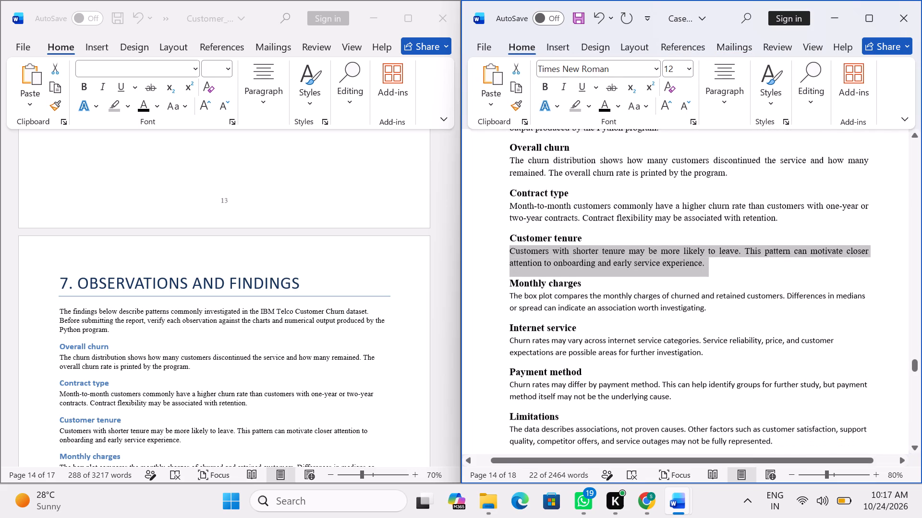
pyautogui.moveTo(510, 293); pyautogui.dragTo(719, 315)
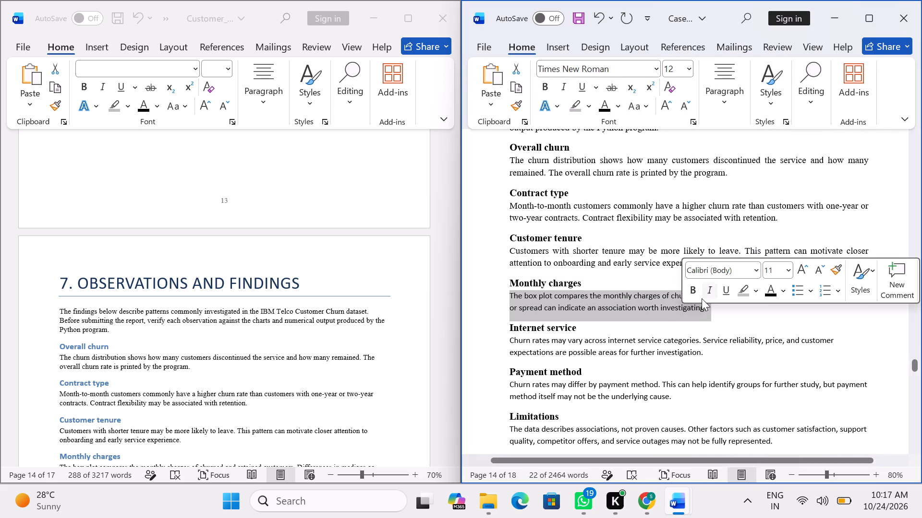
pyautogui.click(716, 270)
pyautogui.write('ti')
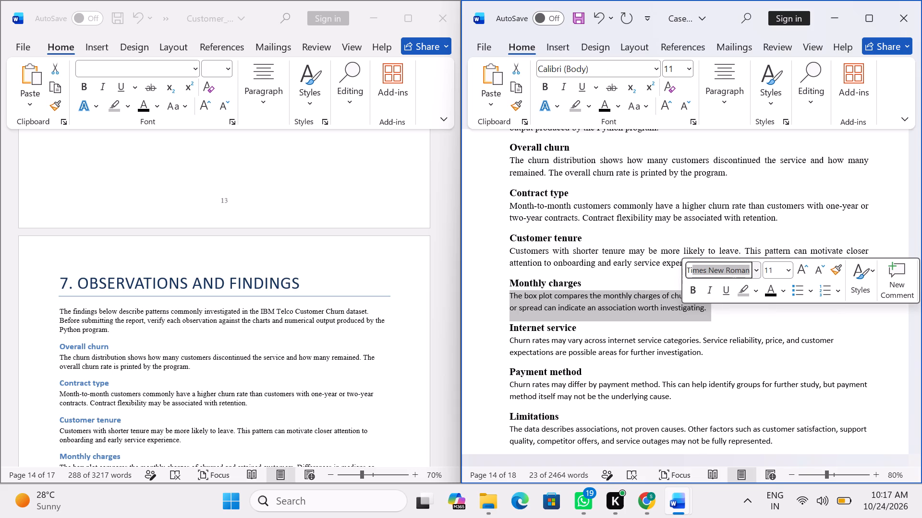
pyautogui.press('Return')
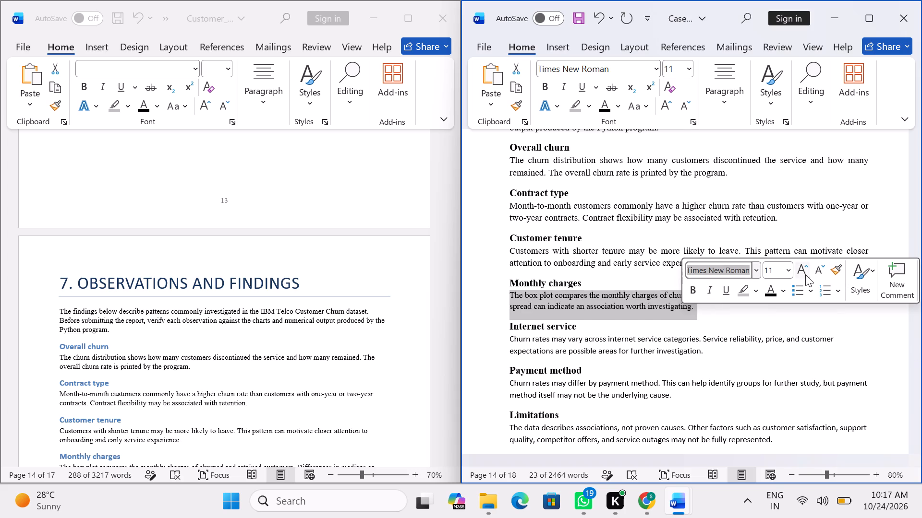
pyautogui.click(790, 265)
pyautogui.click(772, 82)
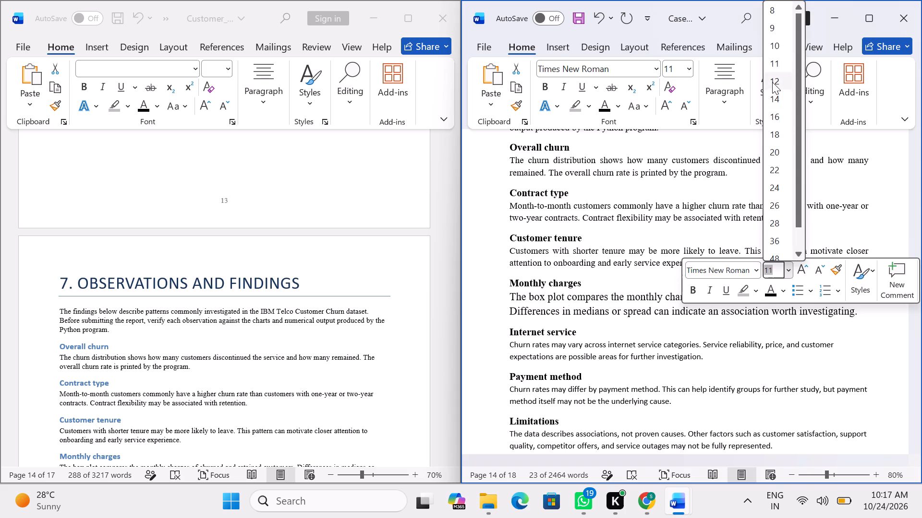
# Set the paragraph under the "Internet service" subheading to Times New Roman, size 12, with justified alignment.
pyautogui.scroll(-2, 593, 298)
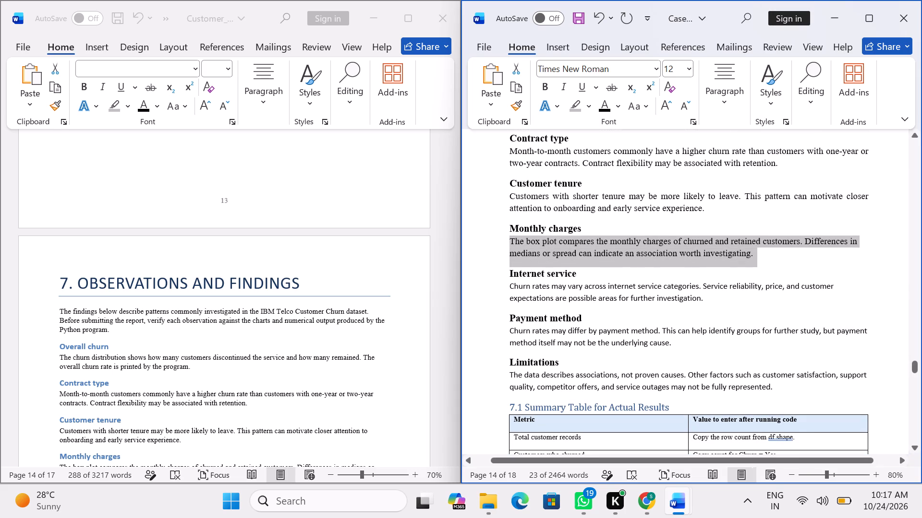
pyautogui.moveTo(510, 284); pyautogui.dragTo(729, 307)
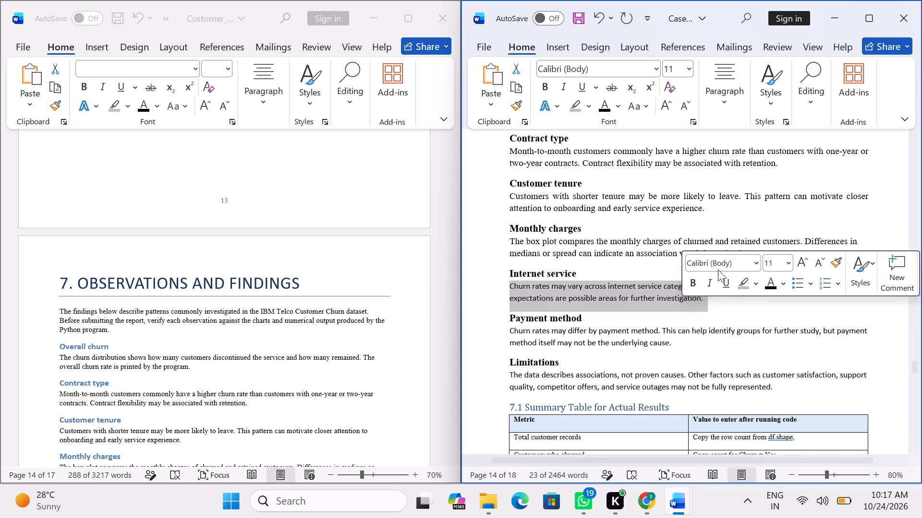
pyautogui.click(720, 264)
pyautogui.write('ti')
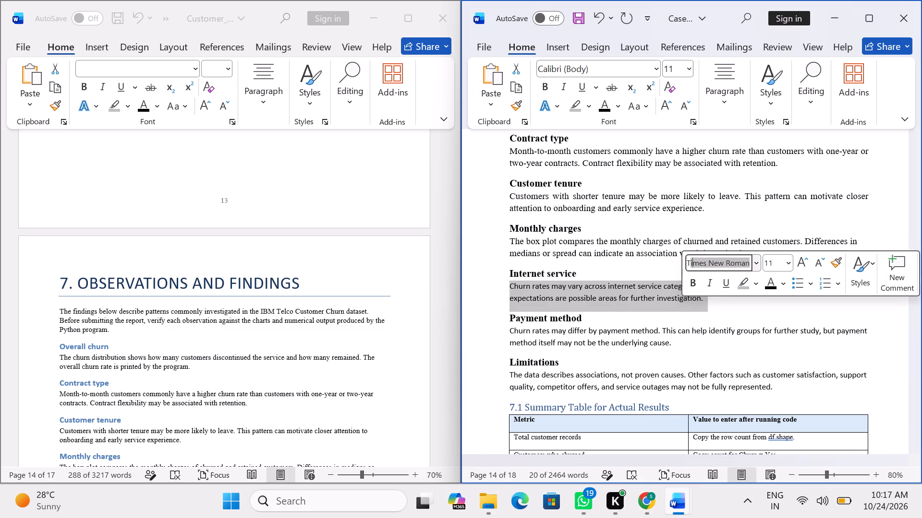
pyautogui.press('Return')
pyautogui.click(792, 260)
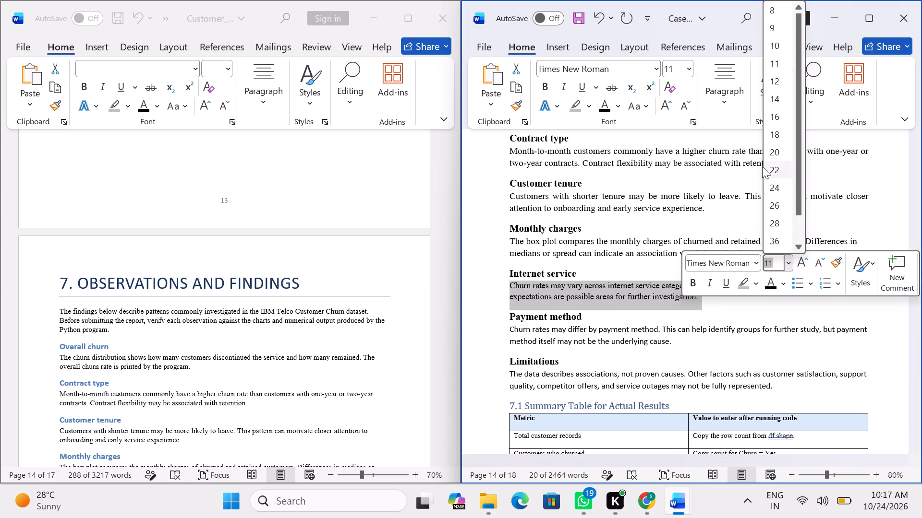
pyautogui.click(774, 77)
pyautogui.click(715, 266)
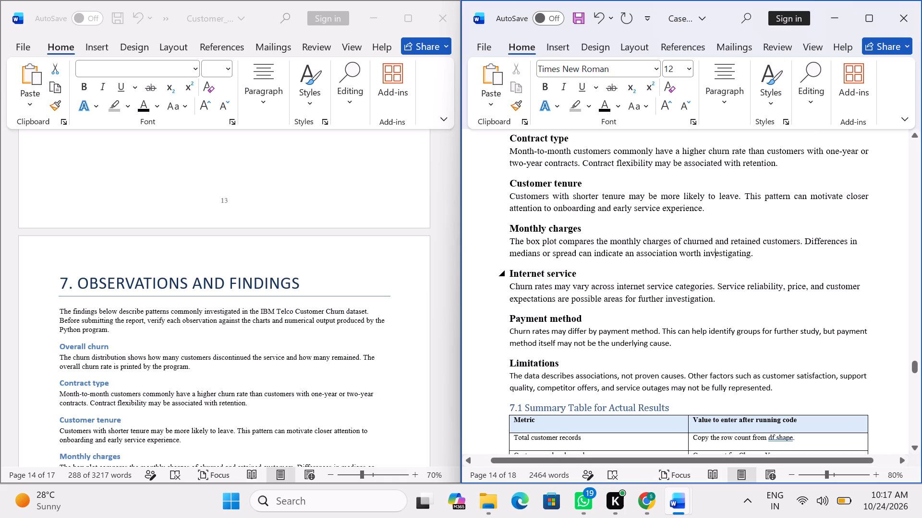
pyautogui.moveTo(503, 284); pyautogui.dragTo(704, 293)
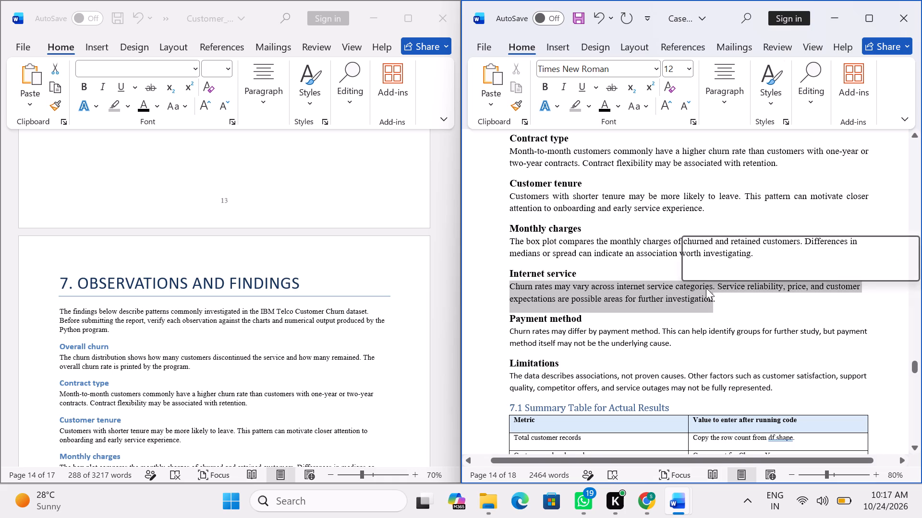
pyautogui.click(735, 89)
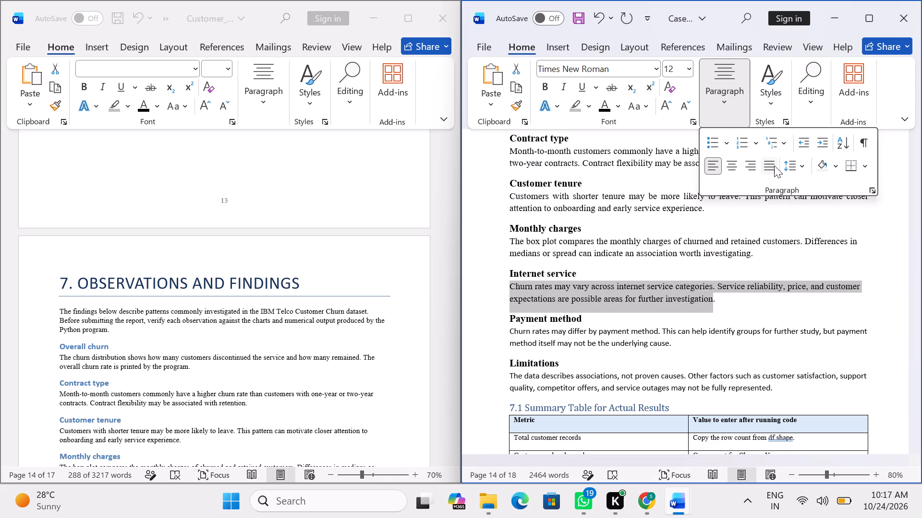
pyautogui.click(774, 167)
pyautogui.click(740, 276)
# Justify the paragraph under the "Monthly charges" subheading in section 7.
pyautogui.moveTo(759, 257); pyautogui.dragTo(678, 247)
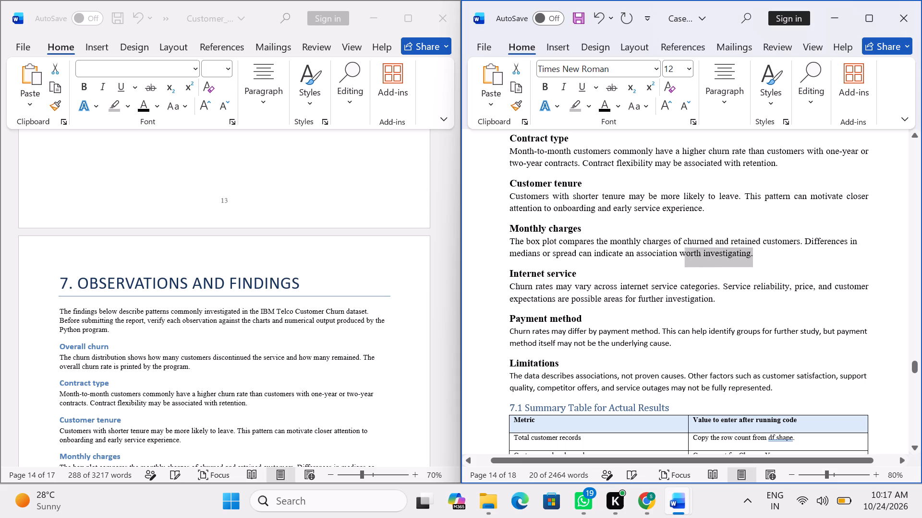
pyautogui.moveTo(678, 247); pyautogui.dragTo(500, 247)
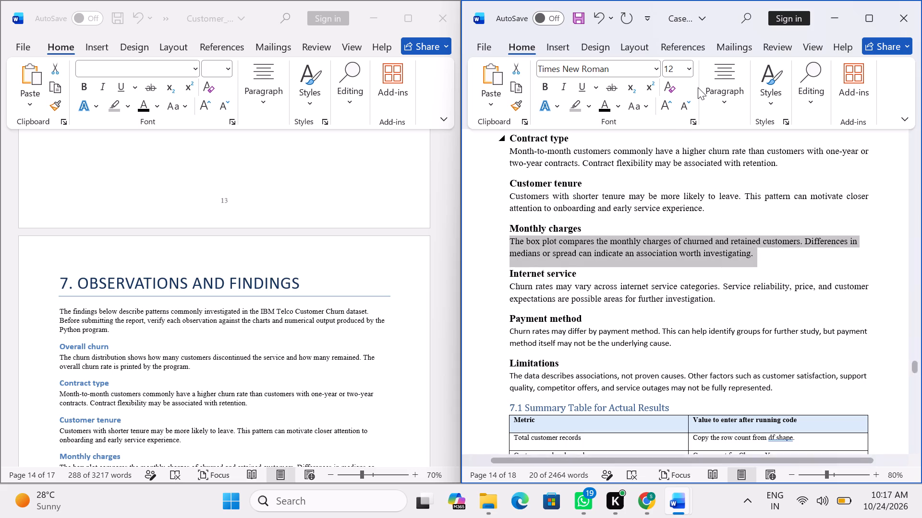
pyautogui.click(717, 65)
pyautogui.click(765, 170)
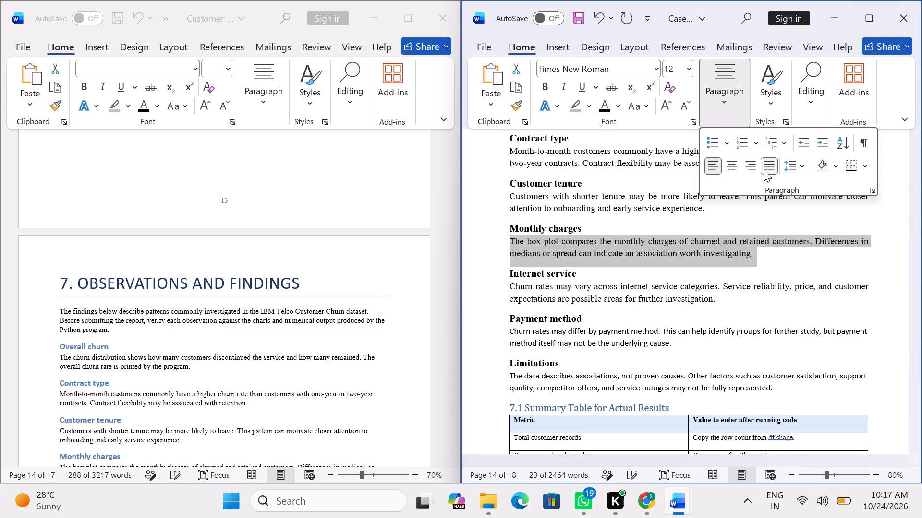
pyautogui.click(718, 217)
# Set the paragraph under the "Payment method" subheading to Times New Roman, size 12, with justified alignment.
pyautogui.scroll(-5, 717, 222)
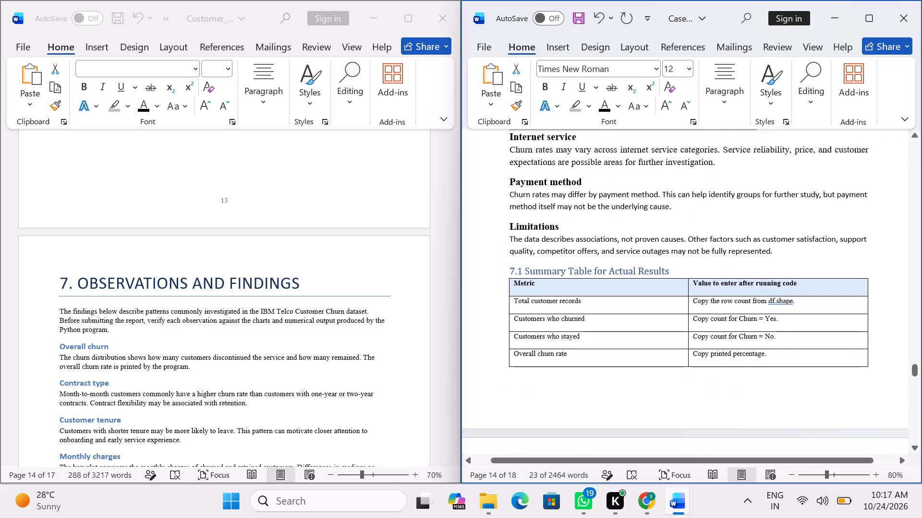
pyautogui.moveTo(507, 198); pyautogui.dragTo(680, 208)
pyautogui.click(718, 163)
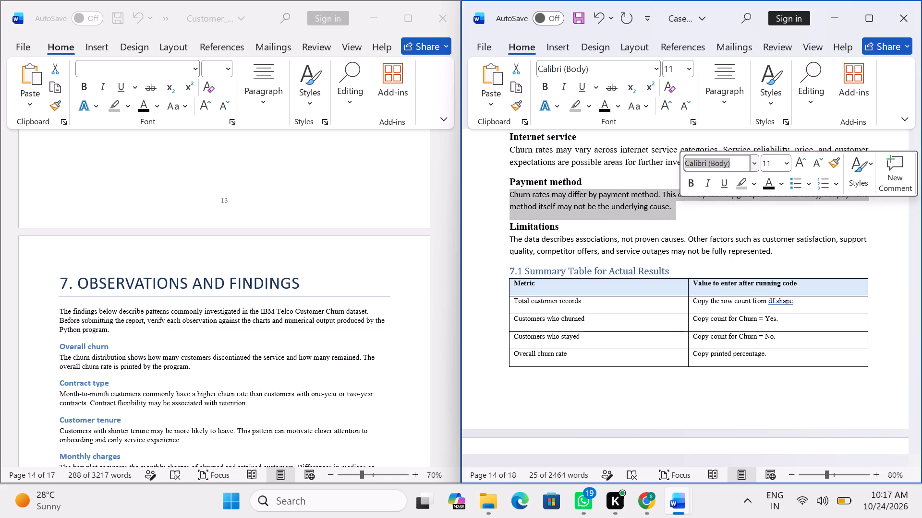
pyautogui.write('ti')
pyautogui.press('Return')
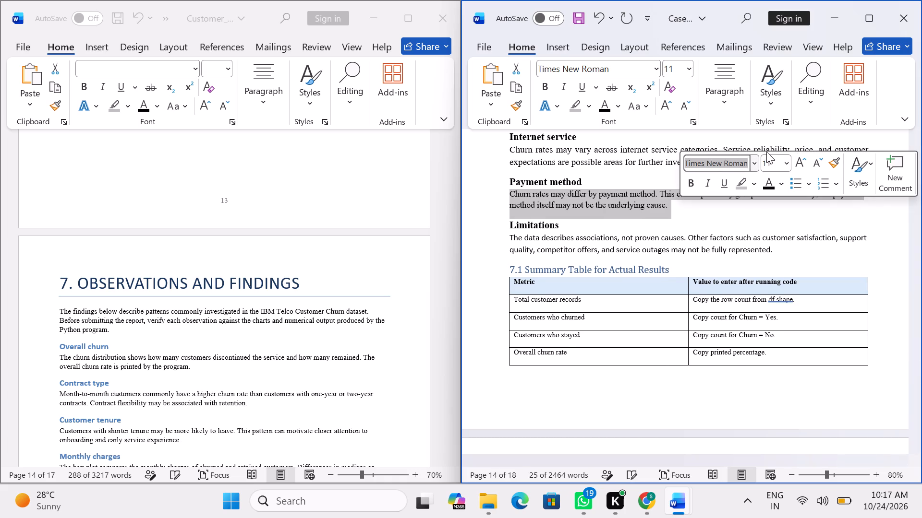
pyautogui.click(792, 166)
pyautogui.click(787, 165)
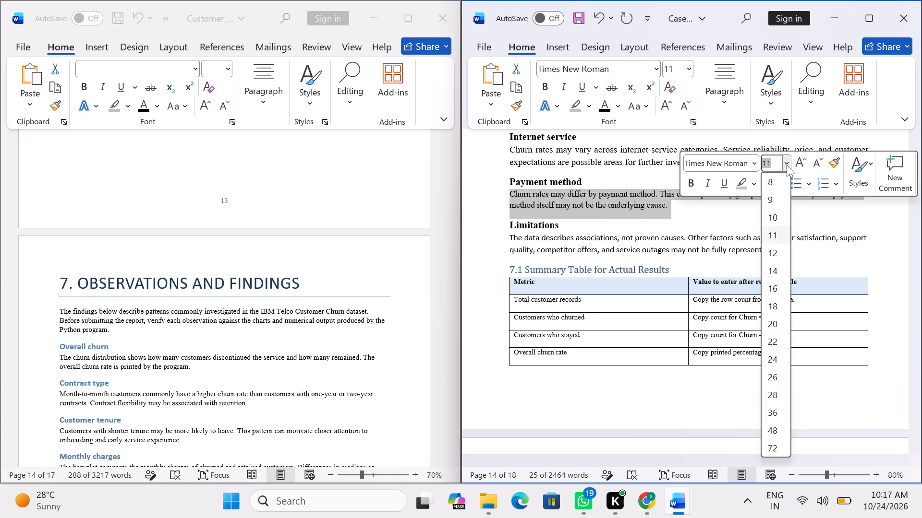
pyautogui.click(781, 251)
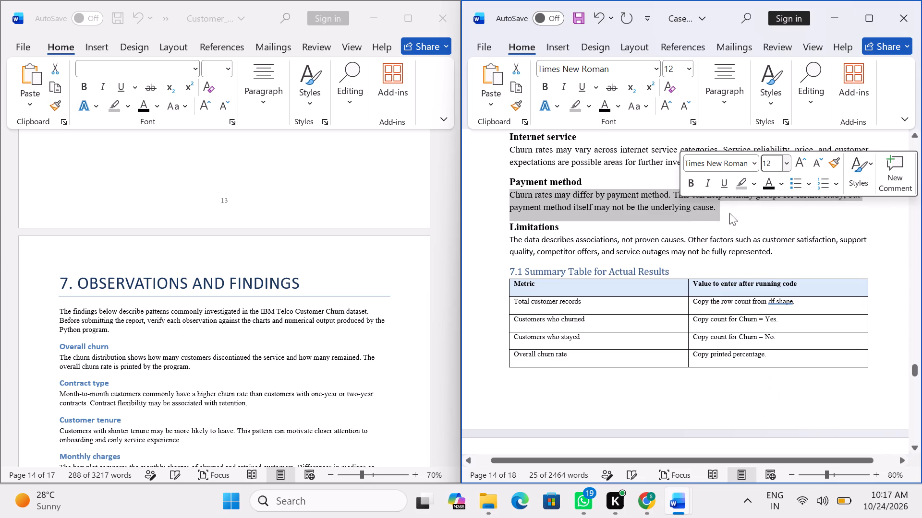
pyautogui.click(712, 79)
pyautogui.click(770, 172)
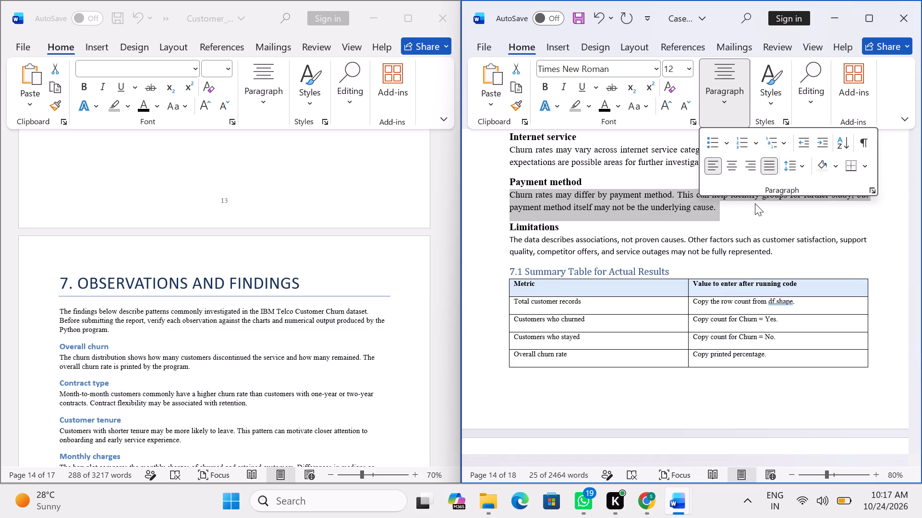
pyautogui.click(744, 224)
# Set the paragraph under the "Limitations" subheading to Times New Roman, size 12, with justified alignment.
pyautogui.scroll(-1, 741, 225)
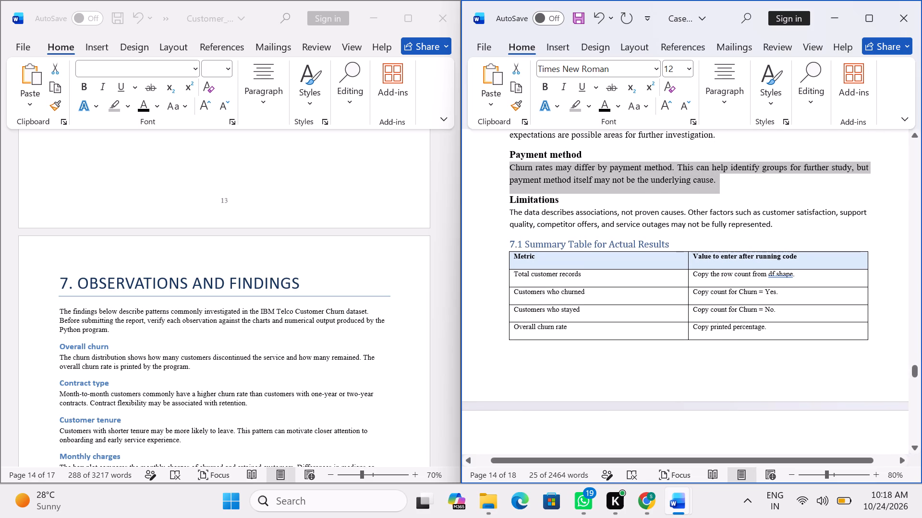
pyautogui.moveTo(500, 208); pyautogui.dragTo(754, 226)
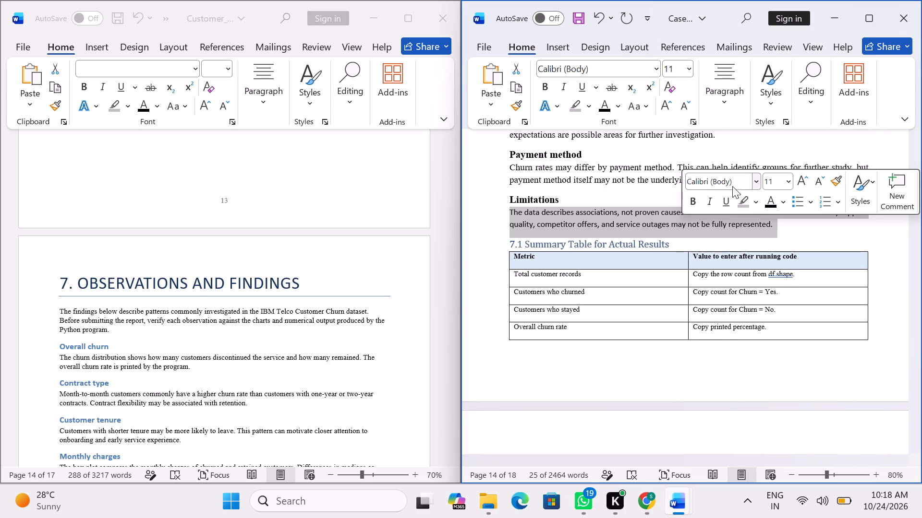
pyautogui.click(728, 183)
pyautogui.write('ti')
pyautogui.press('Return')
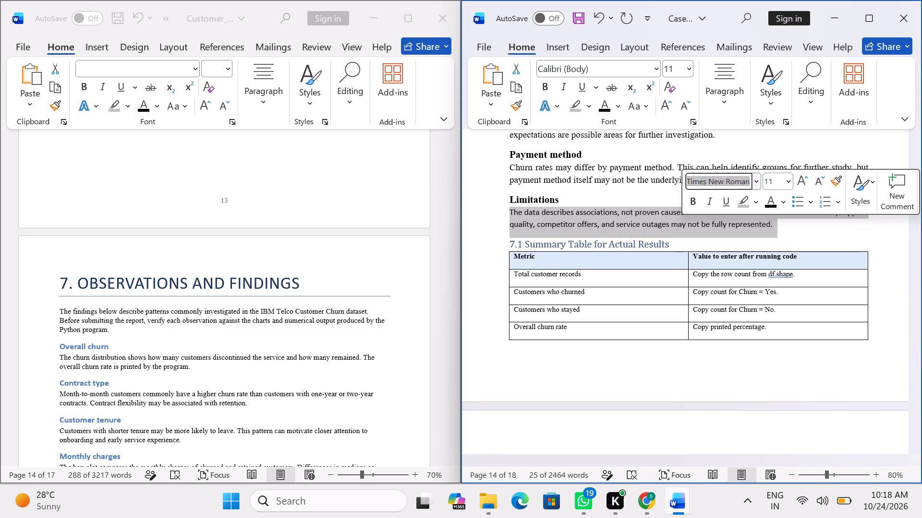
pyautogui.click(786, 182)
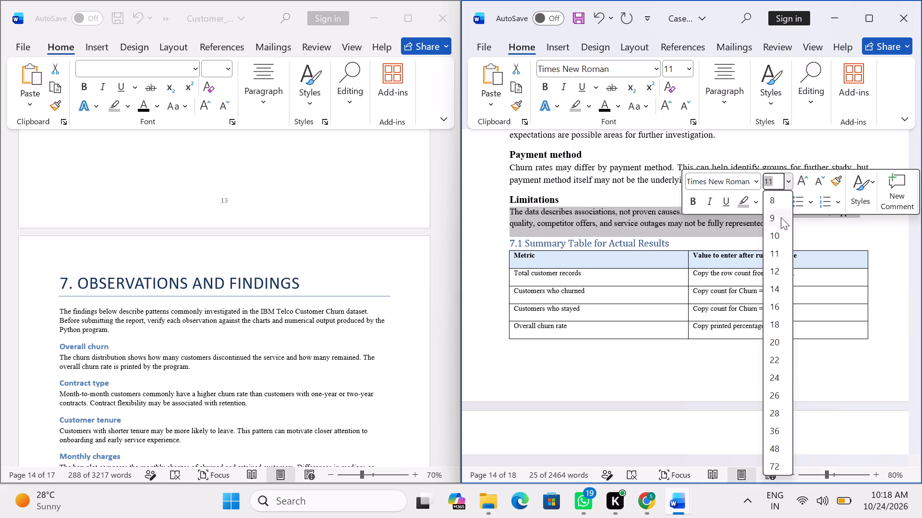
pyautogui.click(785, 269)
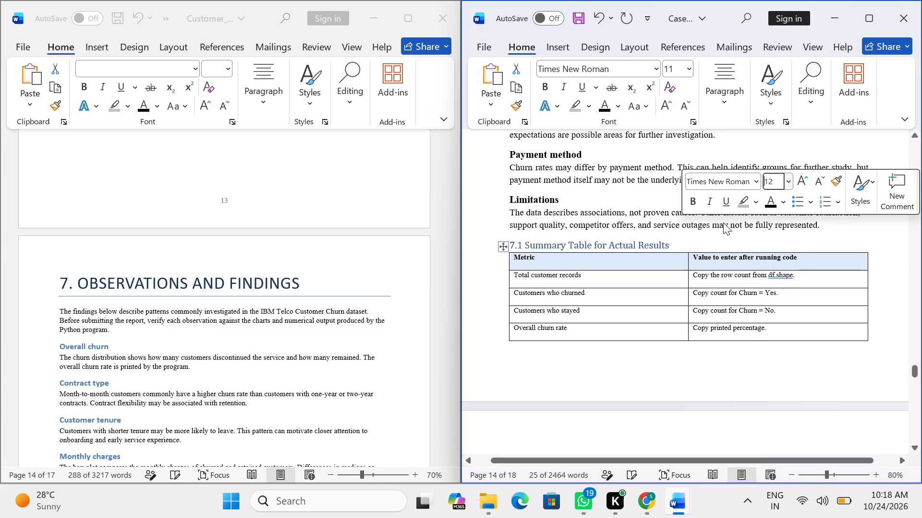
pyautogui.click(724, 85)
pyautogui.click(768, 165)
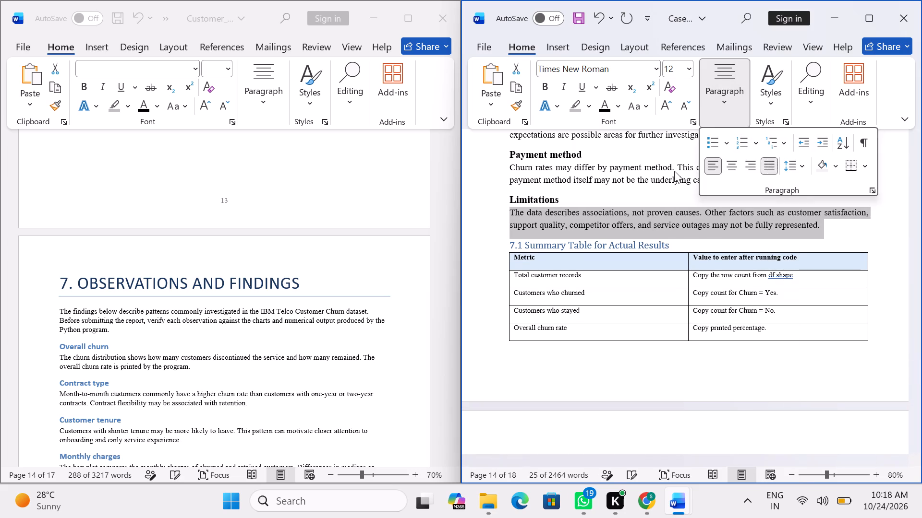
pyautogui.click(651, 148)
# Format the "7.1 Summary Table for Actual Results" heading as bold, black Times New Roman.
pyautogui.scroll(-3, 657, 209)
pyautogui.click(618, 312)
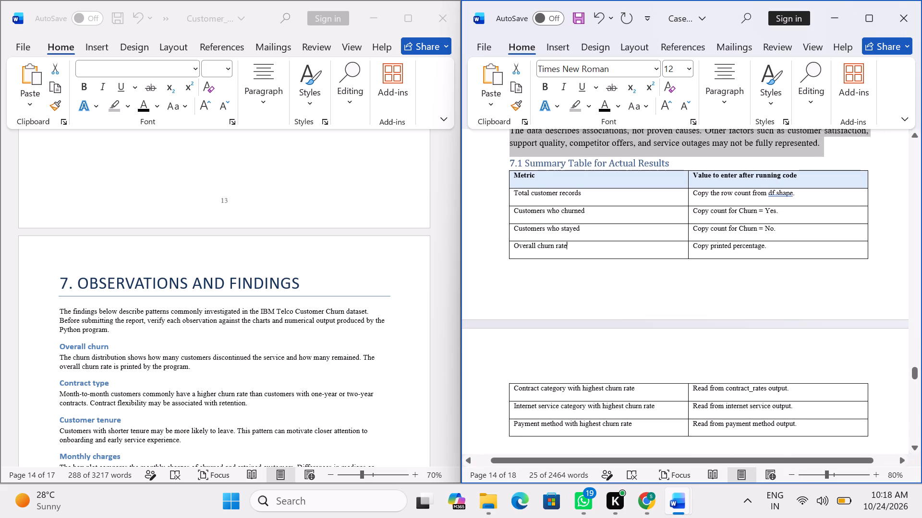
pyautogui.moveTo(672, 165); pyautogui.dragTo(567, 166)
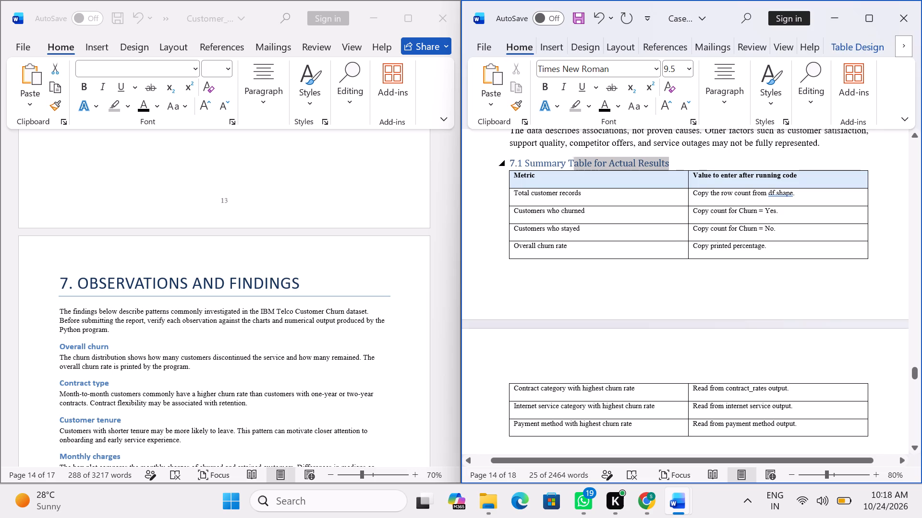
pyautogui.moveTo(567, 166); pyautogui.dragTo(503, 165)
pyautogui.click(516, 141)
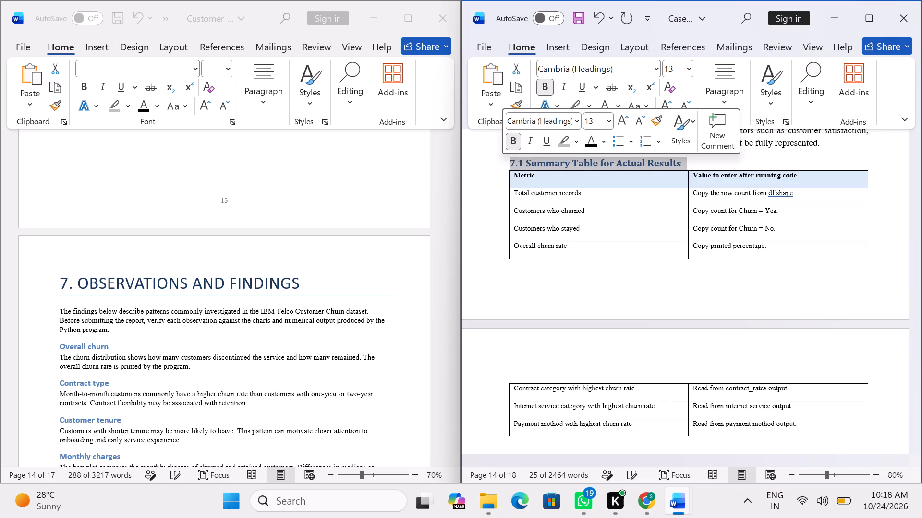
pyautogui.click(528, 118)
pyautogui.write('ti')
pyautogui.press('Return')
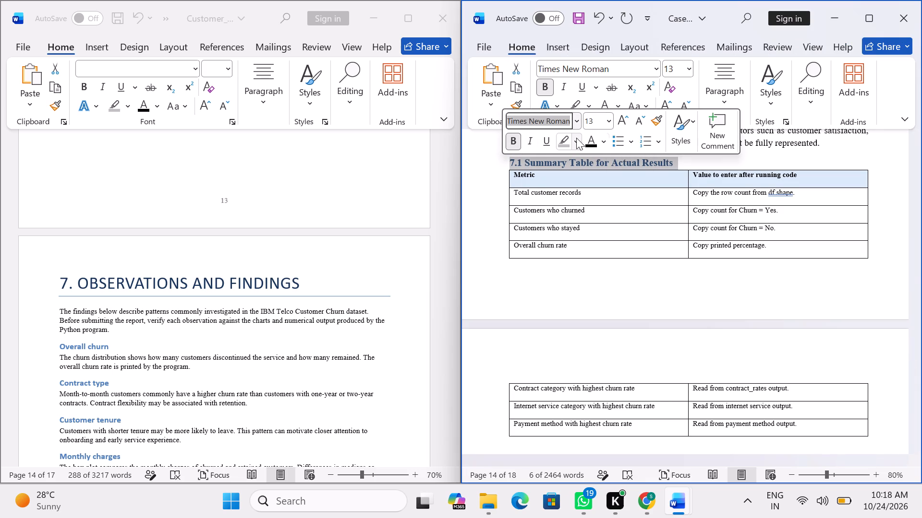
pyautogui.click(598, 136)
pyautogui.click(599, 271)
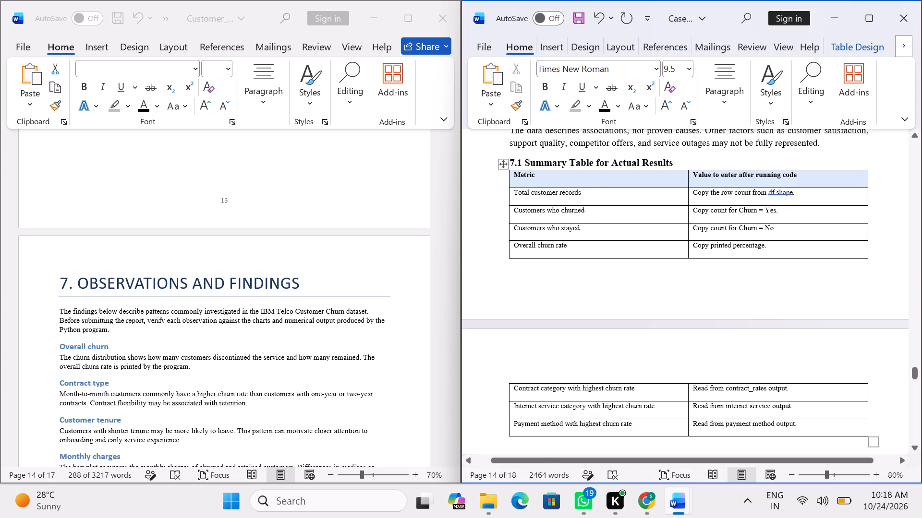
# Set all text in the 7.1 summary table to font size 12.
pyautogui.scroll(1, 653, 190)
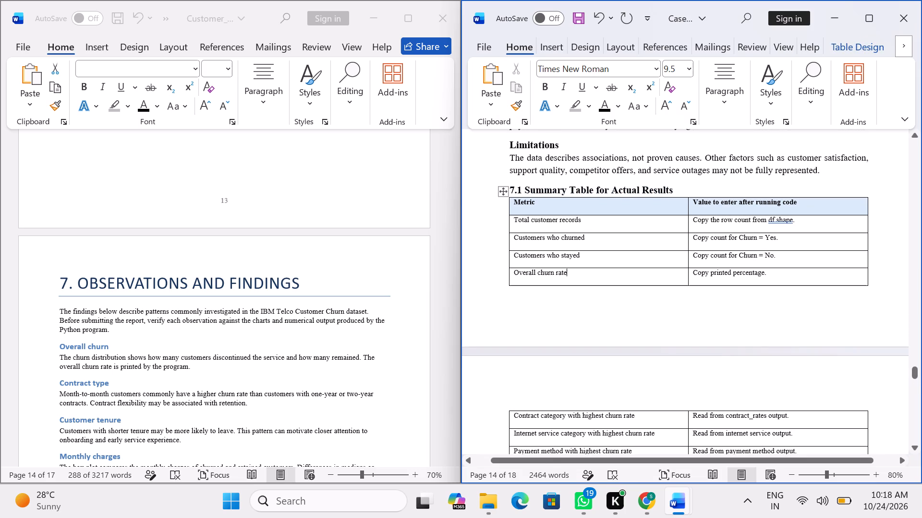
pyautogui.click(503, 187)
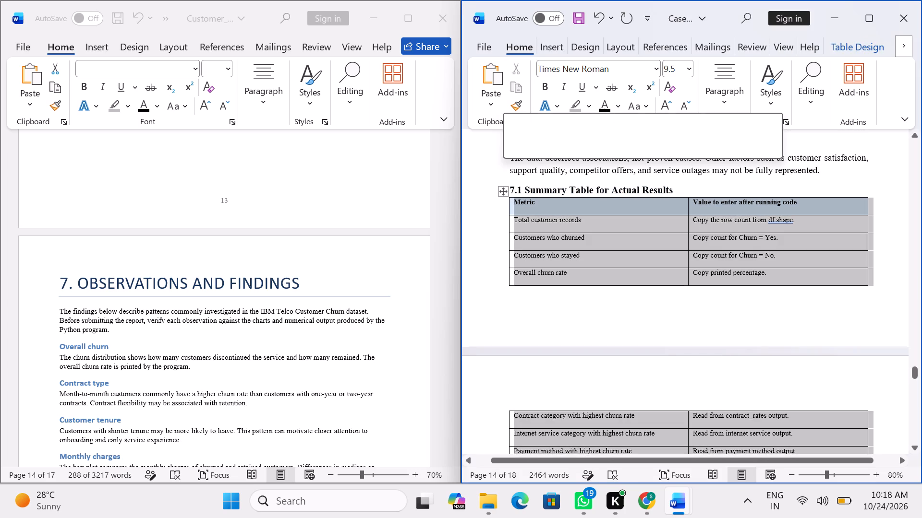
pyautogui.click(537, 125)
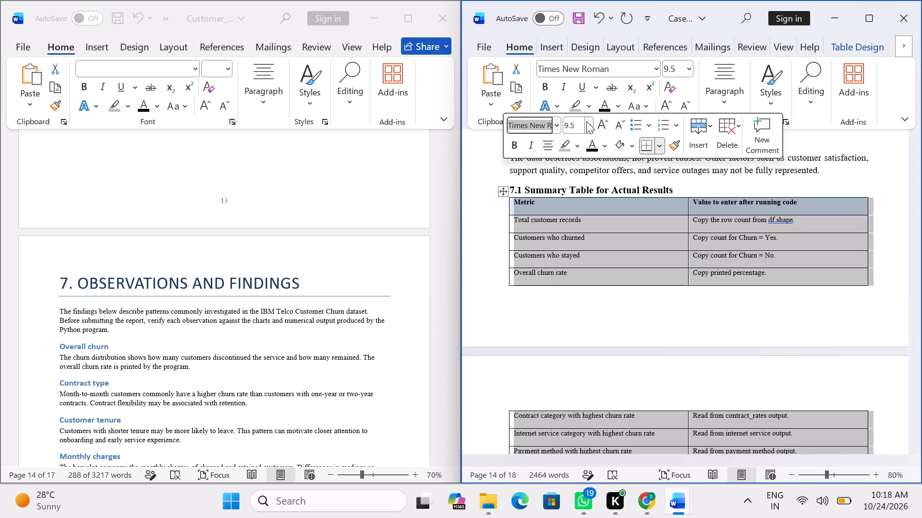
pyautogui.click(592, 124)
pyautogui.click(573, 217)
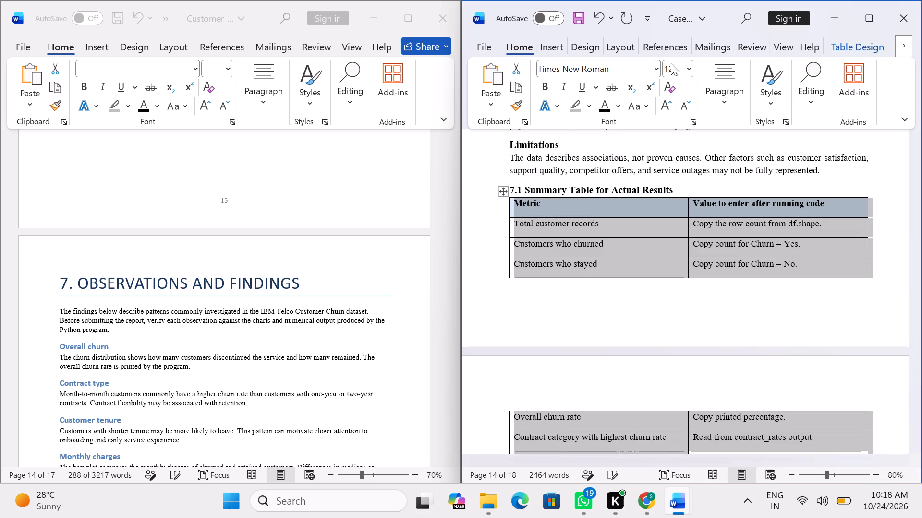
# Remove the extra paragraph spacing from all rows of the 7.1 summary table.
pyautogui.click(708, 85)
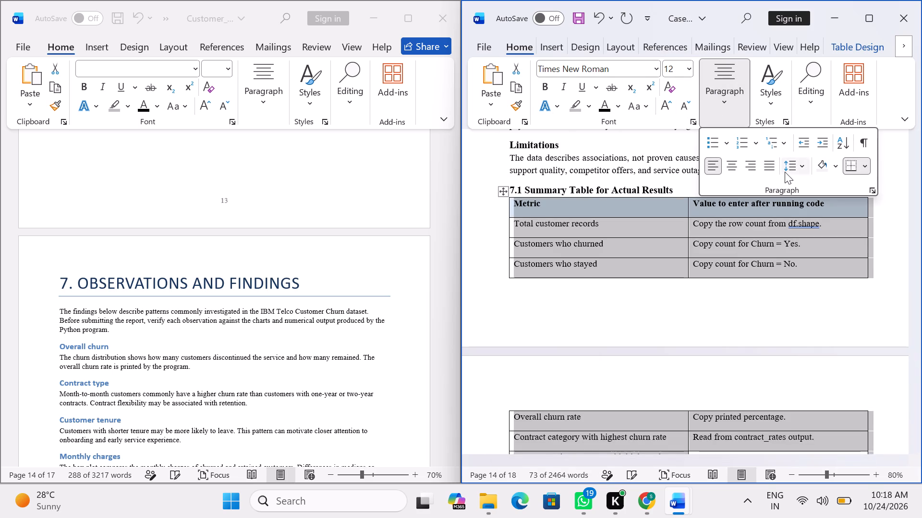
pyautogui.click(786, 171)
pyautogui.click(813, 347)
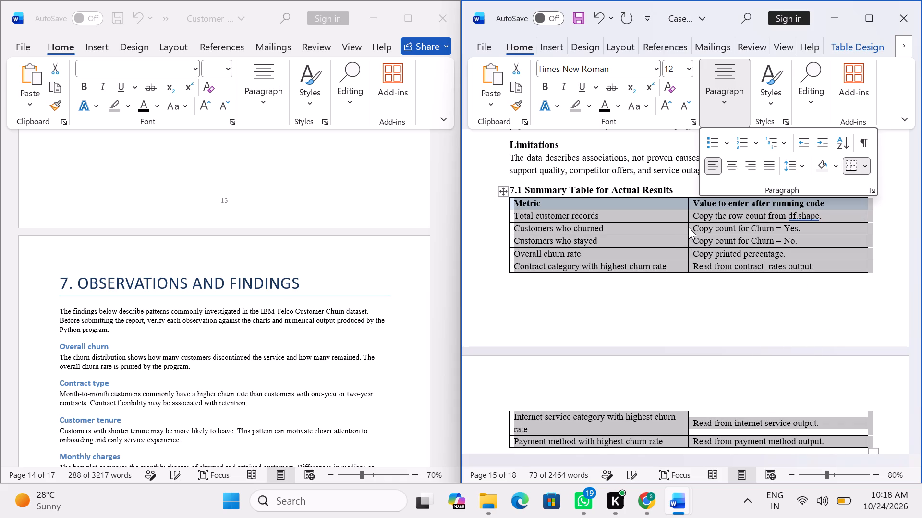
pyautogui.click(534, 311)
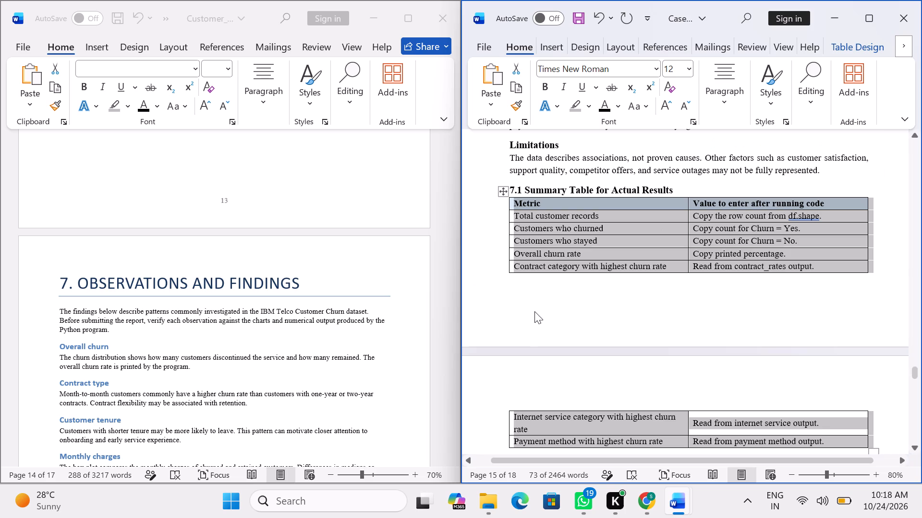
pyautogui.click(579, 297)
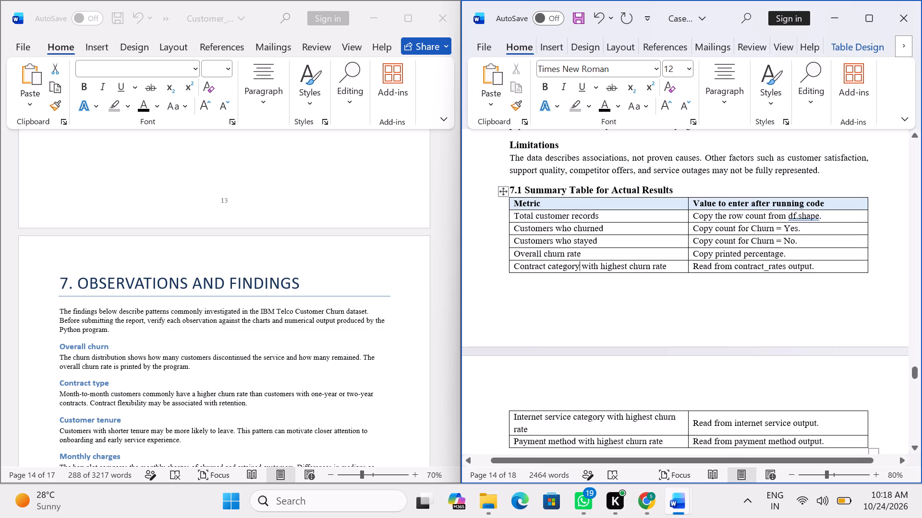
# Narrow the summary table's Metric column until it just fits "Contract category with highest churn rate" on one line.
pyautogui.moveTo(688, 240); pyautogui.dragTo(673, 244)
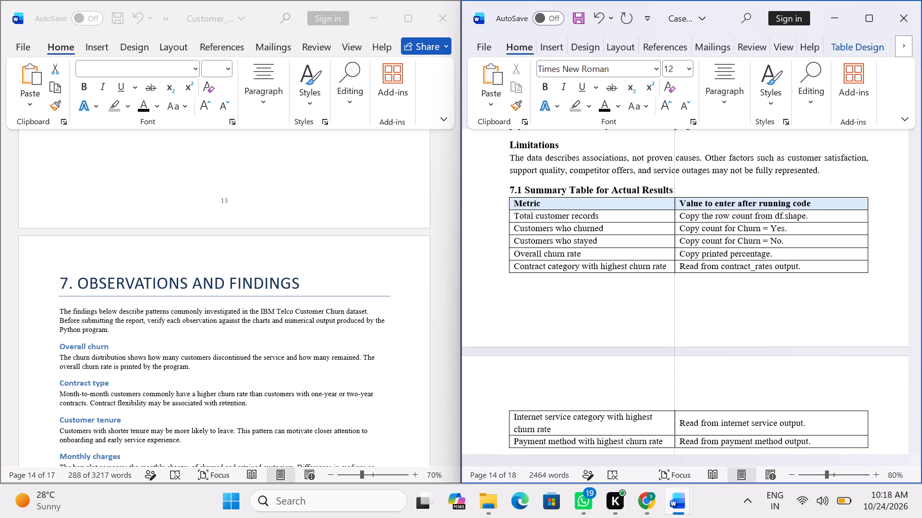
pyautogui.moveTo(673, 244); pyautogui.dragTo(671, 244)
# Insert a blank line between the "7.1 Summary Table for Actual Results" heading and its table.
pyautogui.scroll(-1, 644, 296)
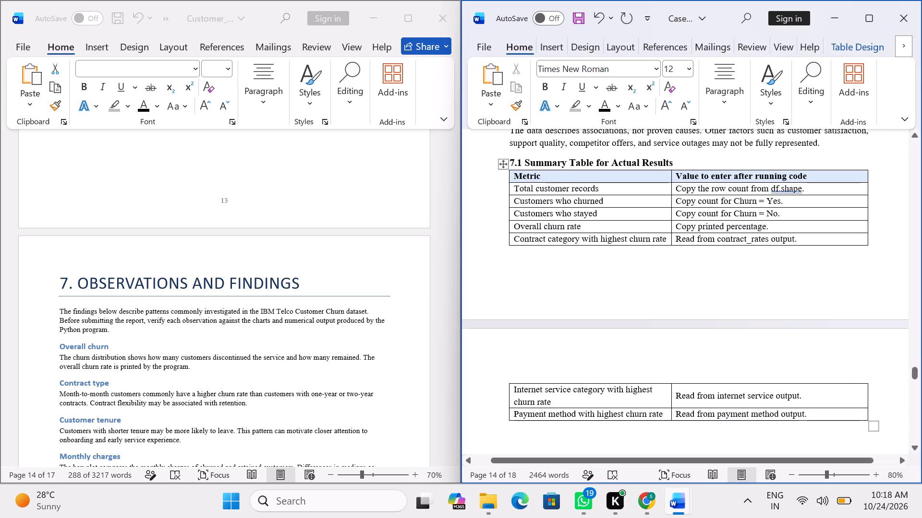
pyautogui.click(681, 155)
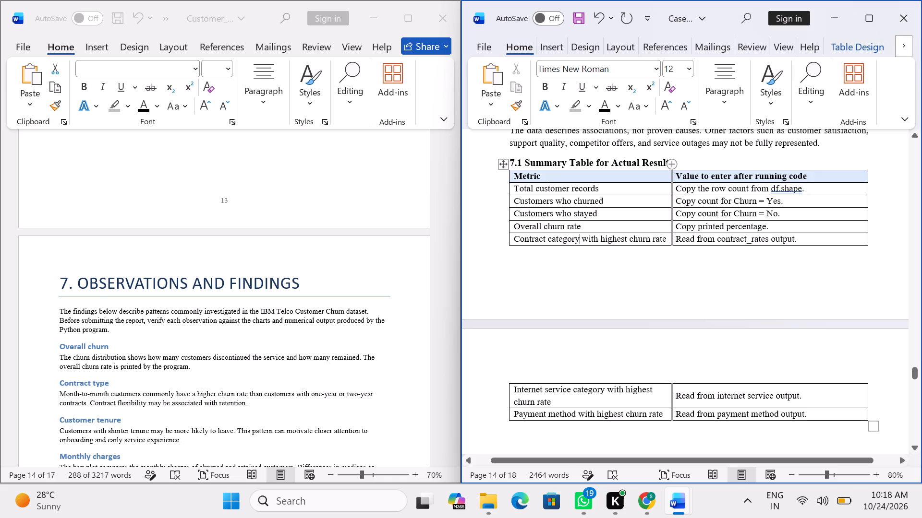
pyautogui.click(679, 160)
pyautogui.press('Return')
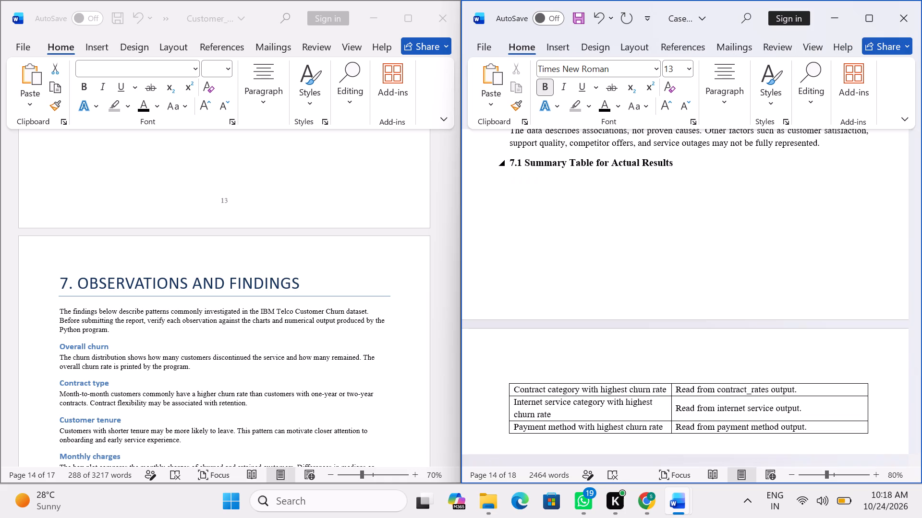
# Review the layout of section 7.1 and how its summary table runs across the page break.
pyautogui.scroll(-2, 571, 276)
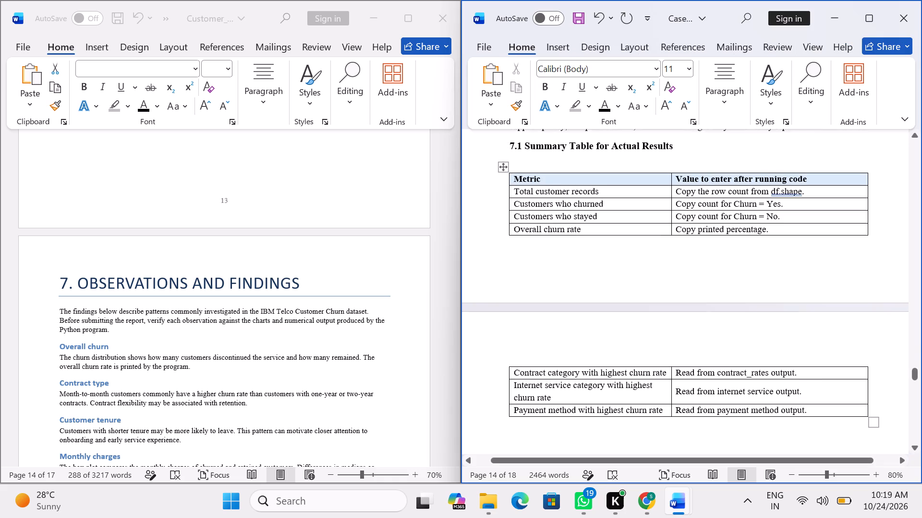
pyautogui.scroll(4, 571, 268)
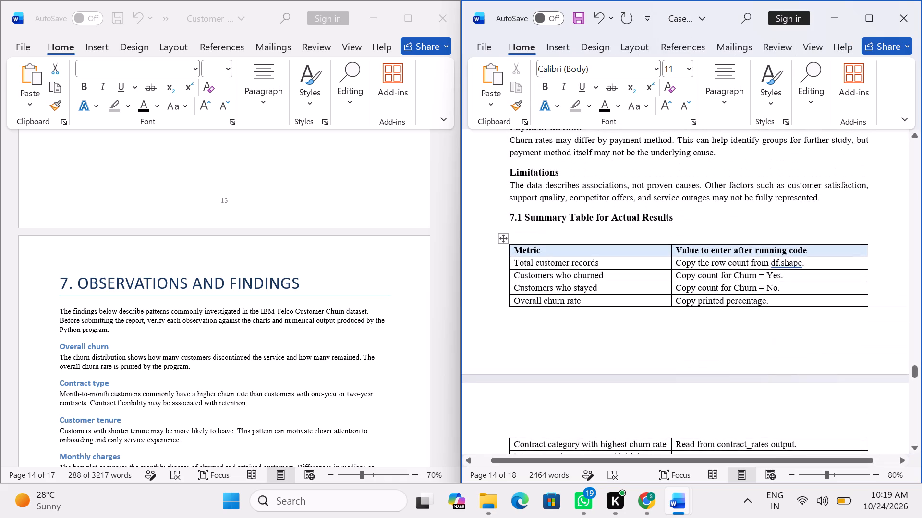
pyautogui.scroll(3, 571, 268)
pyautogui.scroll(-6, 571, 268)
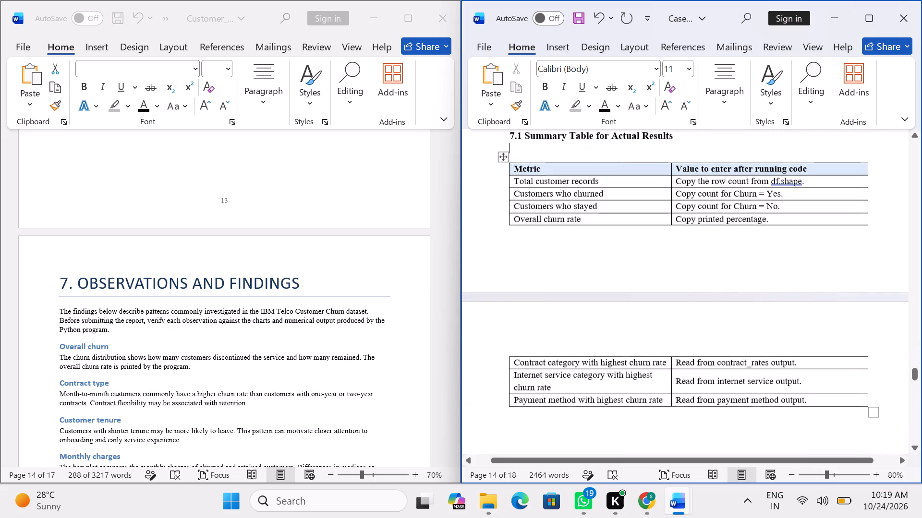
pyautogui.scroll(-9, 571, 265)
pyautogui.scroll(11, 571, 263)
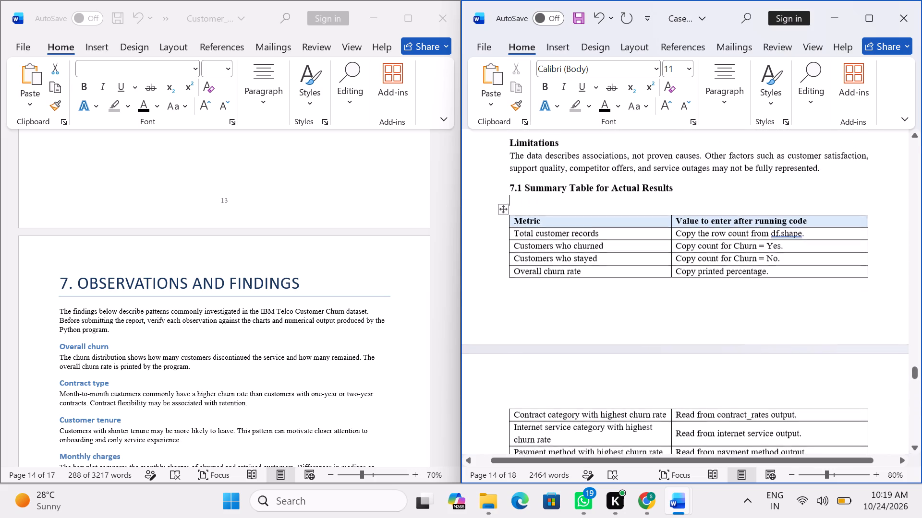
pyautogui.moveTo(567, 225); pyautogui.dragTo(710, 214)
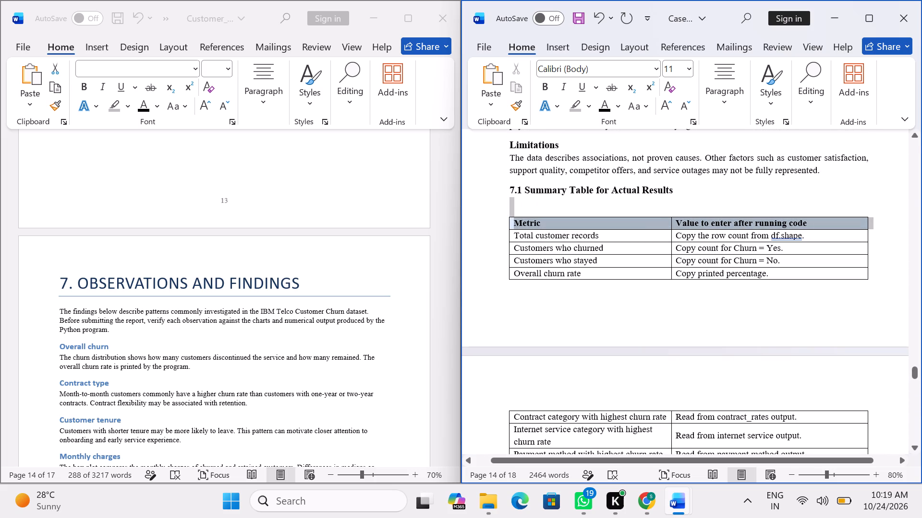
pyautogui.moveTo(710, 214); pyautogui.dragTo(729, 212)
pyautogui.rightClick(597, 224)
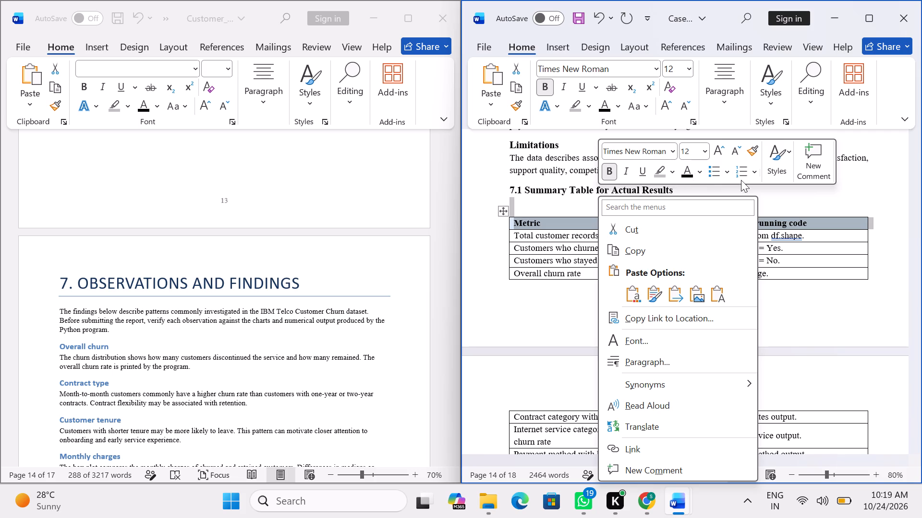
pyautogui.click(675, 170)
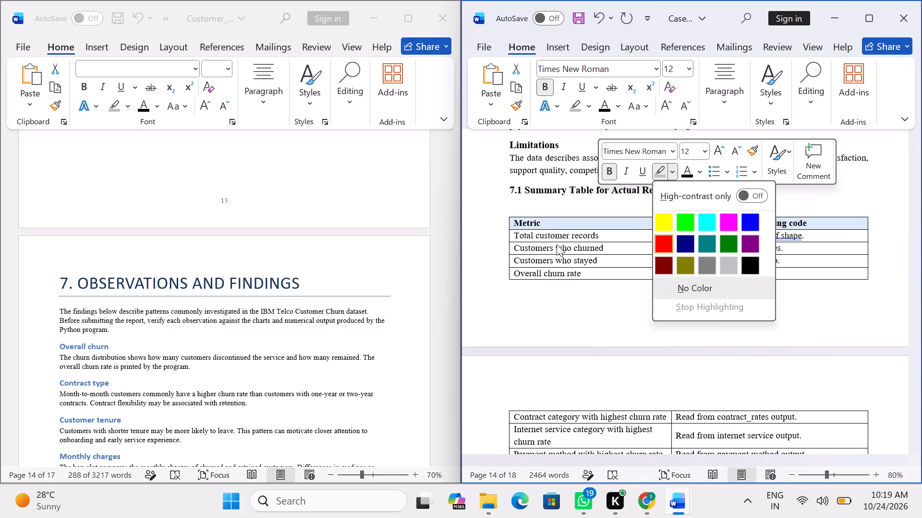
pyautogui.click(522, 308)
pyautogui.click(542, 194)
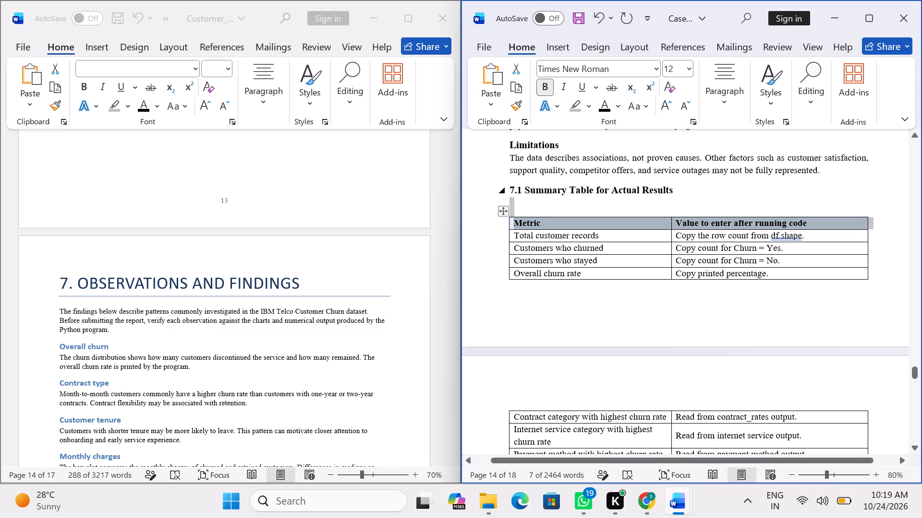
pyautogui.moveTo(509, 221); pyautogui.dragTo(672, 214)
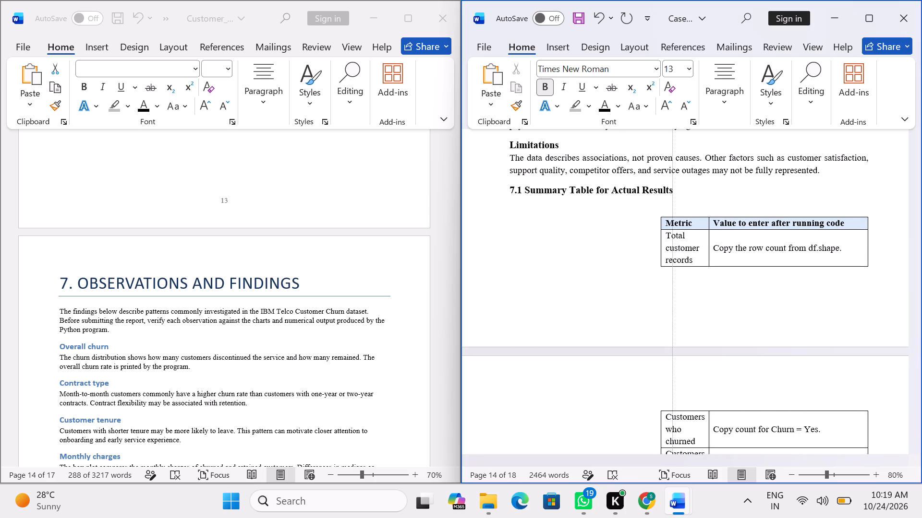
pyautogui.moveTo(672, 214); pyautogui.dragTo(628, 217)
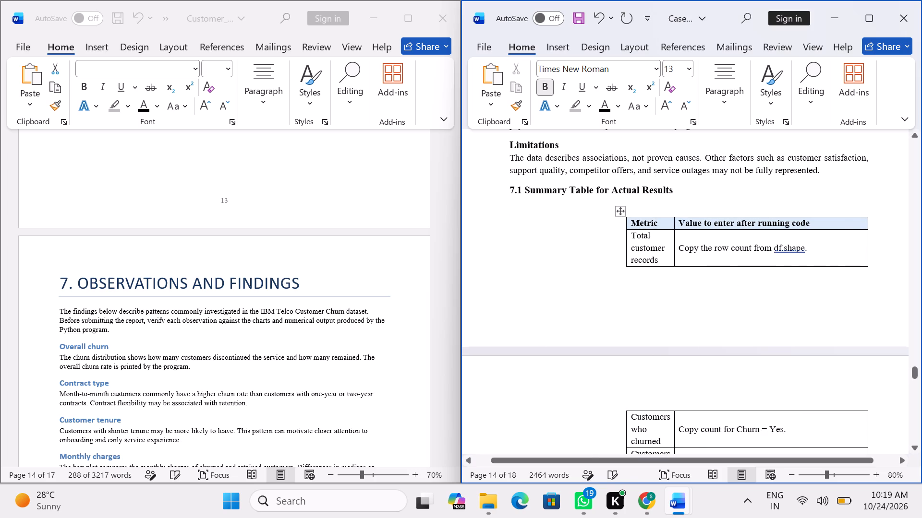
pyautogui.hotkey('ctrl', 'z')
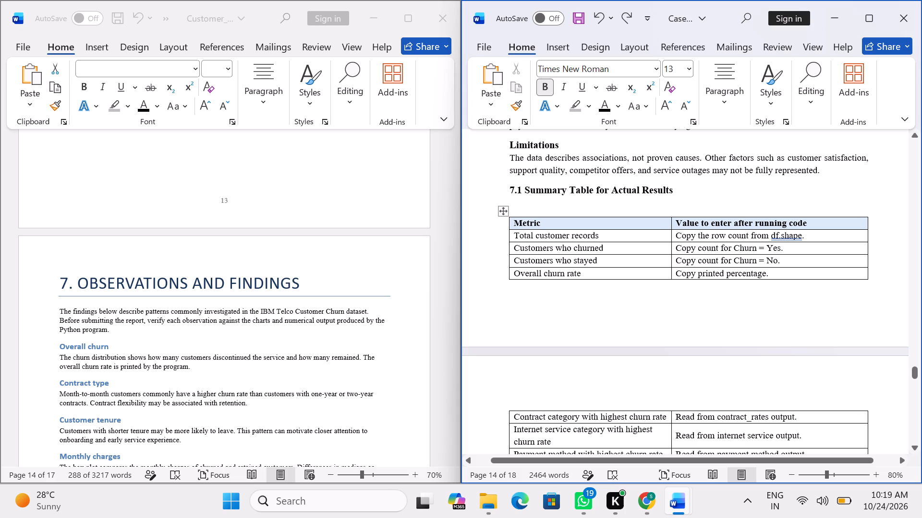
# Narrow the summary table's Metric column slightly, keeping "Payment method with highest churn rate" on one line.
pyautogui.moveTo(670, 249); pyautogui.dragTo(617, 251)
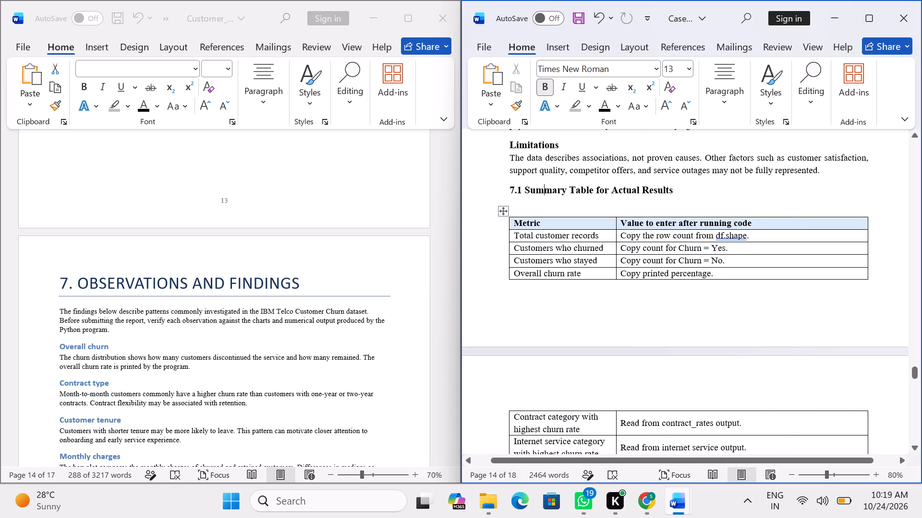
pyautogui.moveTo(613, 246); pyautogui.dragTo(627, 247)
pyautogui.click(586, 203)
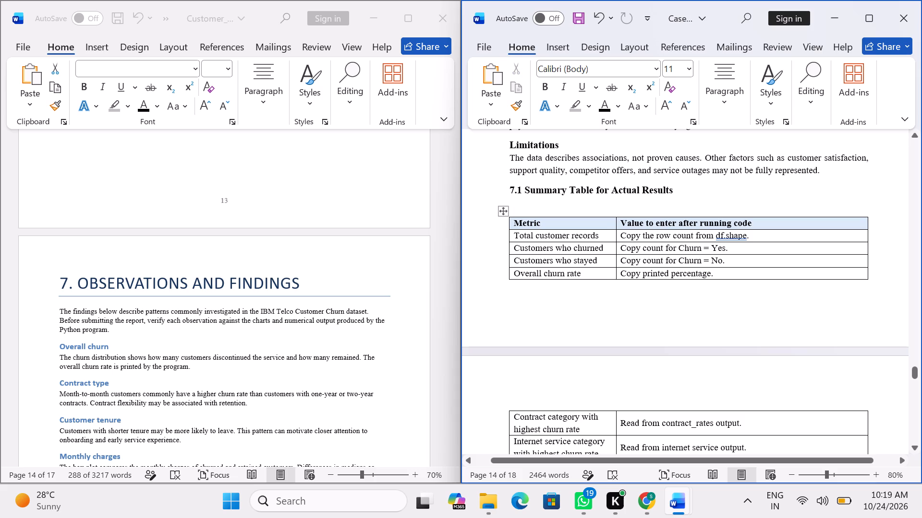
pyautogui.moveTo(615, 249); pyautogui.dragTo(629, 249)
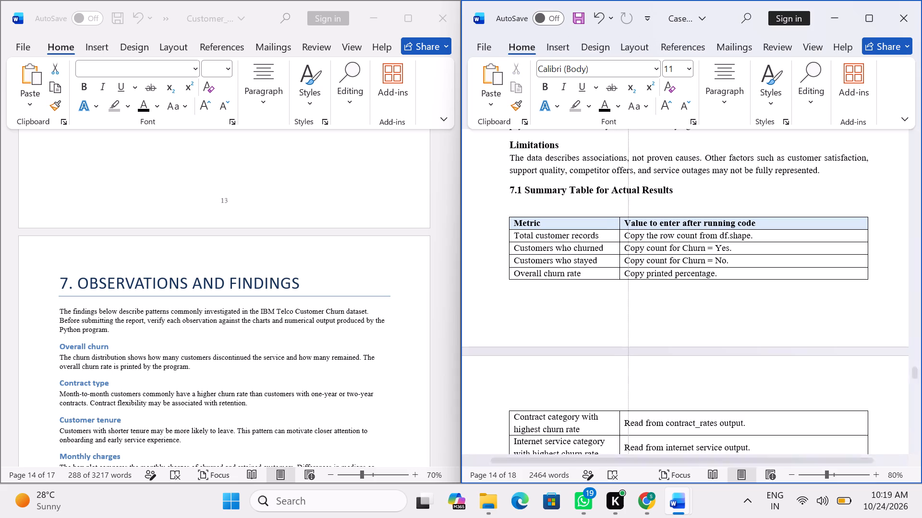
pyautogui.moveTo(629, 249); pyautogui.dragTo(669, 247)
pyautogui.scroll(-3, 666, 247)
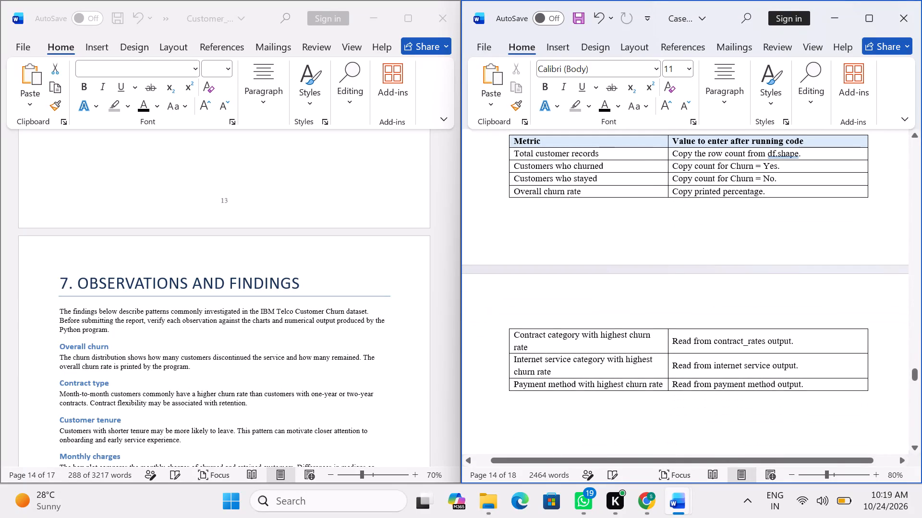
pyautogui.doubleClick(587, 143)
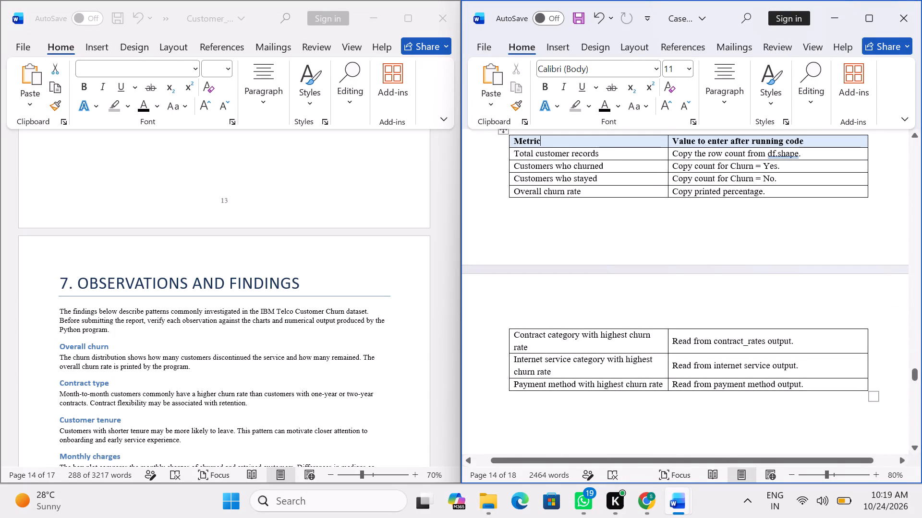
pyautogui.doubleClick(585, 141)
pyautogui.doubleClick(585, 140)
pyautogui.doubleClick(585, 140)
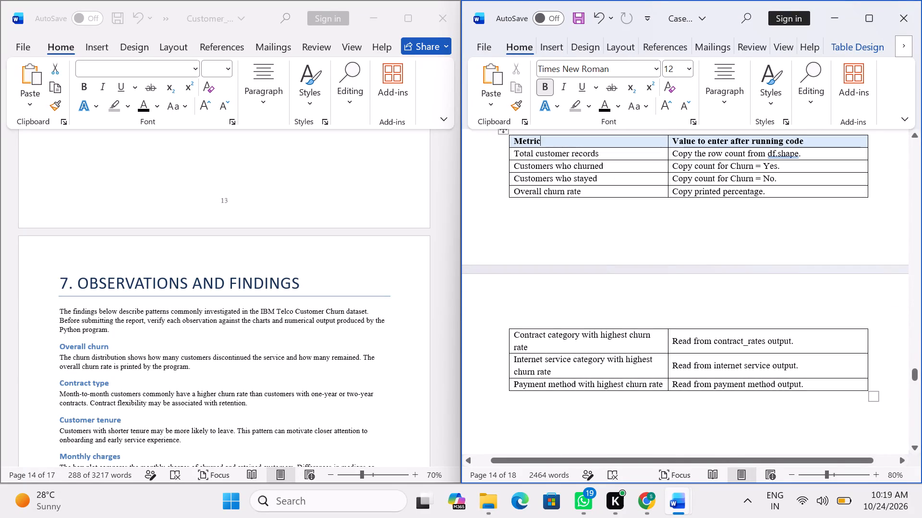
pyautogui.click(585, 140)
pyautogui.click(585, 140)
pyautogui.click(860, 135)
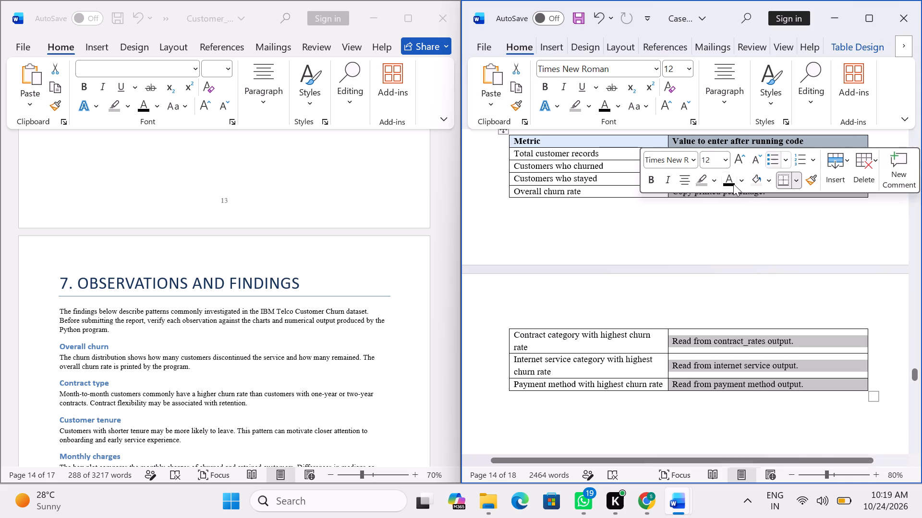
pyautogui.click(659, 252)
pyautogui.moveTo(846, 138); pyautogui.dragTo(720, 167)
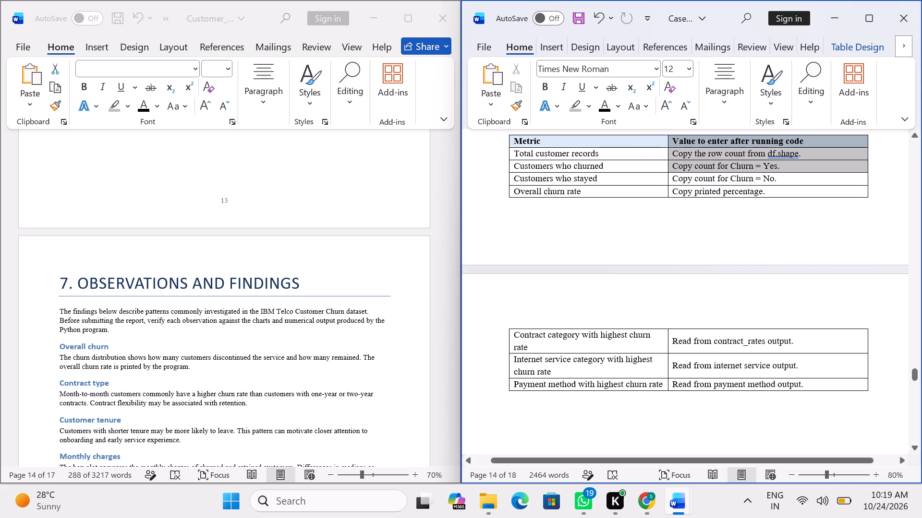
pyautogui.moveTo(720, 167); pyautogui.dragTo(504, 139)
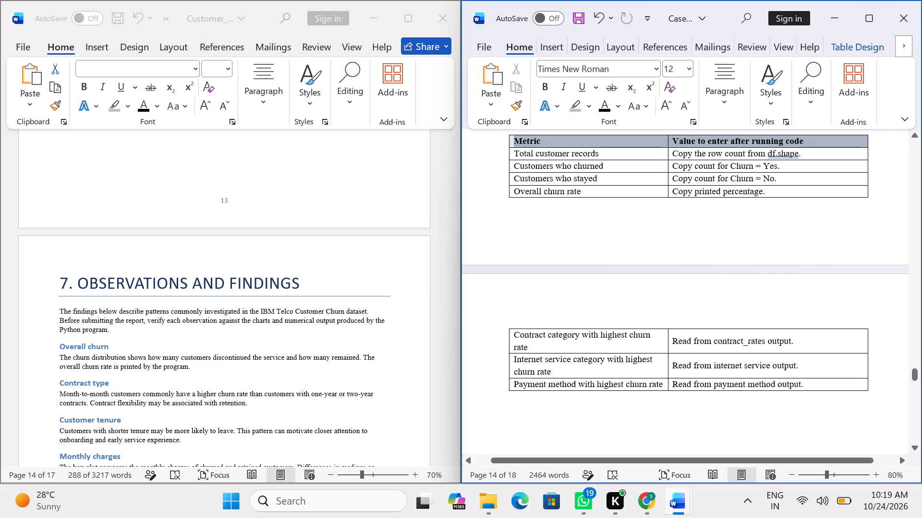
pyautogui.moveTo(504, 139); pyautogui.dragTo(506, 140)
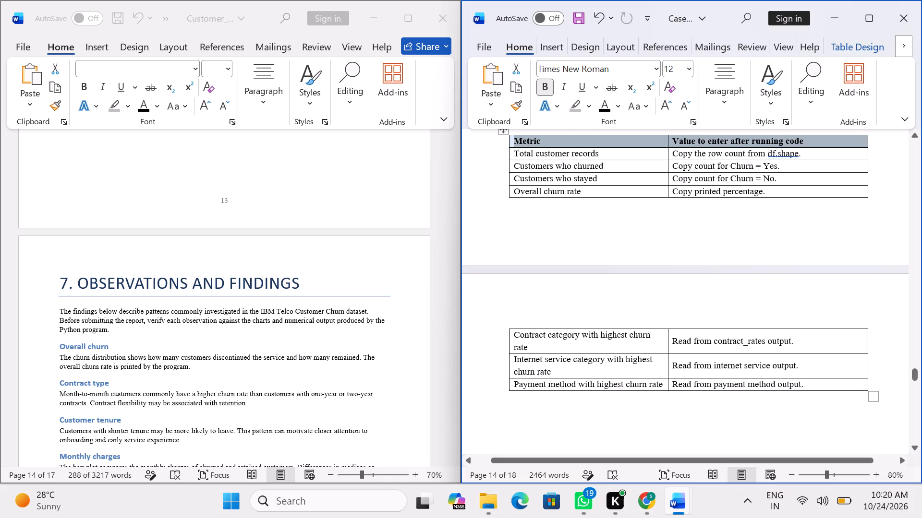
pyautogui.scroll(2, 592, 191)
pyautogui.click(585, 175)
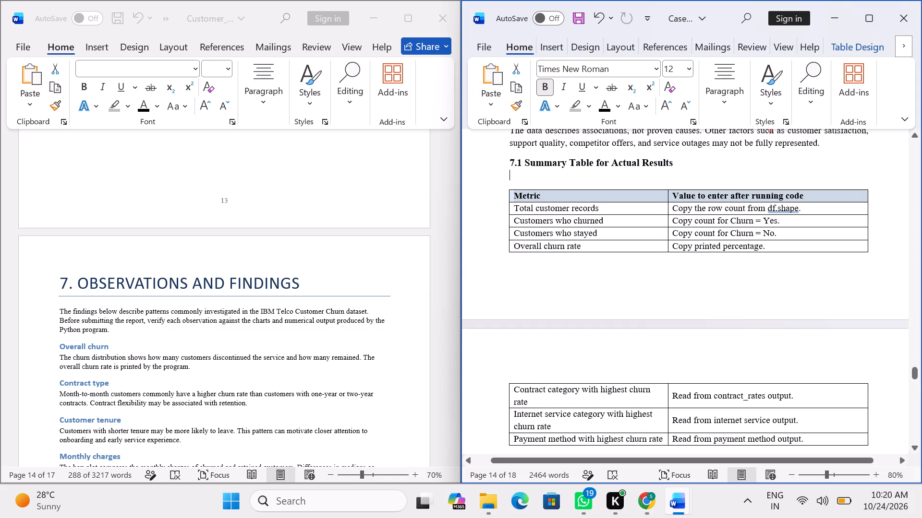
# Change the shading of both summary table header cells, "Metric" and "Value to enter after running code", to the lightest grey.
pyautogui.click(511, 196)
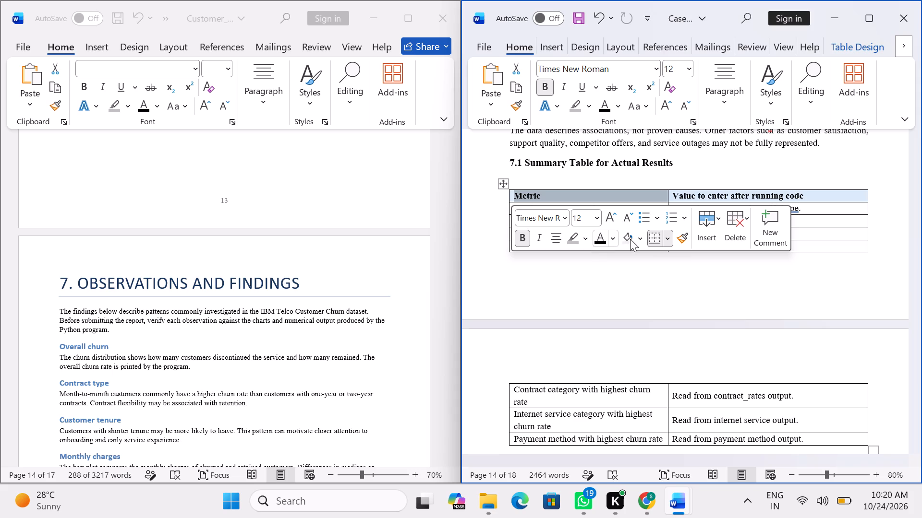
pyautogui.click(643, 238)
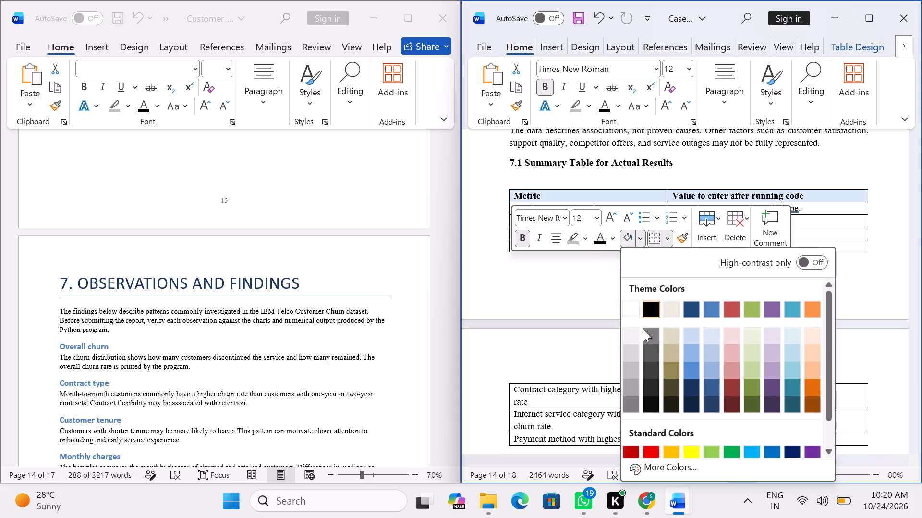
pyautogui.click(621, 332)
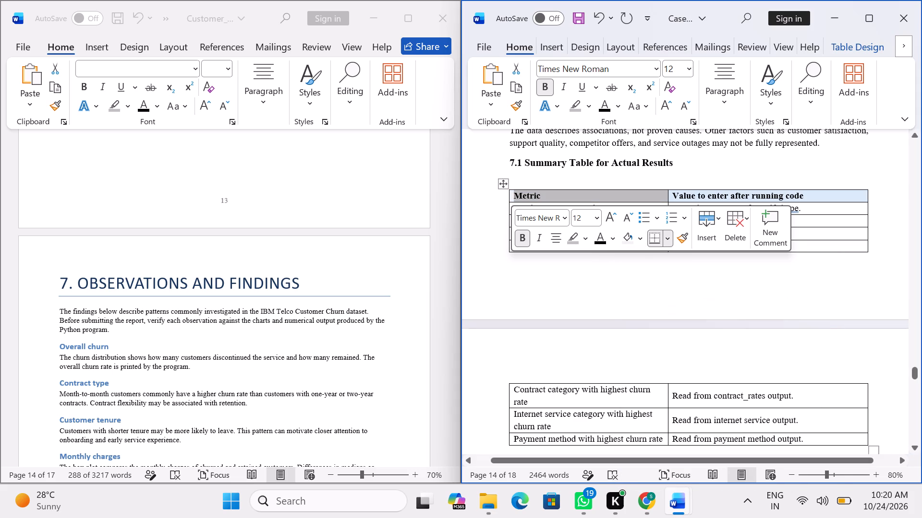
pyautogui.click(820, 199)
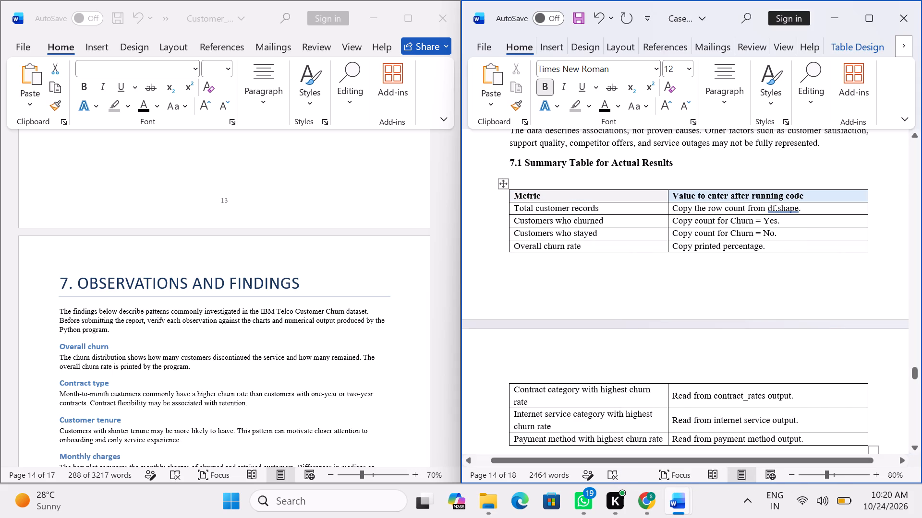
pyautogui.click(671, 197)
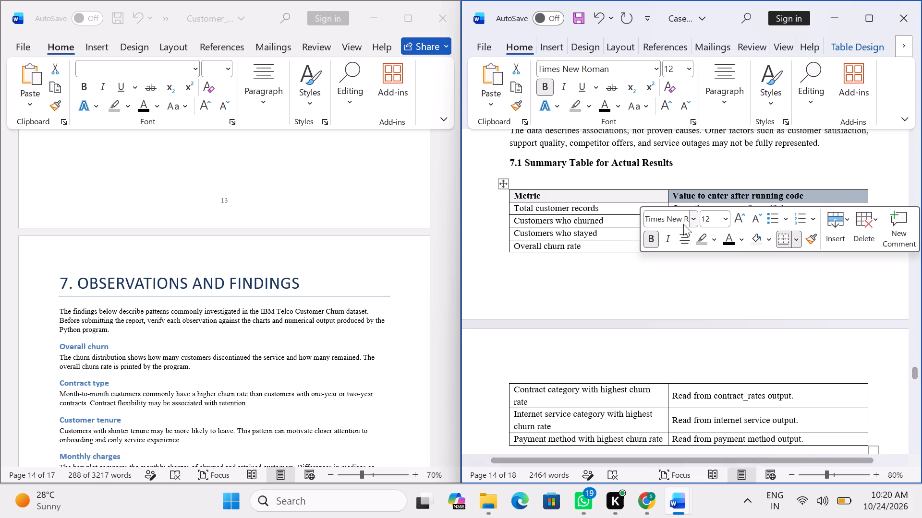
pyautogui.click(714, 240)
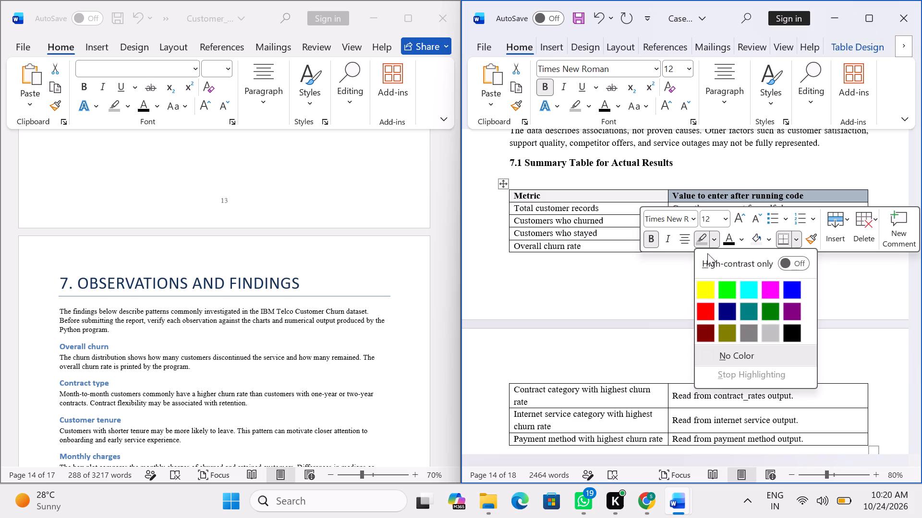
pyautogui.click(770, 241)
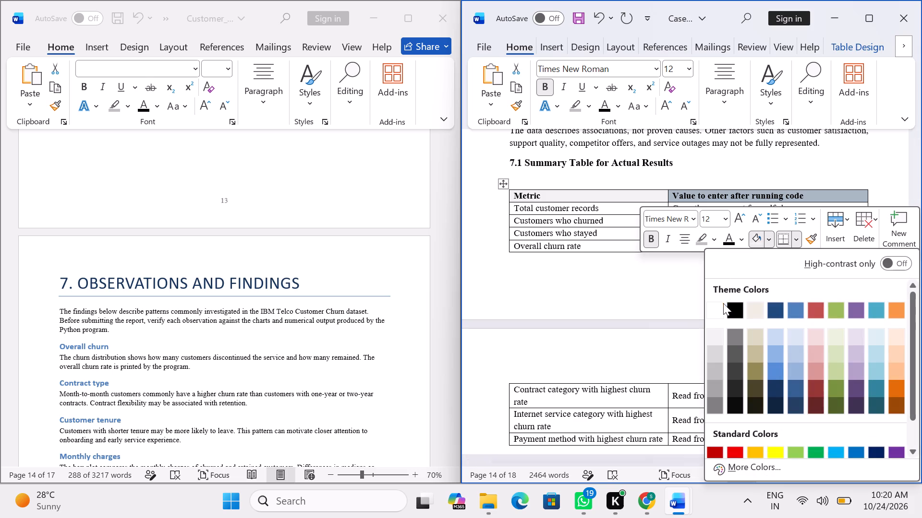
pyautogui.click(716, 337)
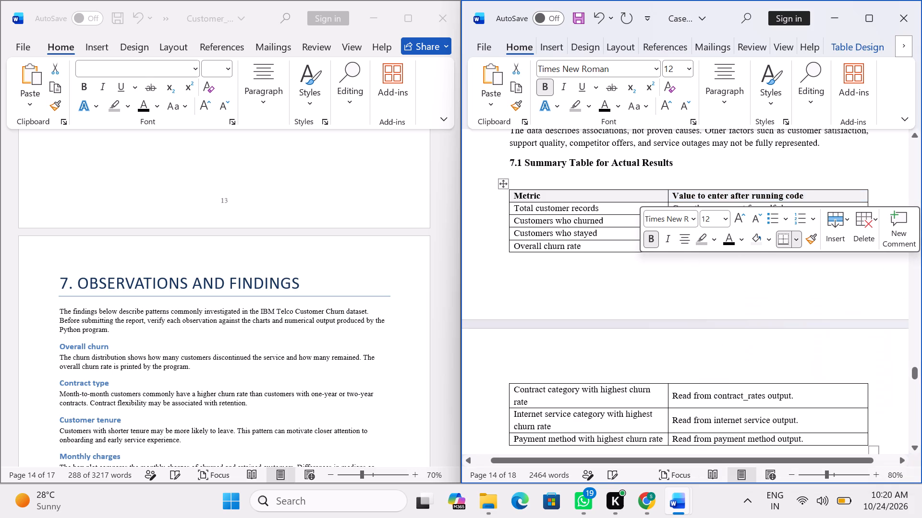
pyautogui.click(622, 306)
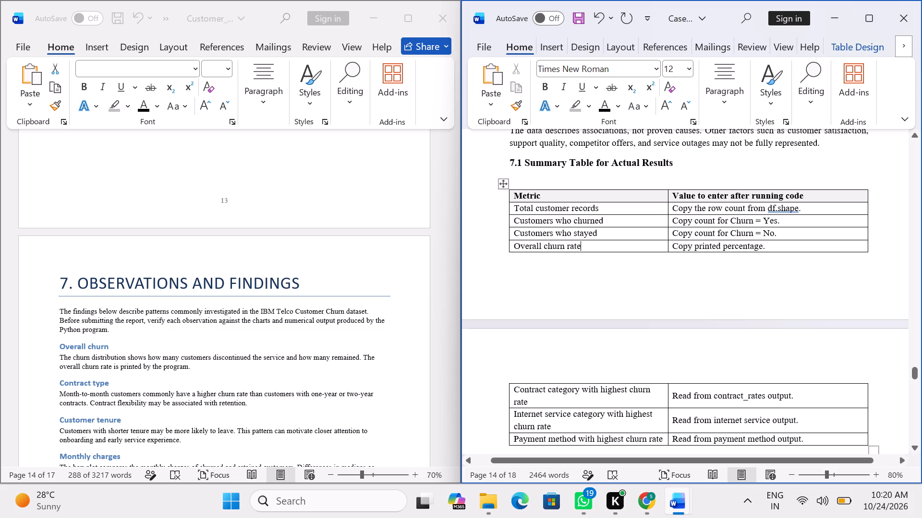
# Compare the case study's section 7.1 table with the source report's section 7, through 7.2 Interpretation Principles.
pyautogui.scroll(-5, 624, 267)
pyautogui.scroll(3, 624, 267)
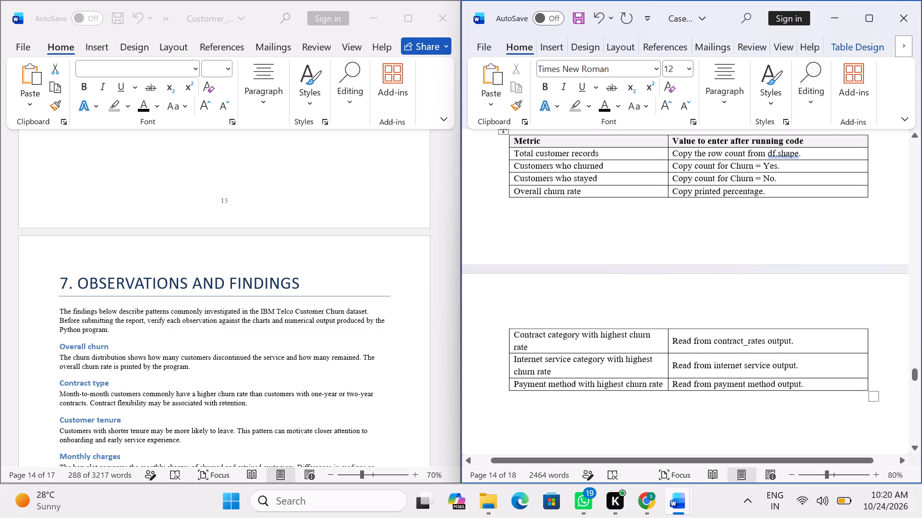
pyautogui.scroll(2, 175, 283)
pyautogui.scroll(-1, 175, 282)
pyautogui.scroll(9, 175, 282)
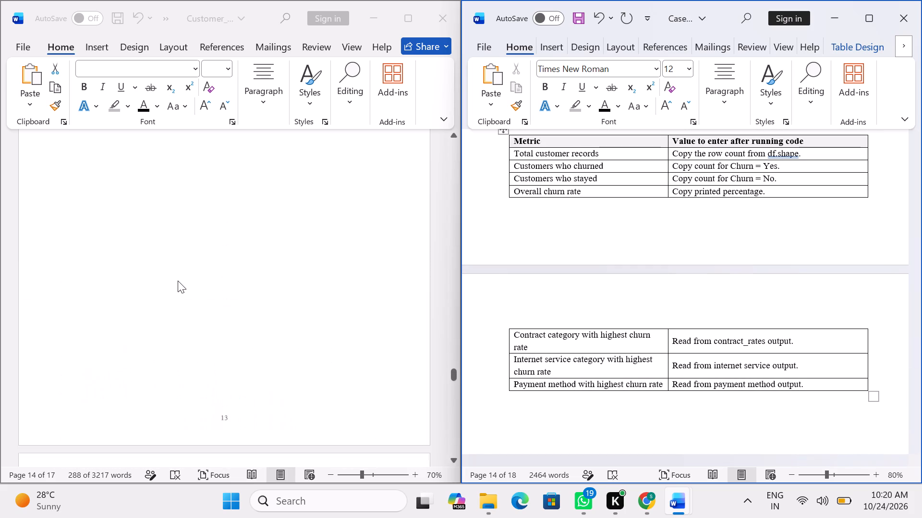
pyautogui.scroll(11, 179, 280)
pyautogui.scroll(-19, 180, 280)
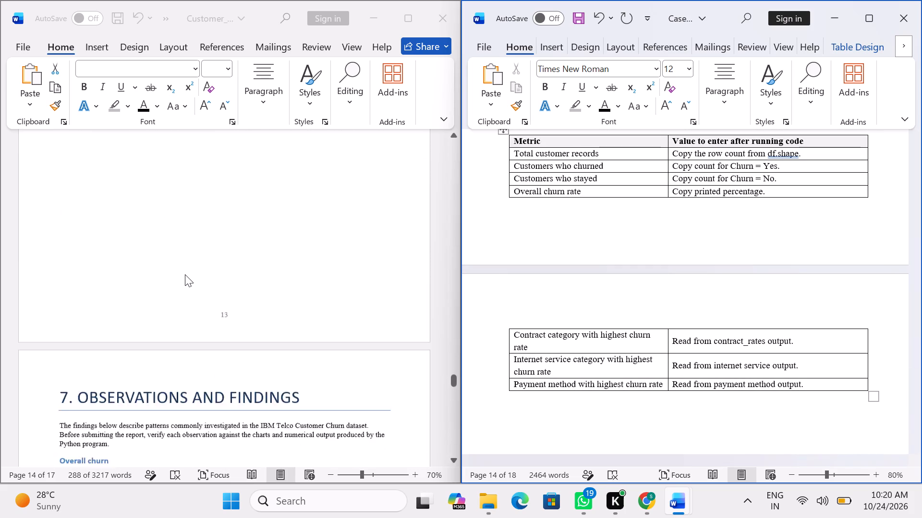
pyautogui.scroll(-12, 185, 275)
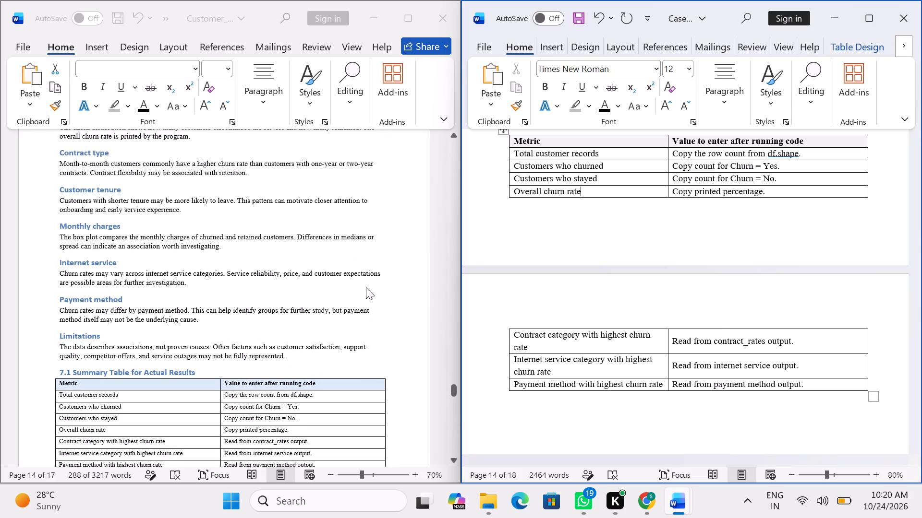
pyautogui.scroll(-9, 154, 296)
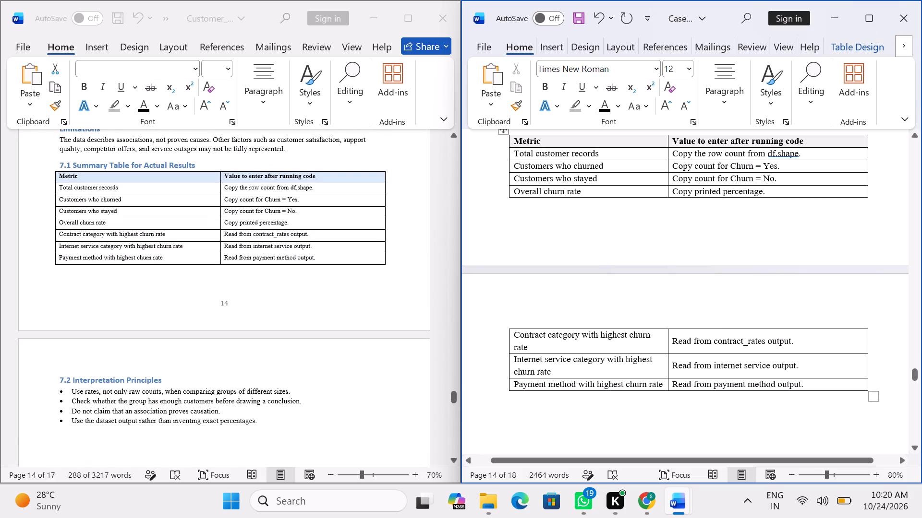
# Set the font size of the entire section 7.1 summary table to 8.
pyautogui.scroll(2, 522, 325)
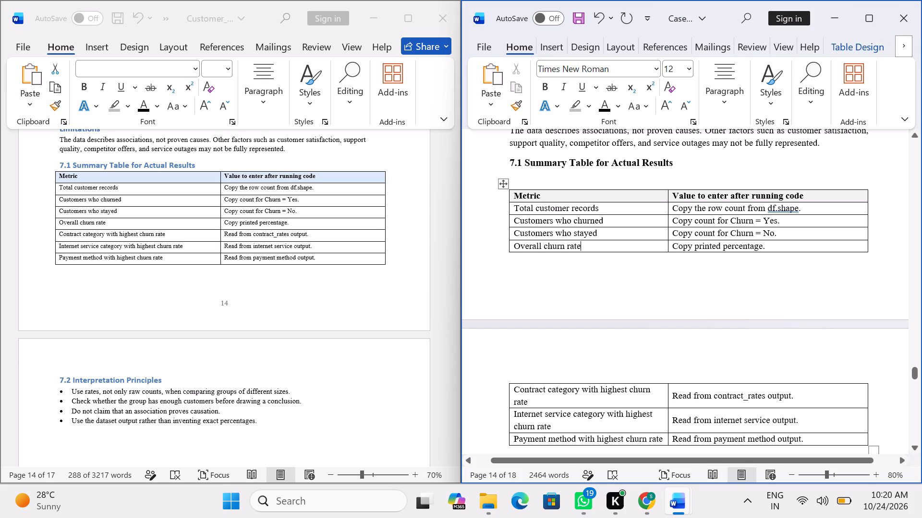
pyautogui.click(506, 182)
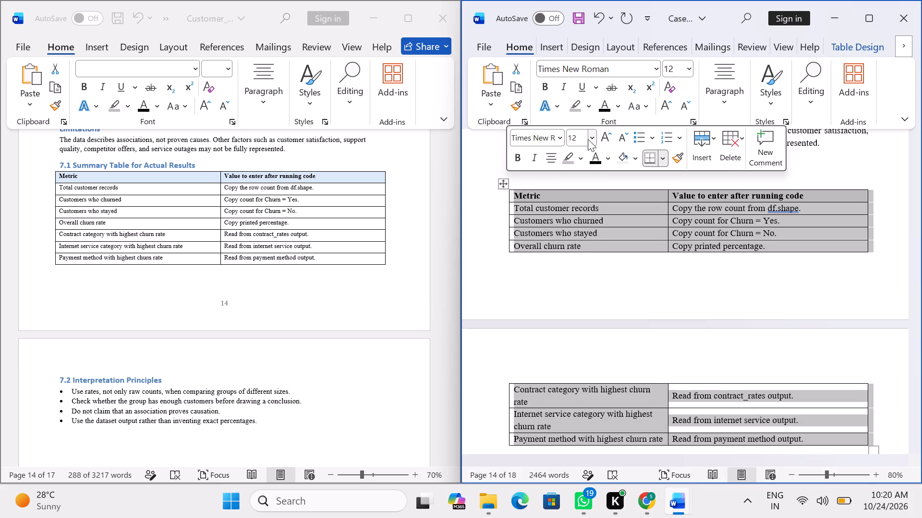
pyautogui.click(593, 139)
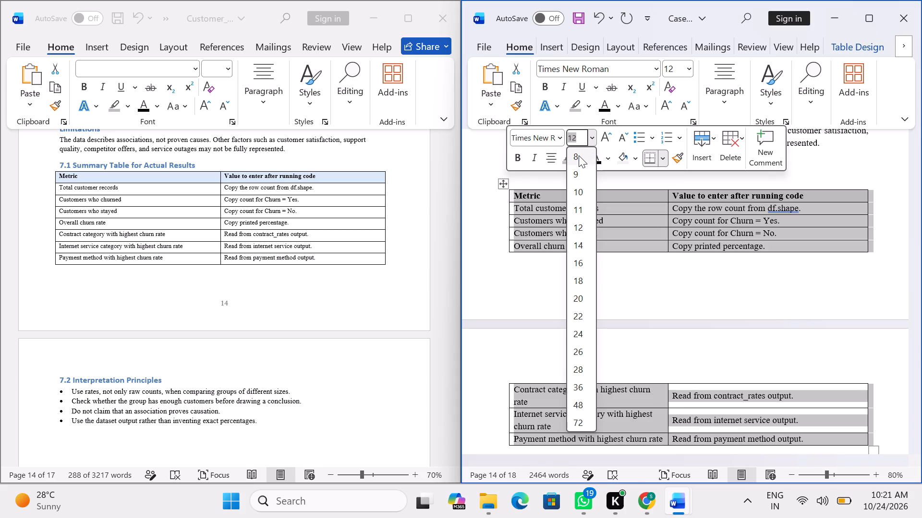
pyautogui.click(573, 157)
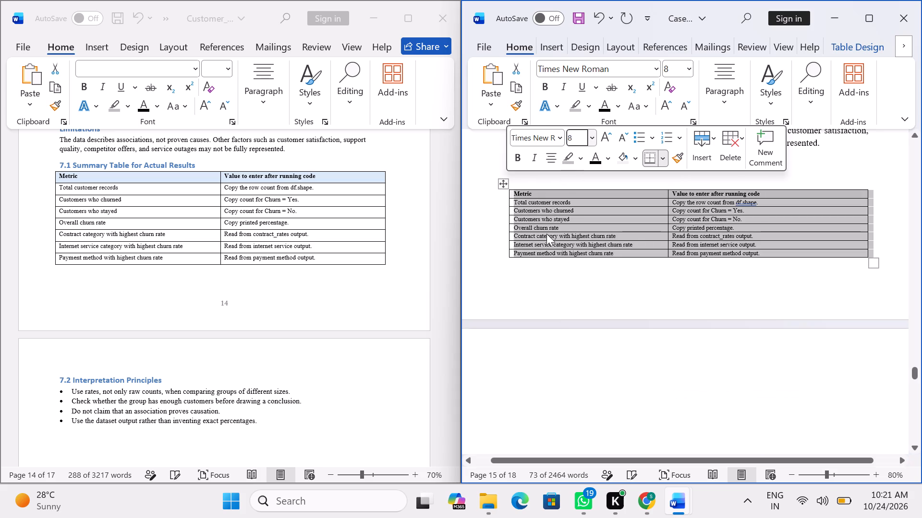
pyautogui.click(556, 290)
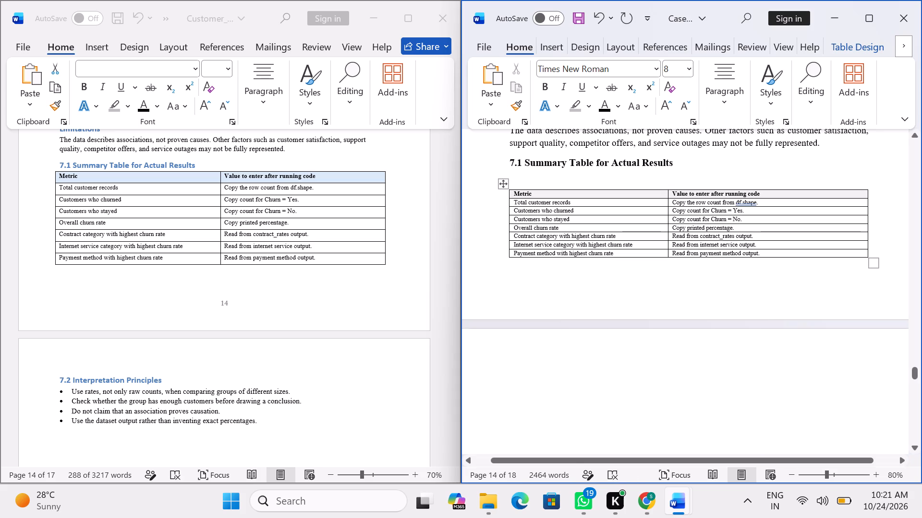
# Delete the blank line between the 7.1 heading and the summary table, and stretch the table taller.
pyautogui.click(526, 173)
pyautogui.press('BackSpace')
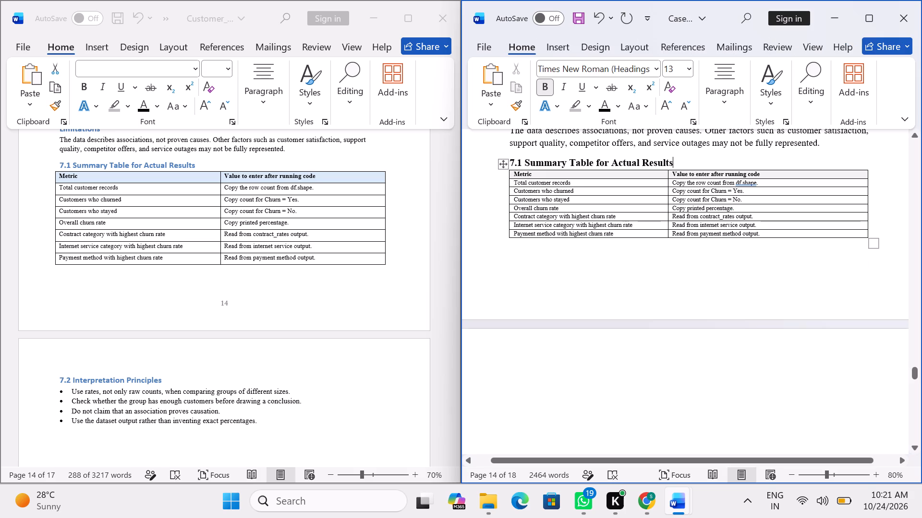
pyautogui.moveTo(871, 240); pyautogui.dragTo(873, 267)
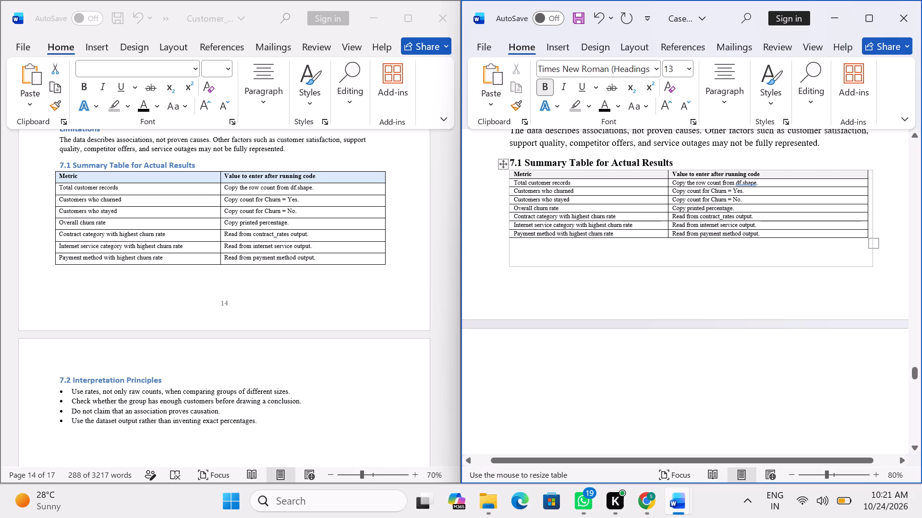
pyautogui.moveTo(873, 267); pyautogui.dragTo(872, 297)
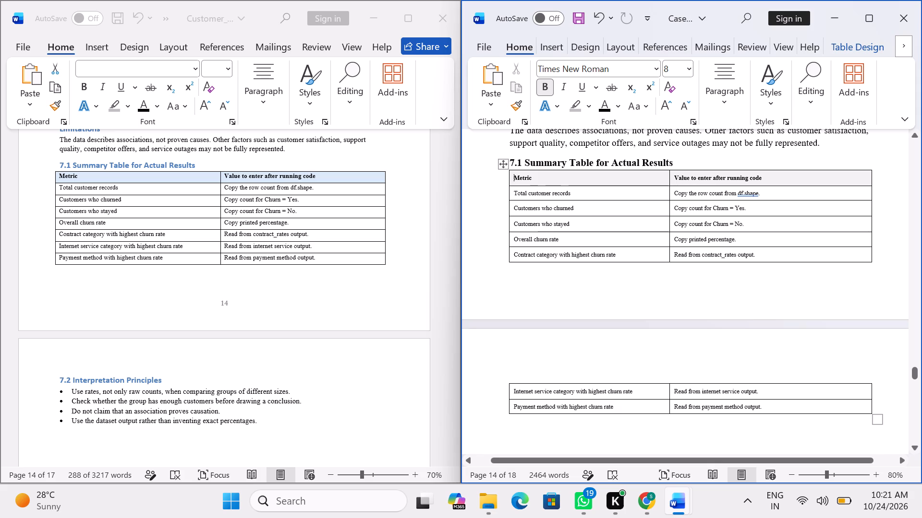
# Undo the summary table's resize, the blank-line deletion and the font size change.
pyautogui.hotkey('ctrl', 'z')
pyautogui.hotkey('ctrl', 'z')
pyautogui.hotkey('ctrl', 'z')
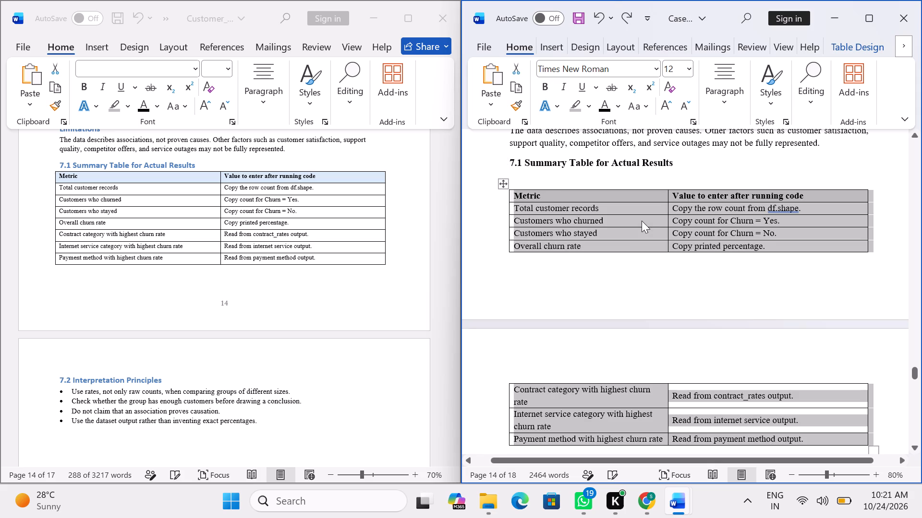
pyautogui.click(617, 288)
# Copy the "7.2 Interpretation Principles" heading and its four bullets from the source report into the case study below the summary table.
pyautogui.scroll(-3, 611, 275)
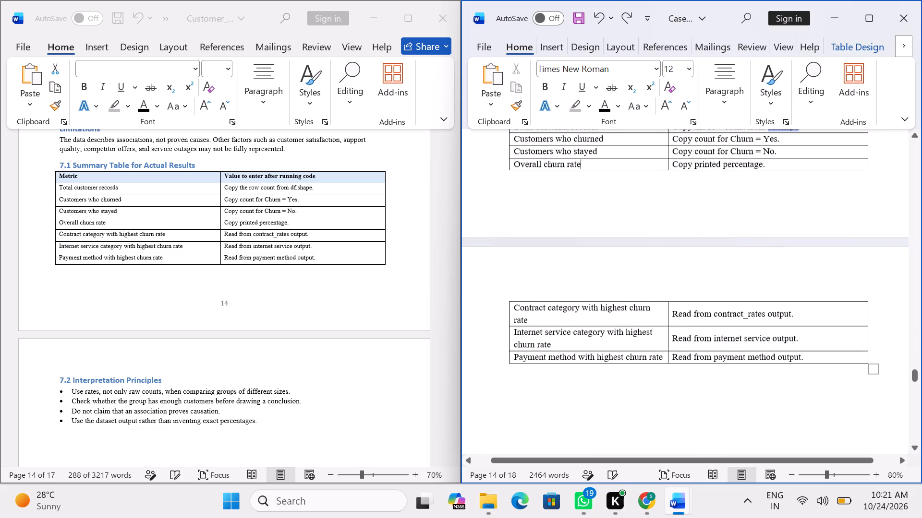
pyautogui.scroll(-4, 205, 270)
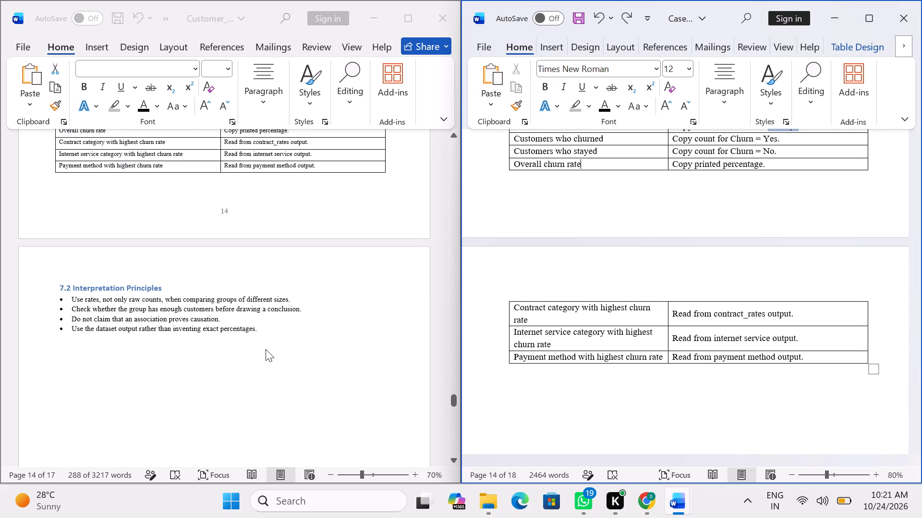
pyautogui.moveTo(270, 346); pyautogui.dragTo(44, 272)
pyautogui.click(62, 287)
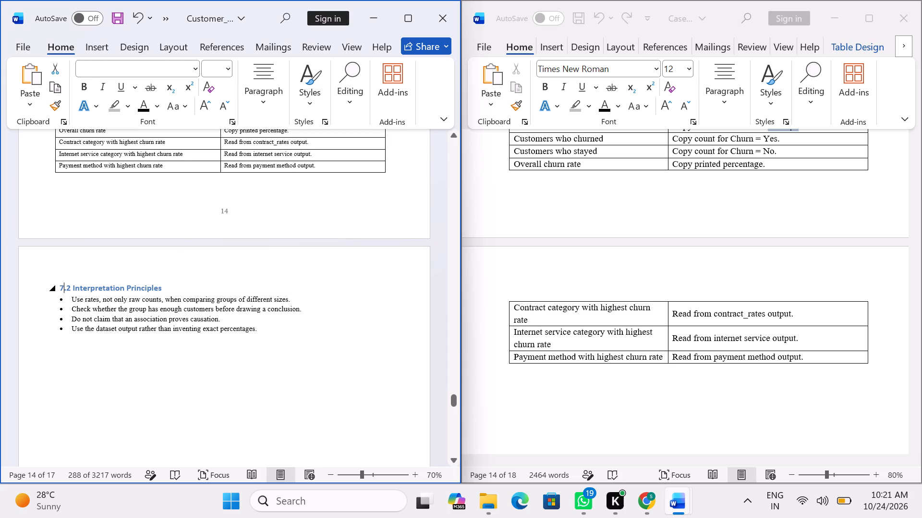
pyautogui.moveTo(293, 340); pyautogui.dragTo(90, 291)
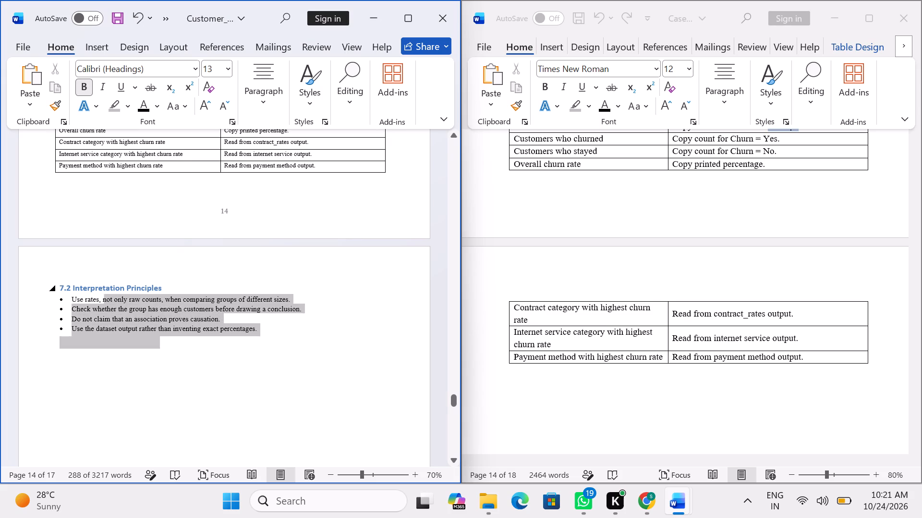
pyautogui.moveTo(90, 291); pyautogui.dragTo(60, 287)
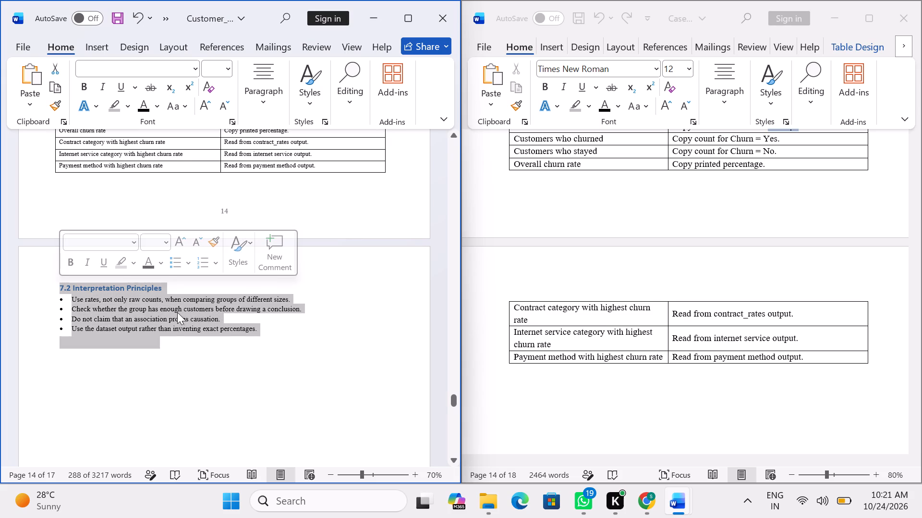
pyautogui.hotkey('ctrl', 'c')
pyautogui.scroll(-3, 655, 324)
pyautogui.click(885, 290)
pyautogui.click(880, 283)
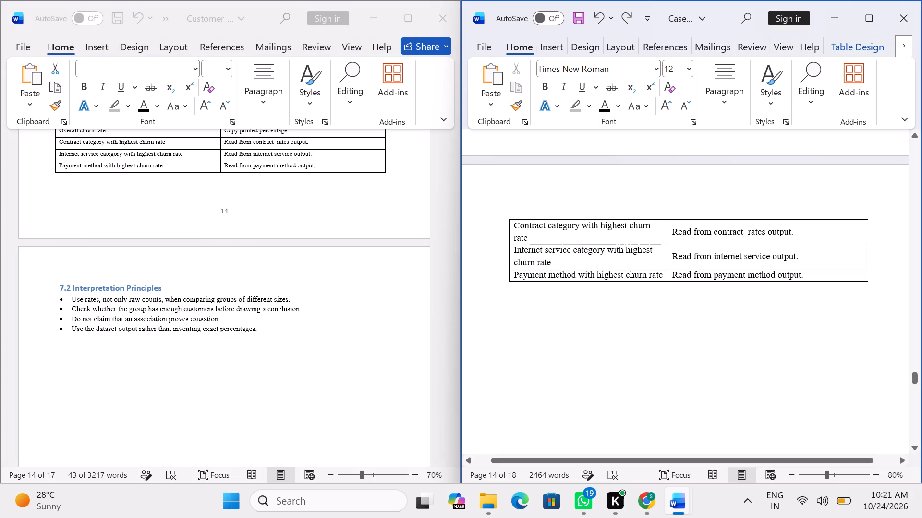
pyautogui.hotkey('ctrl', 'v')
# Format the pasted "7.2 Interpretation Principles" heading in black Times New Roman.
pyautogui.scroll(3, 717, 306)
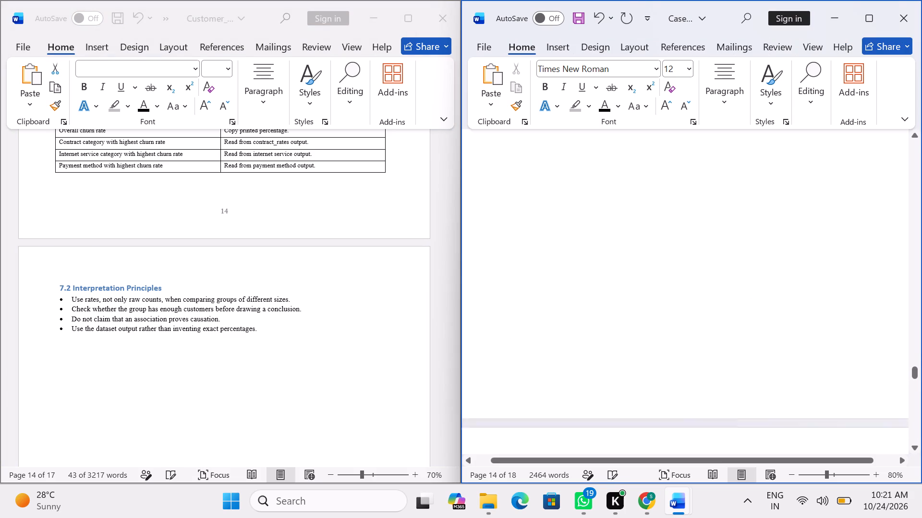
pyautogui.scroll(10, 717, 306)
pyautogui.moveTo(639, 240); pyautogui.dragTo(639, 239)
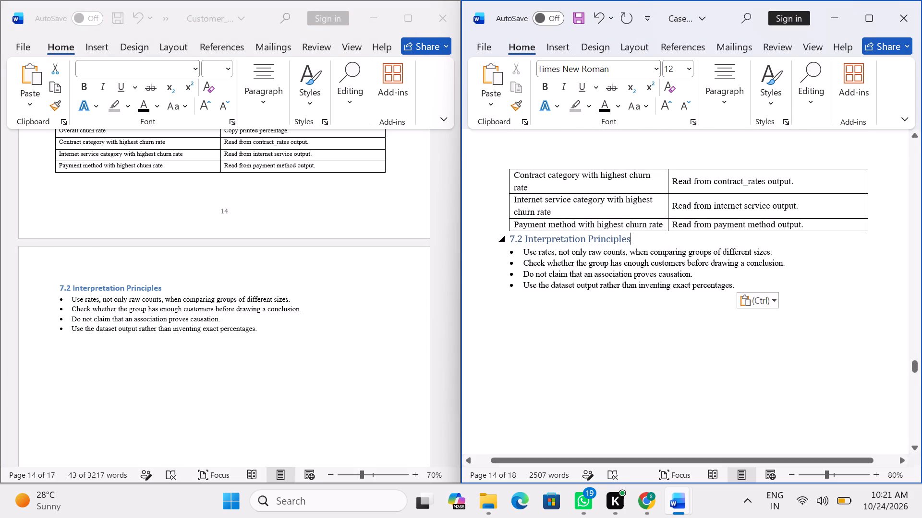
pyautogui.moveTo(639, 239); pyautogui.dragTo(501, 238)
pyautogui.click(511, 213)
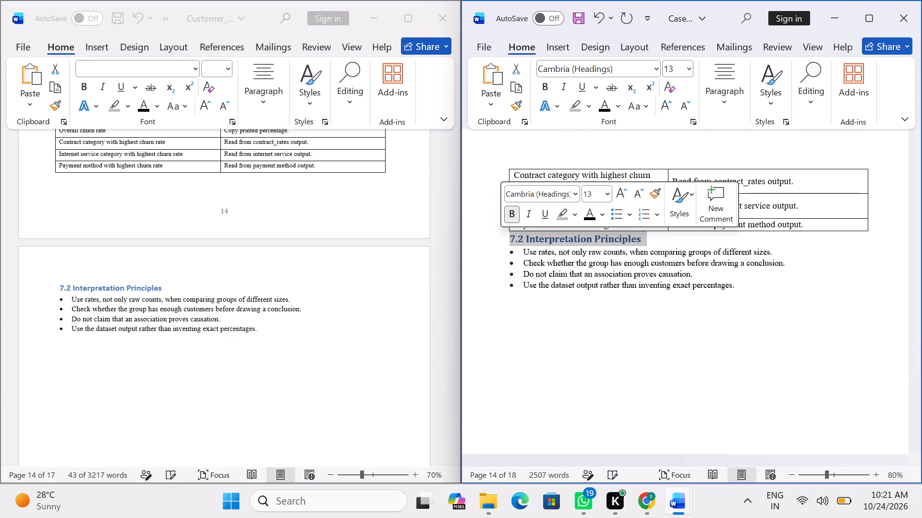
pyautogui.click(548, 191)
pyautogui.write('ti')
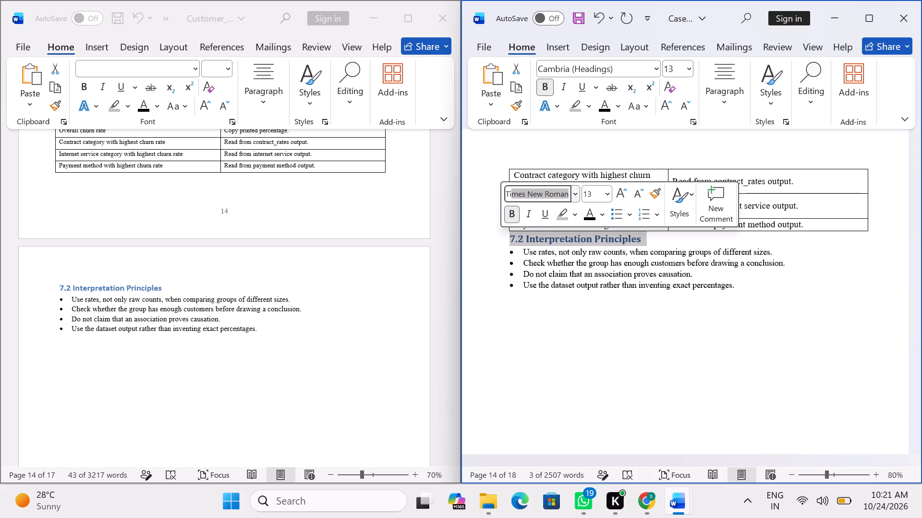
pyautogui.press('Return')
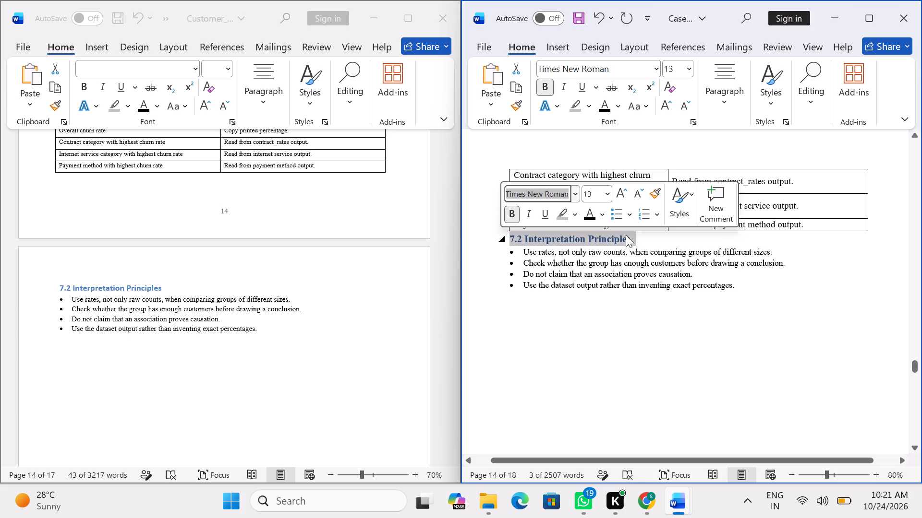
pyautogui.click(586, 215)
pyautogui.click(609, 344)
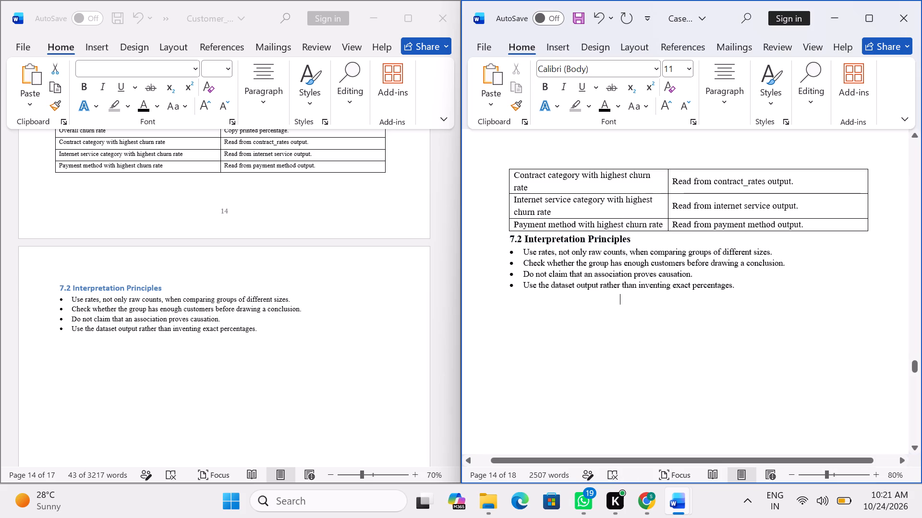
# Insert a blank line between the summary table and the "7.2 Interpretation Principles" heading.
pyautogui.click(504, 233)
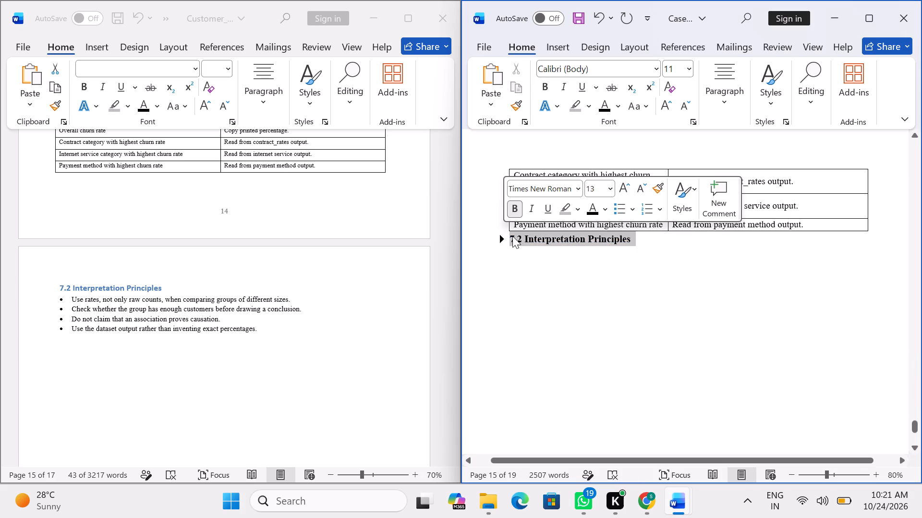
pyautogui.click(512, 237)
pyautogui.click(497, 240)
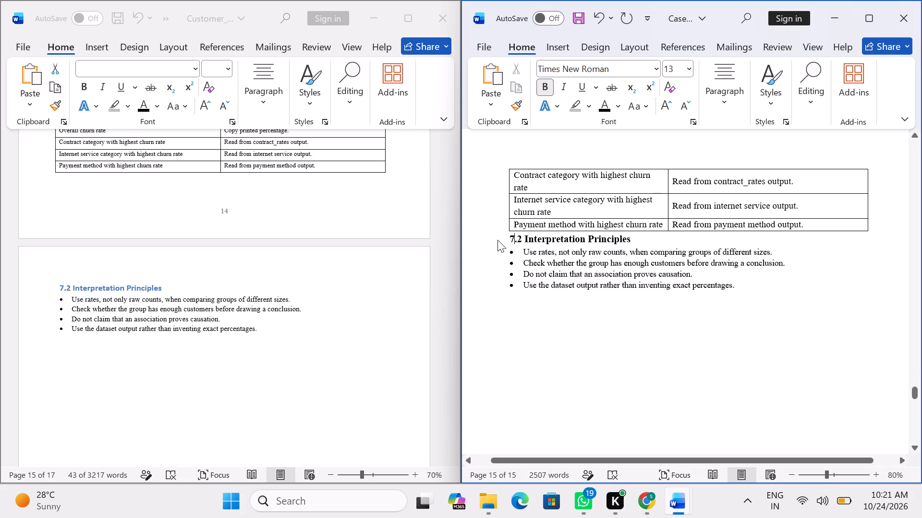
pyautogui.press('Left')
pyautogui.press('Return')
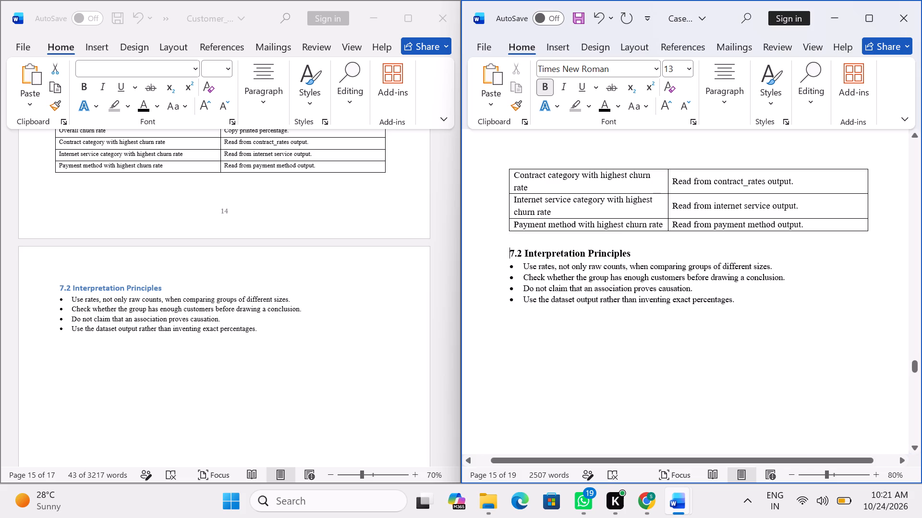
# Set the font size of the four bullets under 7.2 Interpretation Principles to 12.
pyautogui.moveTo(522, 262); pyautogui.dragTo(522, 264)
pyautogui.moveTo(522, 264); pyautogui.dragTo(745, 305)
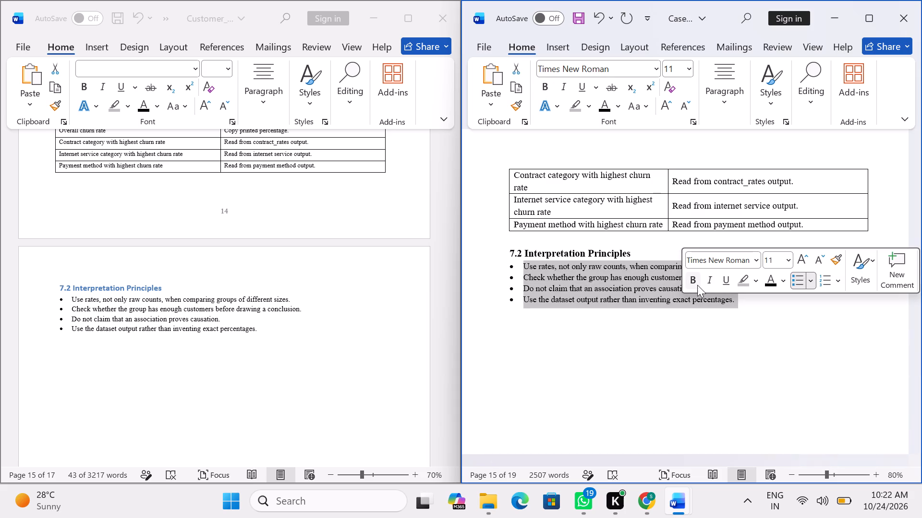
pyautogui.click(709, 261)
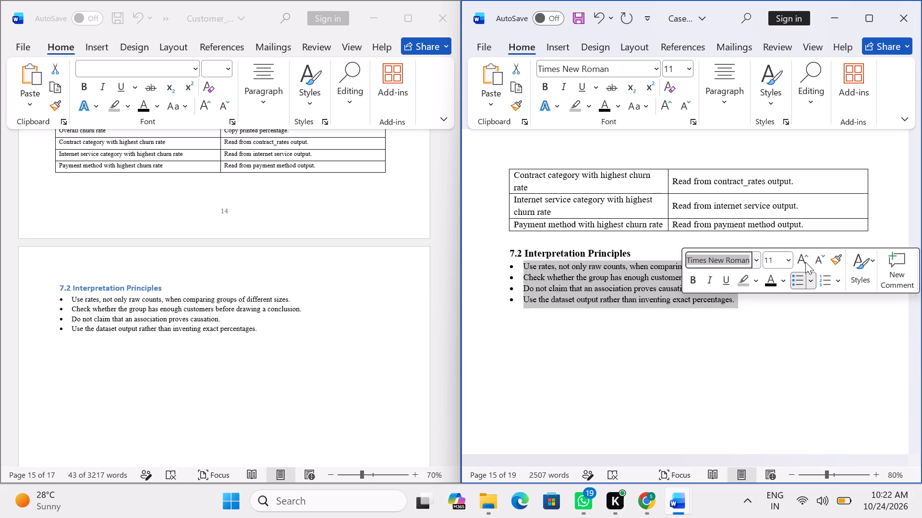
pyautogui.click(787, 255)
pyautogui.click(774, 88)
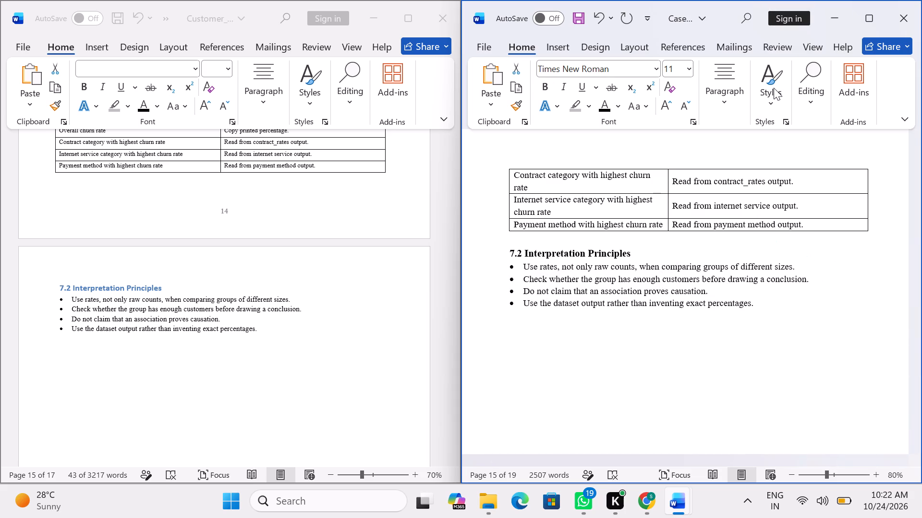
pyautogui.click(643, 344)
# Copy all of section 8, from the "8. BUSINESS RECOMMENDATIONS" heading through 8.3, from the source report into the case study below the 7.2 bullets.
pyautogui.scroll(-1, 643, 330)
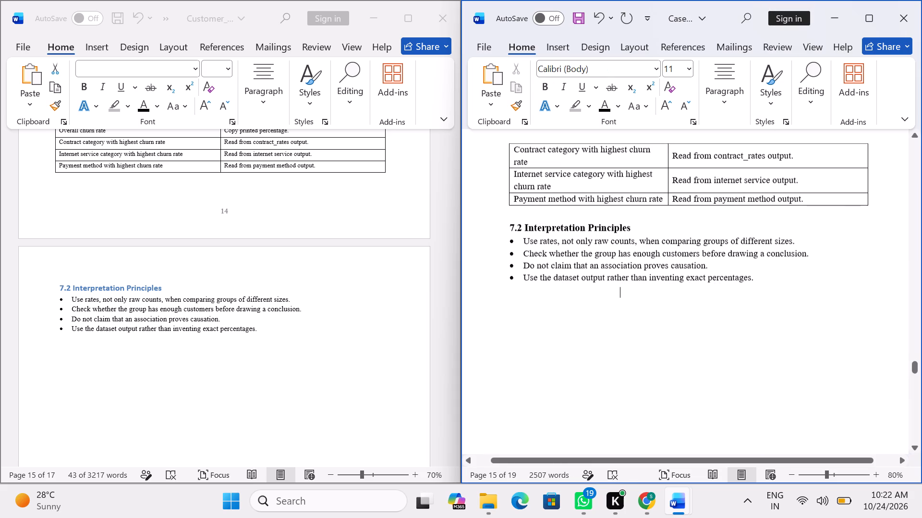
pyautogui.scroll(-10, 140, 267)
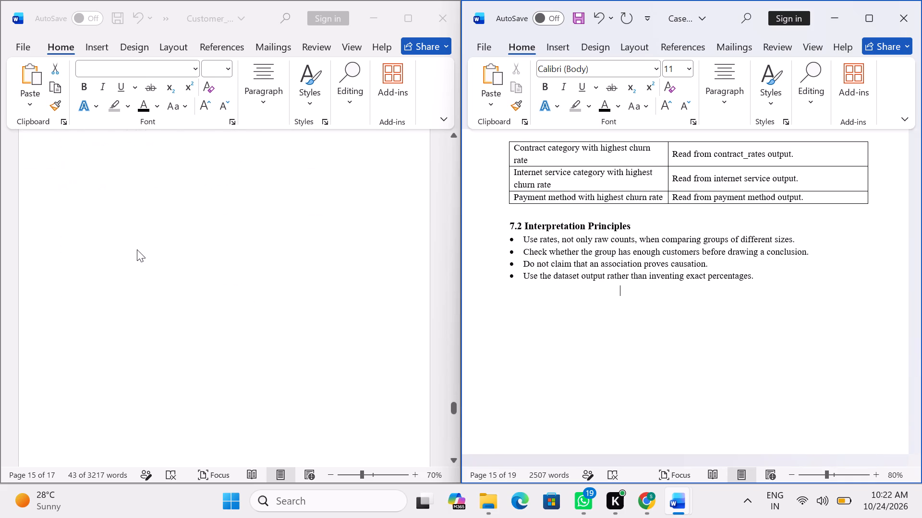
pyautogui.scroll(-15, 137, 249)
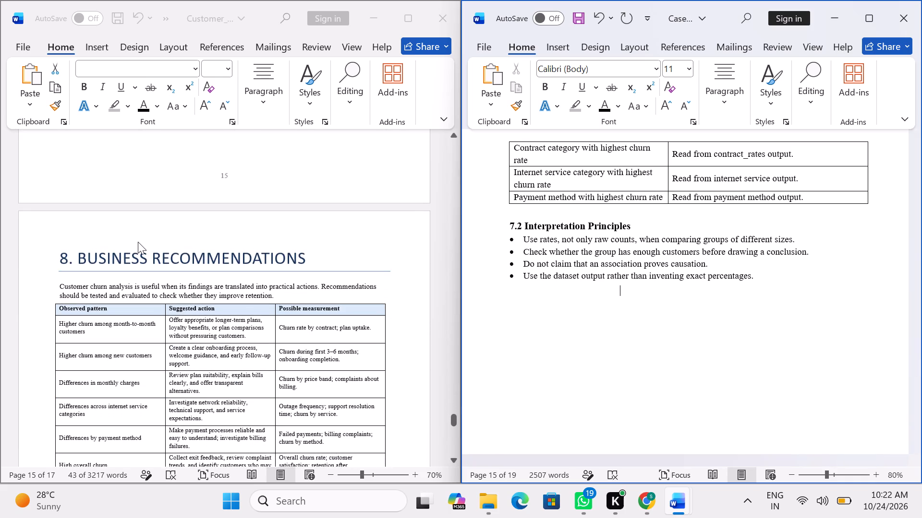
pyautogui.scroll(-5, 178, 263)
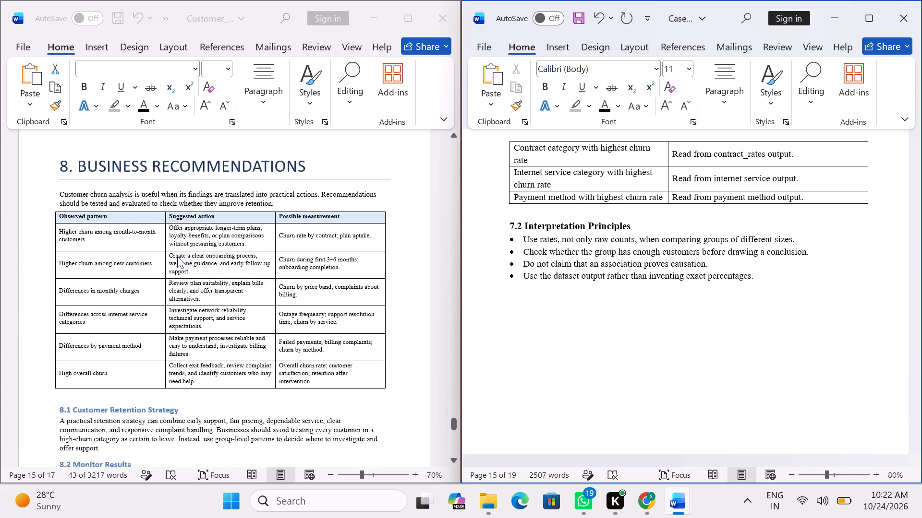
pyautogui.scroll(-9, 177, 256)
pyautogui.moveTo(355, 332); pyautogui.dragTo(344, 320)
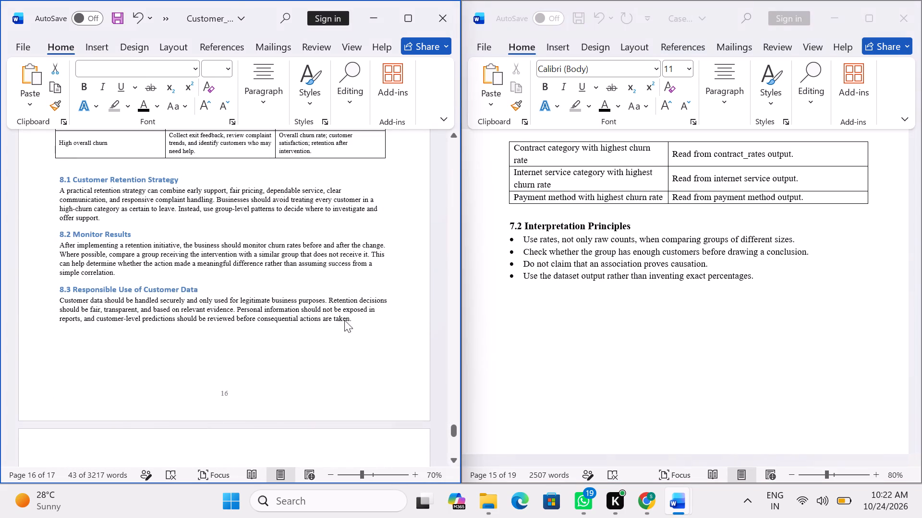
pyautogui.moveTo(344, 320); pyautogui.dragTo(253, 259)
pyautogui.moveTo(356, 322); pyautogui.dragTo(327, 308)
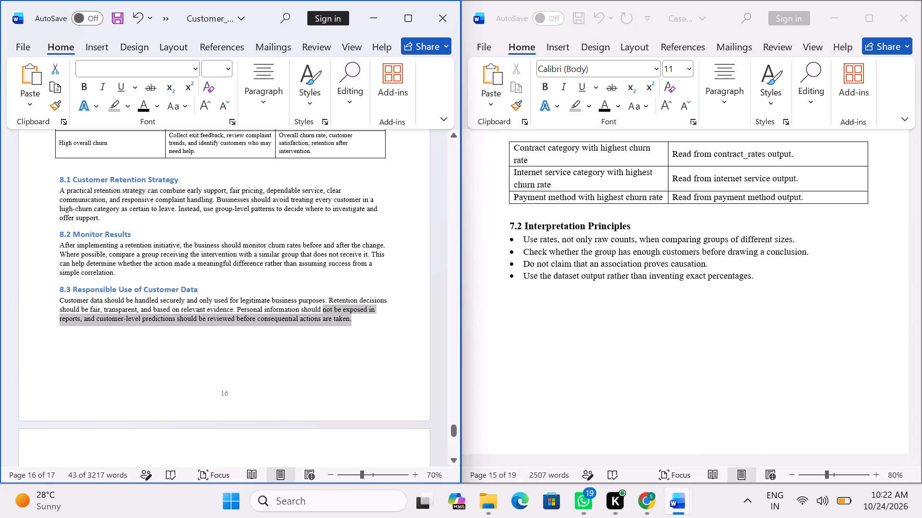
pyautogui.moveTo(327, 308); pyautogui.dragTo(146, 128)
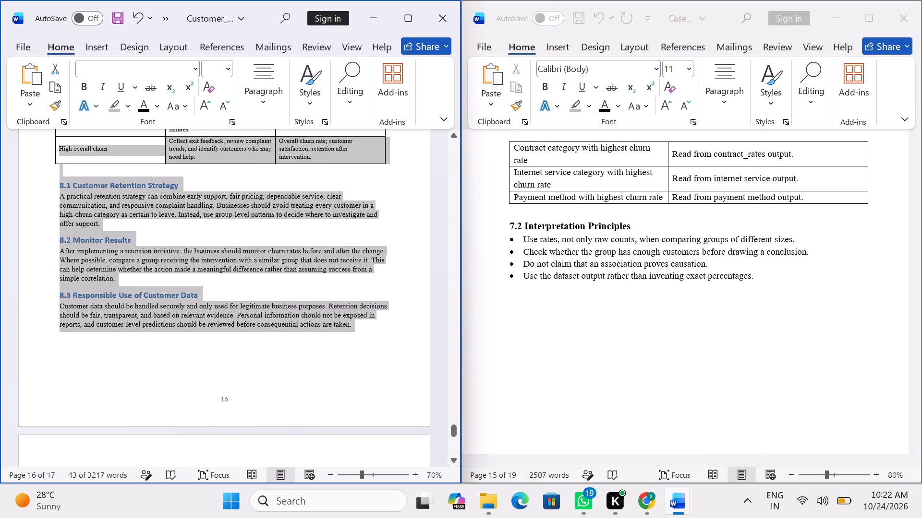
pyautogui.moveTo(146, 128); pyautogui.dragTo(57, 254)
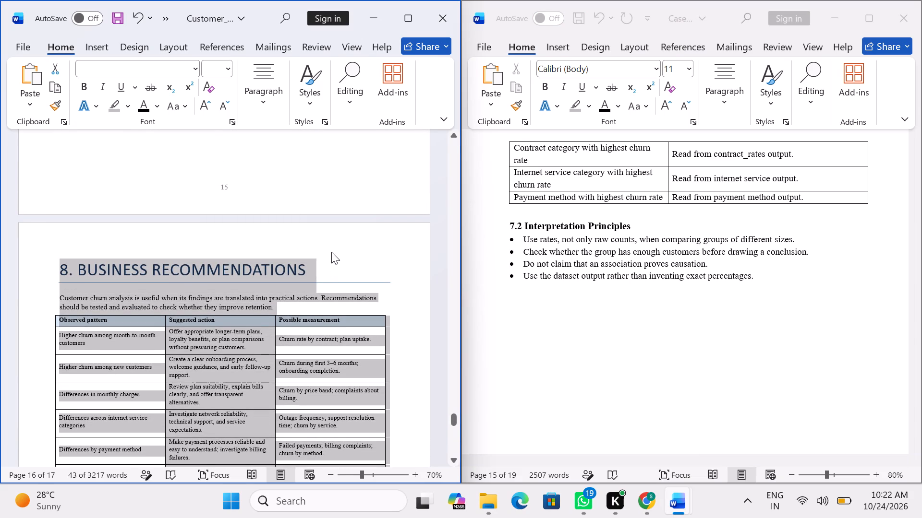
pyautogui.hotkey('ctrl', 'c')
pyautogui.click(760, 273)
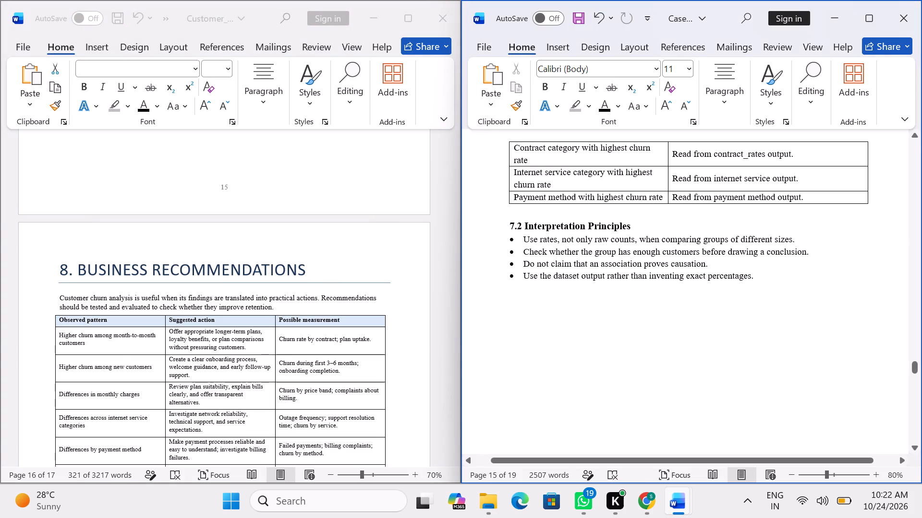
pyautogui.hotkey('ctrl', 'v')
# Remove the heading's centring and the page break before "8. BUSINESS RECOMMENDATIONS", placing it directly below the 7.2 bullets.
pyautogui.scroll(3, 736, 283)
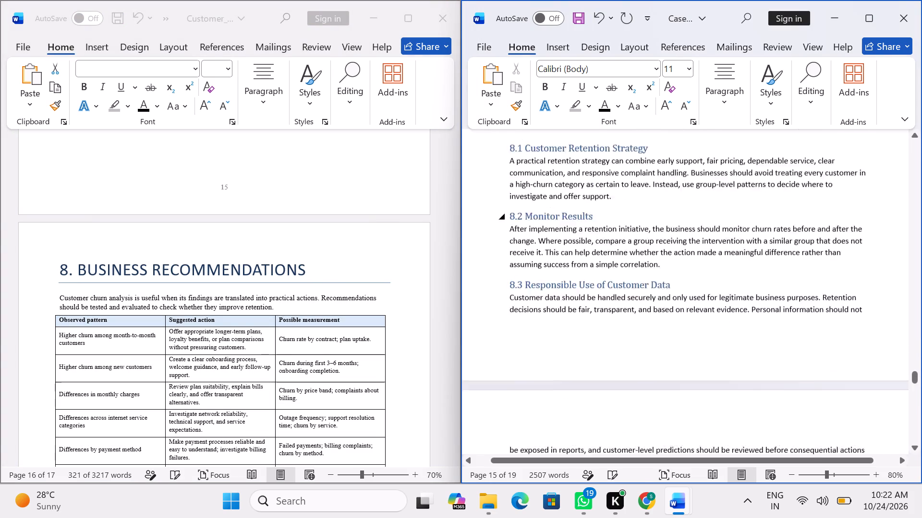
pyautogui.scroll(14, 736, 283)
pyautogui.scroll(17, 732, 283)
pyautogui.scroll(-10, 732, 283)
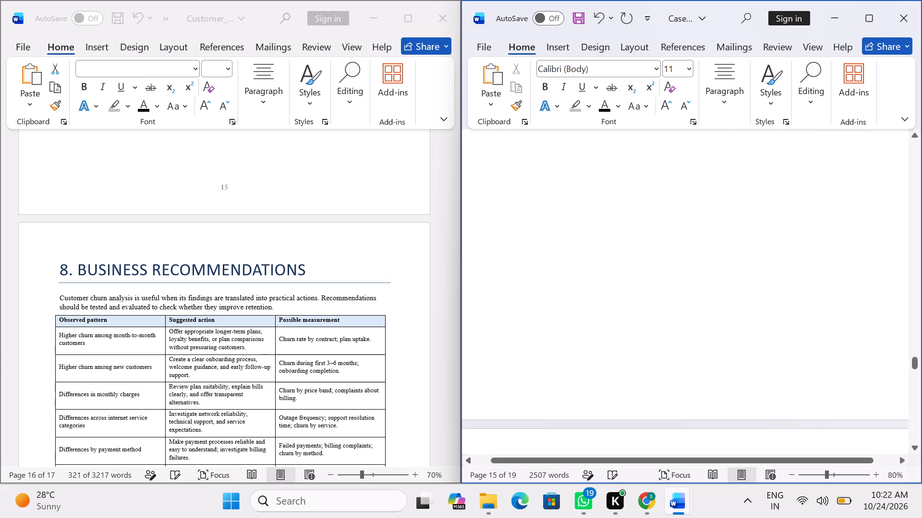
pyautogui.scroll(-2, 731, 283)
pyautogui.click(577, 397)
pyautogui.press('Left')
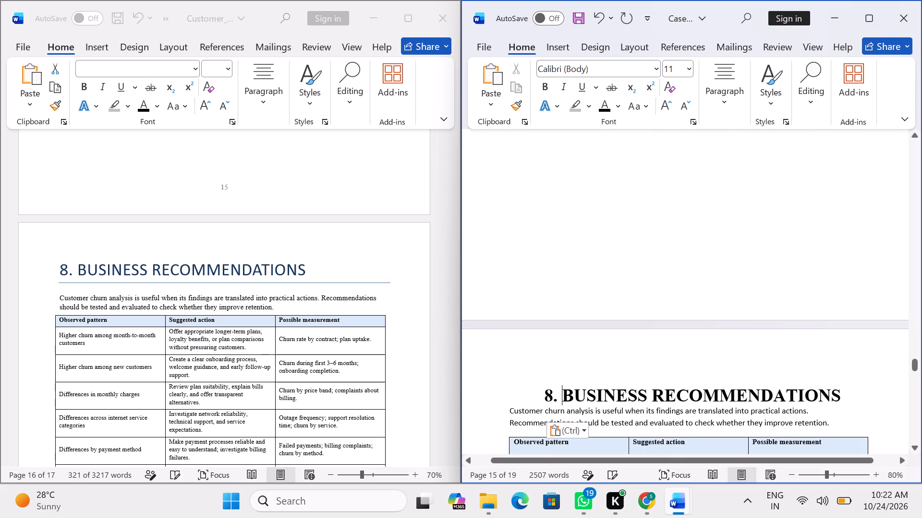
pyautogui.press('Left')
pyautogui.press('Left')
pyautogui.press('Left')
pyautogui.press('BackSpace')
pyautogui.press('BackSpace')
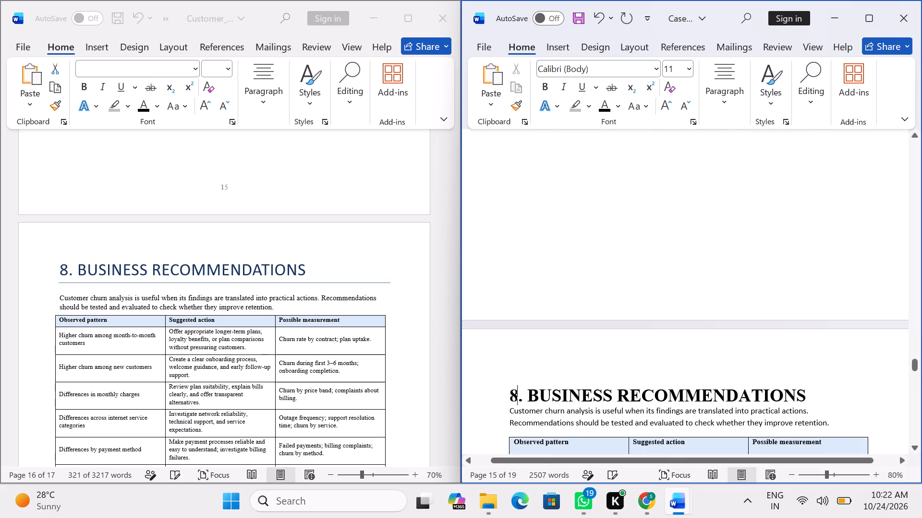
pyautogui.press('BackSpace')
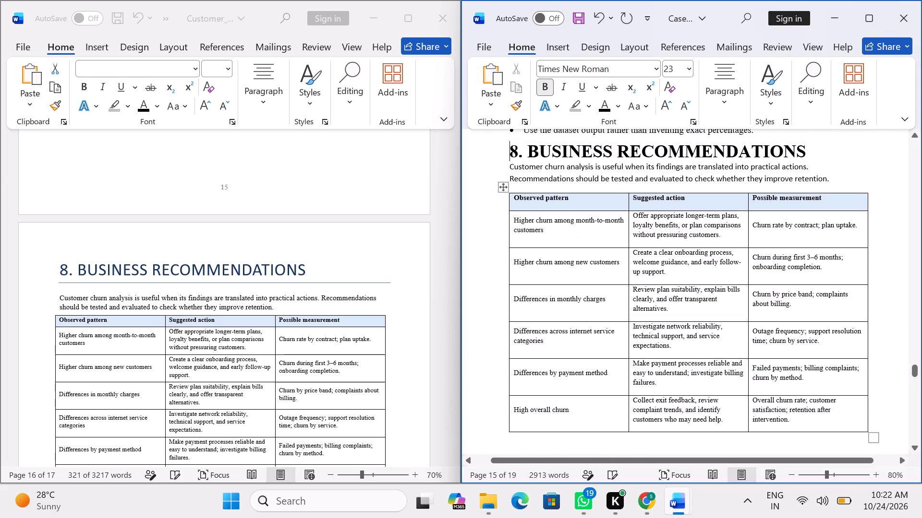
# Set the "8. BUSINESS RECOMMENDATIONS" heading to font size 13 and centre it.
pyautogui.scroll(2, 607, 367)
pyautogui.scroll(-5, 800, 342)
pyautogui.scroll(6, 800, 341)
pyautogui.moveTo(507, 231); pyautogui.dragTo(526, 231)
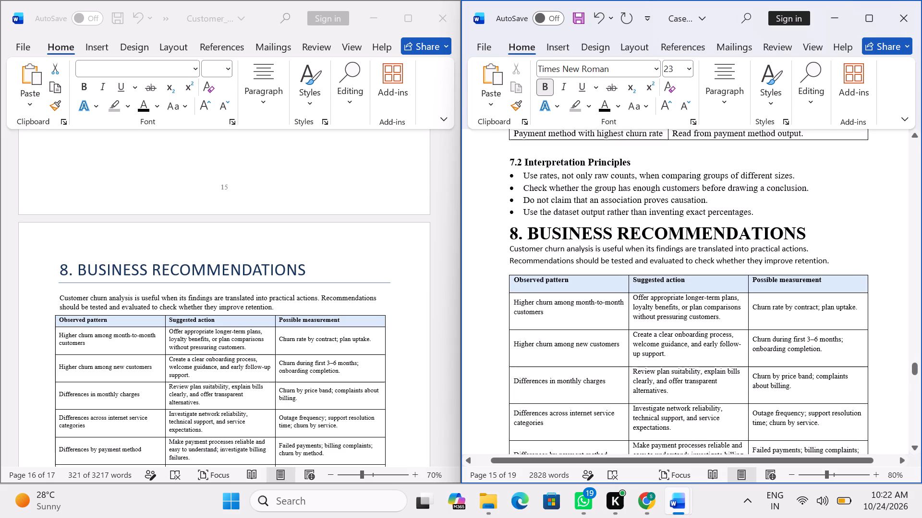
pyautogui.moveTo(526, 231); pyautogui.dragTo(733, 230)
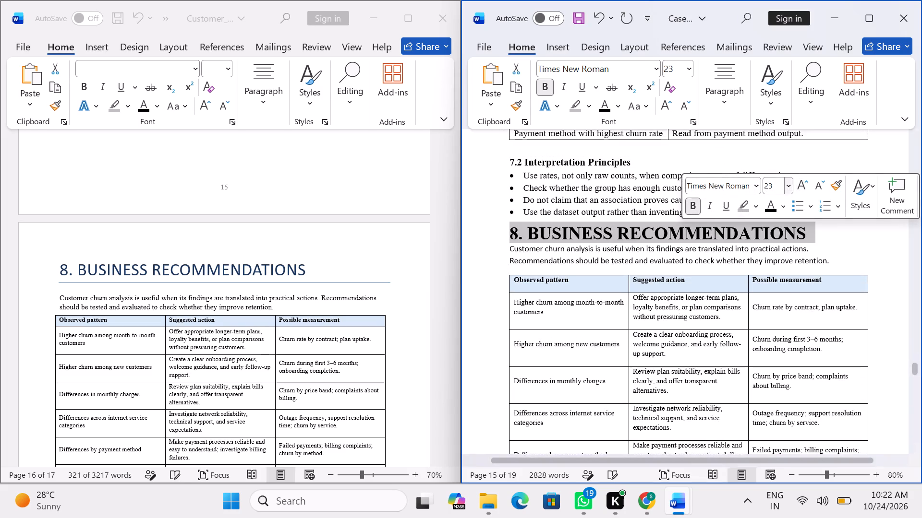
pyautogui.click(787, 185)
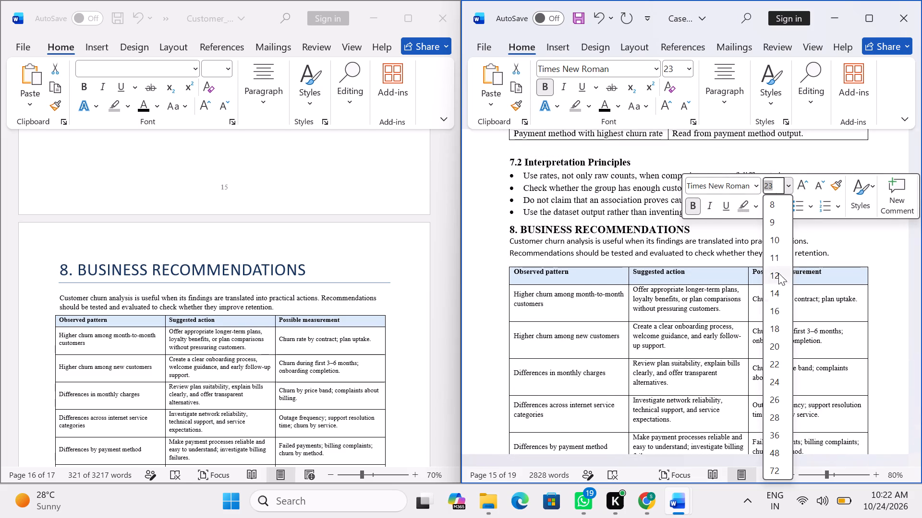
pyautogui.write('13')
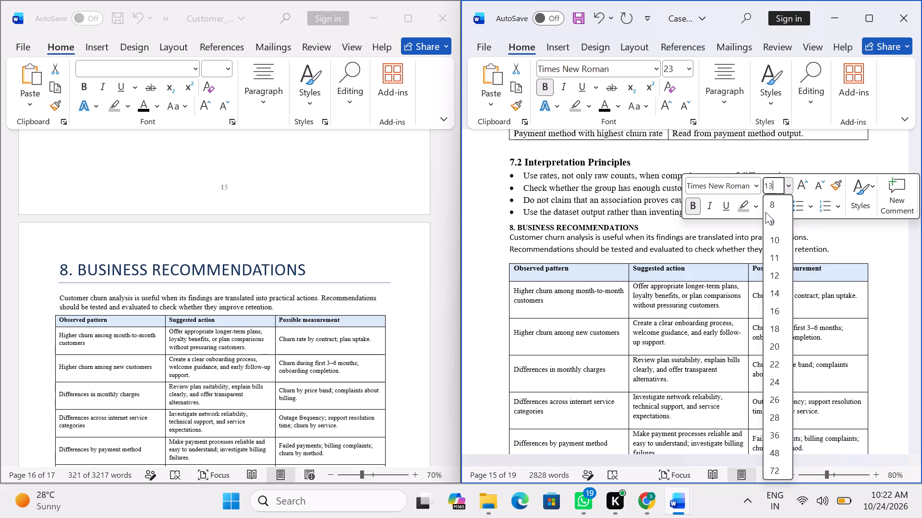
pyautogui.press('Return')
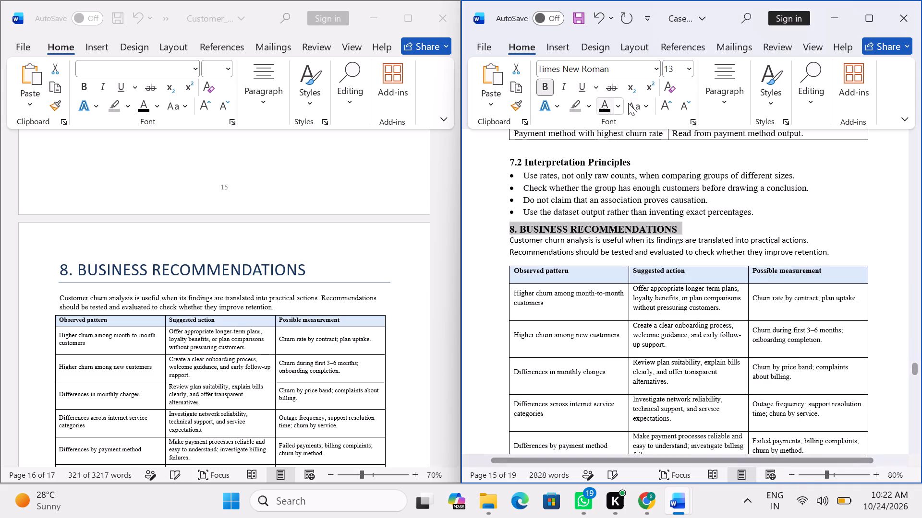
pyautogui.click(726, 73)
pyautogui.click(732, 167)
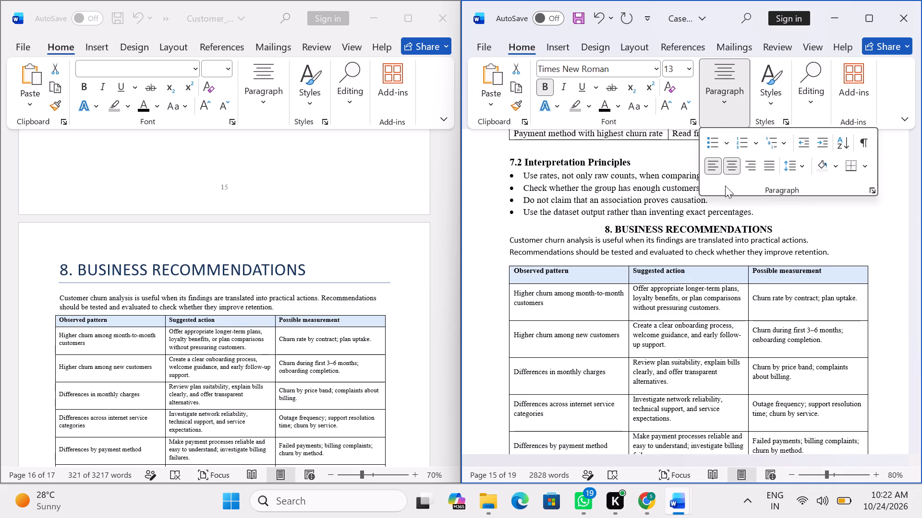
pyautogui.click(807, 220)
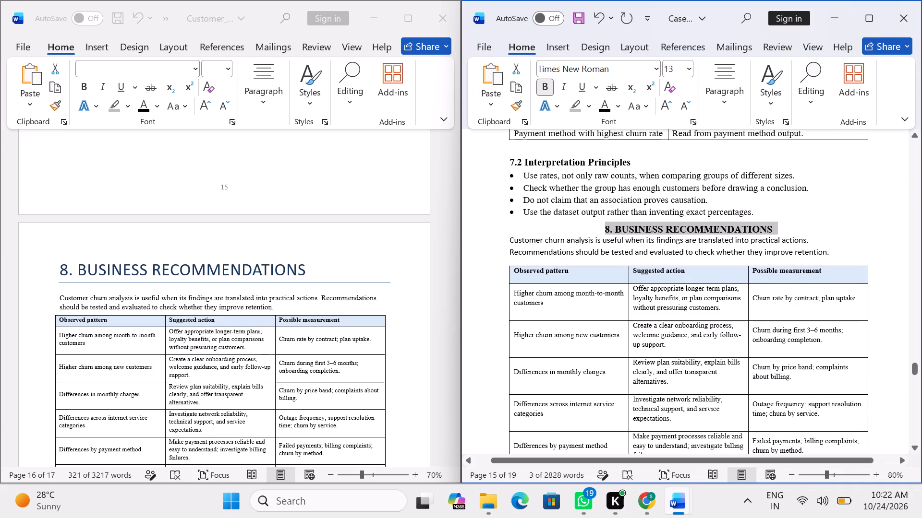
# Insert a blank line above and another below the "8. BUSINESS RECOMMENDATIONS" heading, without a bullet on the upper one.
pyautogui.click(755, 213)
pyautogui.press('Return')
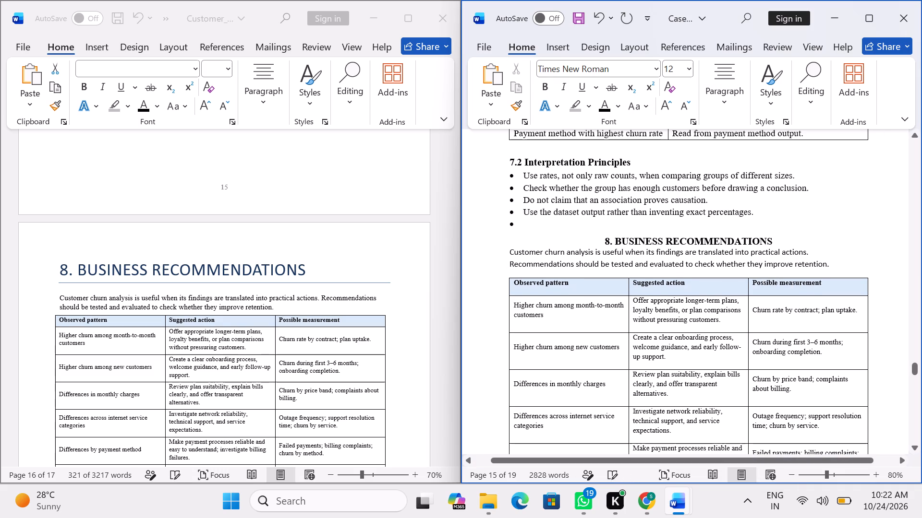
pyautogui.press('BackSpace')
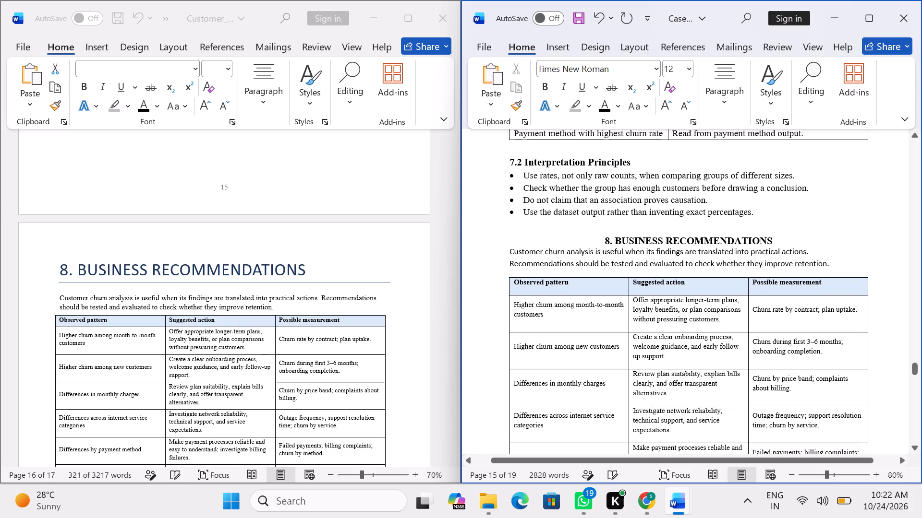
pyautogui.click(776, 234)
pyautogui.press('Return')
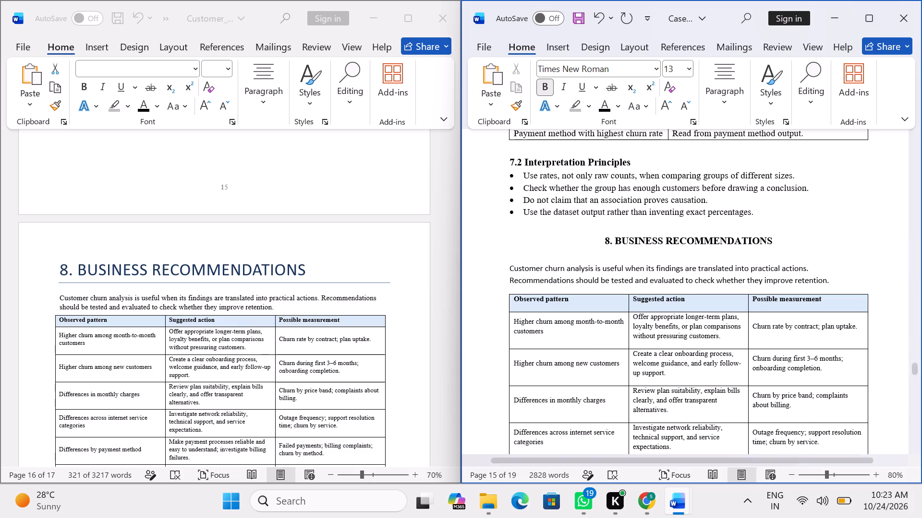
# Format the introductory paragraph of section 8 in Times New Roman, size 12, with justified alignment.
pyautogui.scroll(-3, 778, 235)
pyautogui.moveTo(504, 186); pyautogui.dragTo(832, 196)
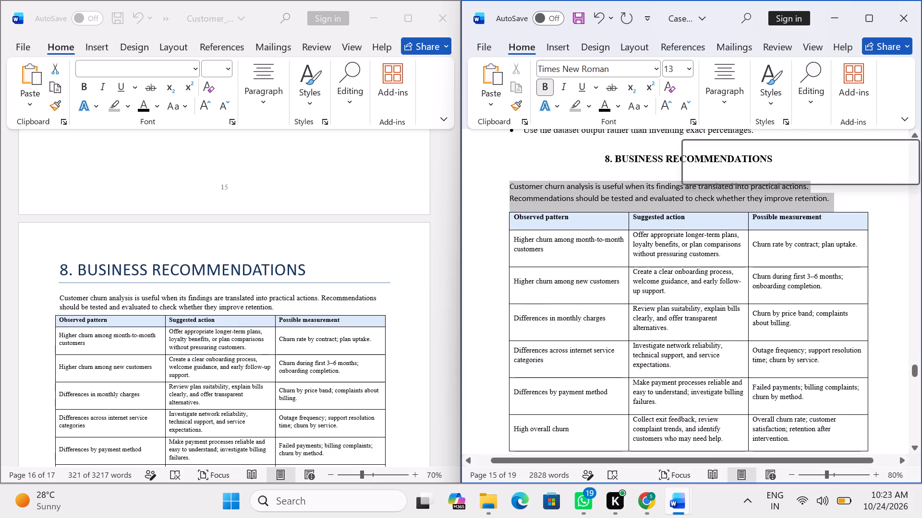
pyautogui.click(727, 149)
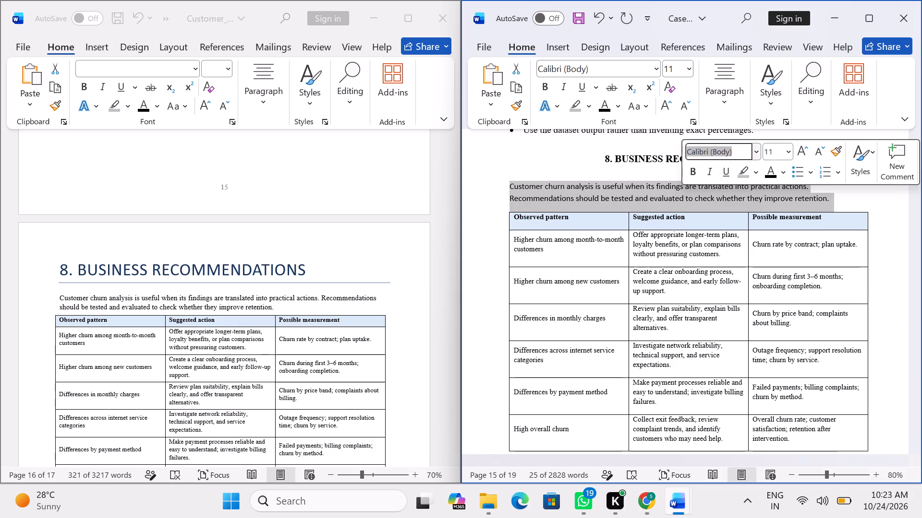
pyautogui.write('ti')
pyautogui.press('Return')
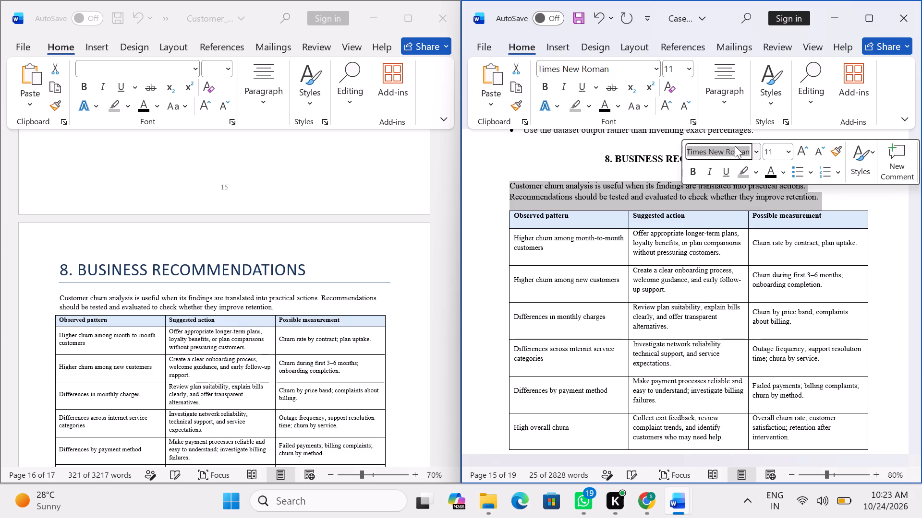
pyautogui.click(789, 155)
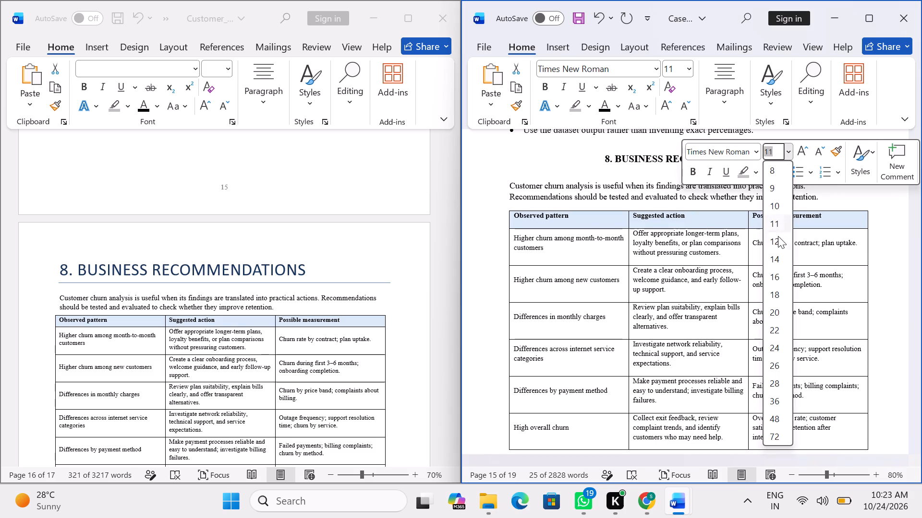
pyautogui.click(778, 242)
pyautogui.click(732, 87)
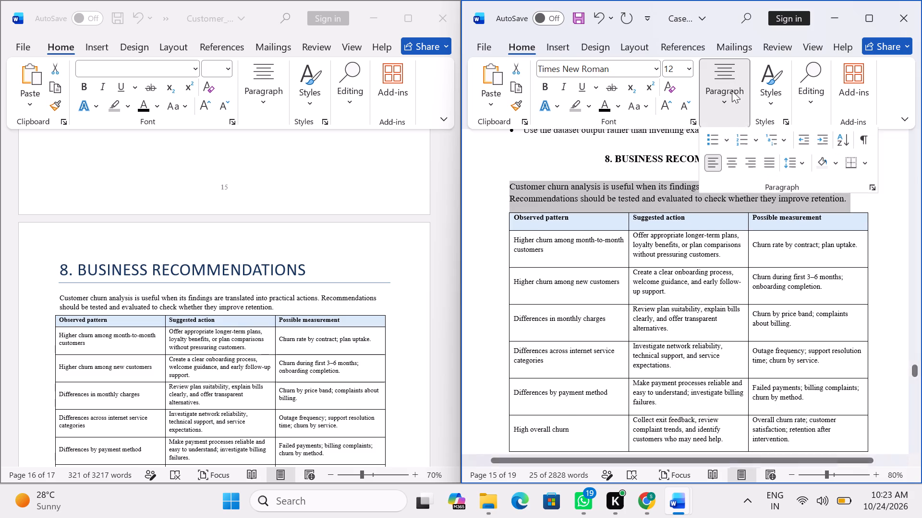
pyautogui.click(765, 168)
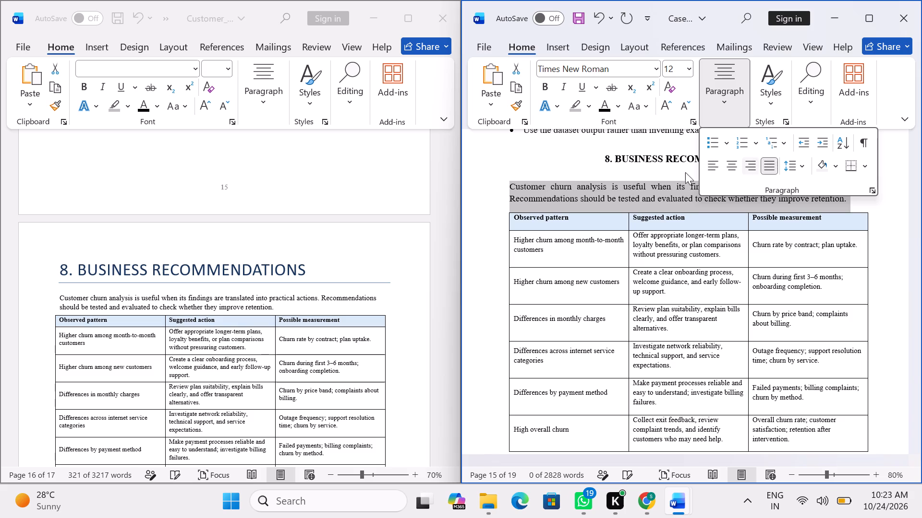
pyautogui.click(591, 154)
# Set all text in the section 8 recommendations table to size 12 and remove the space after its paragraphs.
pyautogui.scroll(-1, 602, 168)
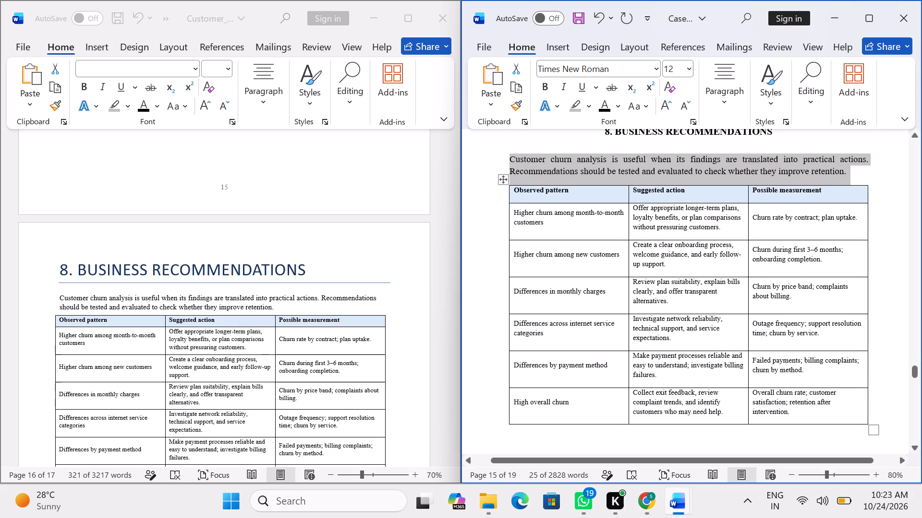
pyautogui.click(502, 180)
pyautogui.click(536, 134)
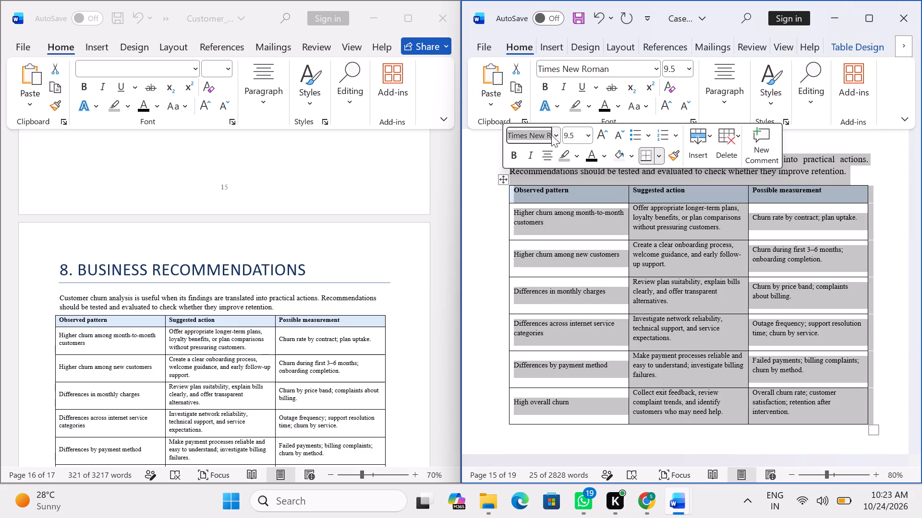
pyautogui.click(588, 137)
pyautogui.click(572, 225)
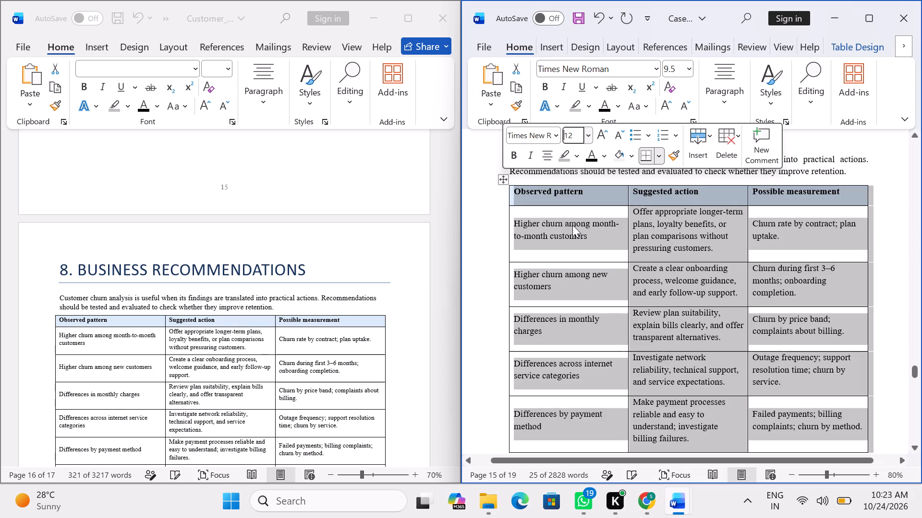
pyautogui.click(709, 64)
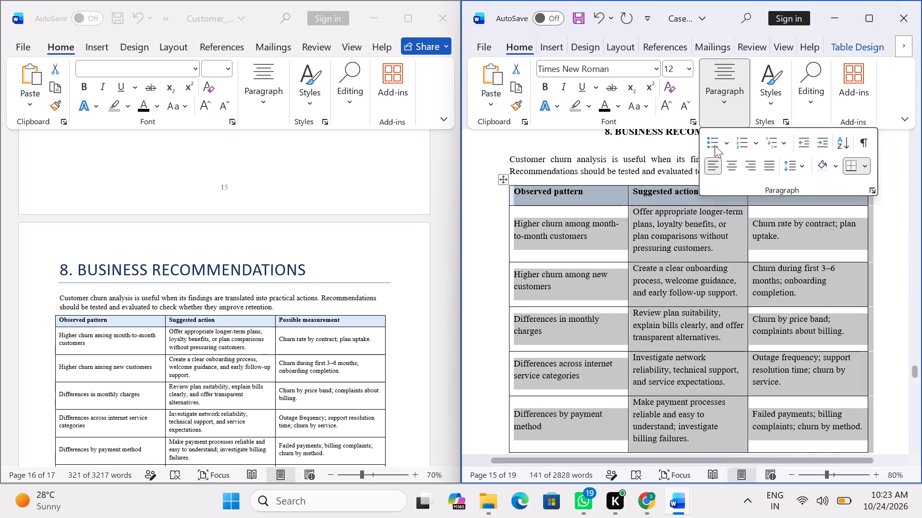
pyautogui.click(792, 173)
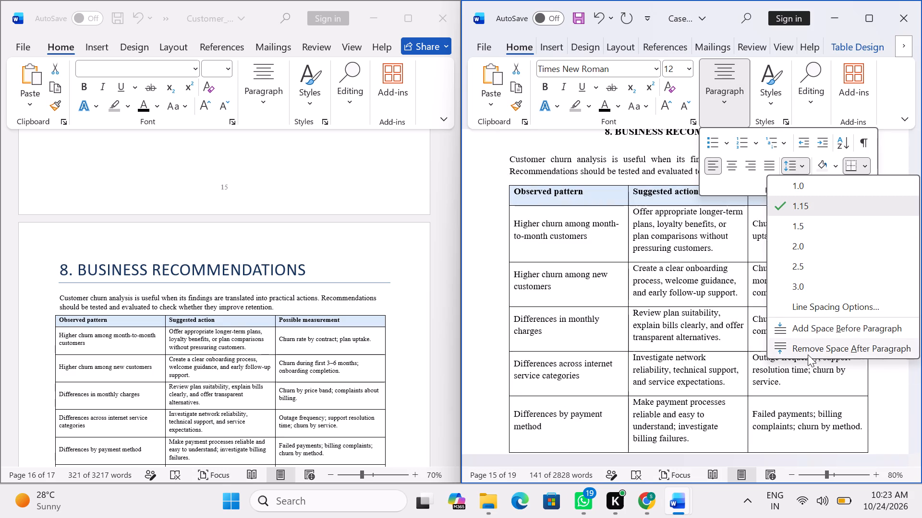
pyautogui.click(808, 348)
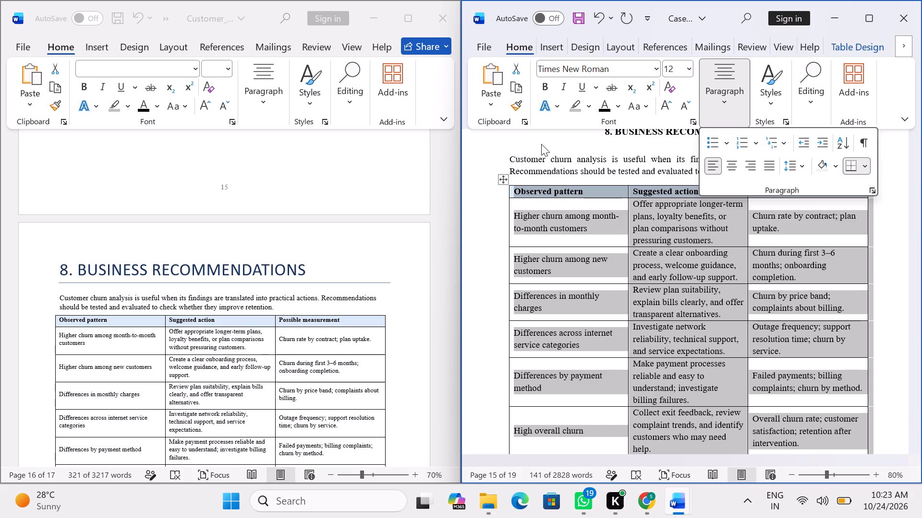
pyautogui.click(562, 137)
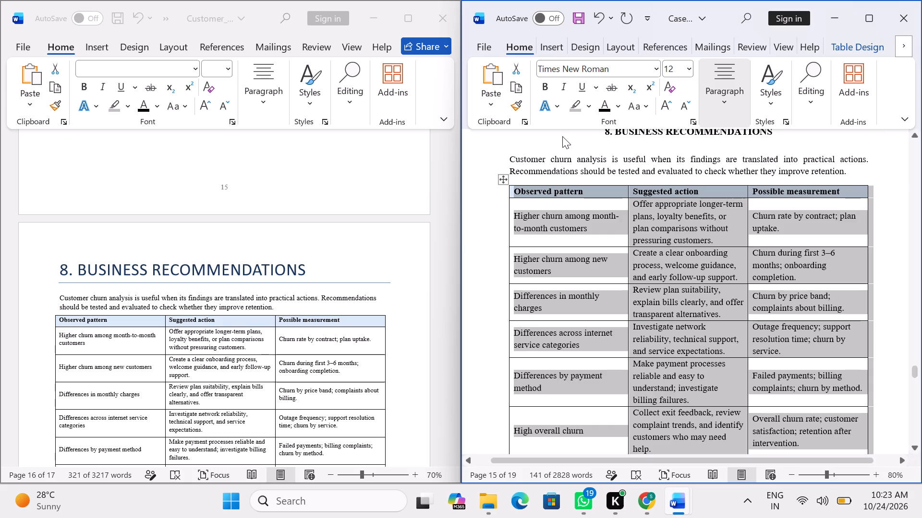
pyautogui.scroll(-3, 563, 137)
pyautogui.click(613, 422)
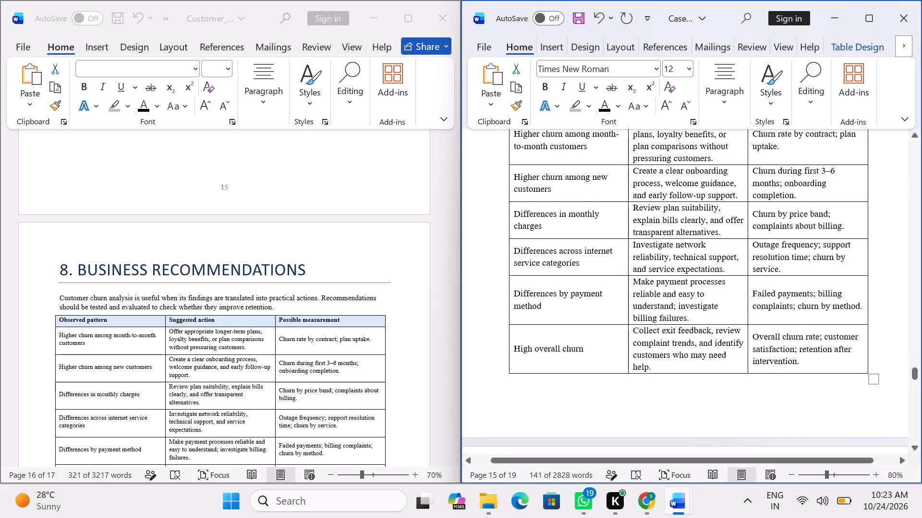
# Shade the header cells Observed pattern, Suggested action and Possible measurement with the palest grey theme colour.
pyautogui.scroll(4, 613, 385)
pyautogui.click(585, 221)
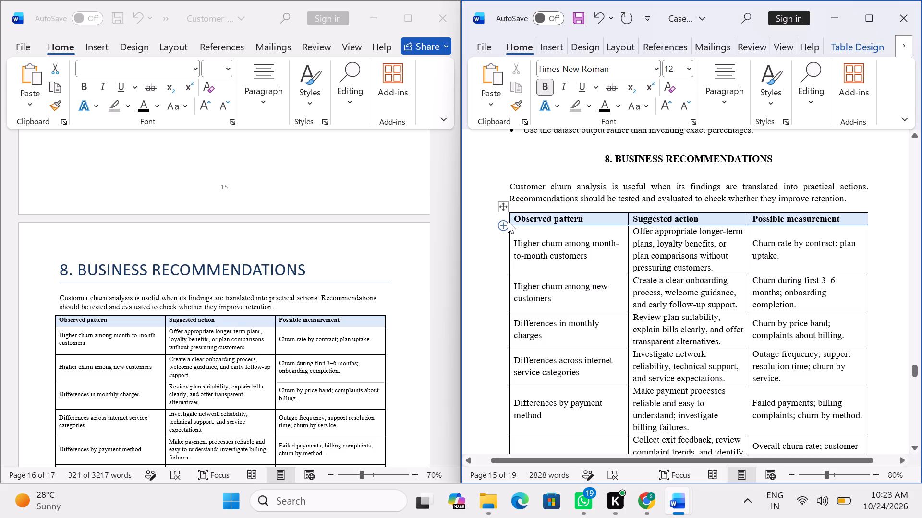
pyautogui.click(514, 221)
pyautogui.click(511, 221)
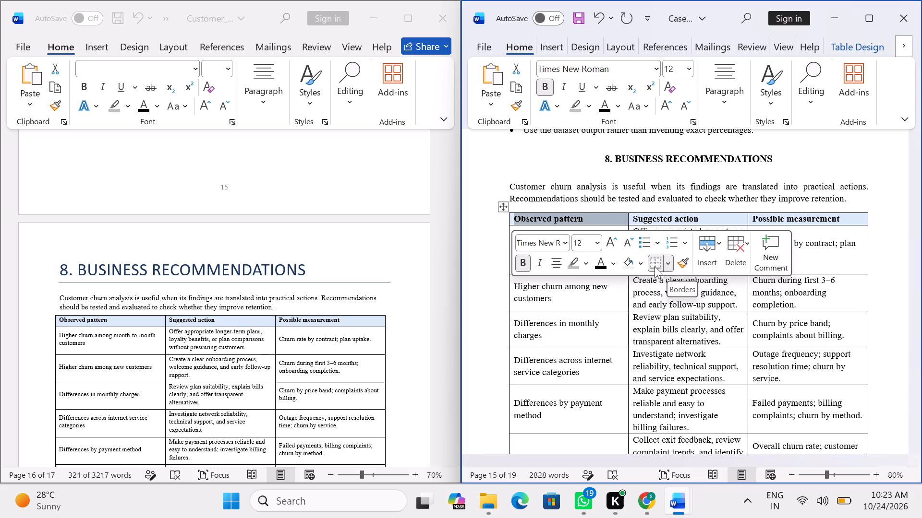
pyautogui.click(642, 268)
pyautogui.click(631, 89)
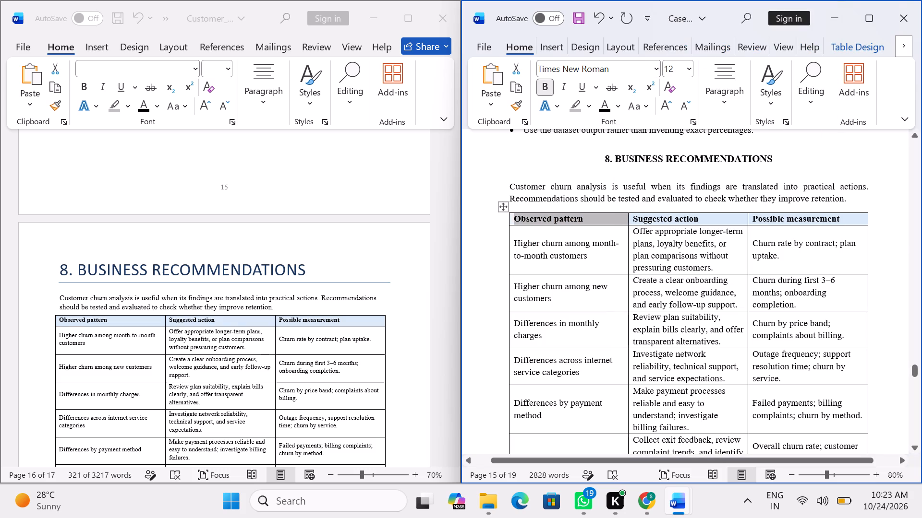
pyautogui.click(631, 220)
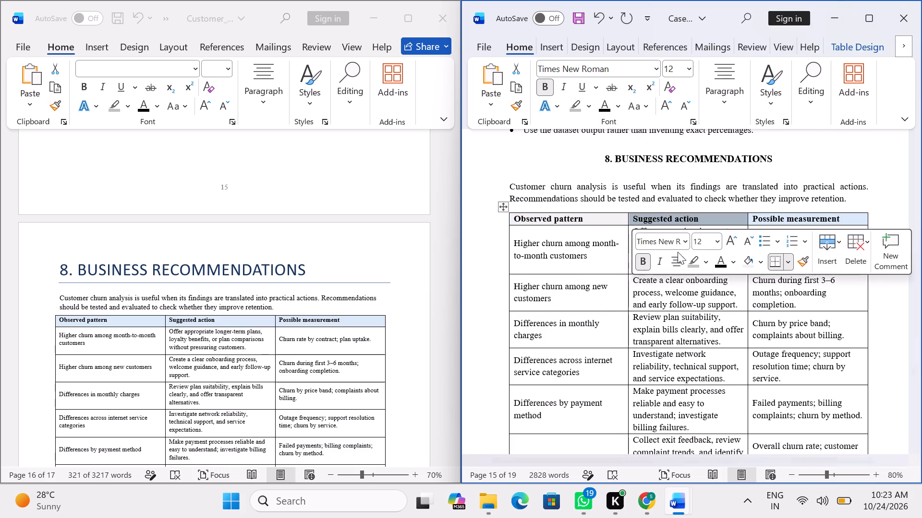
pyautogui.click(760, 259)
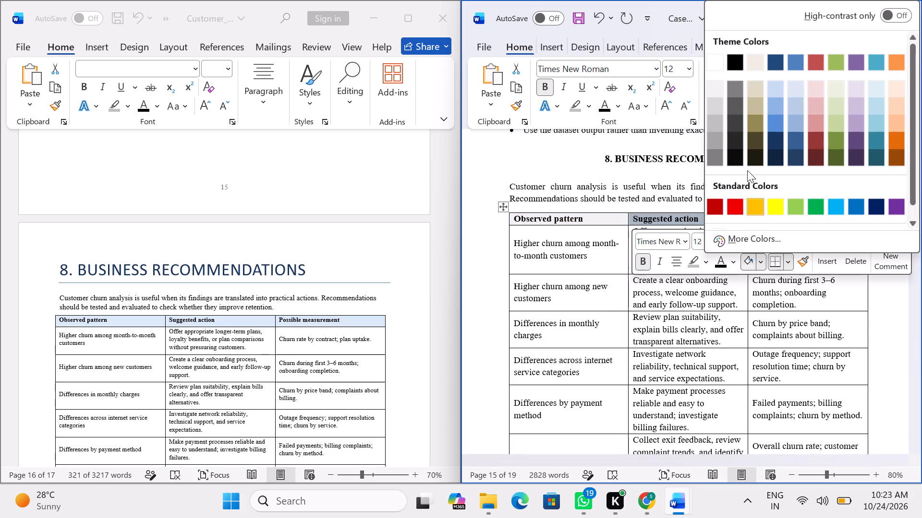
pyautogui.click(716, 88)
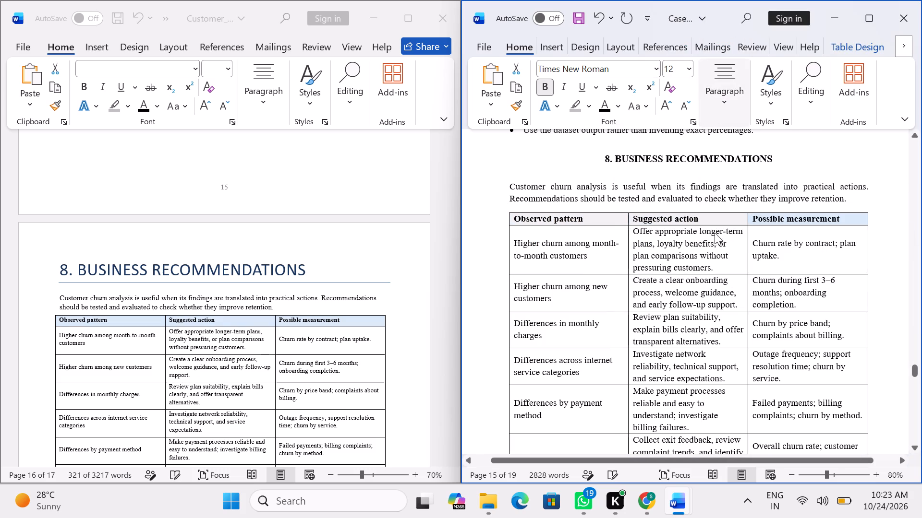
pyautogui.click(751, 220)
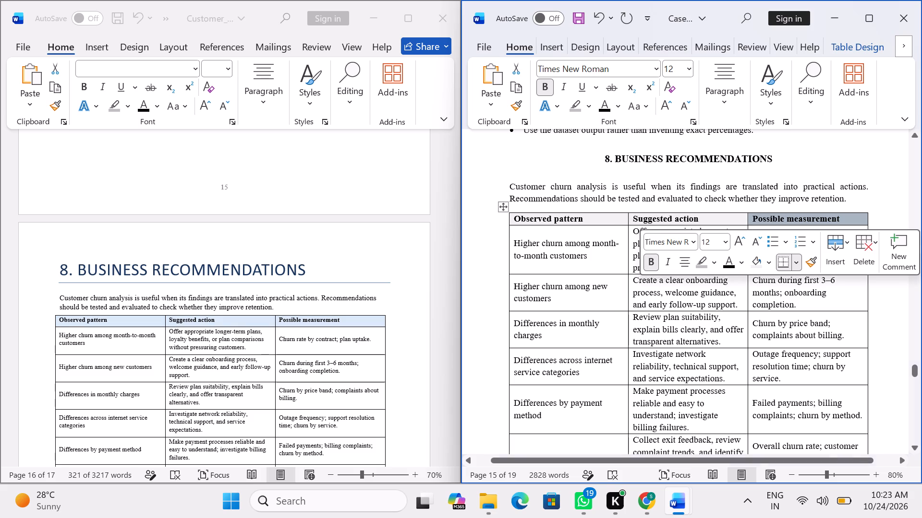
pyautogui.click(772, 261)
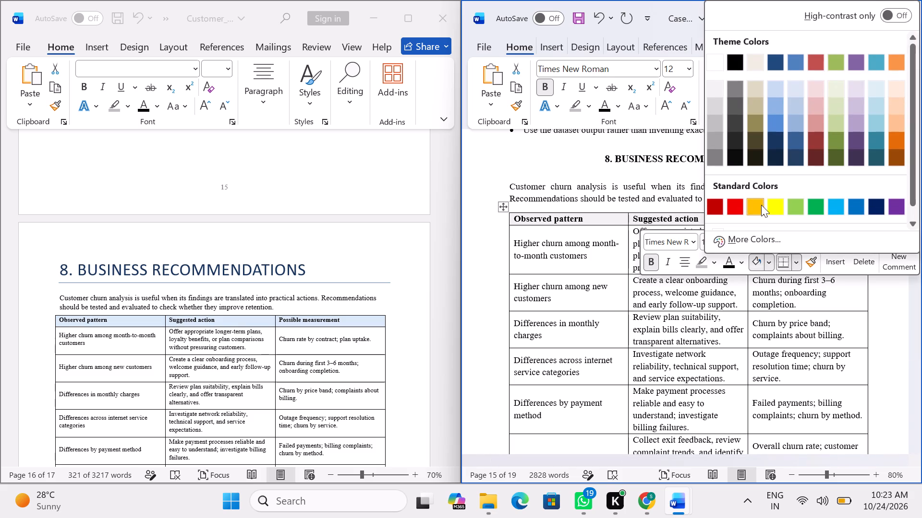
pyautogui.click(715, 90)
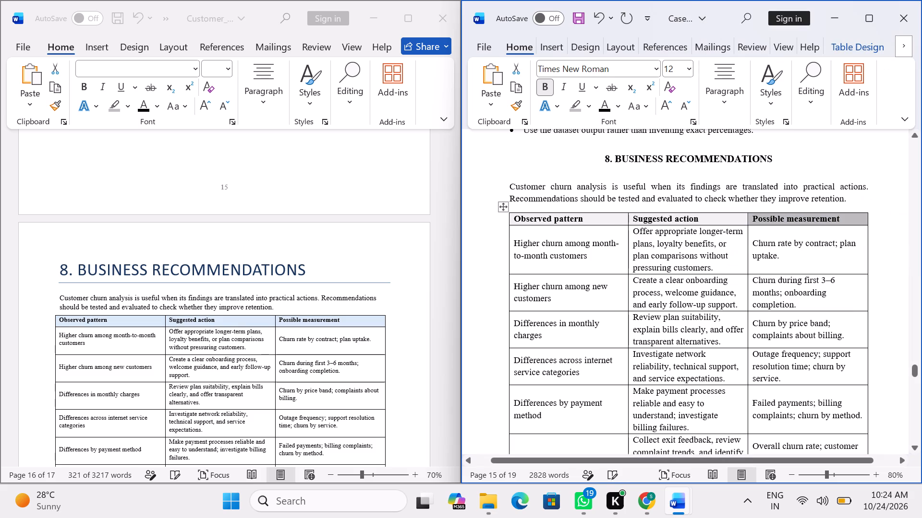
# Delete the blank line below the "8. BUSINESS RECOMMENDATIONS" heading and insert a new one before the introductory paragraph.
pyautogui.scroll(-9, 655, 228)
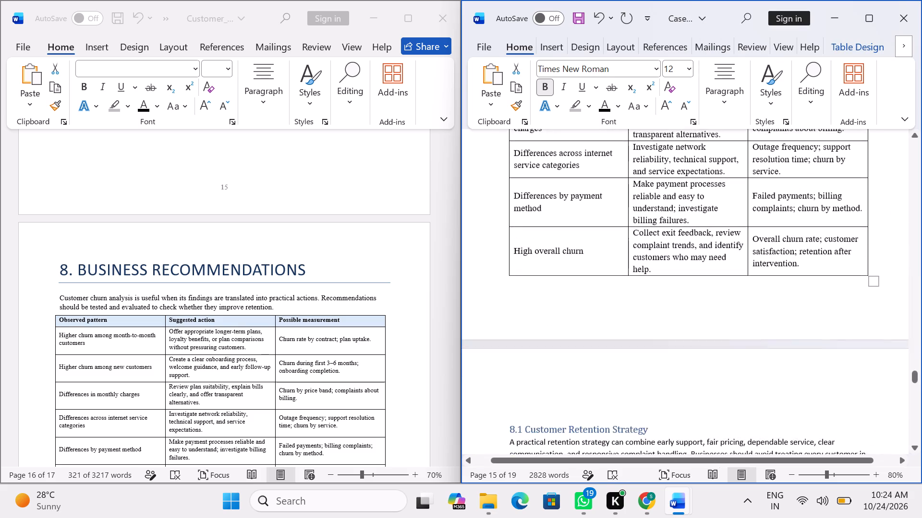
pyautogui.scroll(-4, 649, 224)
pyautogui.scroll(9, 649, 224)
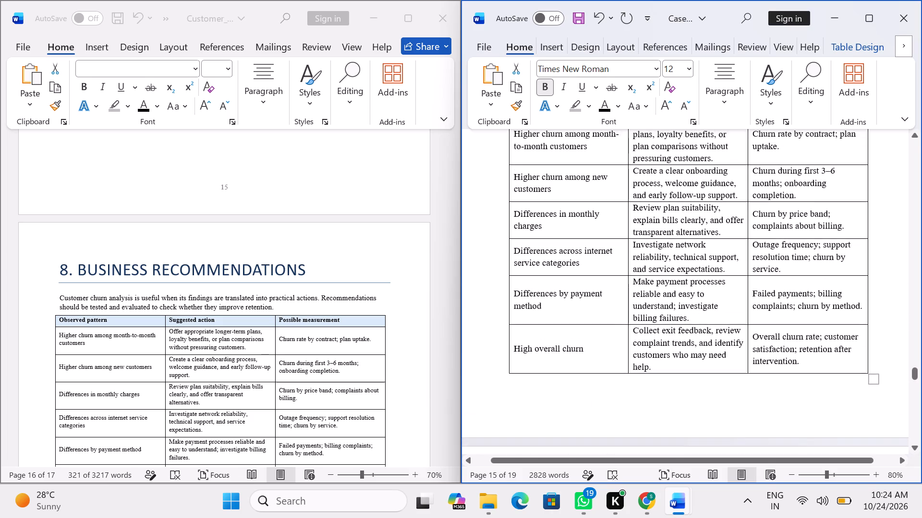
pyautogui.scroll(5, 648, 224)
pyautogui.click(527, 176)
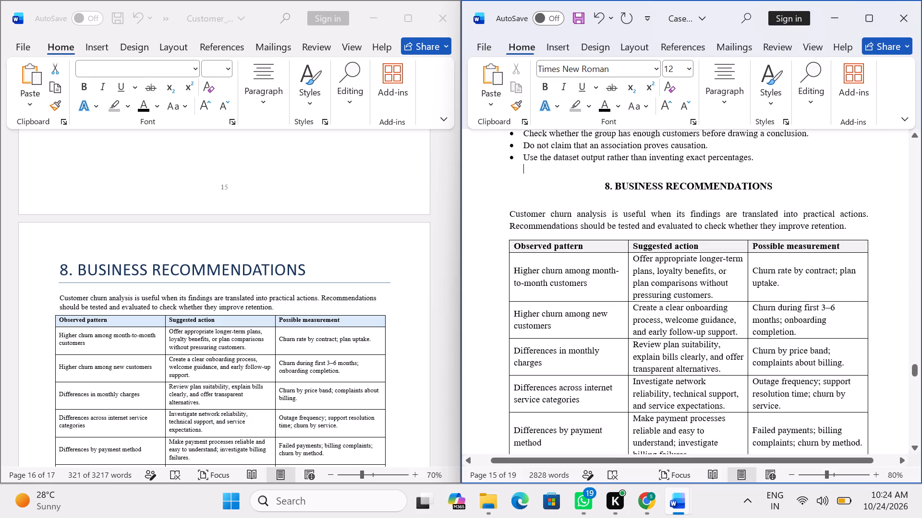
pyautogui.click(586, 197)
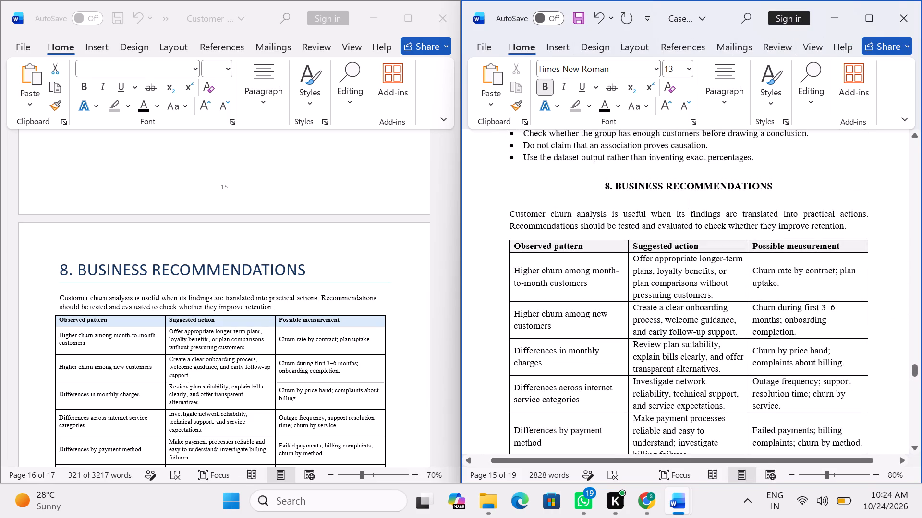
pyautogui.click(504, 208)
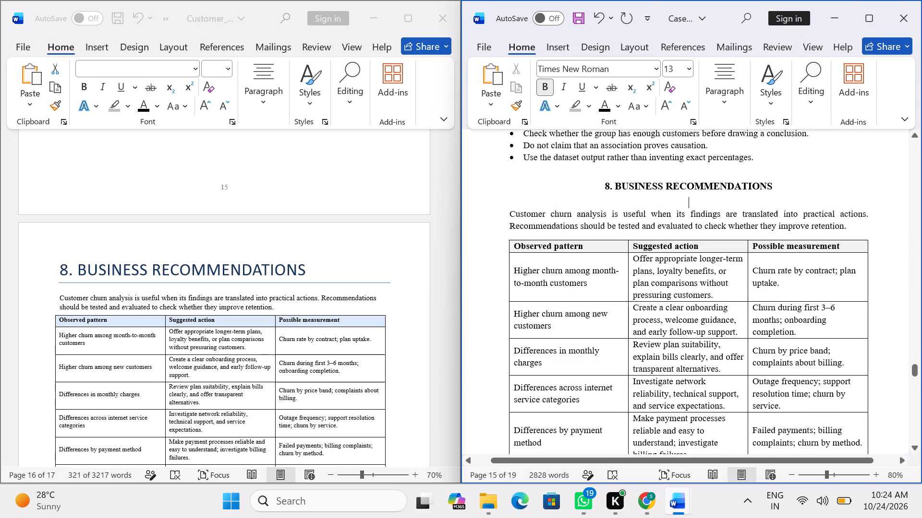
pyautogui.click(510, 214)
pyautogui.press('BackSpace')
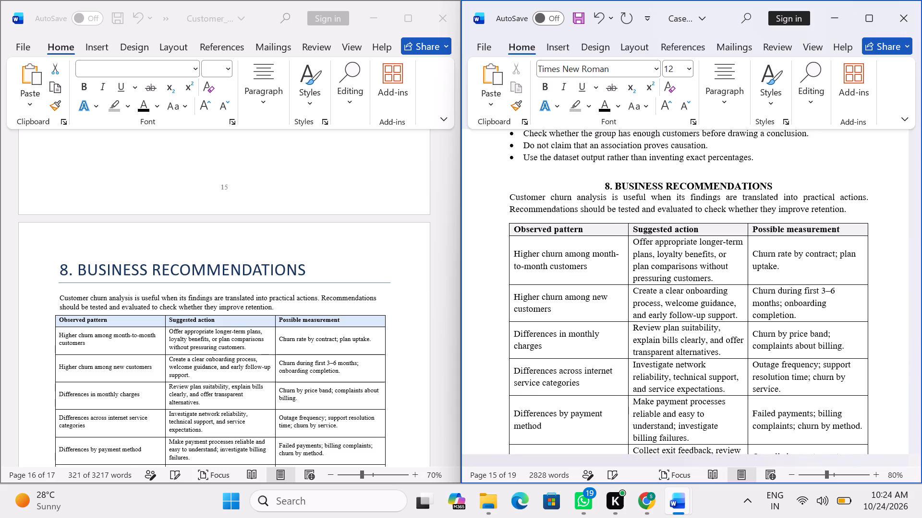
pyautogui.press('Return')
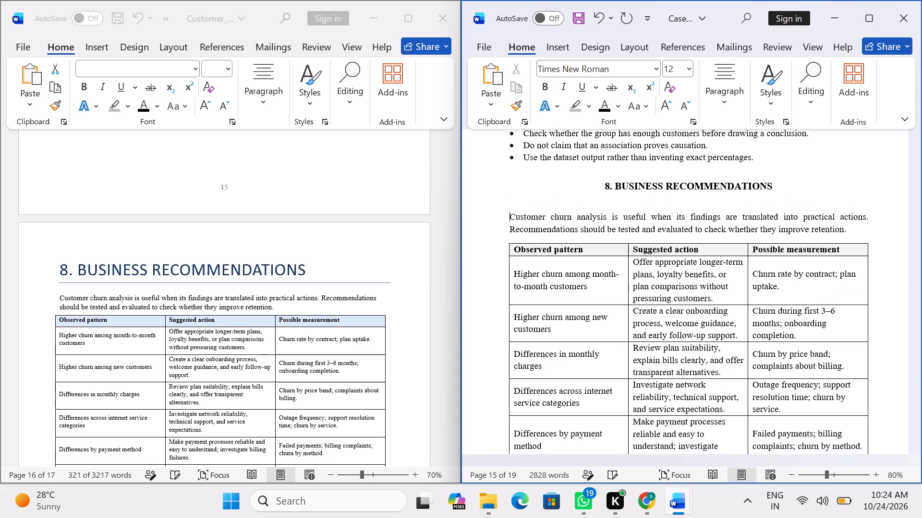
# Narrow the table's Observed pattern column slightly and widen the Suggested action column into the Possible measurement column.
pyautogui.scroll(-4, 536, 207)
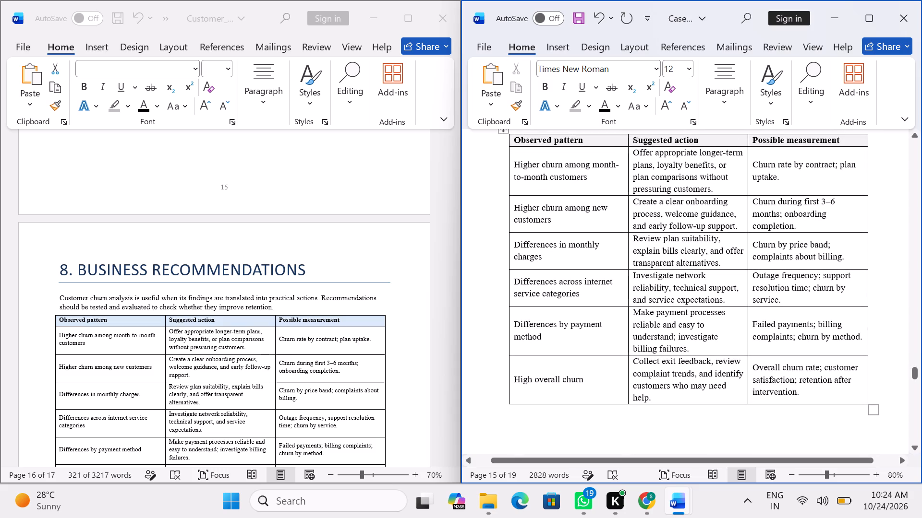
pyautogui.moveTo(627, 262); pyautogui.dragTo(620, 262)
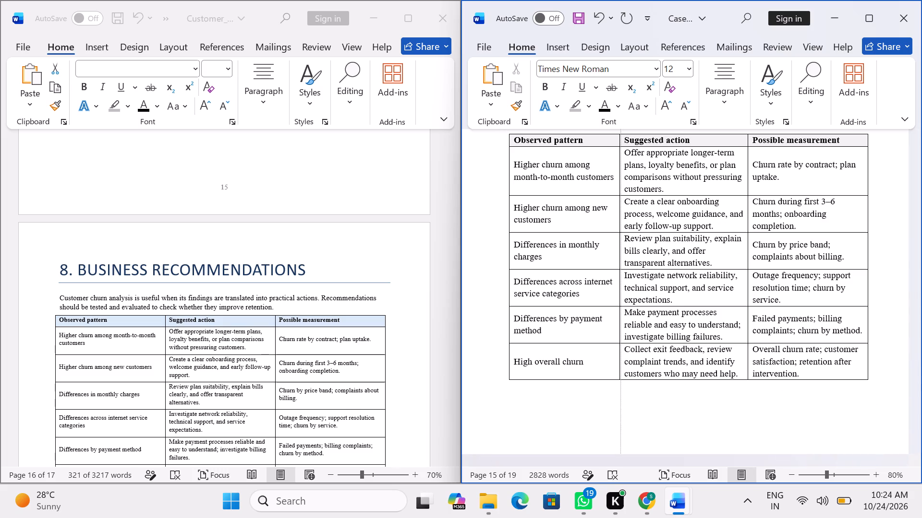
pyautogui.moveTo(620, 262); pyautogui.dragTo(618, 262)
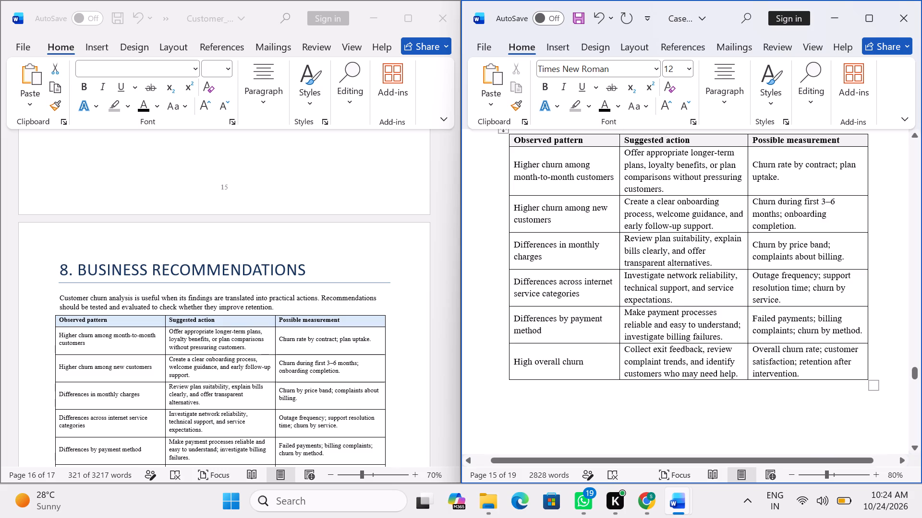
pyautogui.moveTo(747, 259); pyautogui.dragTo(750, 258)
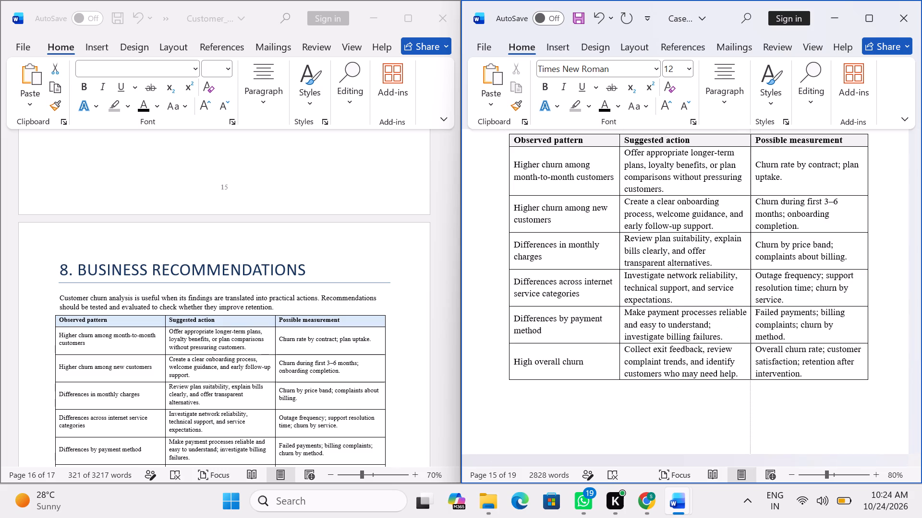
pyautogui.moveTo(750, 258); pyautogui.dragTo(754, 256)
pyautogui.moveTo(754, 256); pyautogui.dragTo(767, 253)
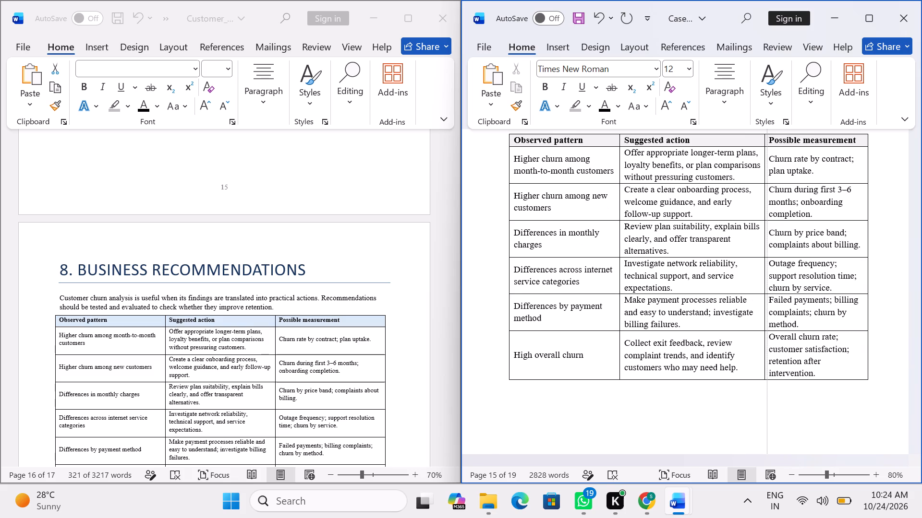
pyautogui.moveTo(767, 253); pyautogui.dragTo(778, 250)
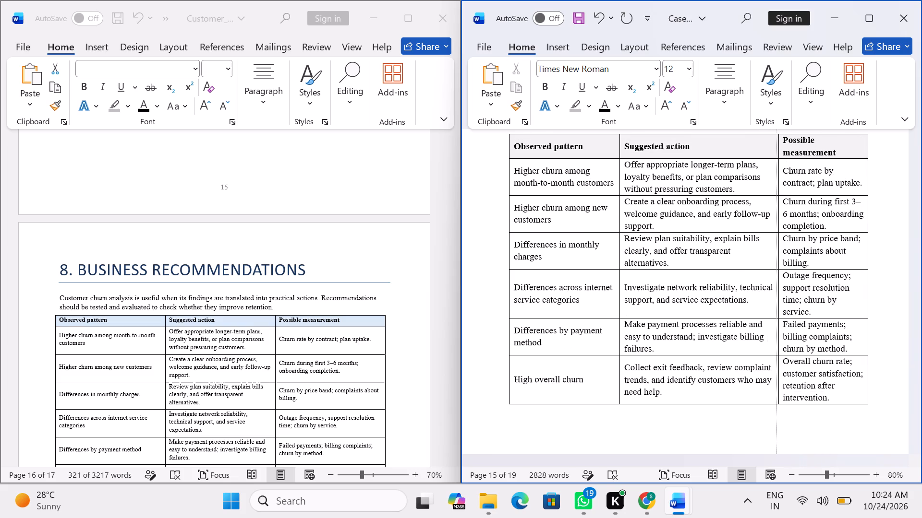
pyautogui.moveTo(778, 250); pyautogui.dragTo(778, 250)
# Narrow the Observed pattern column of the section 8 recommendations table further, giving the space to Suggested action.
pyautogui.scroll(-6, 671, 255)
pyautogui.scroll(3, 671, 254)
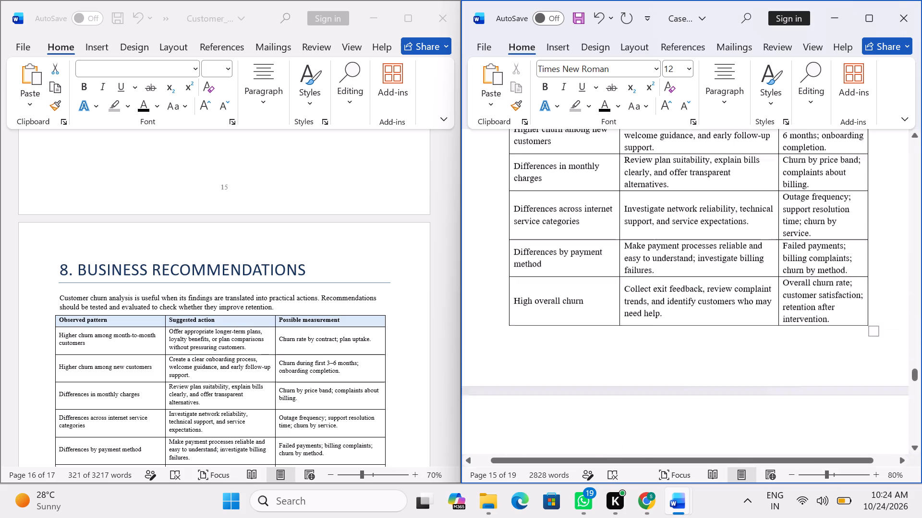
pyautogui.scroll(4, 671, 252)
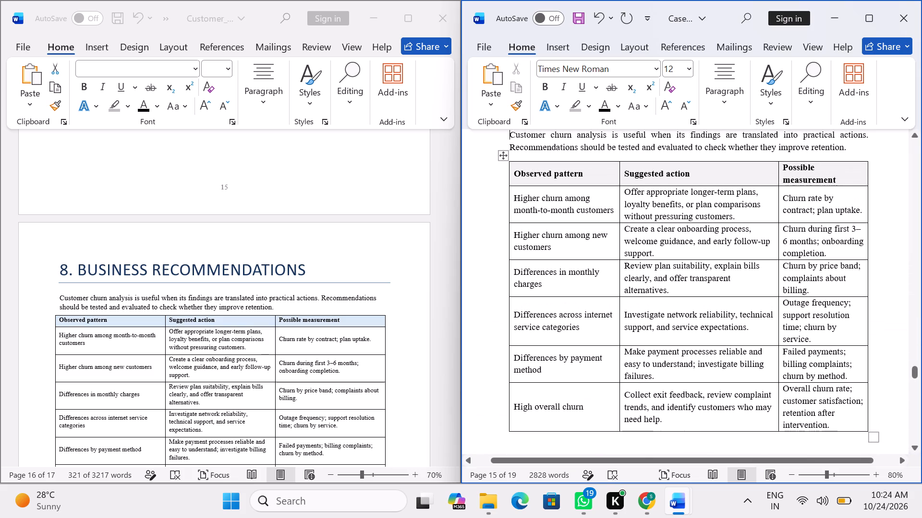
pyautogui.scroll(-1, 672, 249)
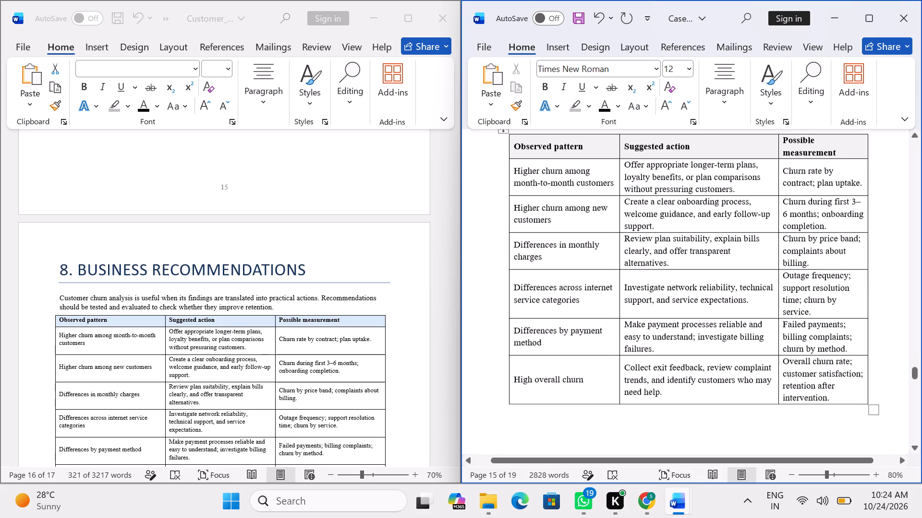
pyautogui.moveTo(619, 278); pyautogui.dragTo(611, 283)
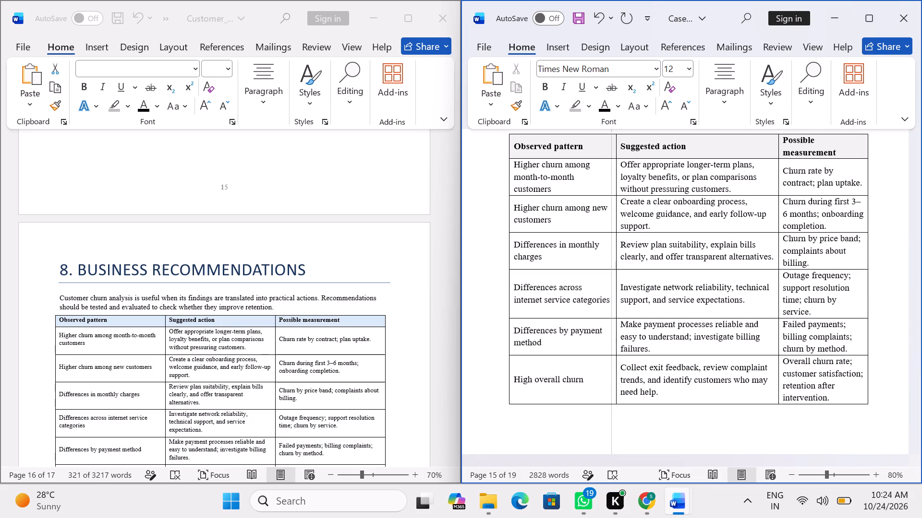
pyautogui.moveTo(611, 283); pyautogui.dragTo(604, 285)
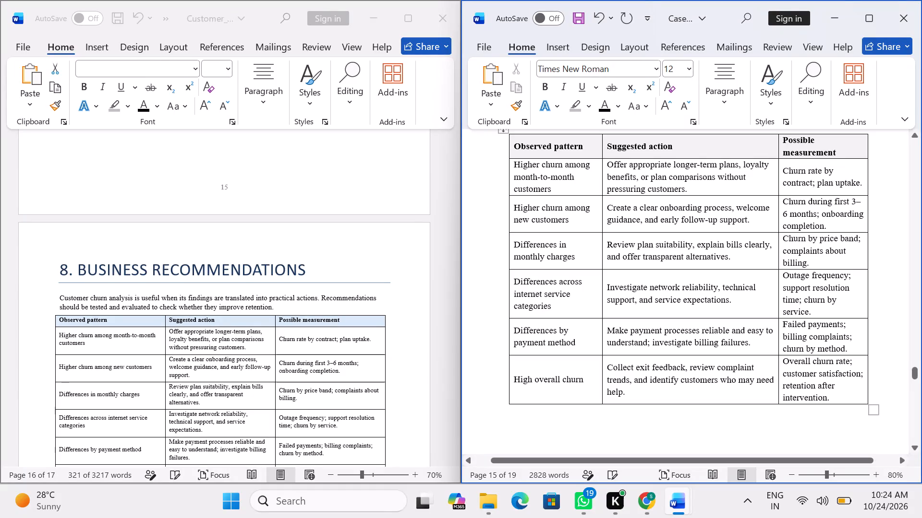
# Widen the table's Possible measurement column slightly into the Suggested action column so its header fits on one line.
pyautogui.click(779, 267)
pyautogui.click(764, 289)
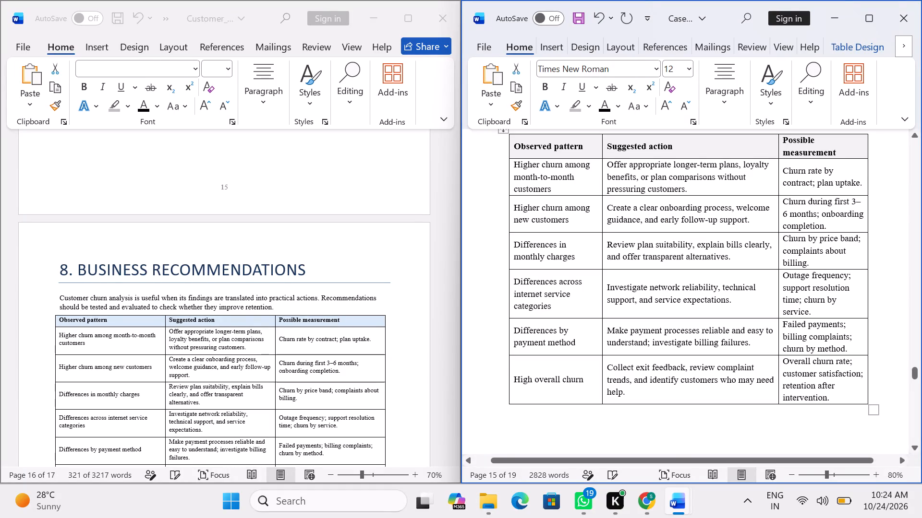
pyautogui.moveTo(778, 262); pyautogui.dragTo(768, 262)
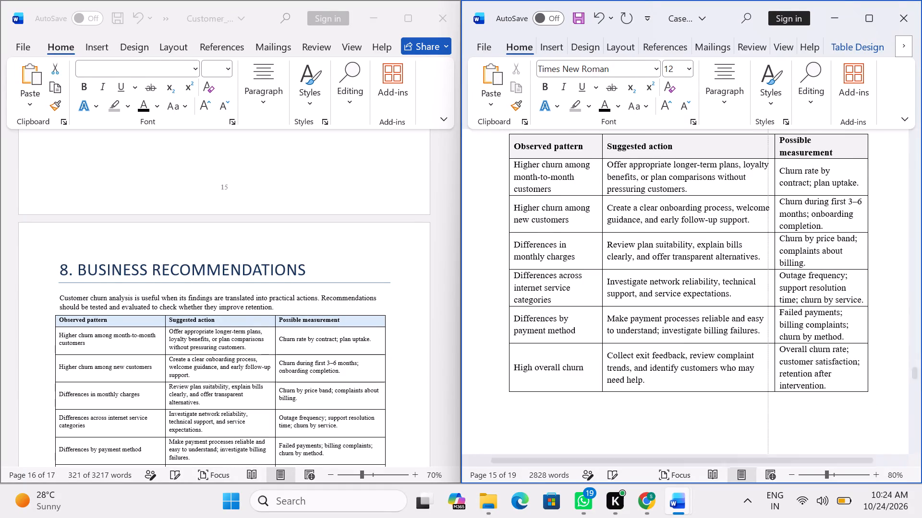
pyautogui.moveTo(768, 262); pyautogui.dragTo(769, 260)
pyautogui.scroll(-8, 752, 272)
pyautogui.scroll(8, 751, 270)
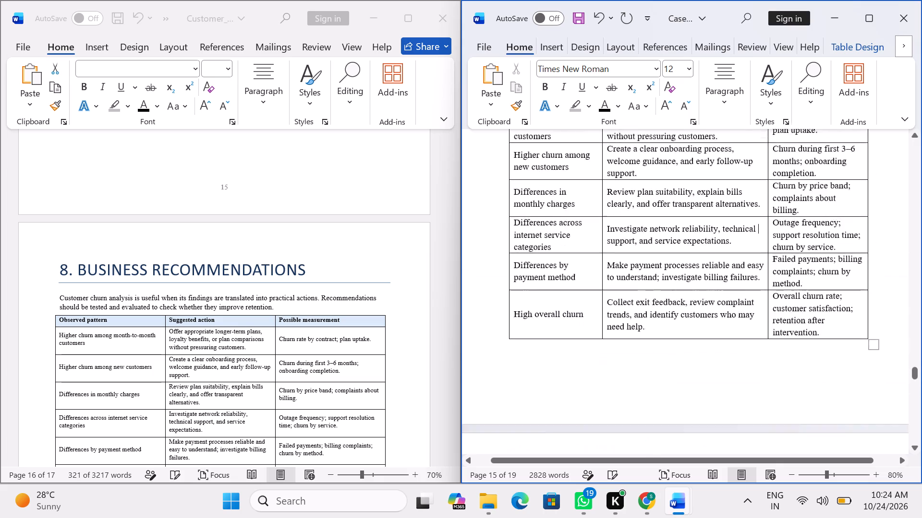
pyautogui.scroll(4, 751, 267)
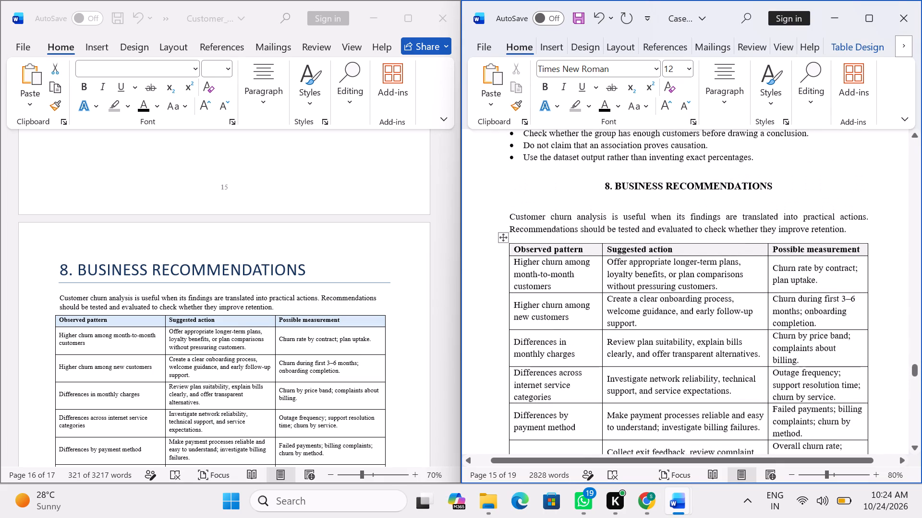
pyautogui.click(584, 193)
# Format the heading "8.1 Customer Retention Strategy" as bold black Times New Roman.
pyautogui.scroll(-11, 665, 225)
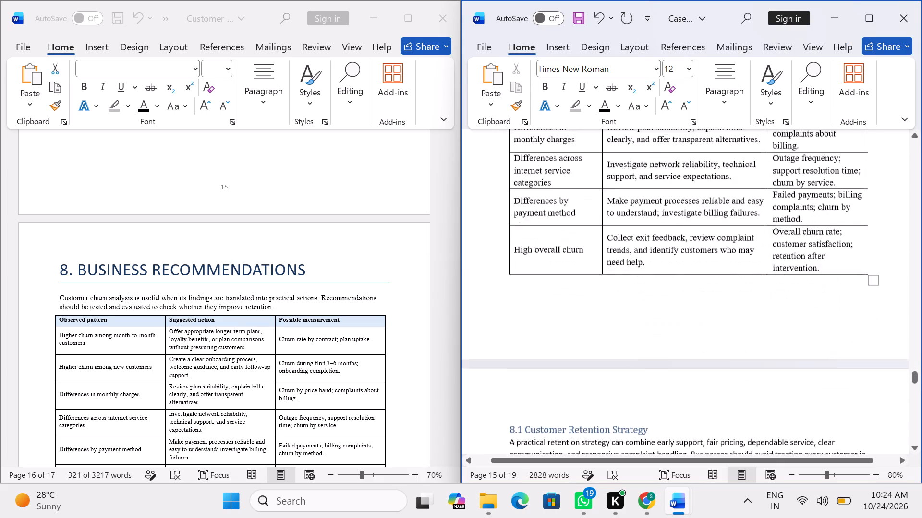
pyautogui.scroll(-7, 667, 223)
pyautogui.moveTo(658, 205); pyautogui.dragTo(518, 217)
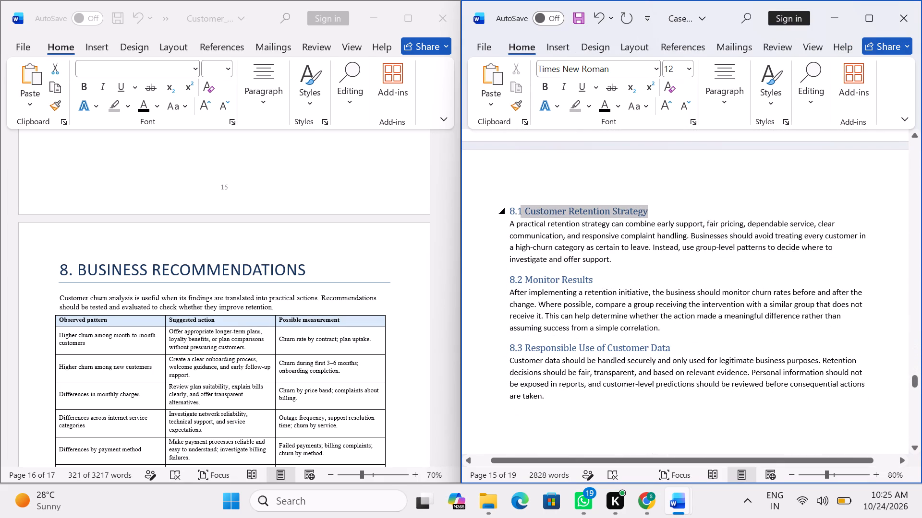
pyautogui.moveTo(518, 217); pyautogui.dragTo(500, 211)
pyautogui.click(513, 186)
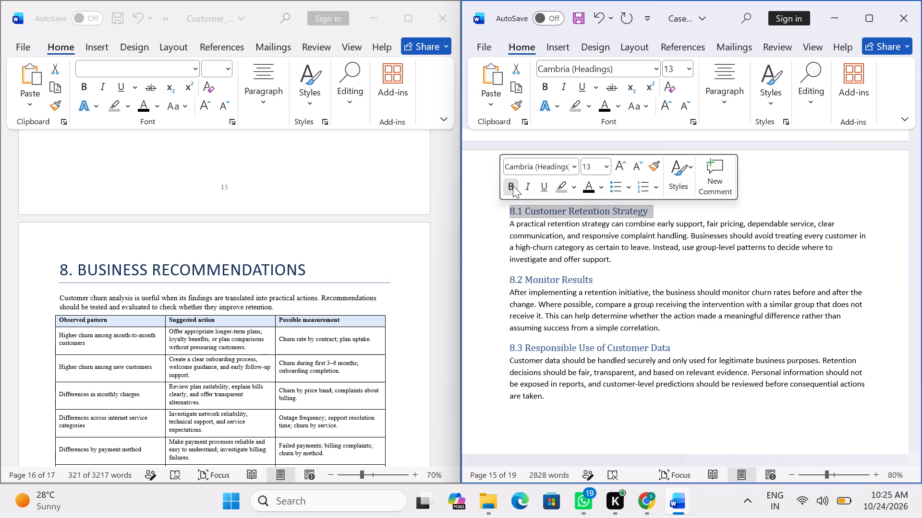
pyautogui.click(532, 164)
pyautogui.write('ti')
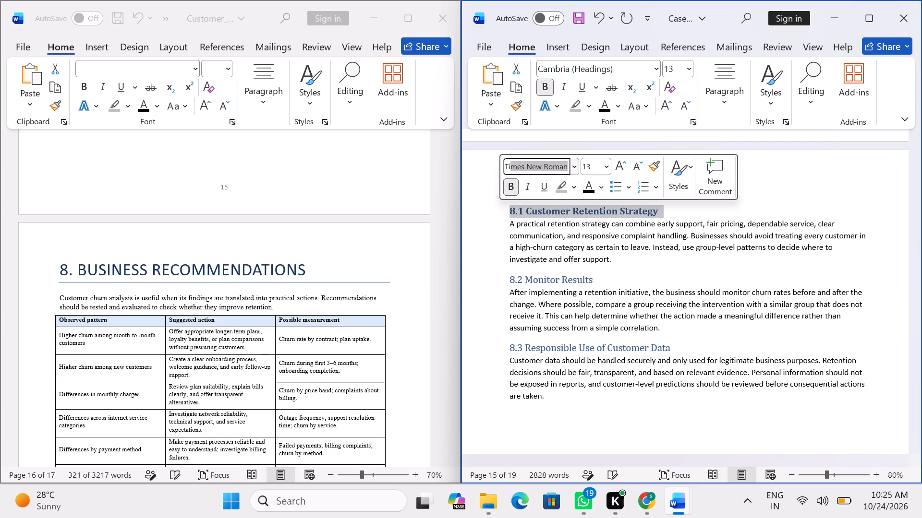
pyautogui.press('Return')
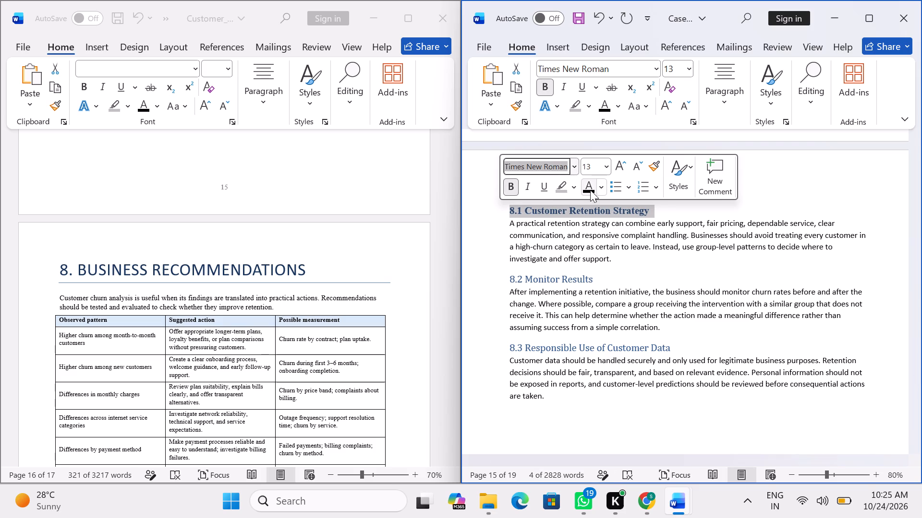
pyautogui.click(590, 188)
pyautogui.click(777, 192)
# Delete the blank line between the recommendations table and the 8.1 Customer Retention Strategy heading.
pyautogui.scroll(5, 777, 192)
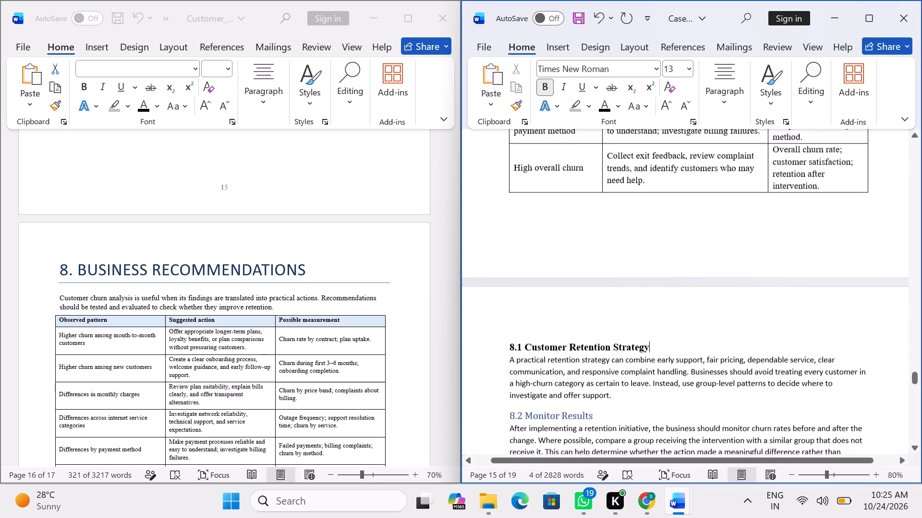
pyautogui.click(526, 347)
pyautogui.press('Left')
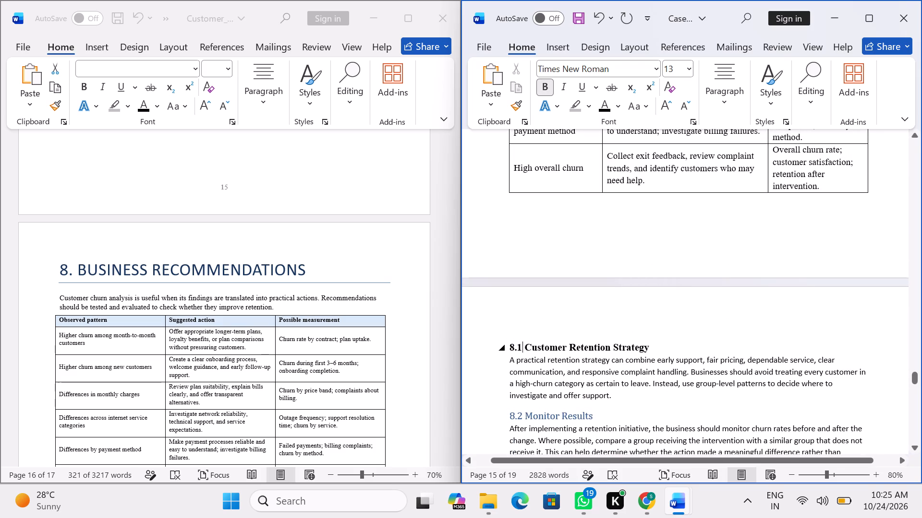
pyautogui.press('Left')
pyautogui.press('Left')
pyautogui.press('Left')
pyautogui.press('Left')
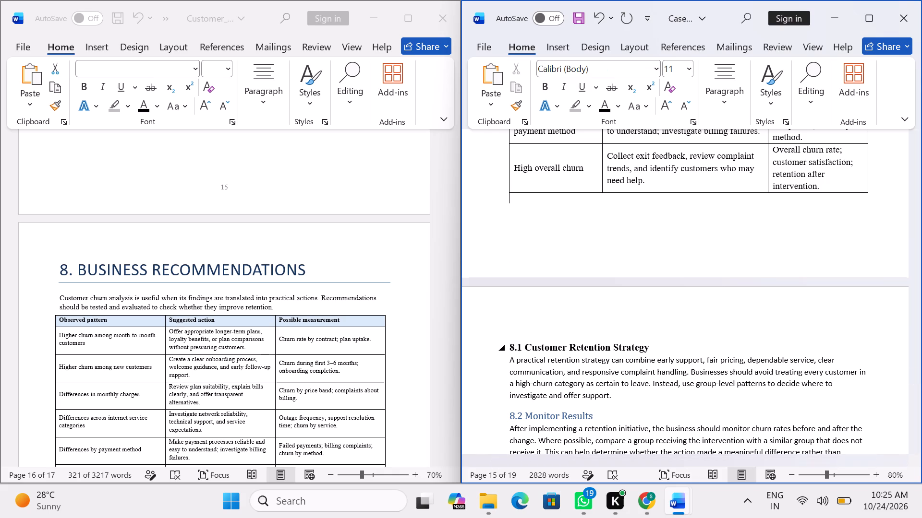
pyautogui.press('Right')
pyautogui.press('BackSpace')
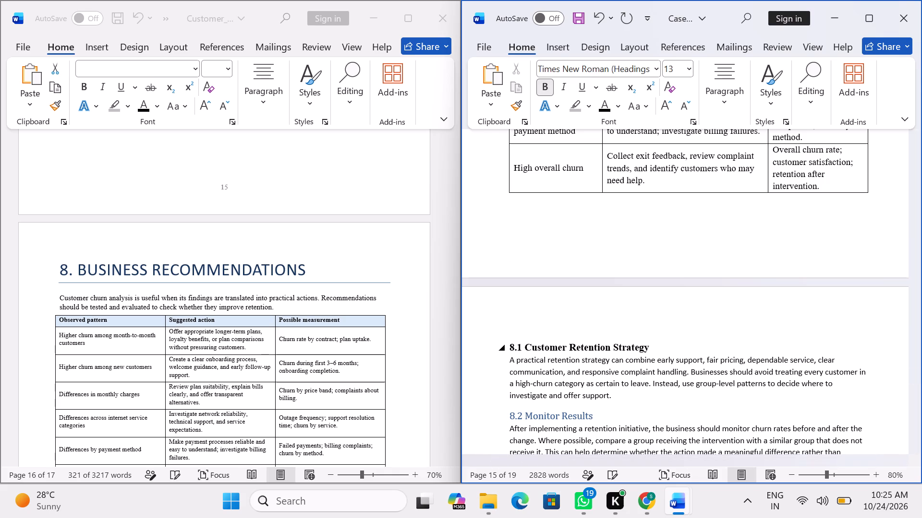
pyautogui.press('BackSpace')
pyautogui.press('BackSpace')
pyautogui.press('BackSpace')
# Set the paragraph under 8.1 Customer Retention Strategy to Times New Roman, size 12, justified.
pyautogui.scroll(-2, 570, 334)
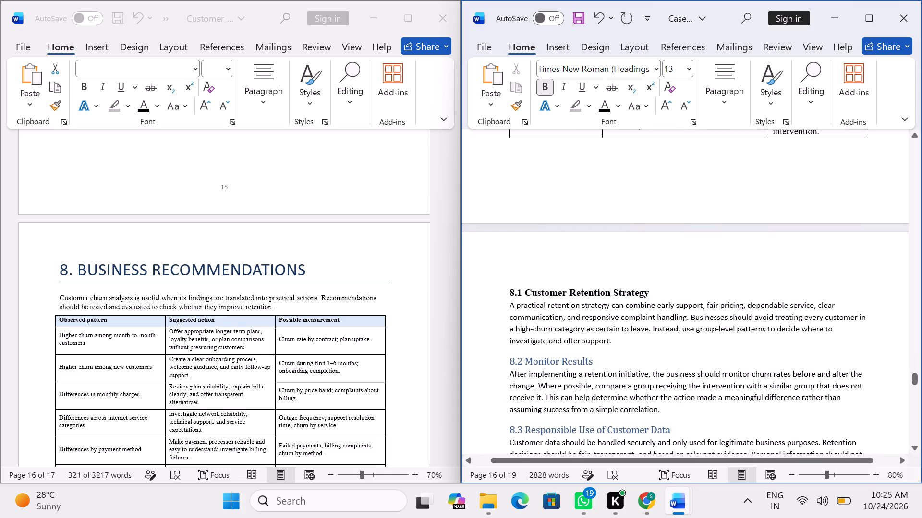
pyautogui.moveTo(505, 305); pyautogui.dragTo(608, 340)
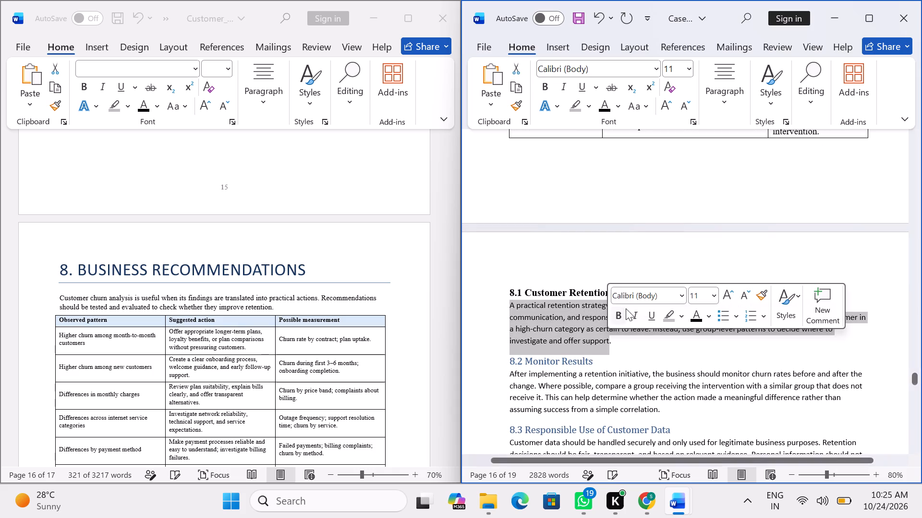
pyautogui.click(630, 298)
pyautogui.write('ti')
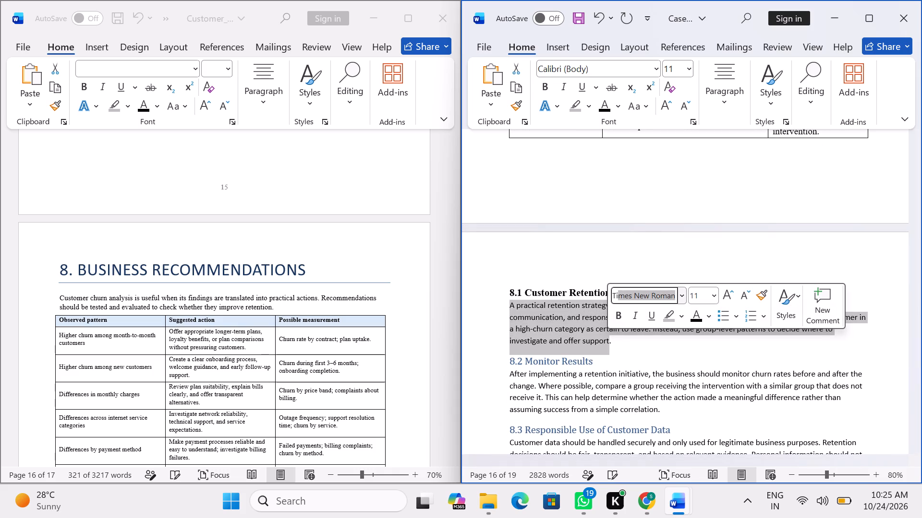
pyautogui.press('Return')
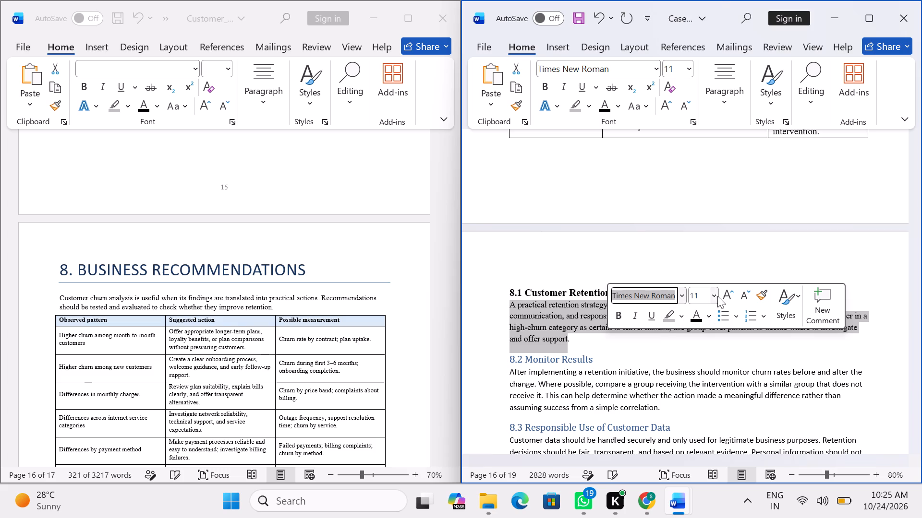
pyautogui.click(718, 296)
pyautogui.click(694, 77)
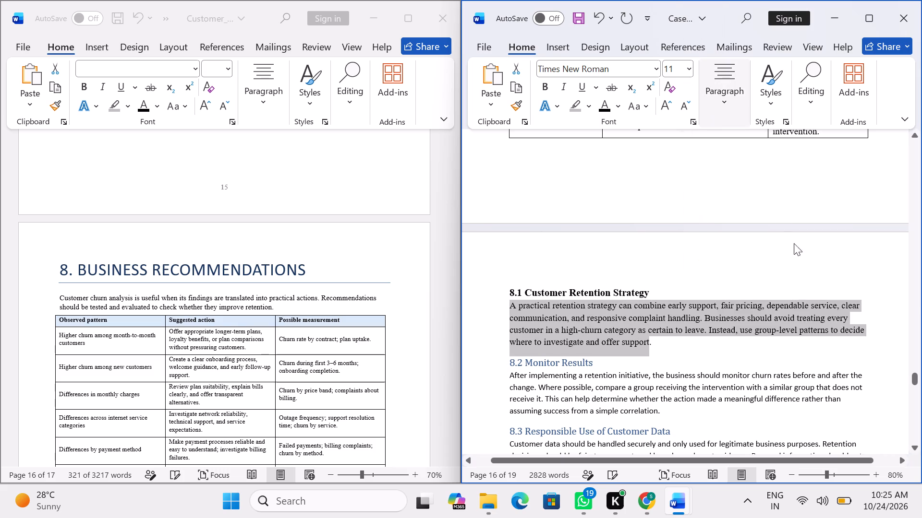
pyautogui.click(716, 81)
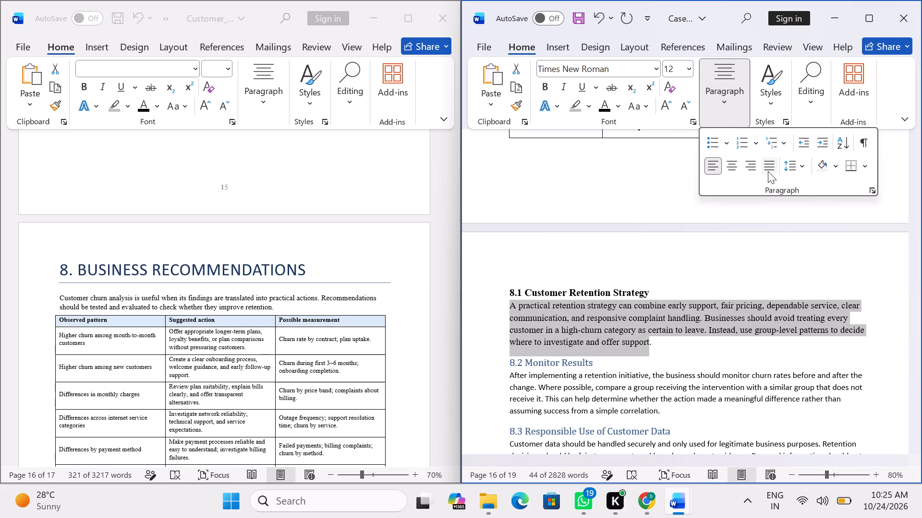
pyautogui.click(768, 171)
pyautogui.click(673, 277)
# Format the heading "8.2 Monitor Results" as bold black Times New Roman.
pyautogui.scroll(-2, 673, 277)
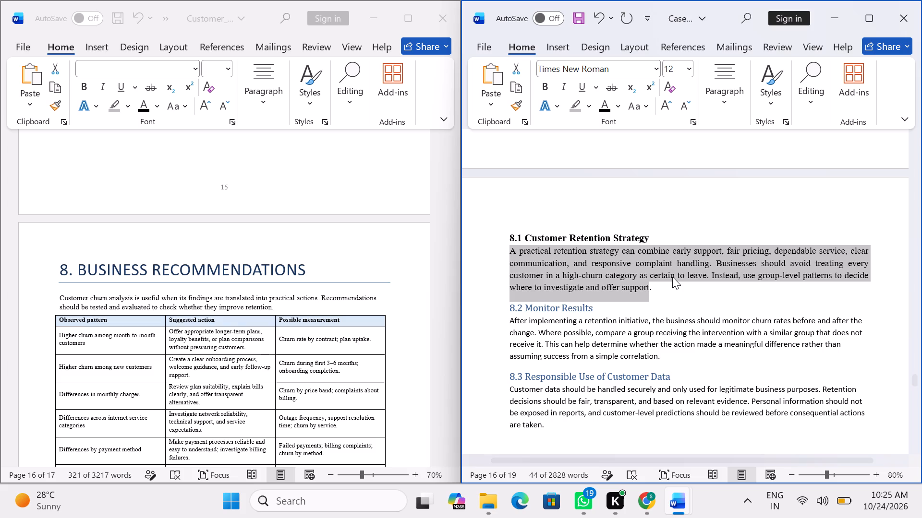
pyautogui.scroll(-2, 670, 292)
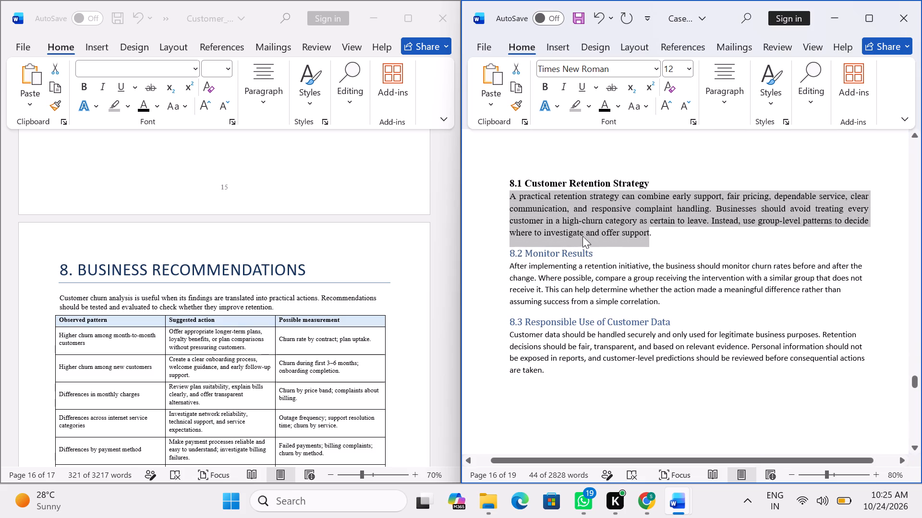
pyautogui.moveTo(596, 257); pyautogui.dragTo(497, 261)
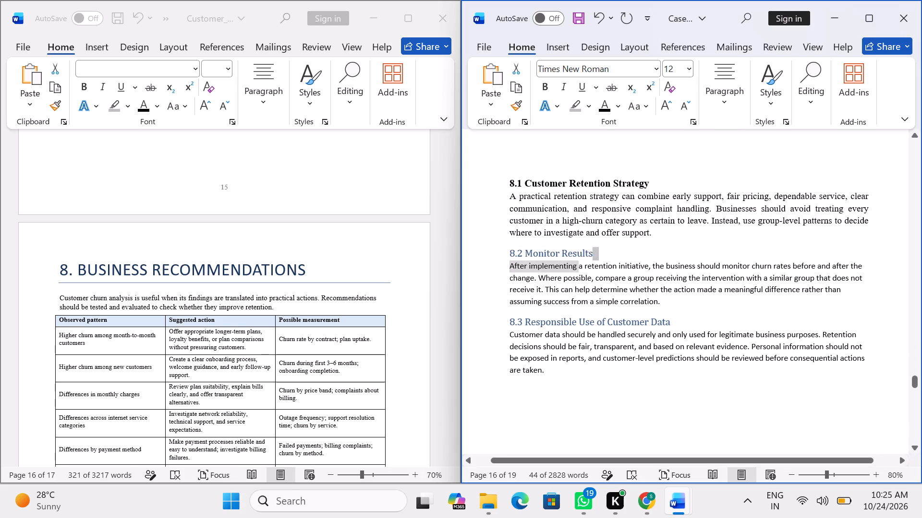
pyautogui.moveTo(497, 261); pyautogui.dragTo(496, 255)
pyautogui.click(508, 230)
pyautogui.click(530, 196)
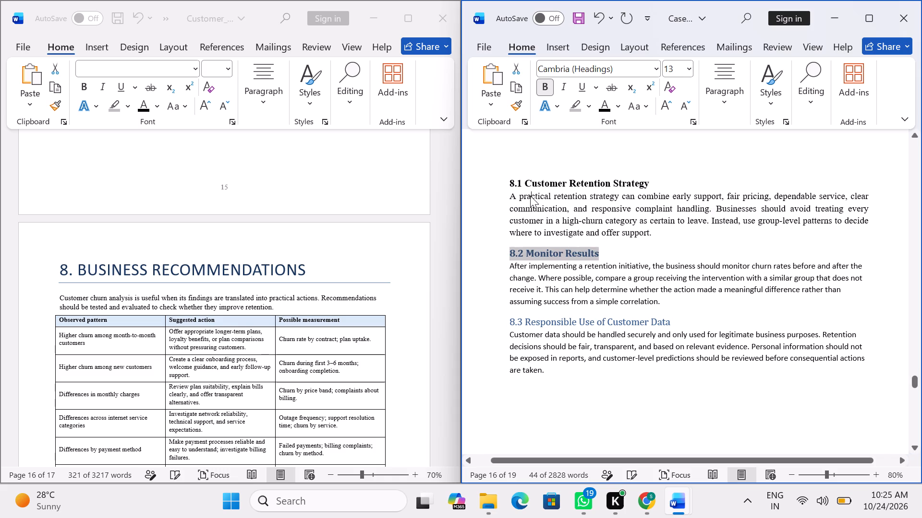
pyautogui.moveTo(612, 255); pyautogui.dragTo(531, 255)
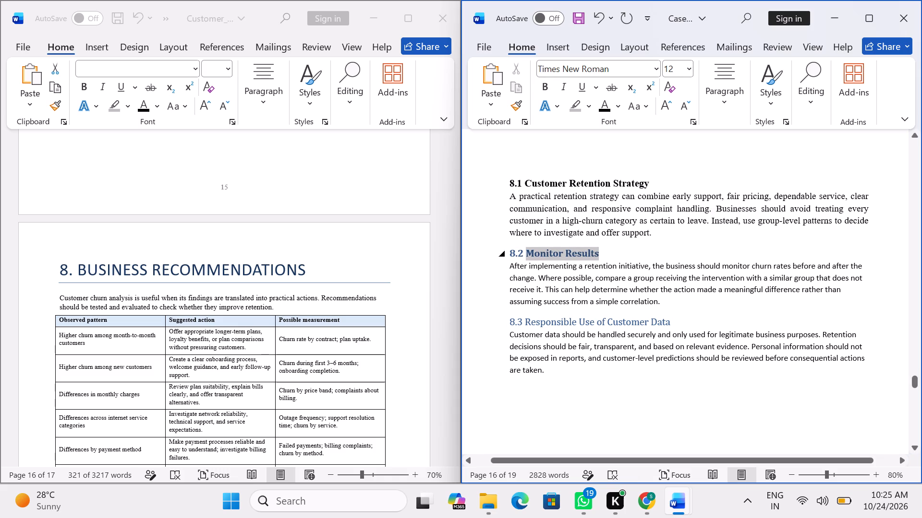
pyautogui.moveTo(531, 255); pyautogui.dragTo(505, 255)
pyautogui.click(529, 209)
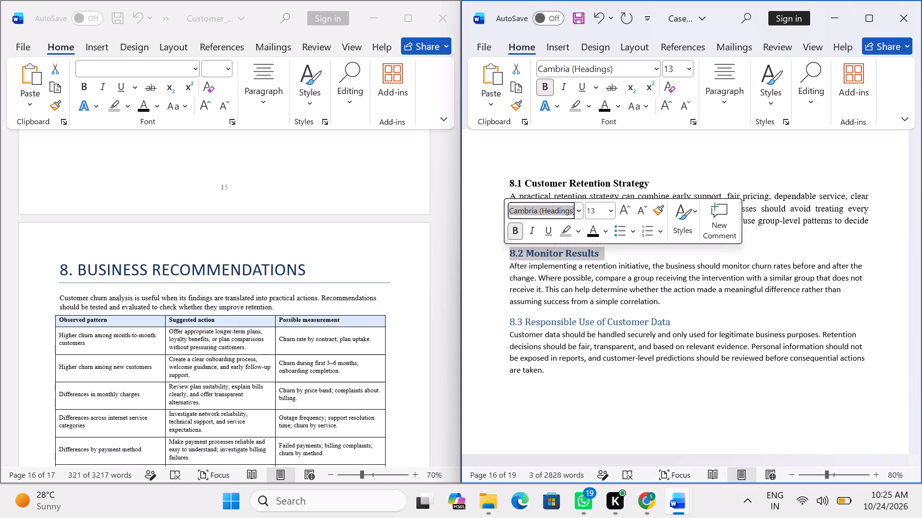
pyautogui.write('ti')
pyautogui.press('Return')
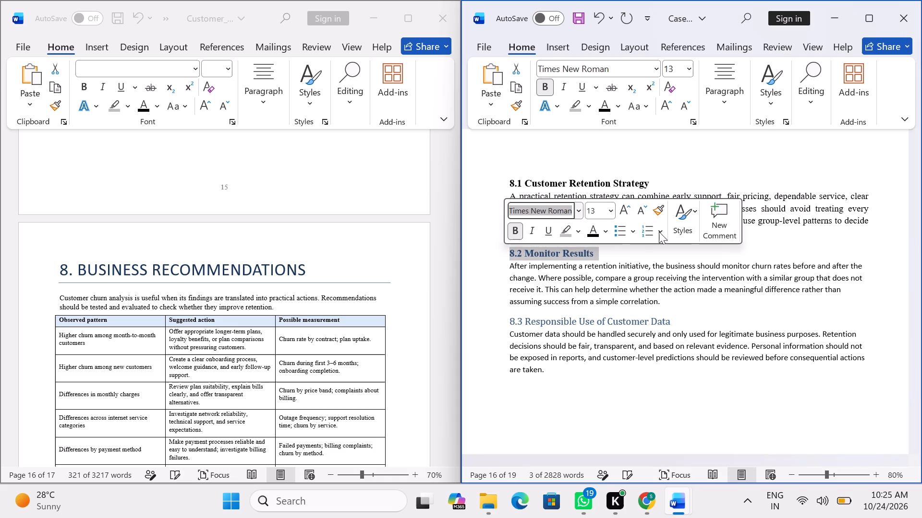
pyautogui.click(591, 233)
pyautogui.click(621, 252)
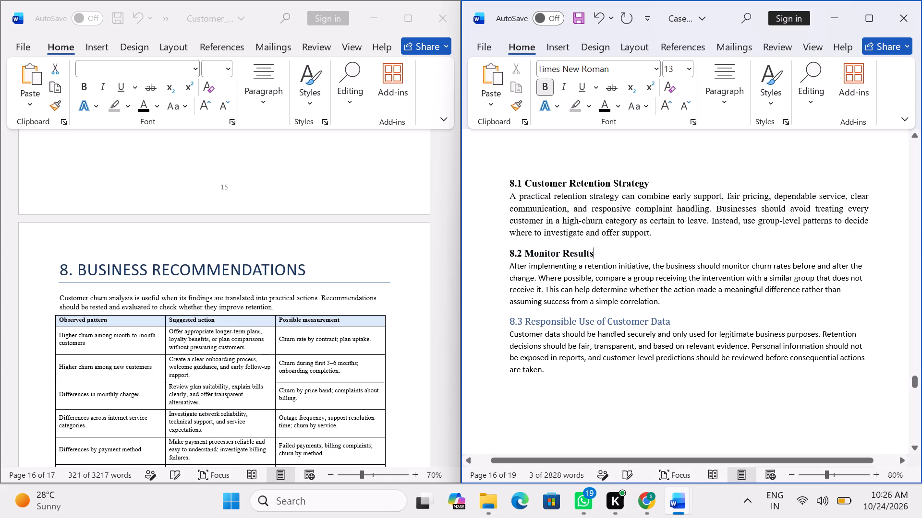
# Set the paragraph under 8.2 Monitor Results to Times New Roman, size 12, justified.
pyautogui.moveTo(510, 264); pyautogui.dragTo(657, 303)
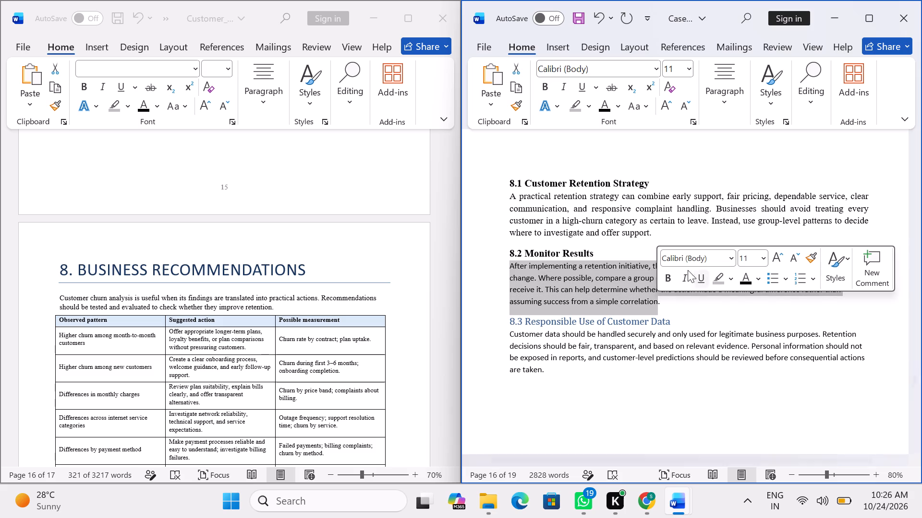
pyautogui.click(676, 254)
pyautogui.write('ti')
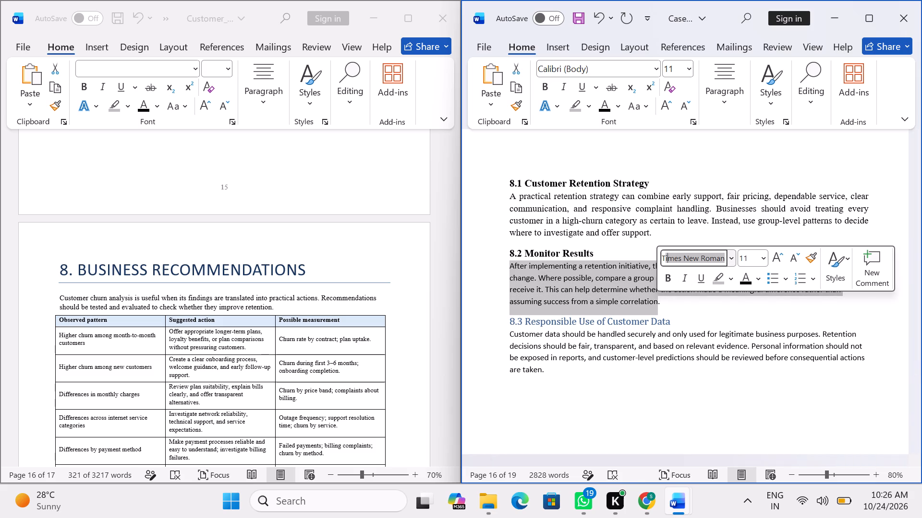
pyautogui.press('Return')
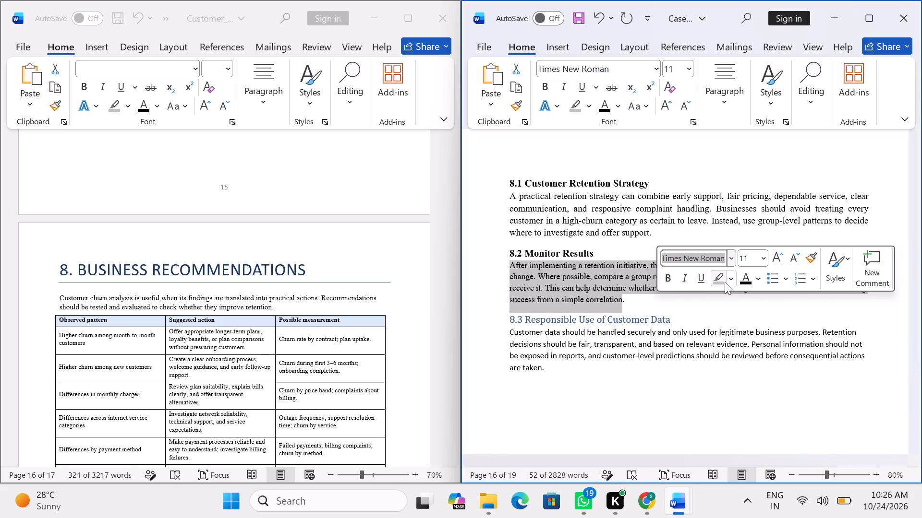
pyautogui.click(763, 259)
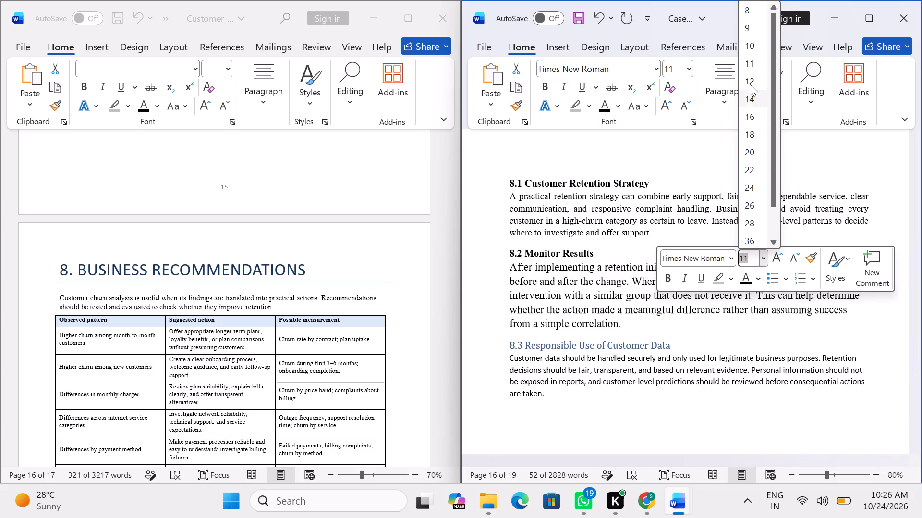
pyautogui.click(748, 79)
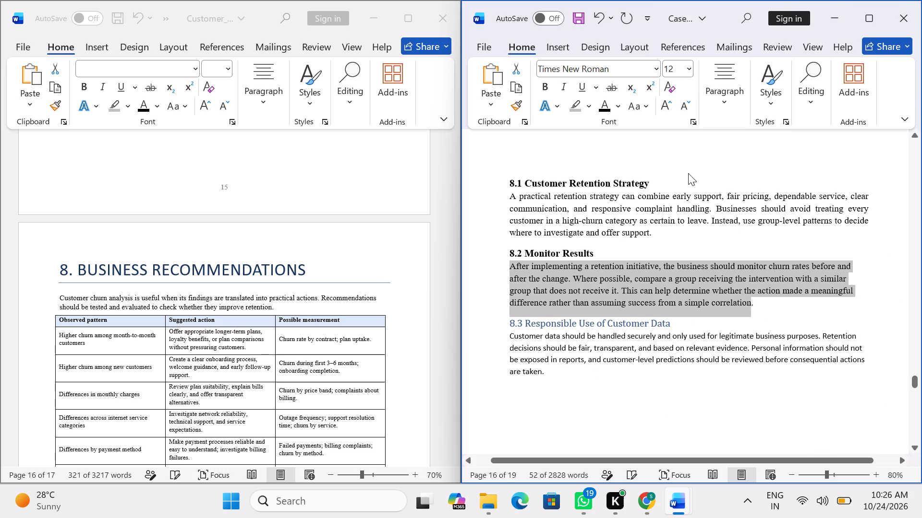
pyautogui.click(718, 78)
pyautogui.click(763, 167)
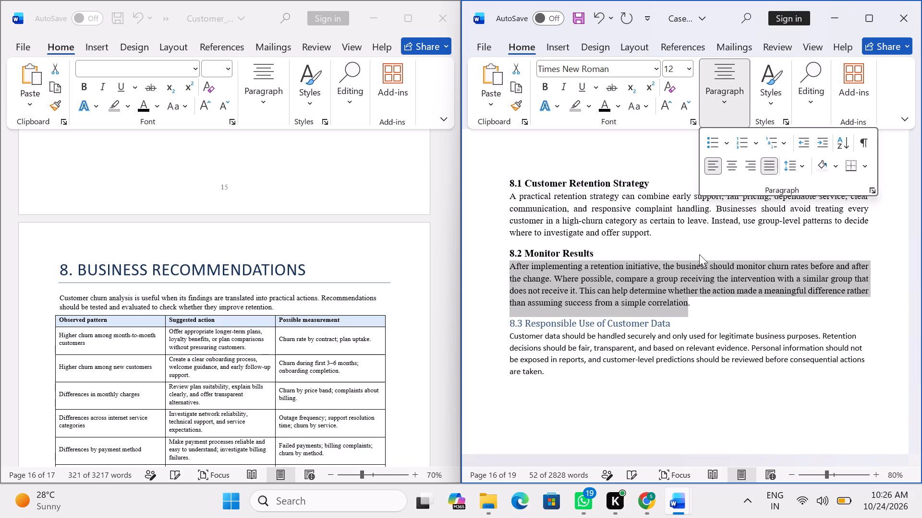
pyautogui.click(695, 255)
# Format the heading "8.3 Responsible Use of Customer Data" as bold black Times New Roman.
pyautogui.scroll(-2, 694, 253)
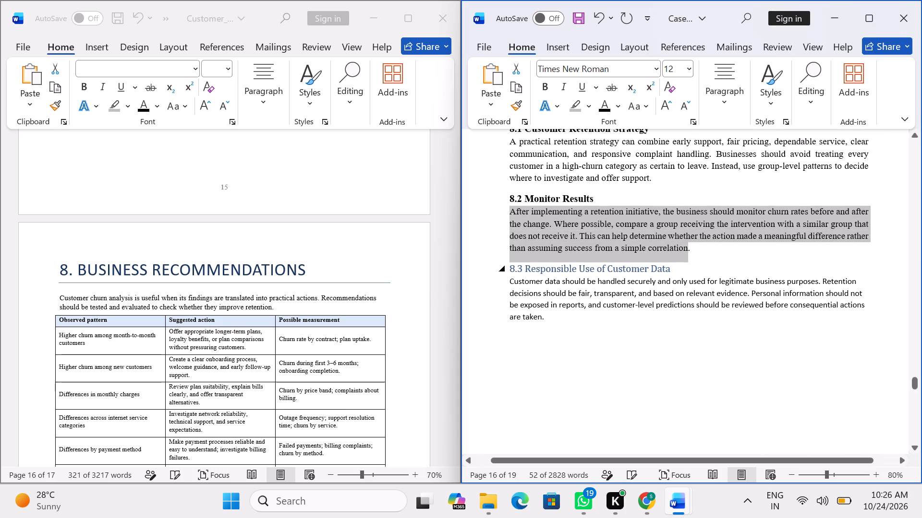
pyautogui.moveTo(673, 270); pyautogui.dragTo(508, 267)
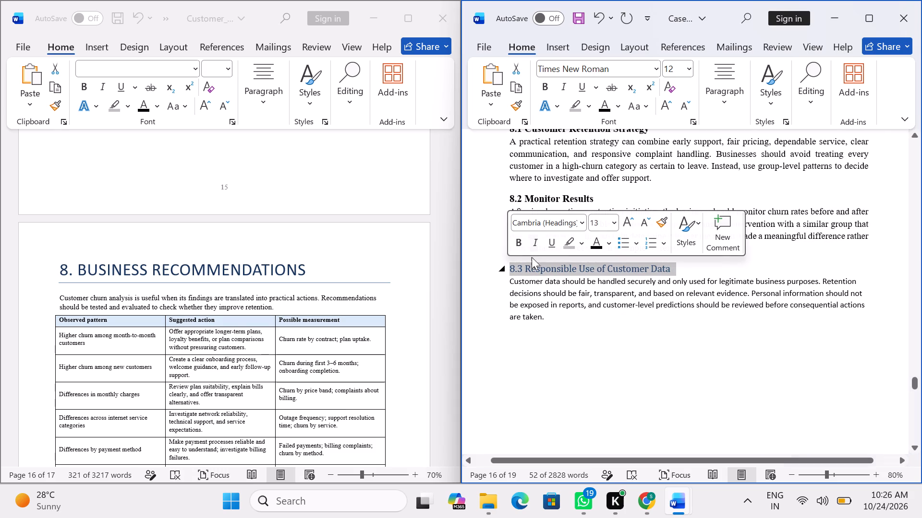
pyautogui.click(512, 247)
pyautogui.click(536, 219)
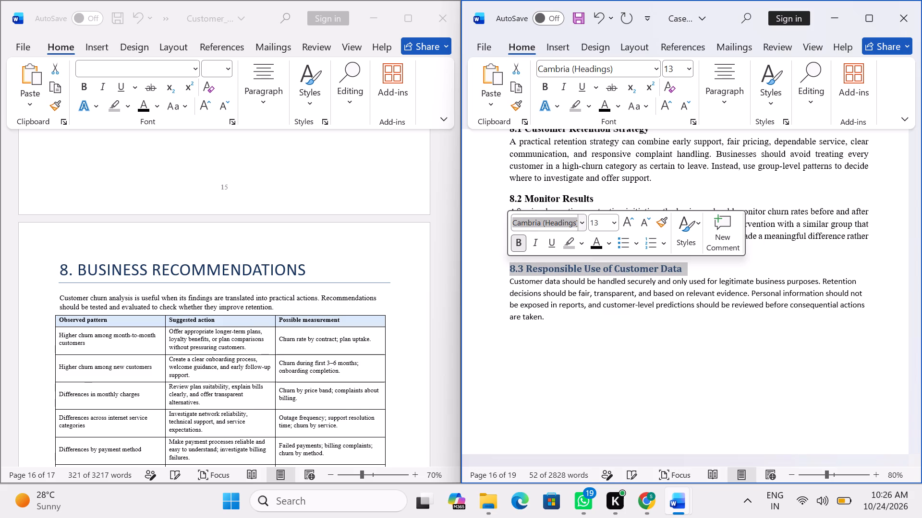
pyautogui.write('ti')
pyautogui.press('Return')
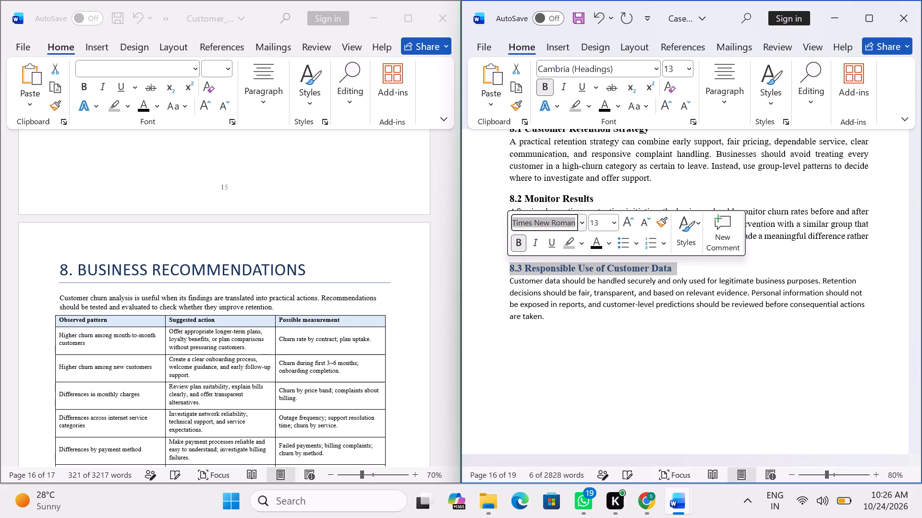
pyautogui.click(590, 245)
pyautogui.click(597, 317)
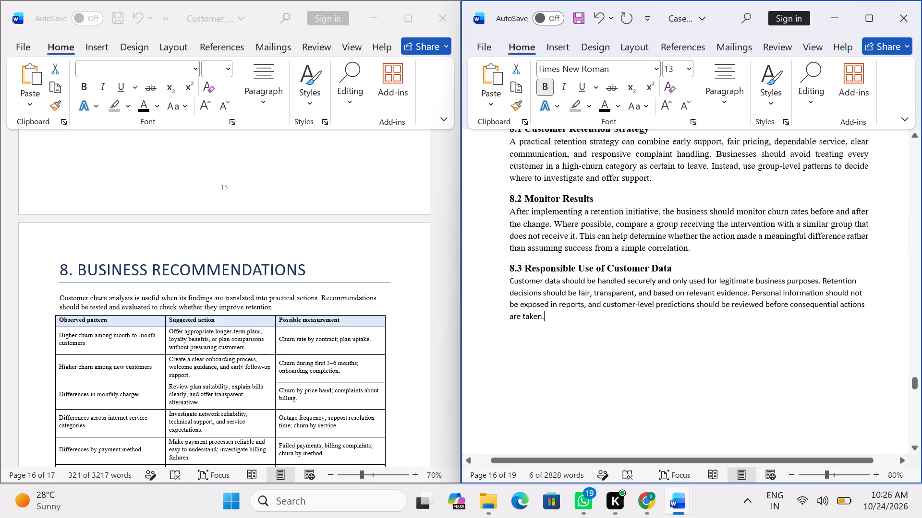
# Set the paragraph under 8.3 Responsible Use of Customer Data to Times New Roman, size 12.
pyautogui.moveTo(509, 279); pyautogui.dragTo(541, 317)
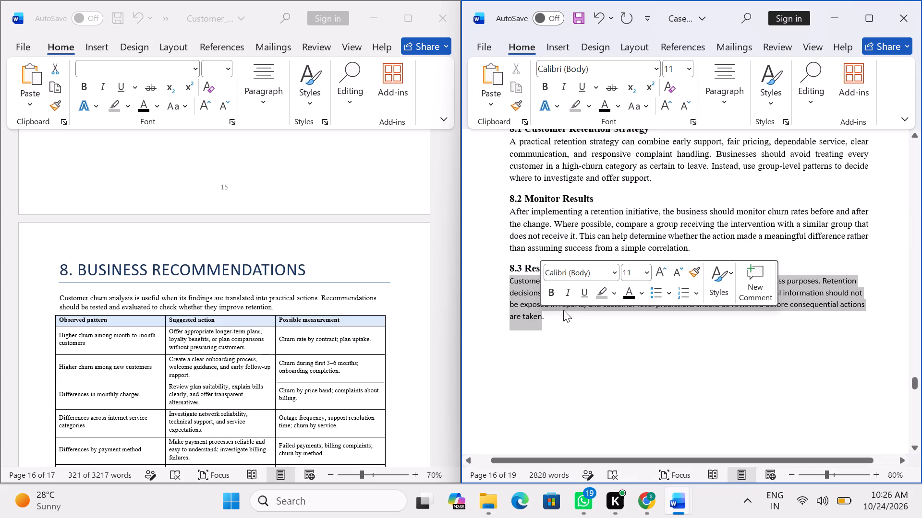
pyautogui.click(564, 332)
pyautogui.moveTo(547, 321); pyautogui.dragTo(507, 282)
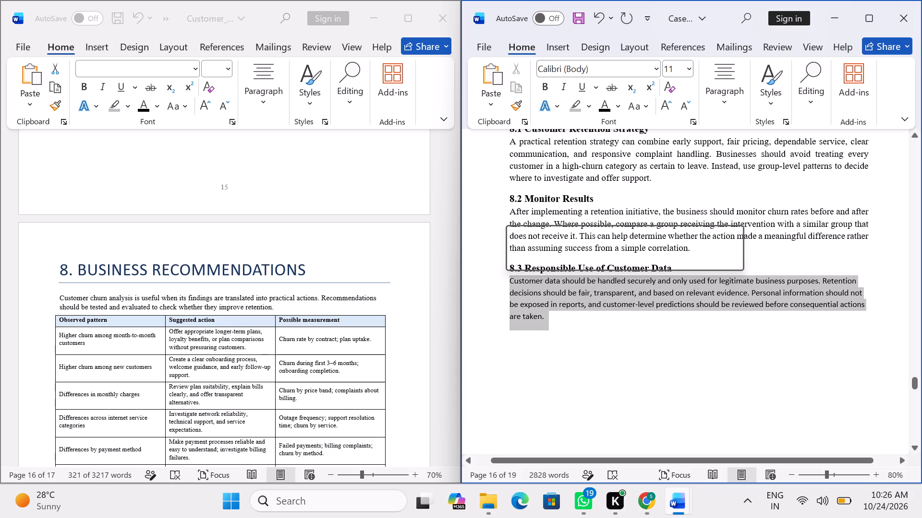
pyautogui.click(535, 235)
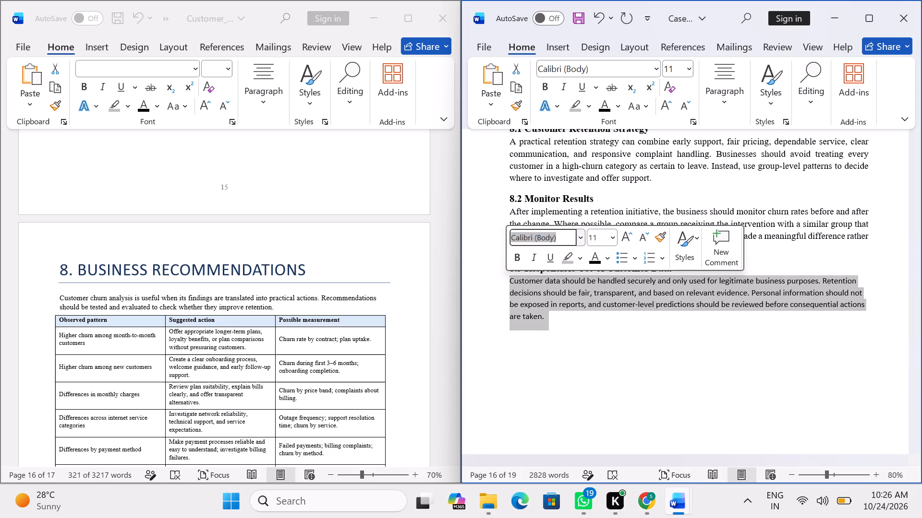
pyautogui.write('ti')
pyautogui.press('Return')
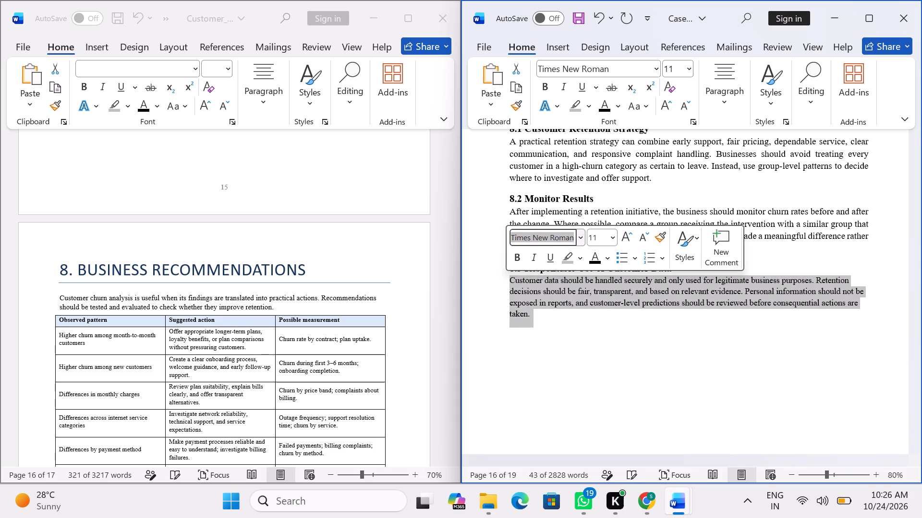
pyautogui.click(613, 234)
pyautogui.click(601, 326)
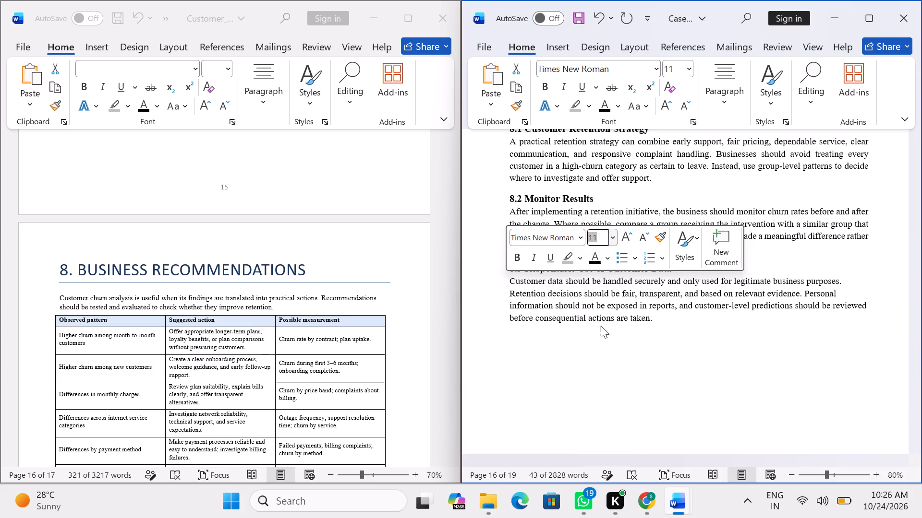
pyautogui.click(575, 364)
# Copy section 9, Conclusion, with the References list from the source report into the case study on a new line after the 8.3 paragraph.
pyautogui.scroll(-4, 574, 353)
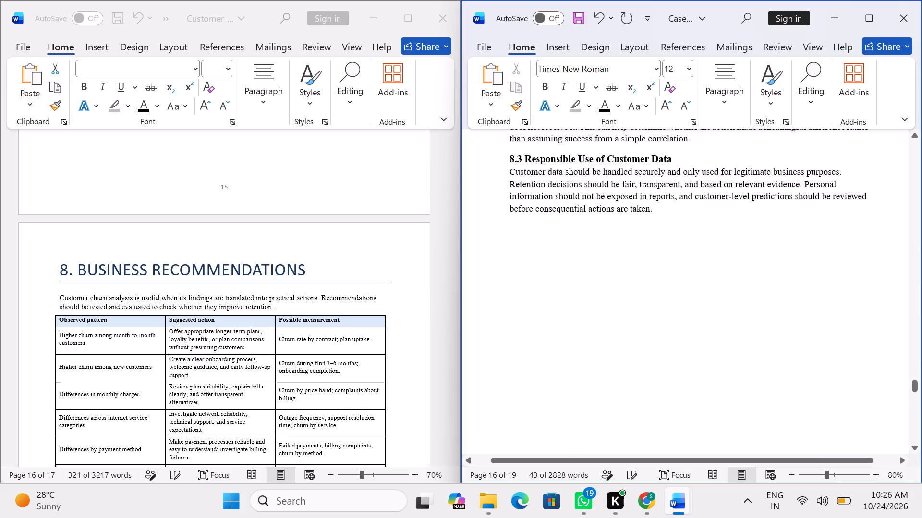
pyautogui.scroll(-5, 572, 347)
pyautogui.scroll(-2, 219, 329)
pyautogui.scroll(5, 555, 244)
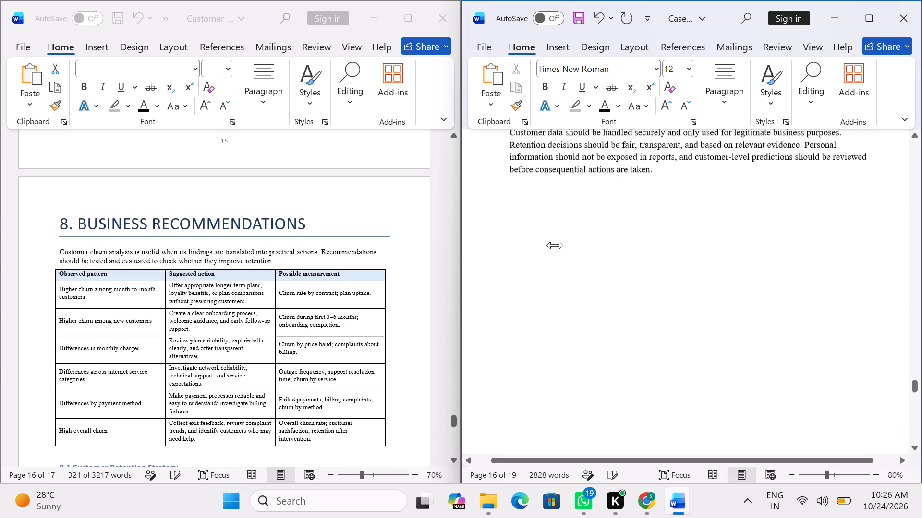
pyautogui.scroll(2, 555, 247)
pyautogui.scroll(-6, 248, 316)
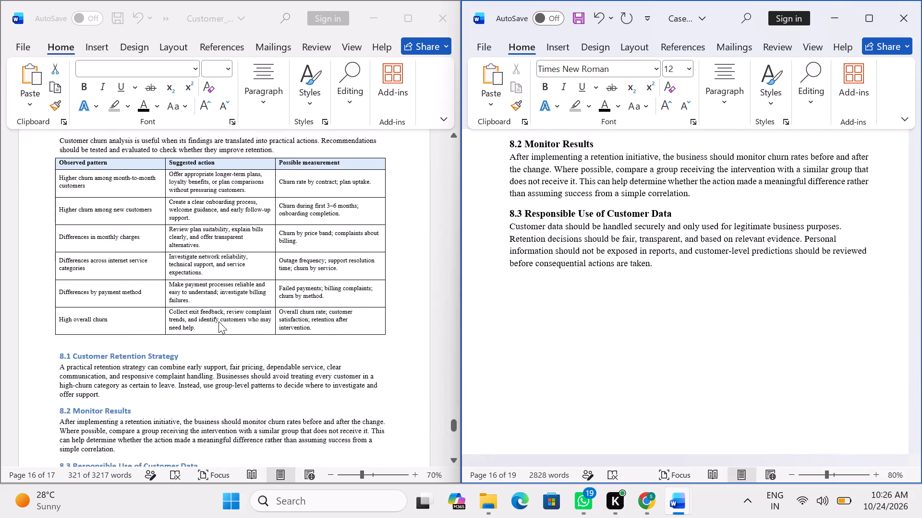
pyautogui.scroll(-9, 218, 321)
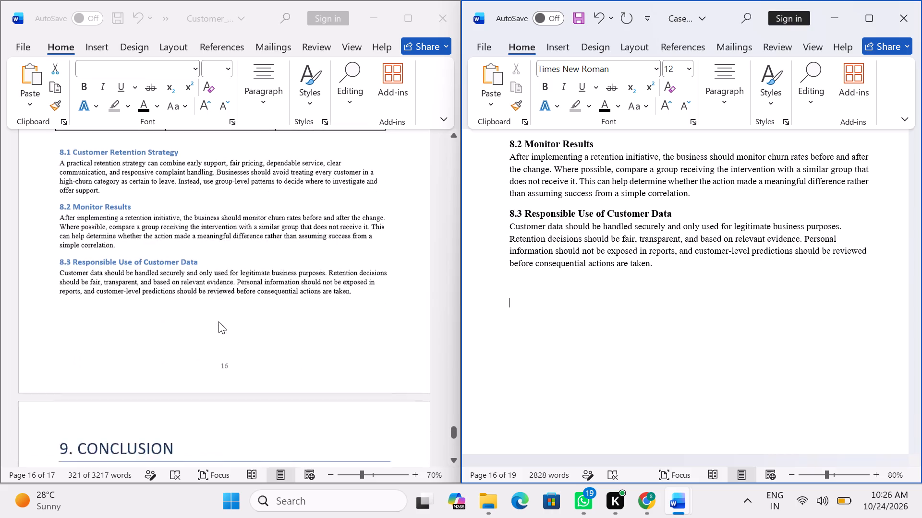
pyautogui.scroll(-7, 218, 321)
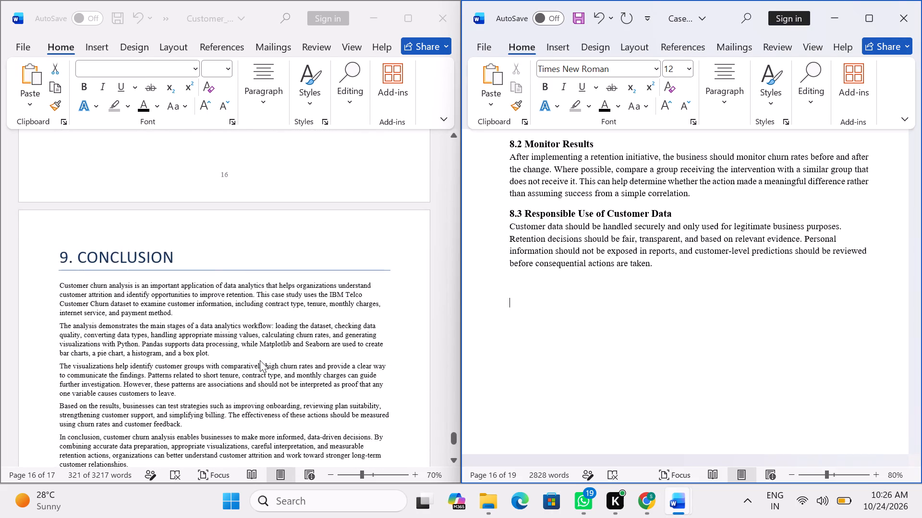
pyautogui.scroll(-11, 277, 359)
pyautogui.scroll(1, 277, 354)
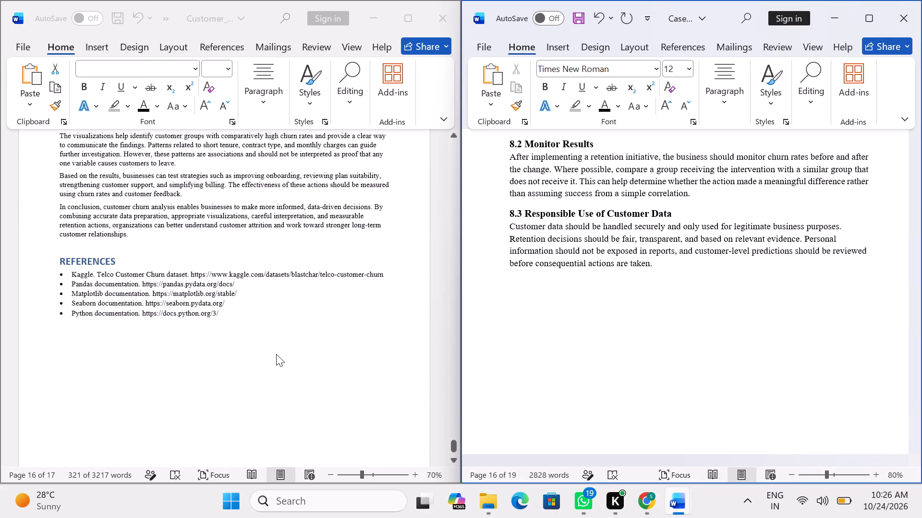
pyautogui.moveTo(243, 335); pyautogui.dragTo(179, 267)
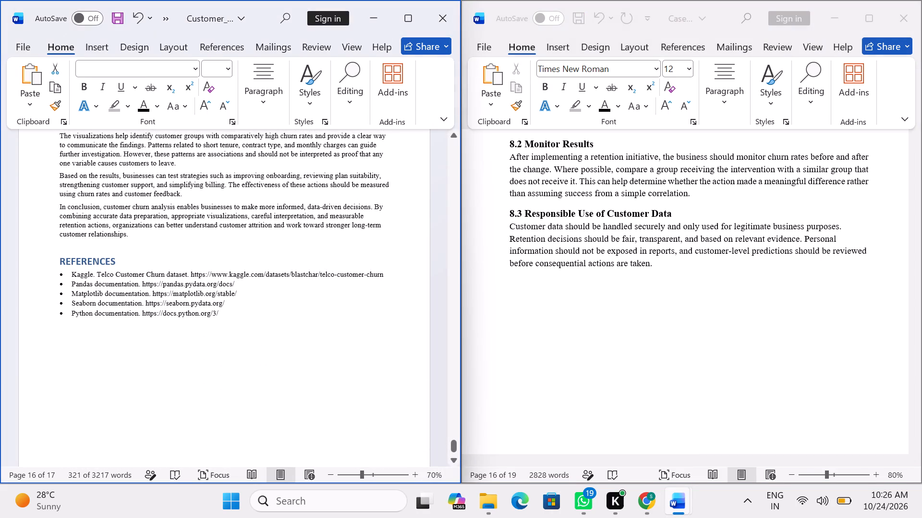
pyautogui.moveTo(219, 315); pyautogui.dragTo(84, 126)
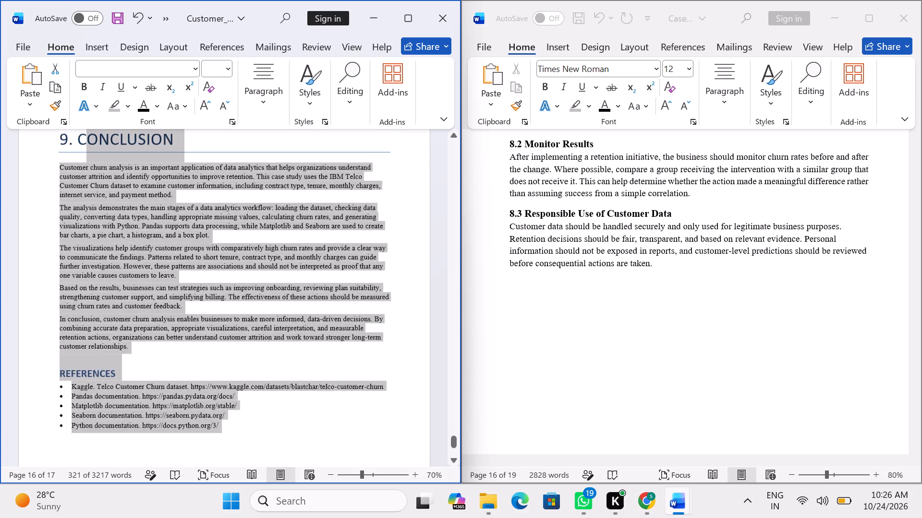
pyautogui.moveTo(84, 126); pyautogui.dragTo(60, 170)
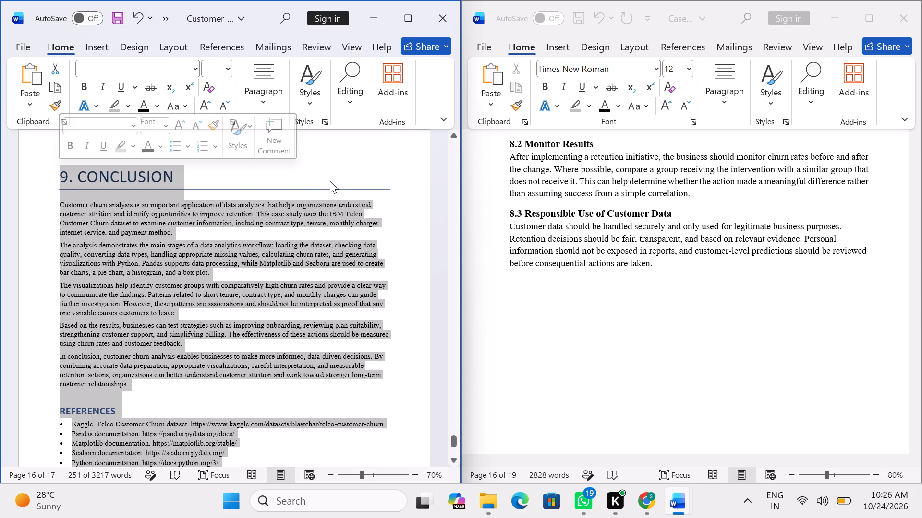
pyautogui.hotkey('ctrl', 'c')
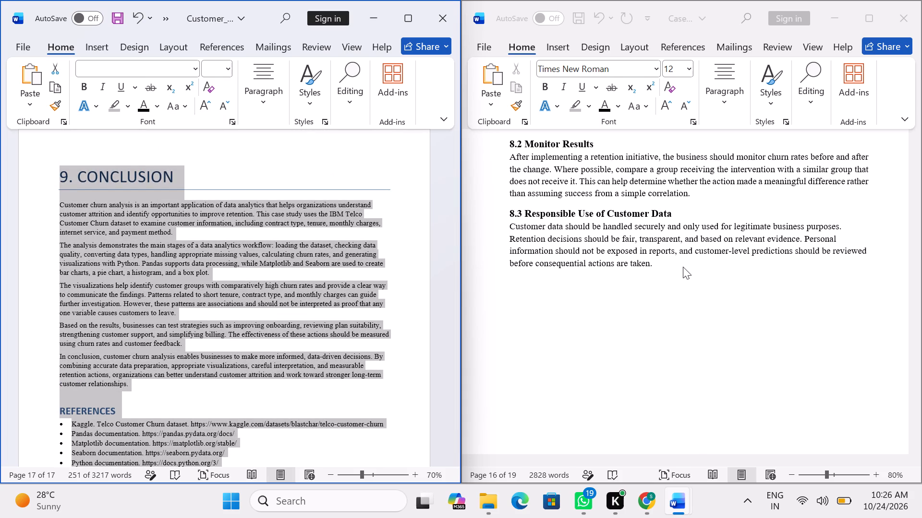
pyautogui.click(680, 266)
pyautogui.click(652, 259)
pyautogui.press('Return')
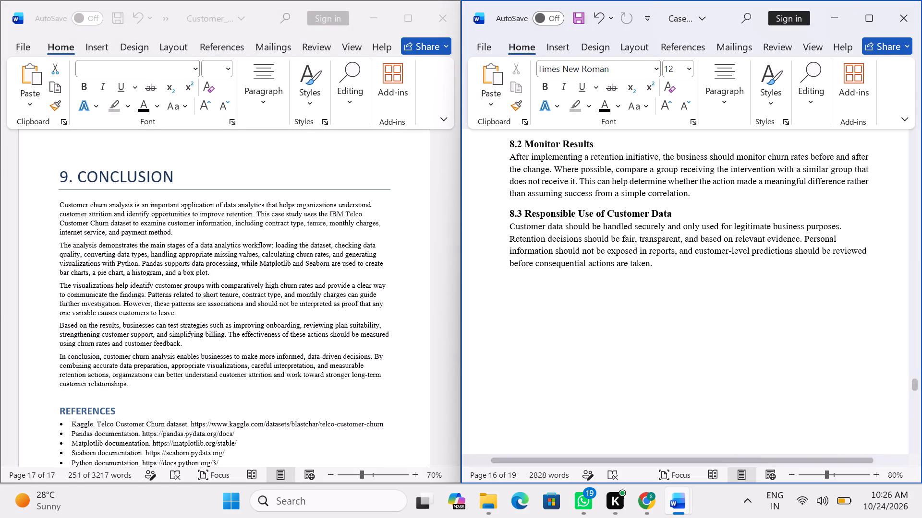
pyautogui.hotkey('ctrl', 'v')
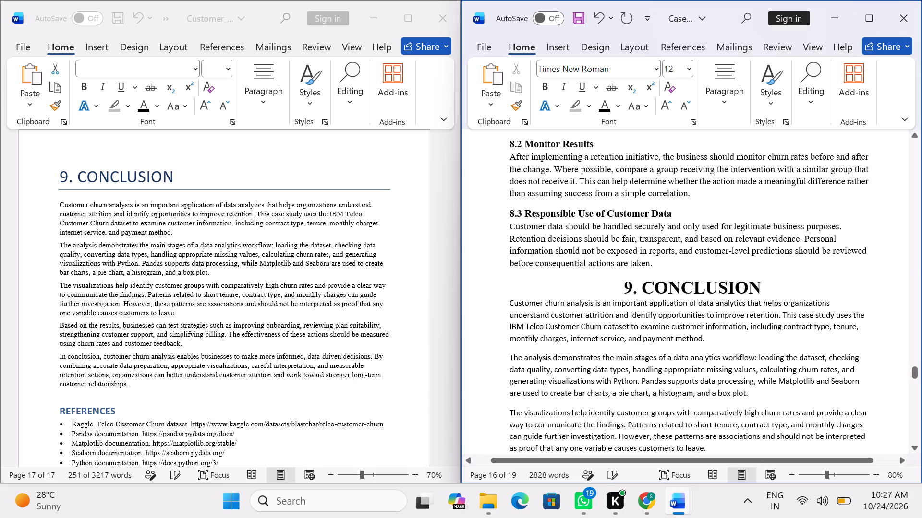
# Set the heading "9. CONCLUSION" in the case study to font size 13.
pyautogui.scroll(-4, 667, 288)
pyautogui.scroll(7, 667, 289)
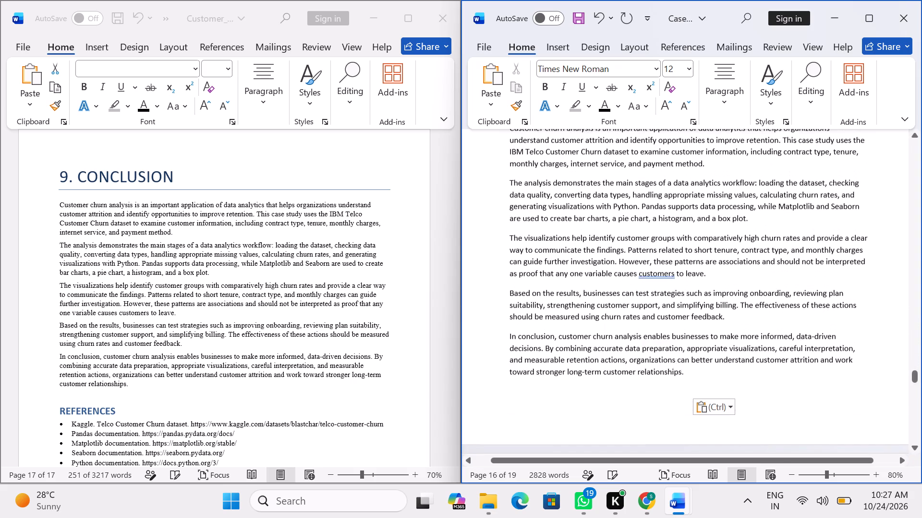
pyautogui.scroll(4, 665, 265)
pyautogui.moveTo(619, 217); pyautogui.dragTo(685, 225)
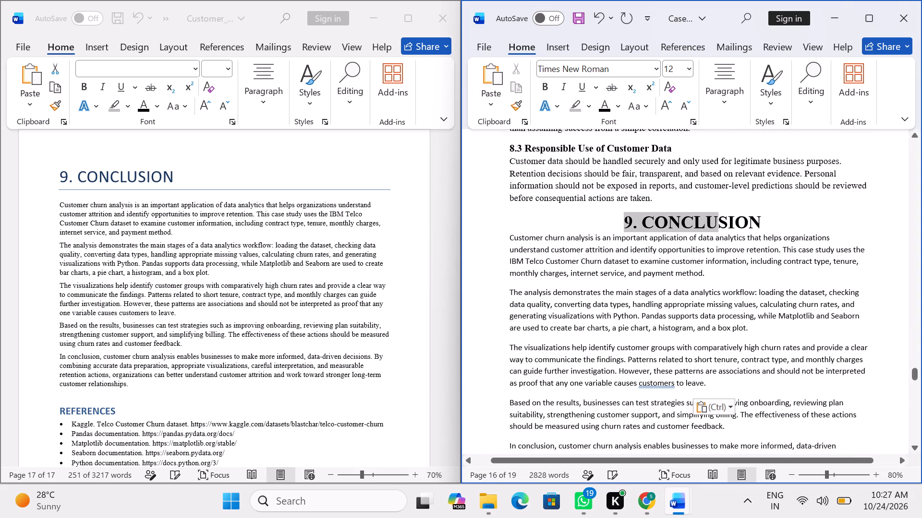
pyautogui.moveTo(685, 225); pyautogui.dragTo(754, 225)
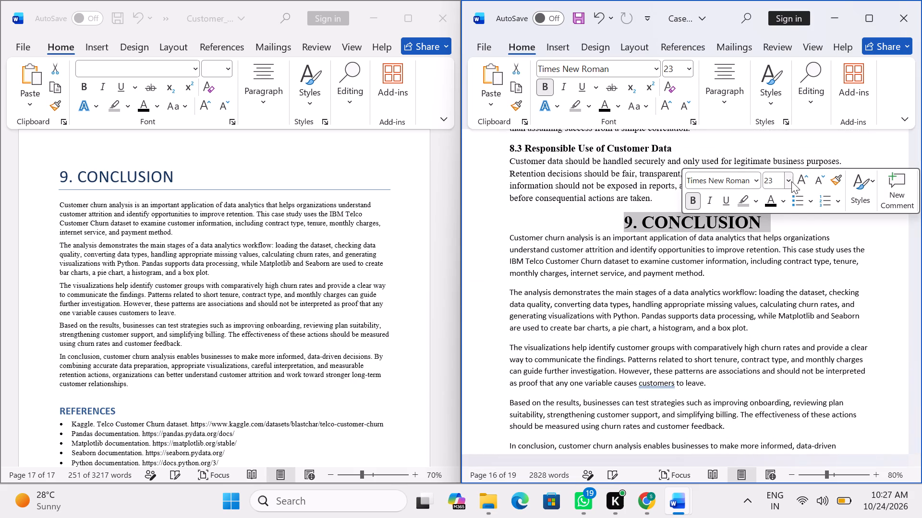
pyautogui.click(791, 182)
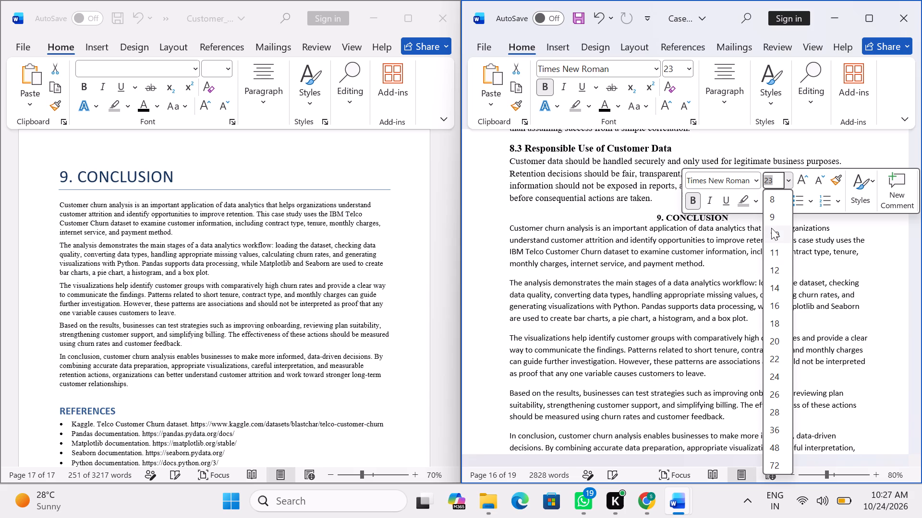
pyautogui.press('1')
pyautogui.press('3')
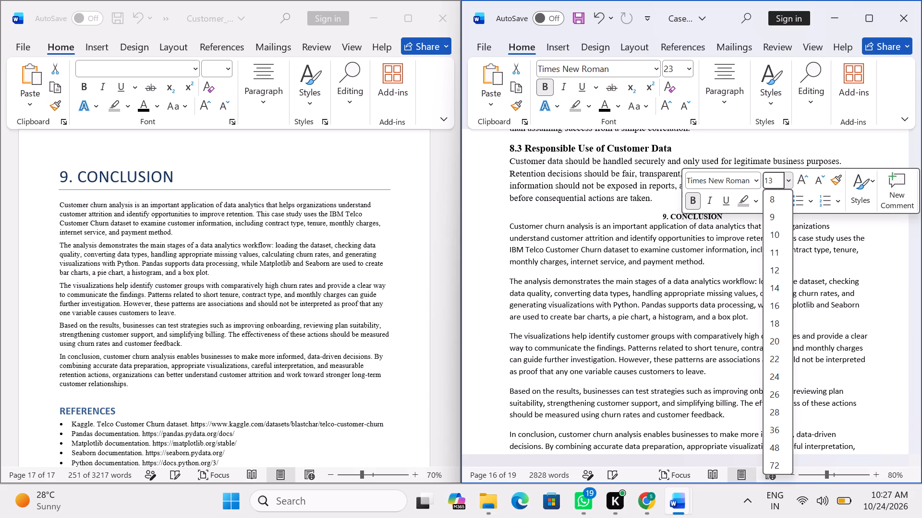
pyautogui.press('Return')
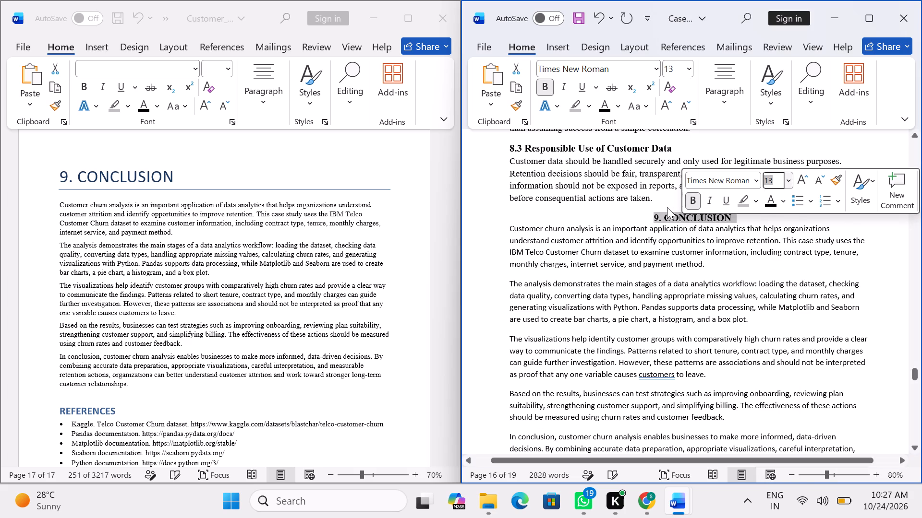
pyautogui.click(614, 199)
# Set all body paragraphs under 9. CONCLUSION to Times New Roman, size 12.
pyautogui.moveTo(509, 224); pyautogui.dragTo(667, 319)
pyautogui.scroll(-3, 646, 306)
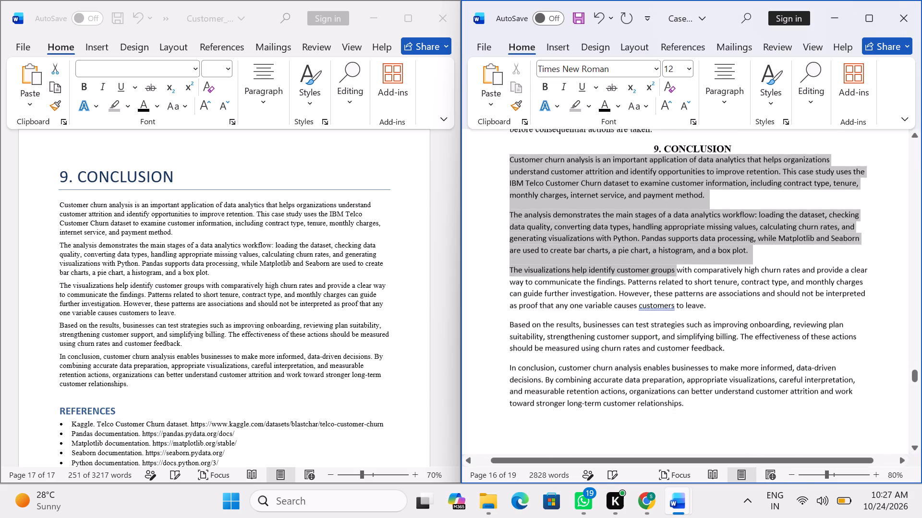
pyautogui.moveTo(667, 319); pyautogui.dragTo(685, 347)
pyautogui.scroll(-1, 679, 305)
pyautogui.scroll(-1, 685, 353)
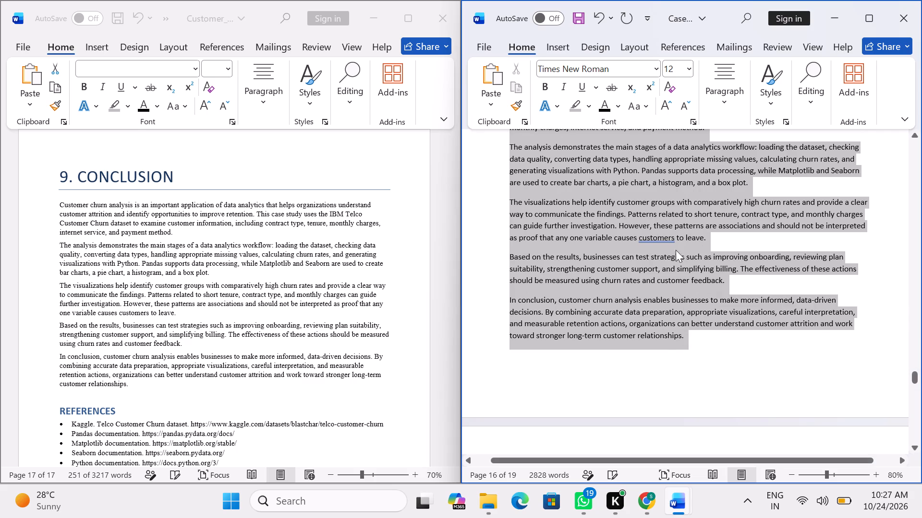
pyautogui.rightClick(649, 246)
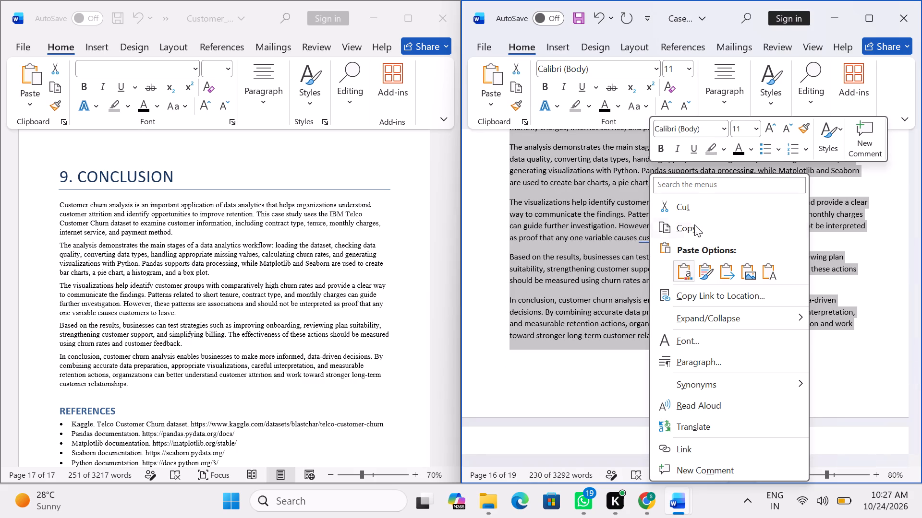
pyautogui.click(681, 120)
pyautogui.click(681, 123)
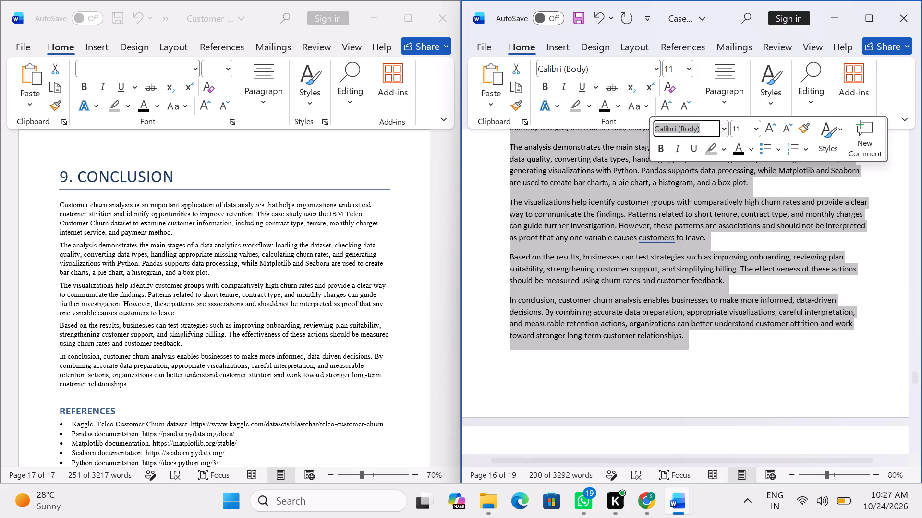
pyautogui.write('ti')
pyautogui.press('Return')
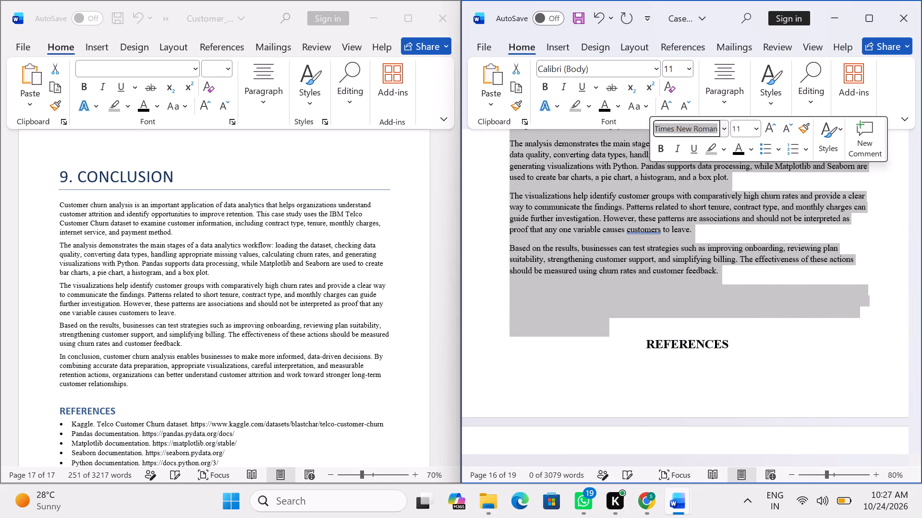
pyautogui.click(689, 71)
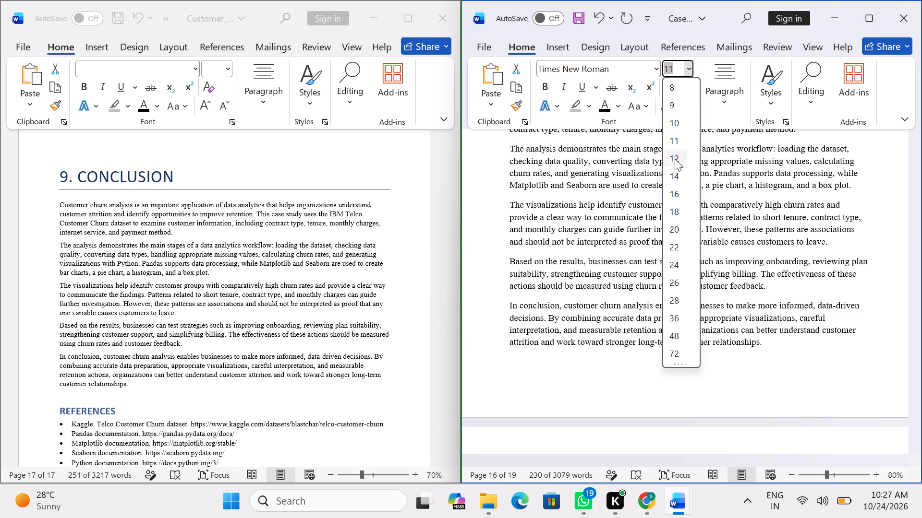
pyautogui.click(675, 158)
# Justify the body paragraphs of the Conclusion section.
pyautogui.click(730, 69)
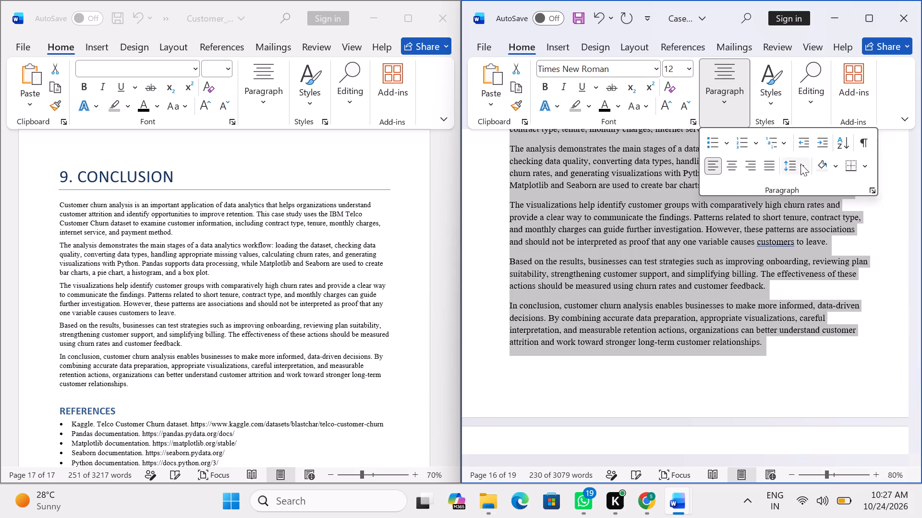
pyautogui.click(770, 163)
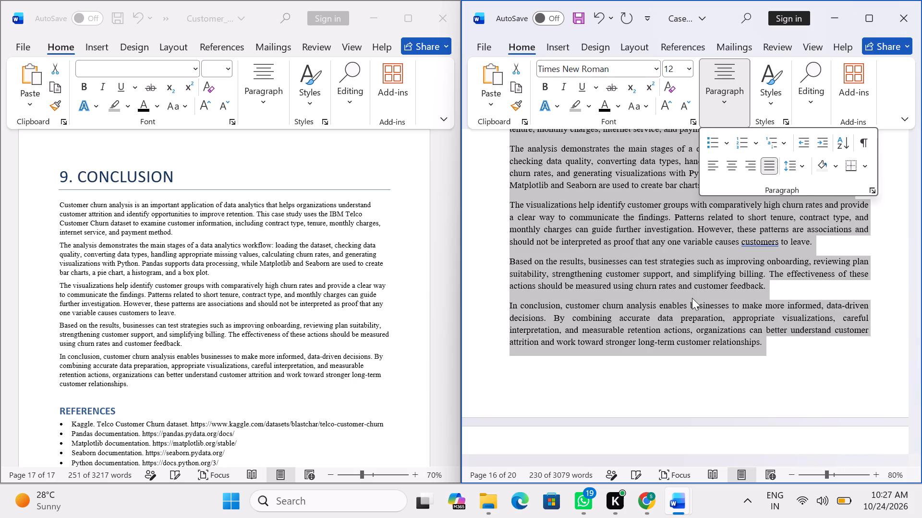
pyautogui.scroll(6, 692, 298)
pyautogui.click(576, 233)
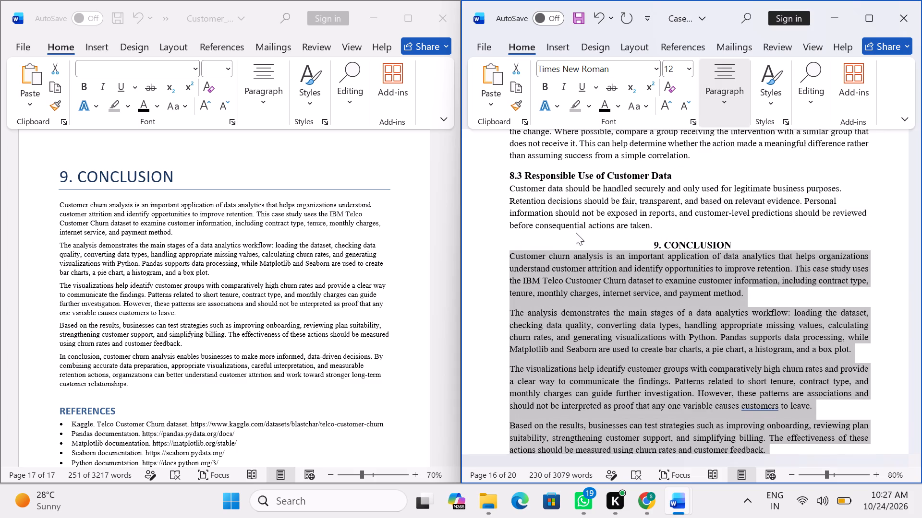
pyautogui.click(606, 246)
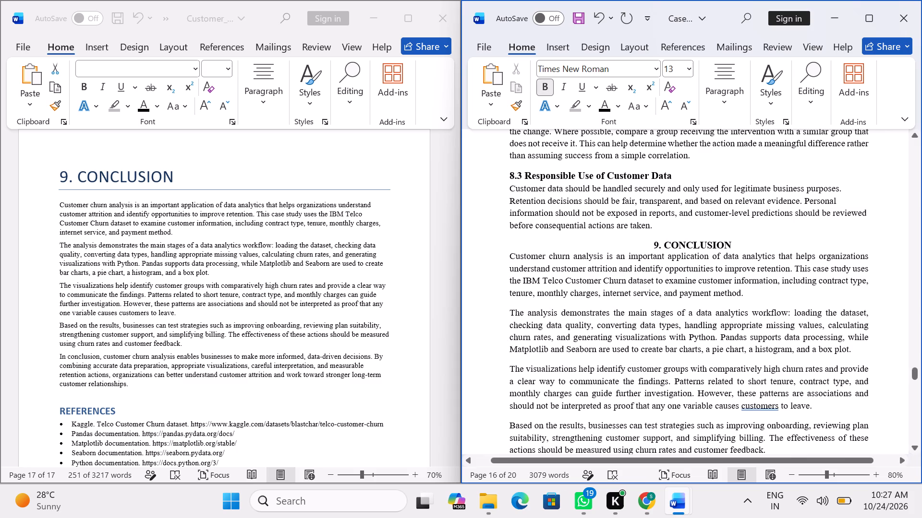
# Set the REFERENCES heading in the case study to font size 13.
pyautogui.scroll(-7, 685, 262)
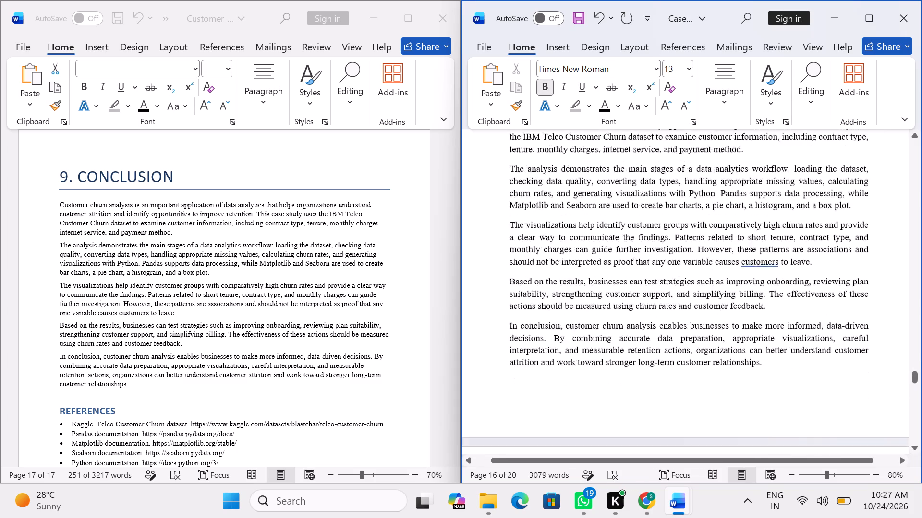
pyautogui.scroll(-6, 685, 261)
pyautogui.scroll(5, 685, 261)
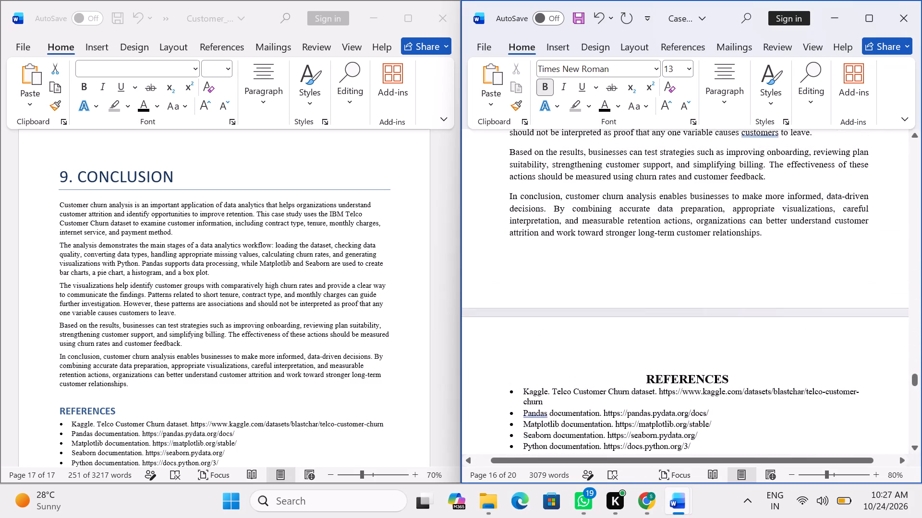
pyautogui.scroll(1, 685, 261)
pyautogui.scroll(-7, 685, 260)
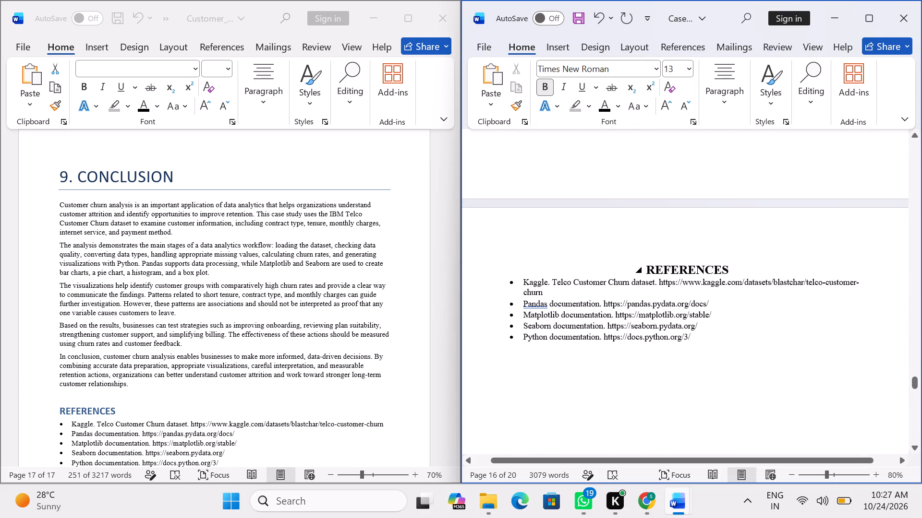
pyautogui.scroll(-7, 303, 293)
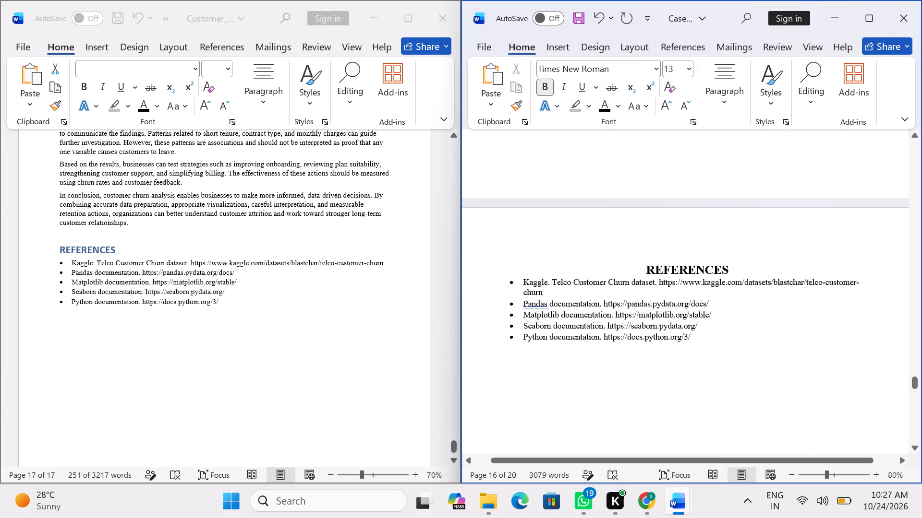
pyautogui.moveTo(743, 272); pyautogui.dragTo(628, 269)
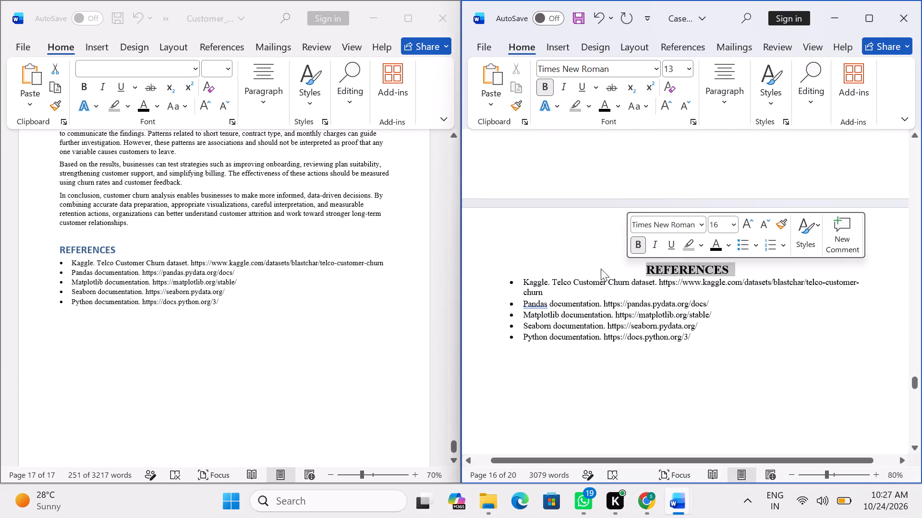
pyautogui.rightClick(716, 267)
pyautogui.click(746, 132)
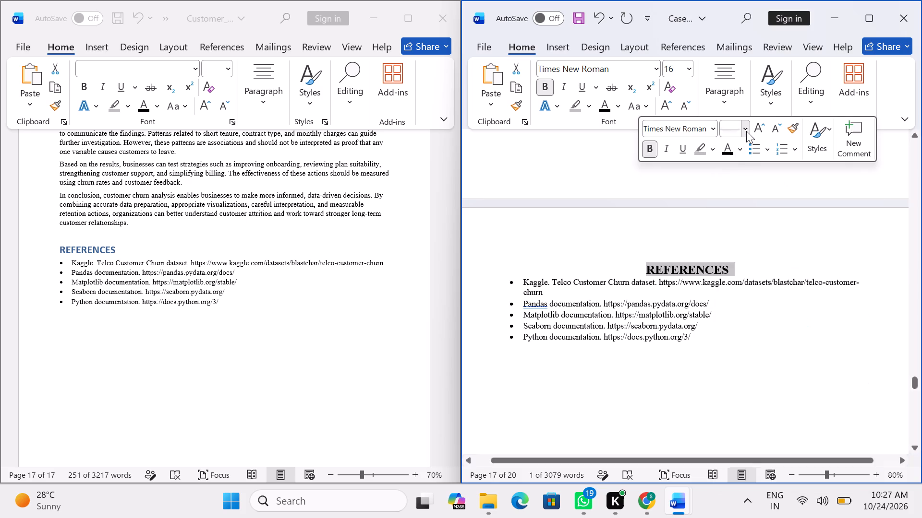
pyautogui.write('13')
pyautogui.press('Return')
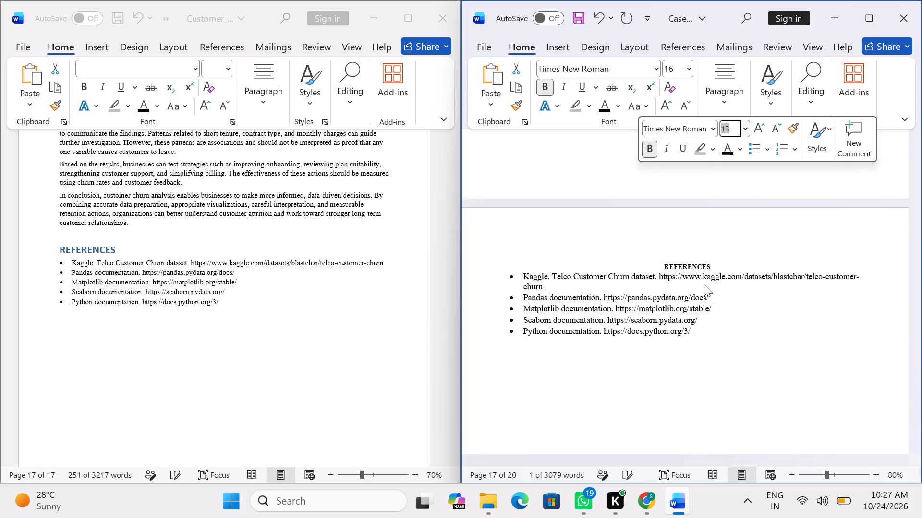
# Number the REFERENCES heading by adding "10." in front of it.
pyautogui.moveTo(719, 265); pyautogui.dragTo(706, 265)
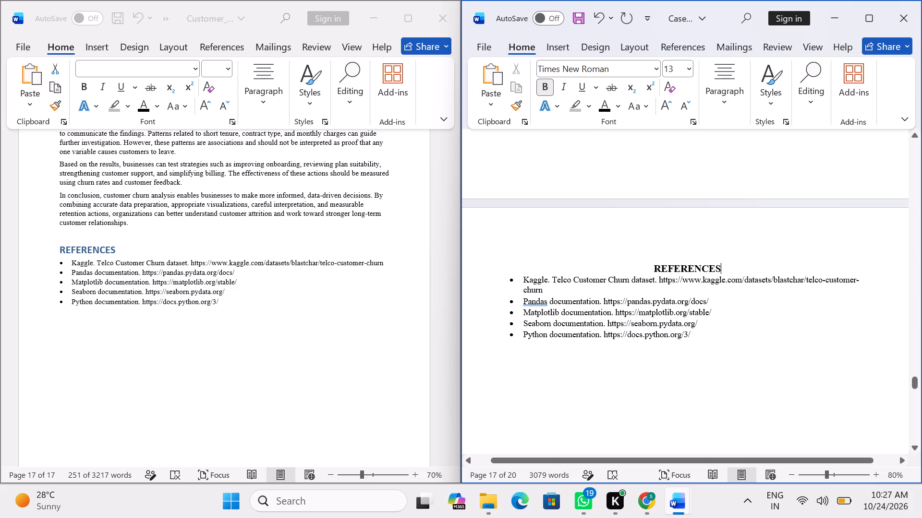
pyautogui.click(639, 261)
pyautogui.write('10')
pyautogui.press('.')
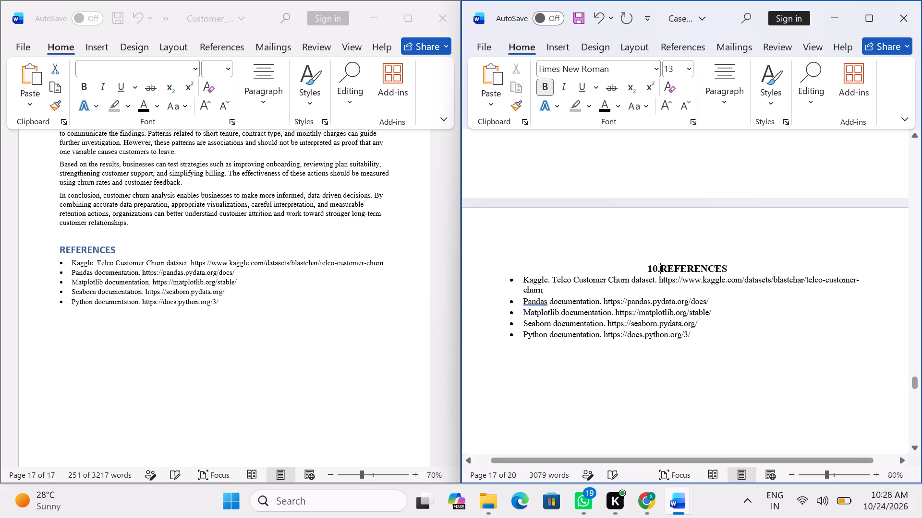
# Set the 10.REFERENCES heading and its bulleted list to font size 12.
pyautogui.scroll(14, 634, 262)
pyautogui.scroll(-12, 634, 264)
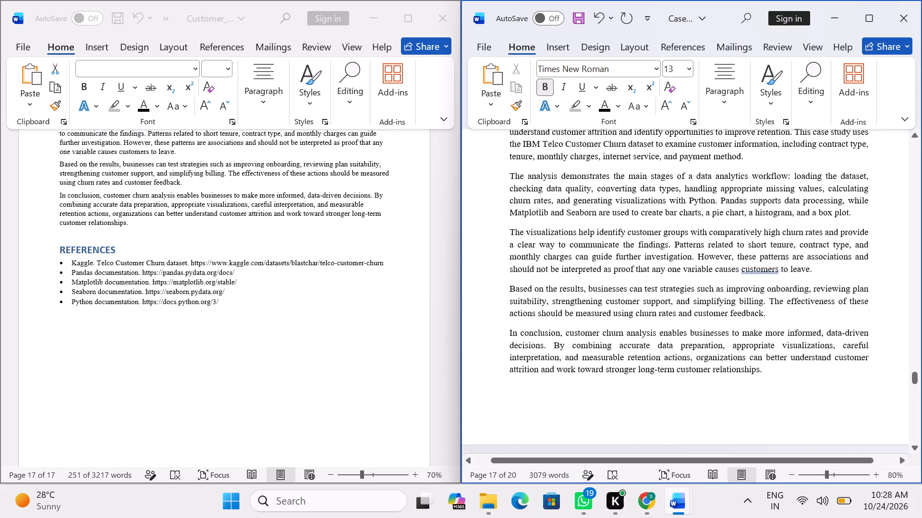
pyautogui.scroll(-4, 634, 259)
pyautogui.click(690, 289)
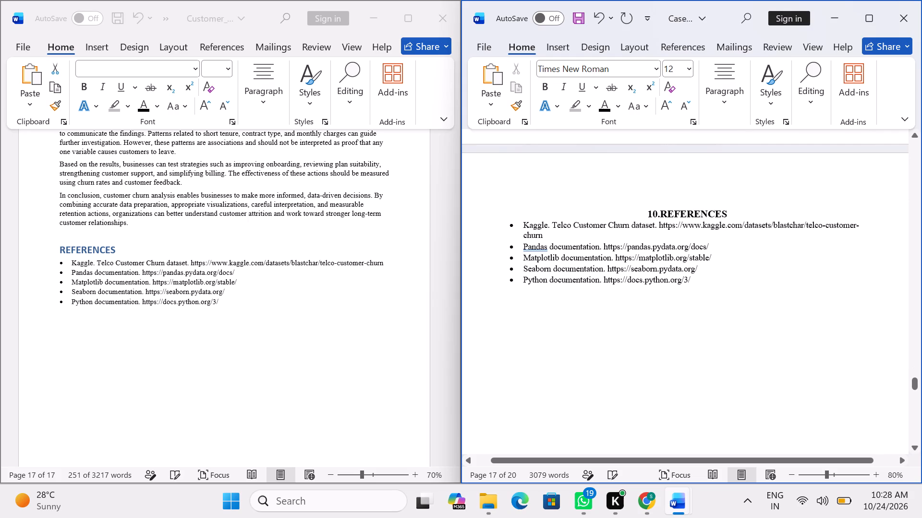
pyautogui.moveTo(527, 215); pyautogui.dragTo(691, 299)
pyautogui.click(714, 253)
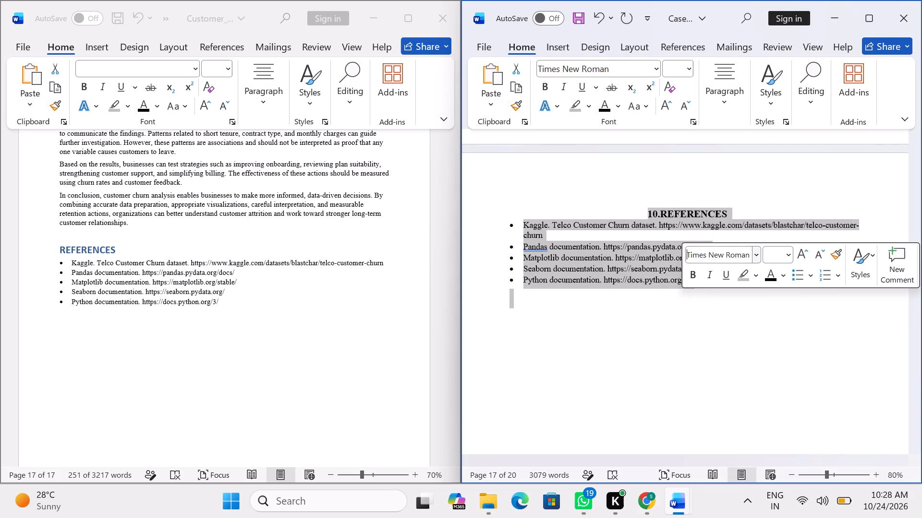
pyautogui.click(791, 254)
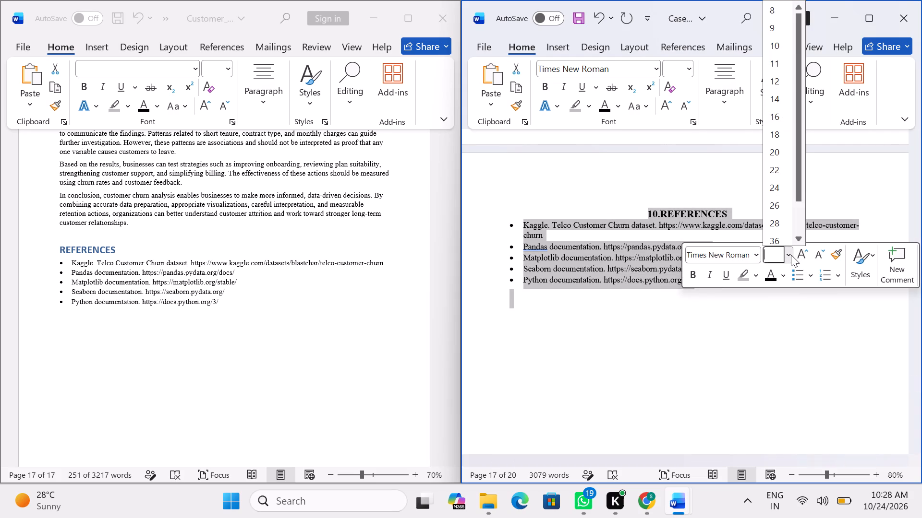
pyautogui.write('12')
pyautogui.press('Return')
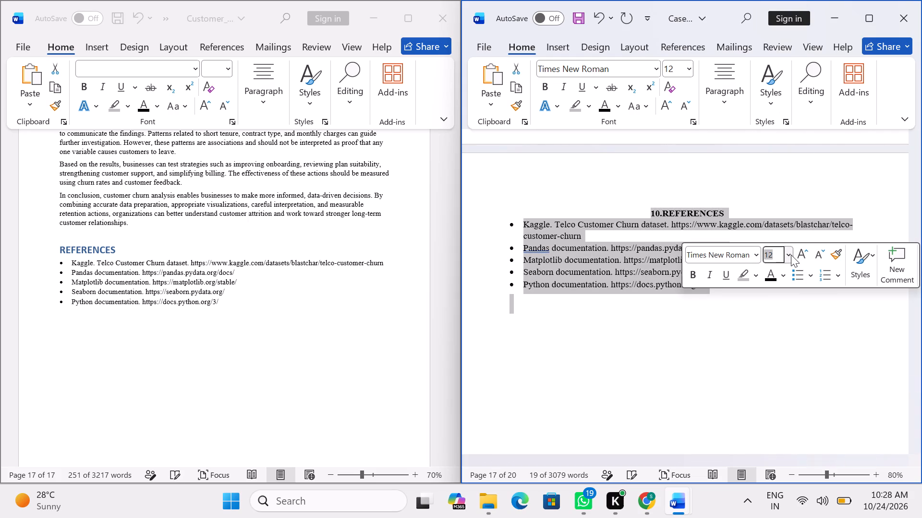
# Justify the References heading together with its bulleted list.
pyautogui.click(716, 79)
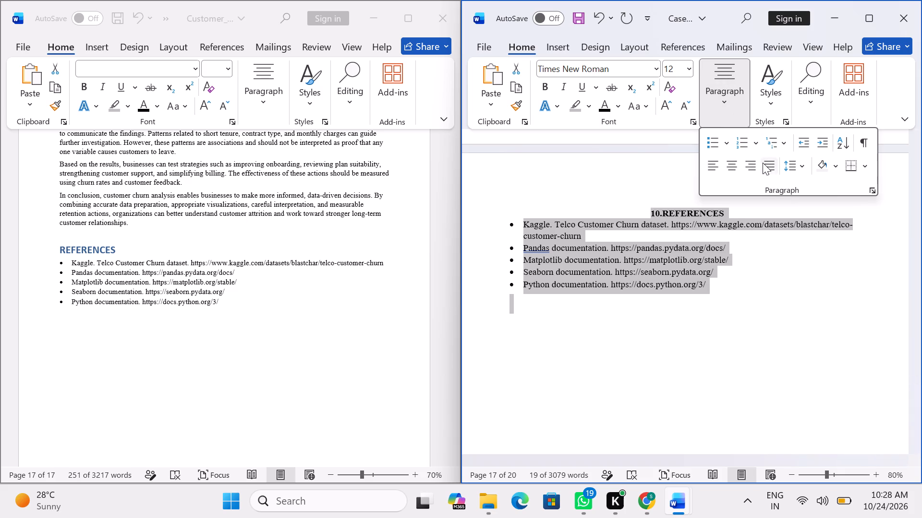
pyautogui.click(763, 167)
pyautogui.click(632, 205)
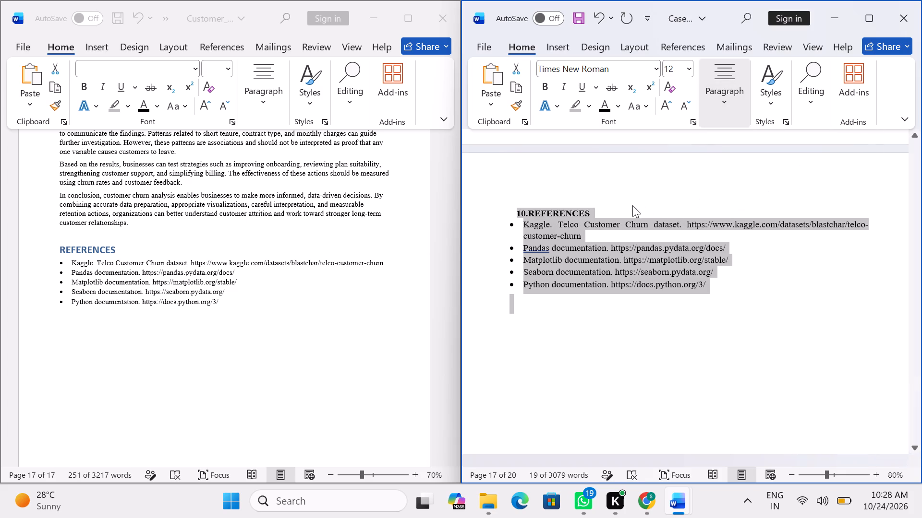
pyautogui.click(621, 361)
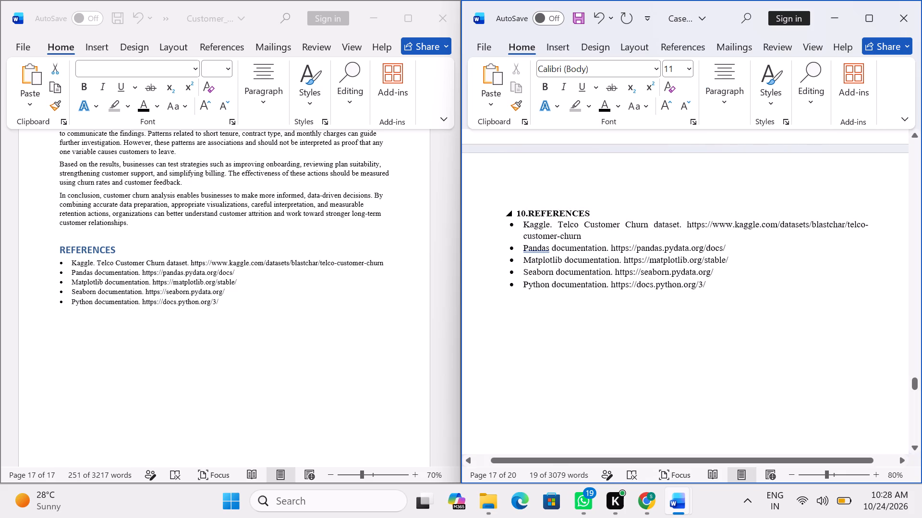
# Centre the 10.REFERENCES heading above its list.
pyautogui.moveTo(591, 211); pyautogui.dragTo(518, 215)
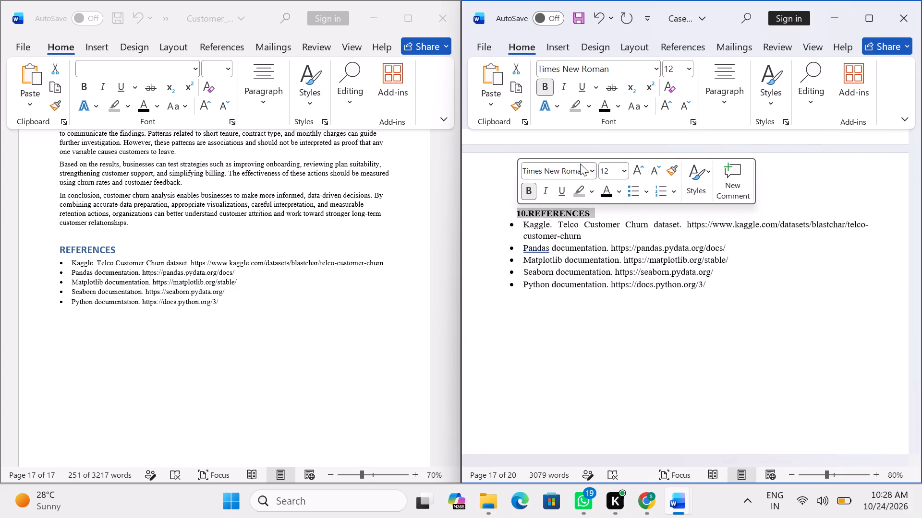
pyautogui.click(706, 72)
pyautogui.click(730, 168)
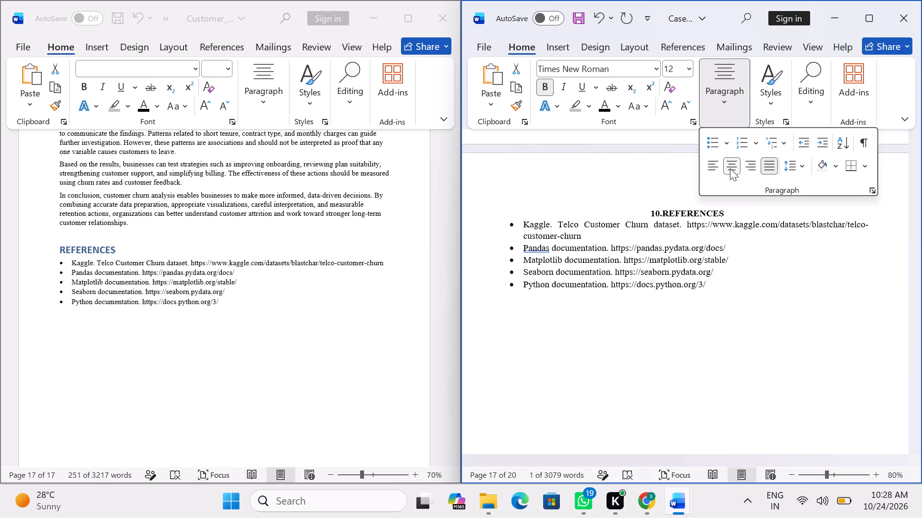
pyautogui.click(631, 175)
pyautogui.click(645, 347)
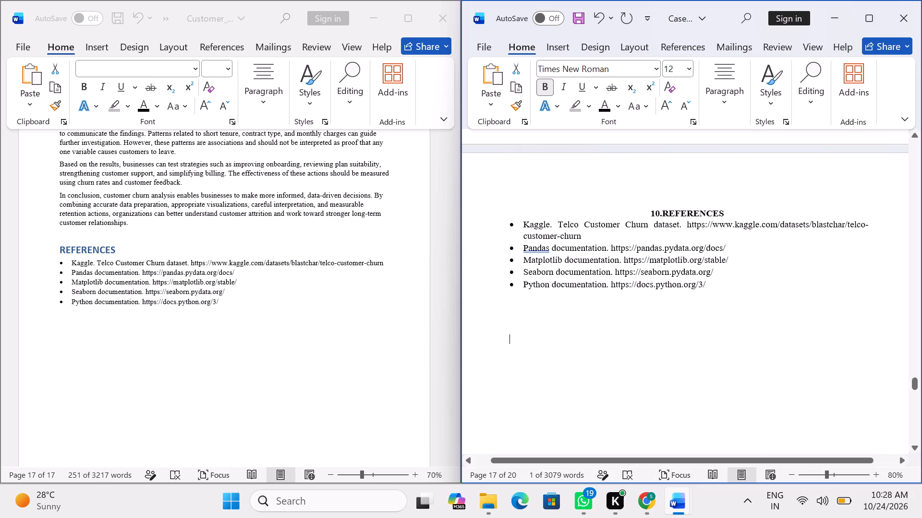
# Review the layout of the References page, the Conclusion and the end of section 8 in the case study.
pyautogui.scroll(1, 619, 362)
pyautogui.scroll(-3, 619, 363)
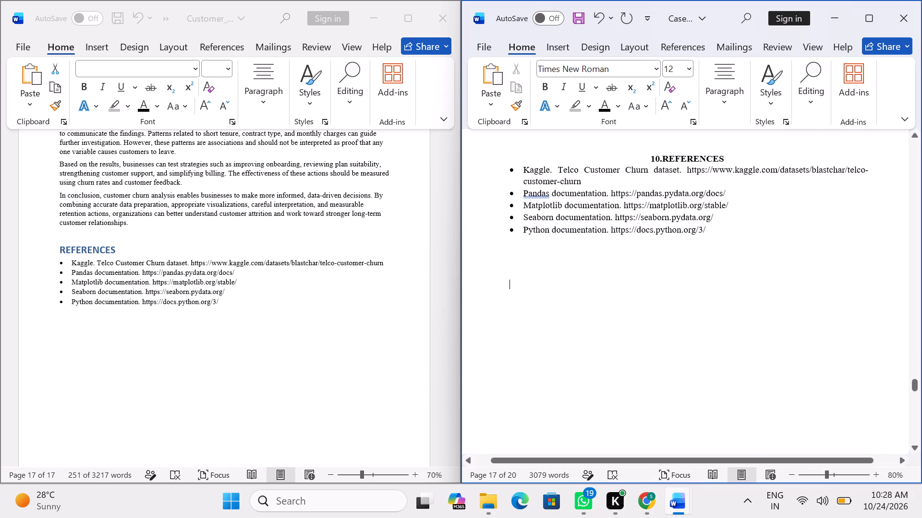
pyautogui.click(582, 246)
pyautogui.doubleClick(582, 235)
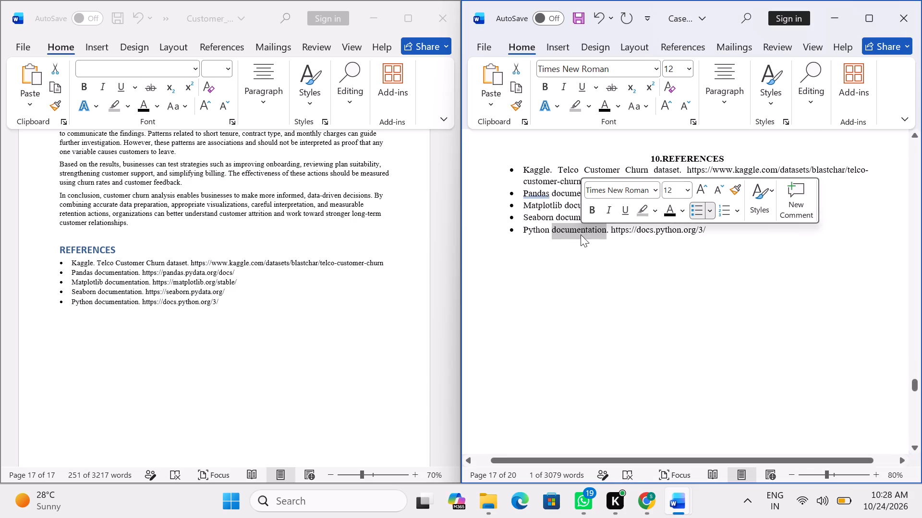
pyautogui.scroll(2, 562, 332)
pyautogui.click(562, 331)
pyautogui.scroll(12, 565, 324)
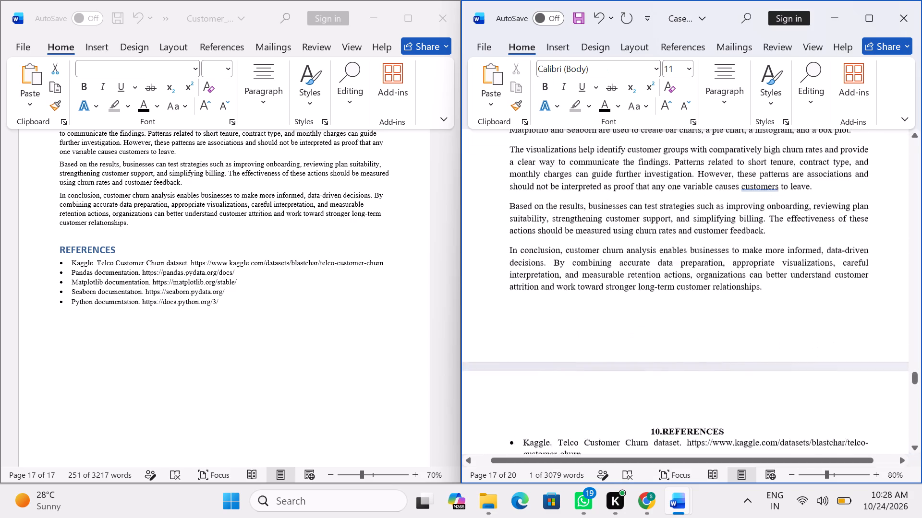
pyautogui.scroll(9, 570, 322)
pyautogui.click(746, 327)
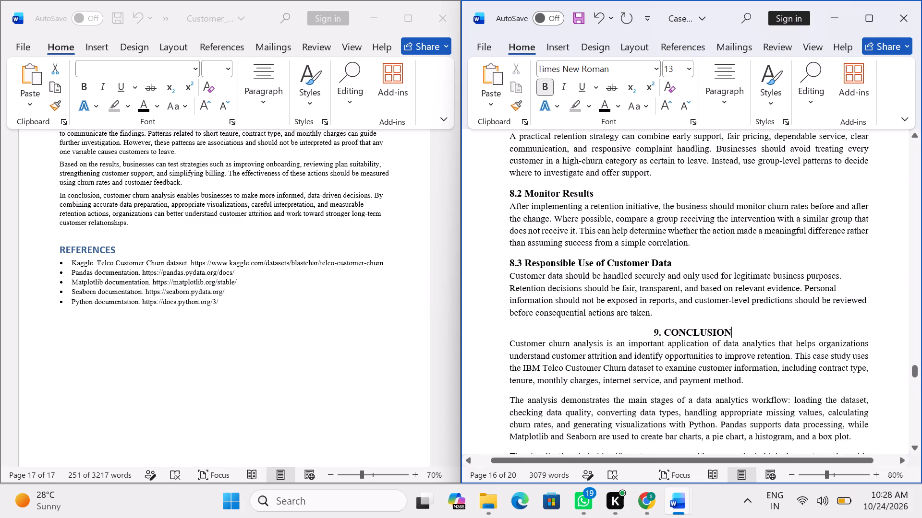
# Insert a blank line below the 9. CONCLUSION heading and another below the 10.REFERENCES heading.
pyautogui.press('Return')
pyautogui.scroll(-17, 745, 342)
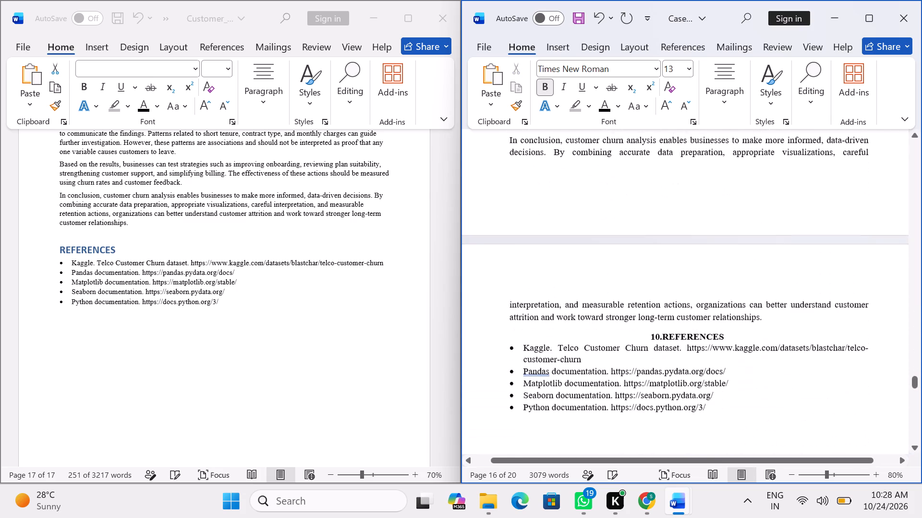
pyautogui.scroll(13, 752, 344)
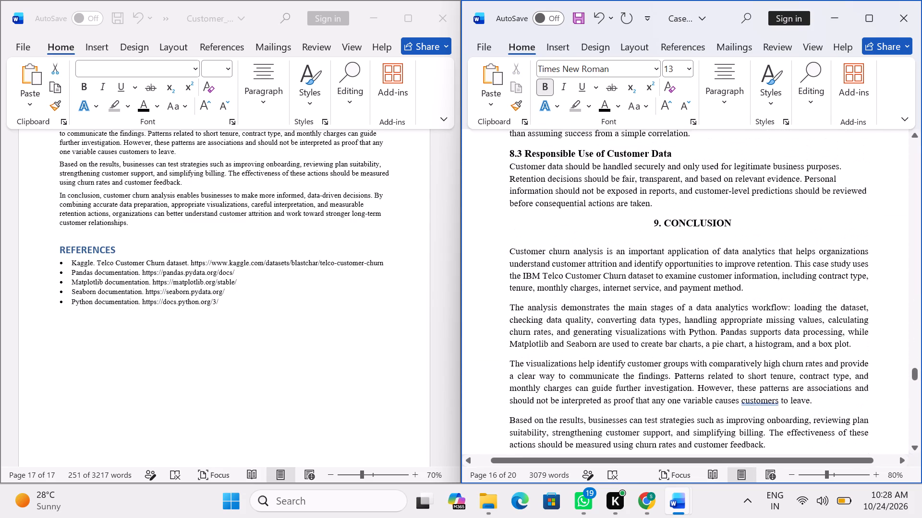
pyautogui.scroll(-14, 757, 344)
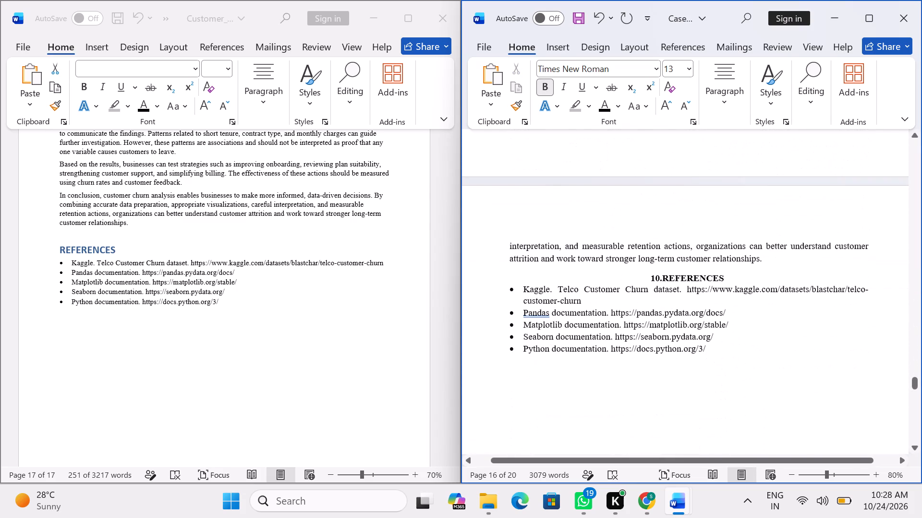
pyautogui.click(728, 277)
pyautogui.press('Return')
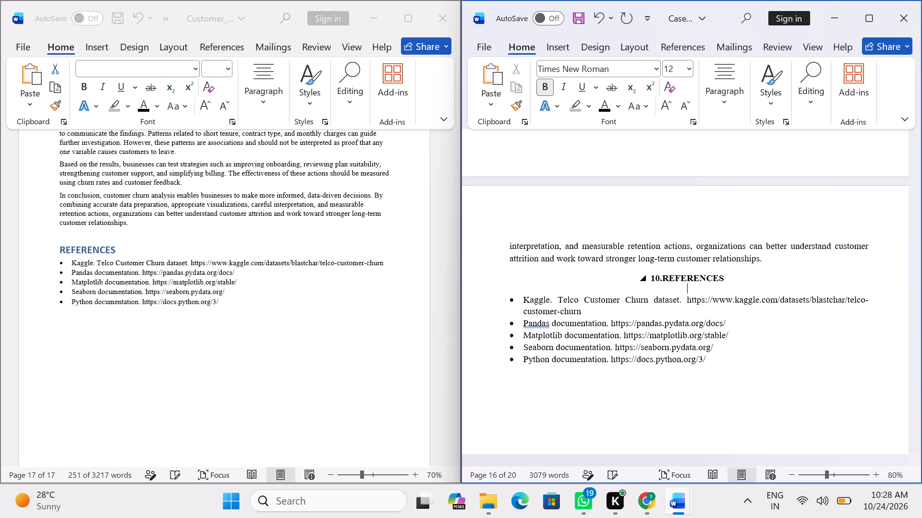
# Set the 10.REFERENCES heading to font size 13.
pyautogui.moveTo(729, 276); pyautogui.dragTo(643, 286)
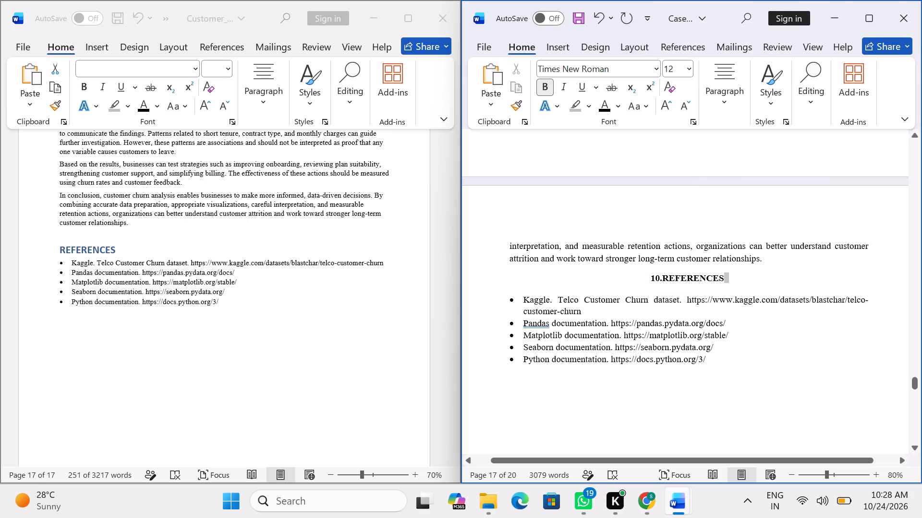
pyautogui.moveTo(643, 286); pyautogui.dragTo(639, 284)
pyautogui.moveTo(746, 279); pyautogui.dragTo(713, 283)
pyautogui.moveTo(735, 275); pyautogui.dragTo(646, 277)
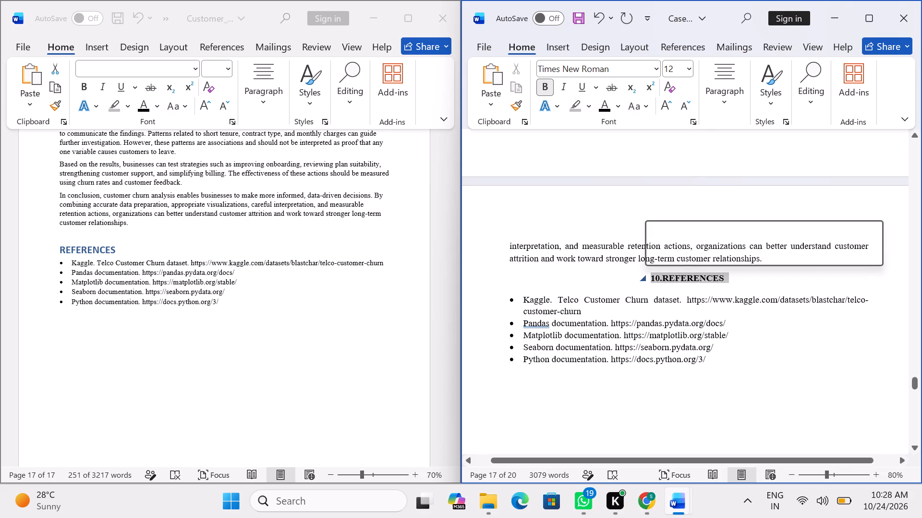
pyautogui.click(745, 233)
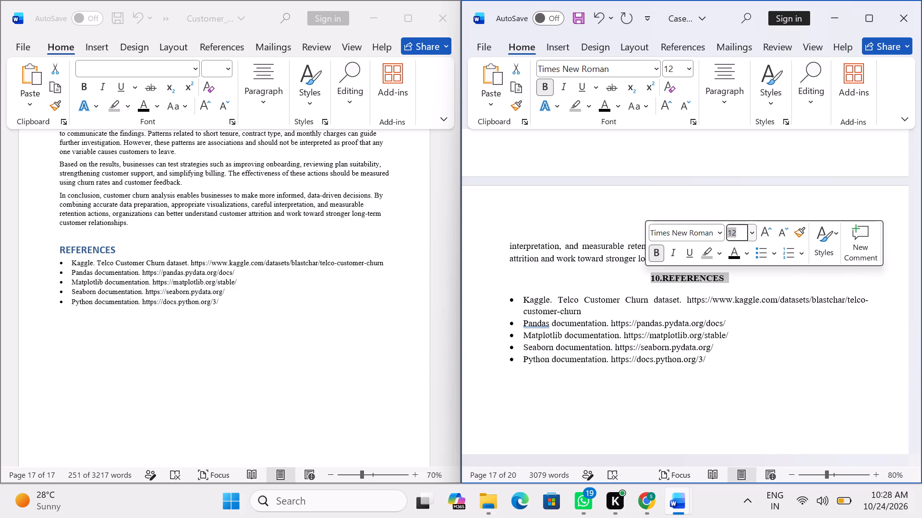
pyautogui.write('13')
pyautogui.press('Return')
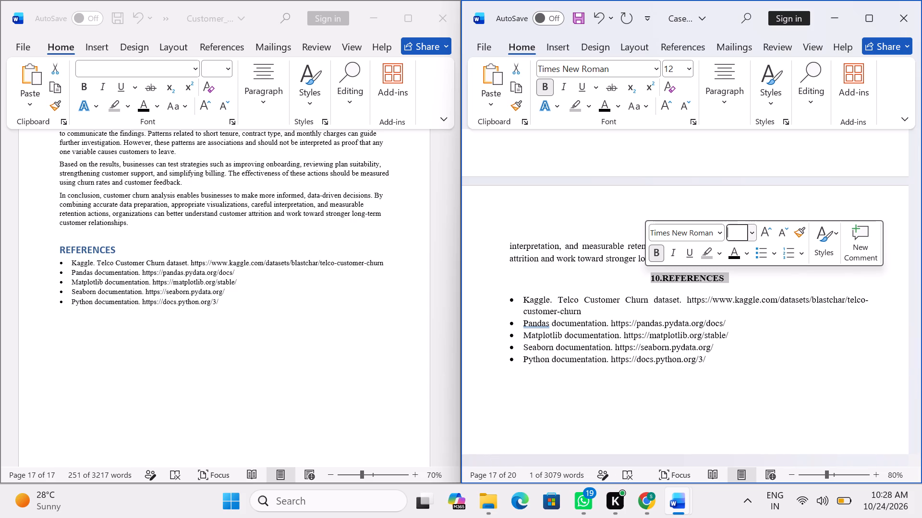
pyautogui.click(583, 283)
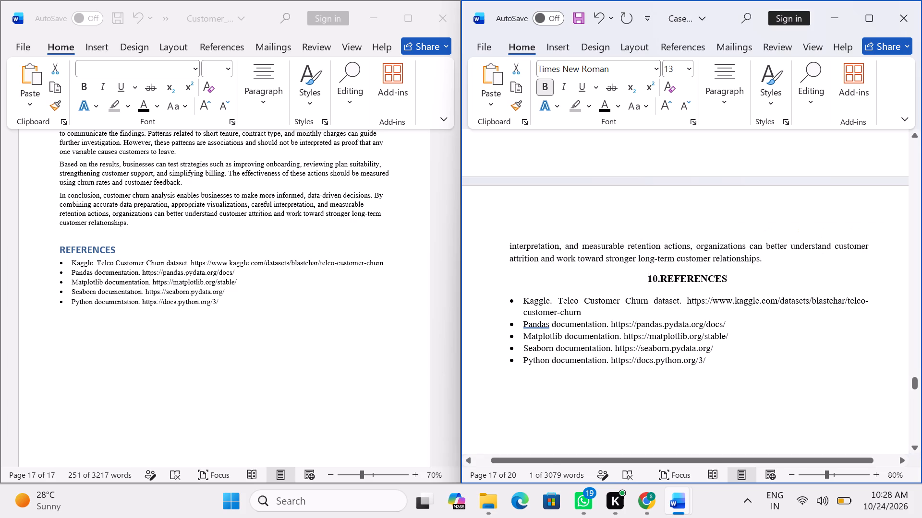
# Review the case study backwards from the References through the results and figures to the Python code section.
pyautogui.scroll(6, 600, 215)
pyautogui.scroll(20, 600, 216)
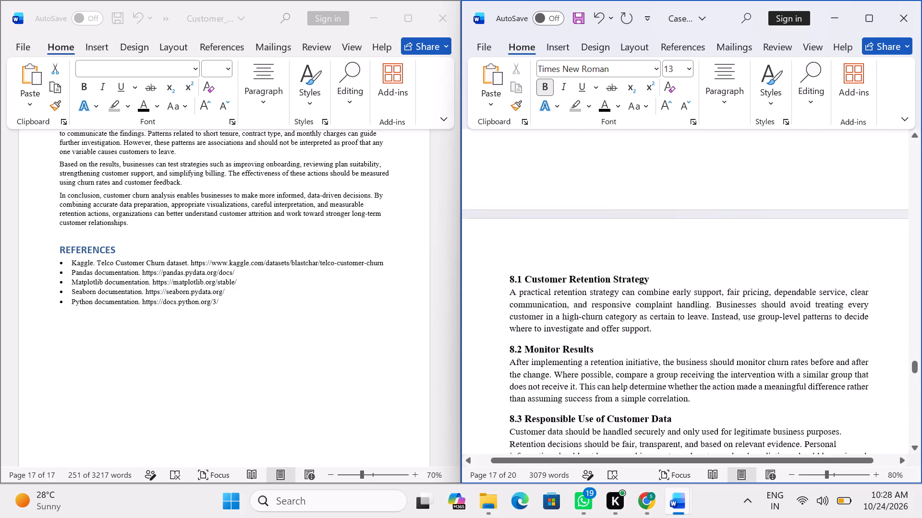
pyautogui.scroll(20, 600, 226)
pyautogui.scroll(9, 600, 226)
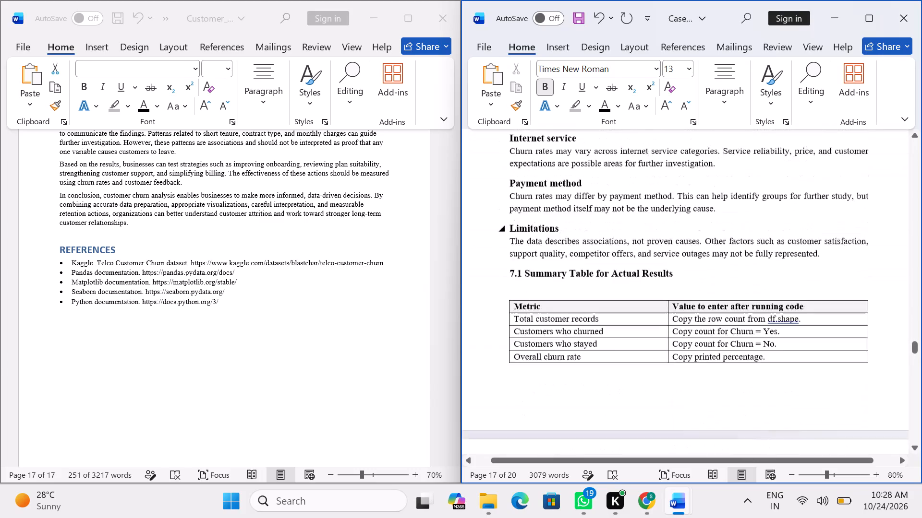
pyautogui.scroll(20, 596, 247)
pyautogui.scroll(10, 596, 247)
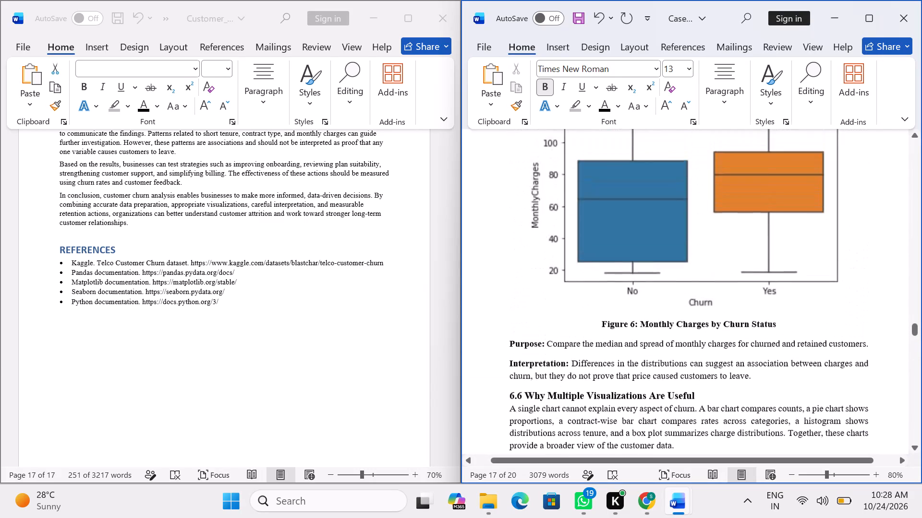
pyautogui.scroll(19, 605, 261)
pyautogui.scroll(12, 609, 266)
pyautogui.scroll(20, 611, 267)
pyautogui.scroll(7, 611, 267)
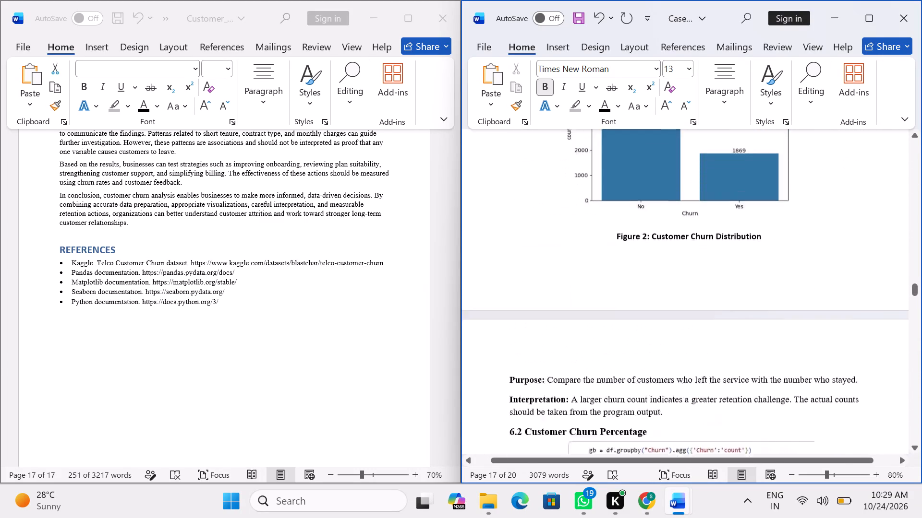
pyautogui.scroll(20, 616, 270)
pyautogui.scroll(12, 616, 270)
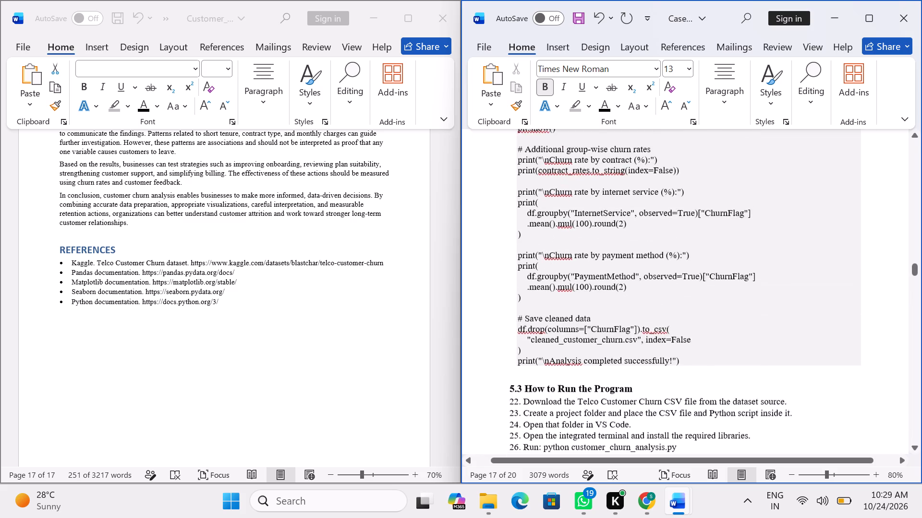
pyautogui.scroll(20, 620, 280)
pyautogui.scroll(14, 620, 280)
# Minimise the source report window and maximise the case study window.
pyautogui.click(248, 307)
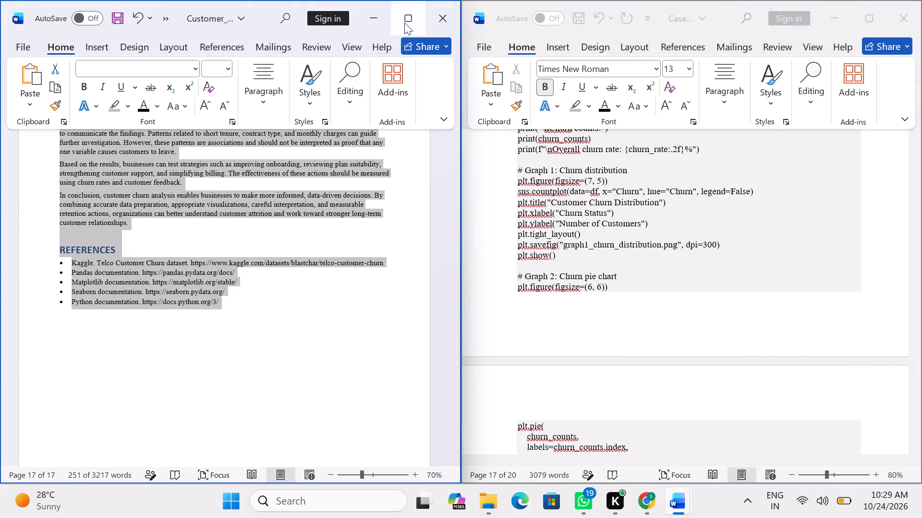
pyautogui.click(376, 12)
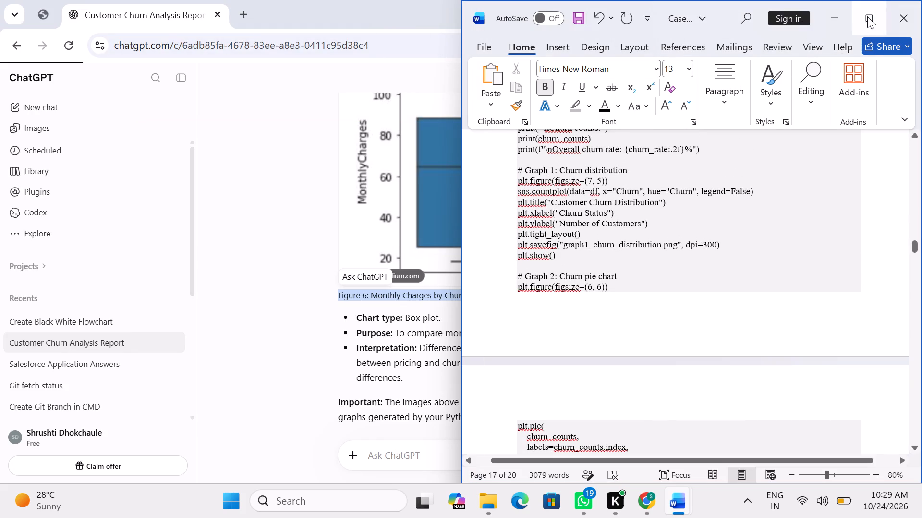
pyautogui.click(868, 16)
pyautogui.scroll(12, 484, 296)
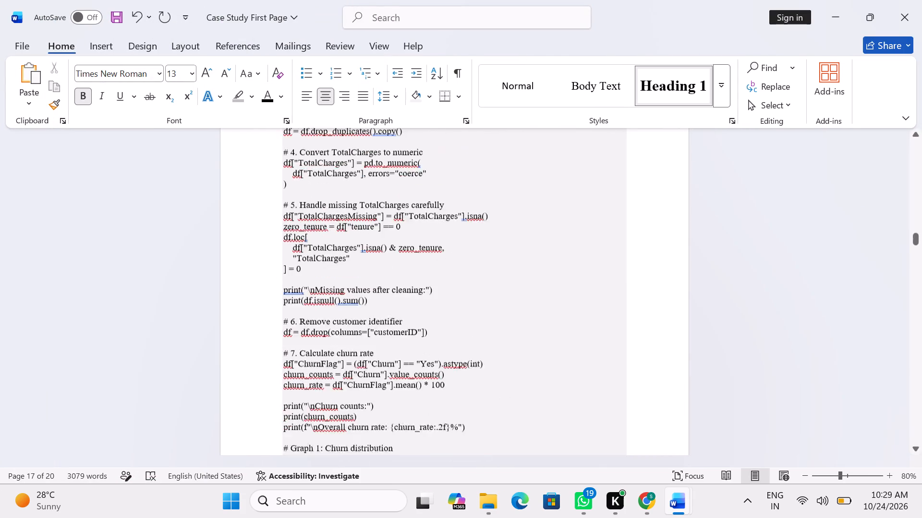
pyautogui.scroll(16, 479, 315)
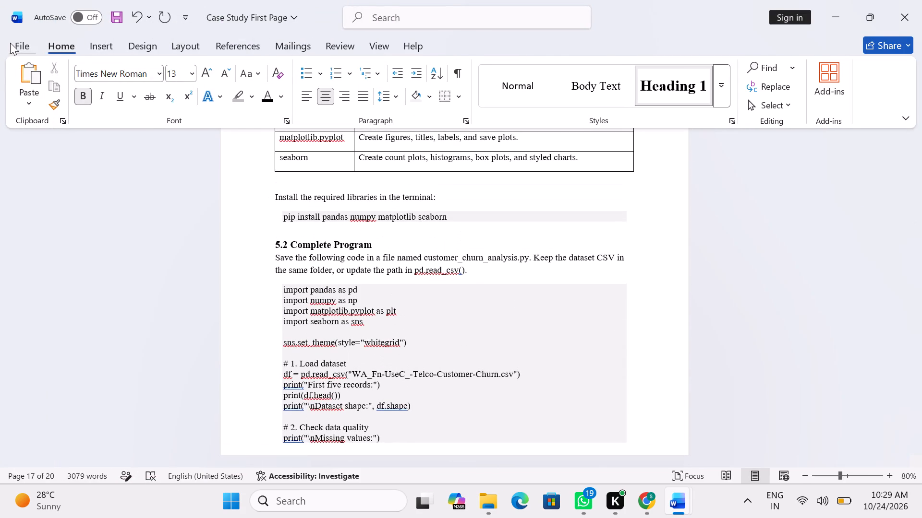
# Save a copy of the case study to the Desktop as a Word document named Case Study First Page-final.
pyautogui.click(12, 42)
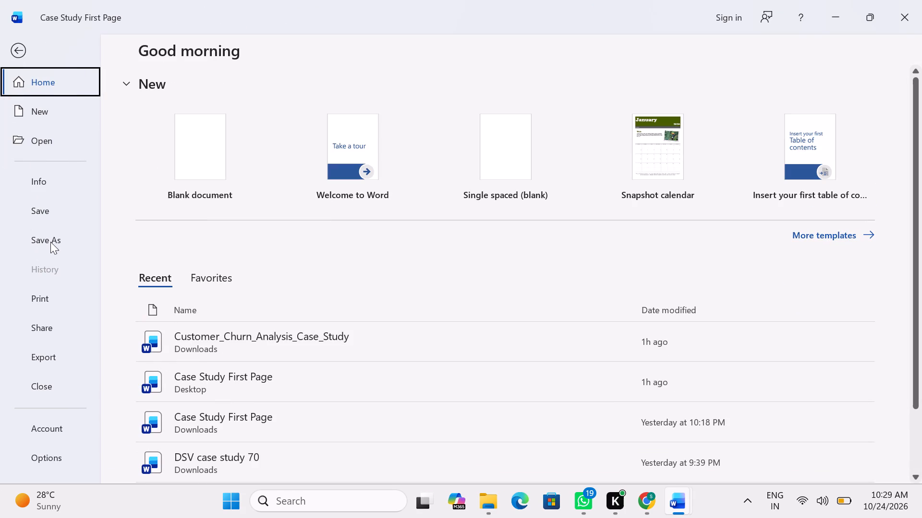
pyautogui.click(51, 242)
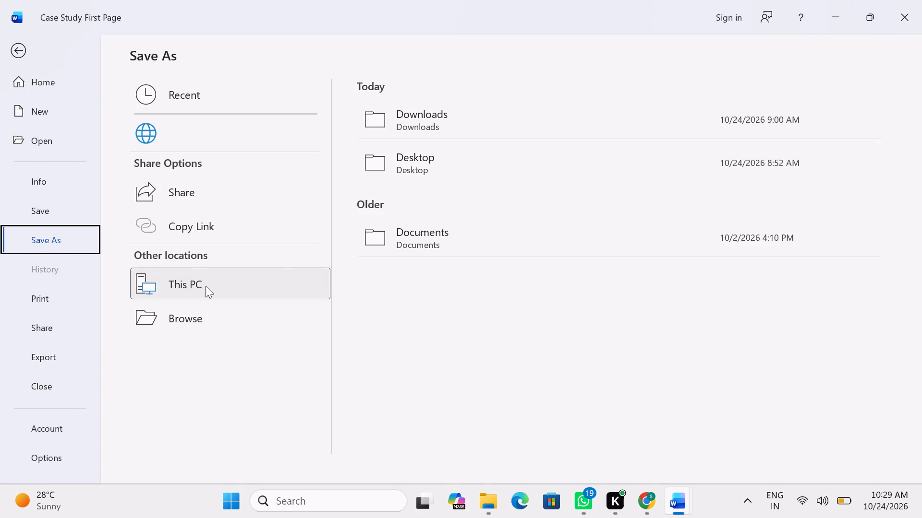
pyautogui.click(447, 203)
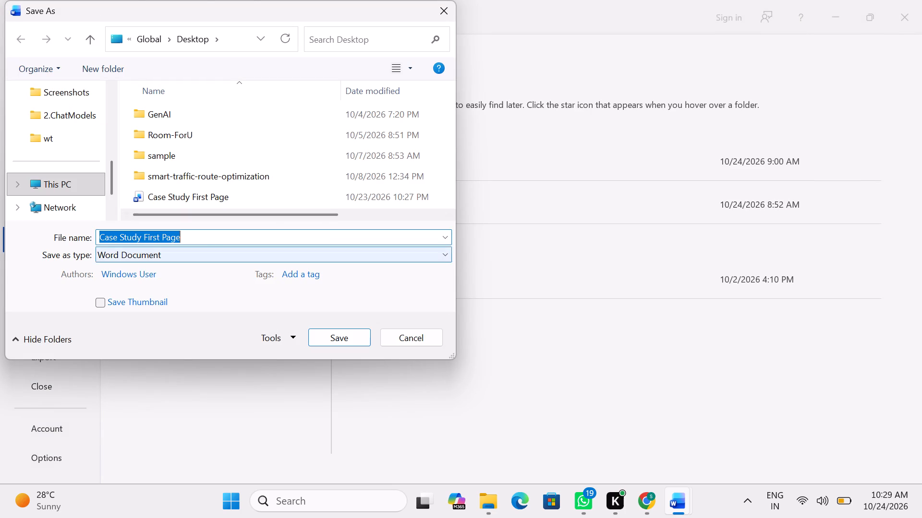
pyautogui.click(204, 229)
pyautogui.click(187, 235)
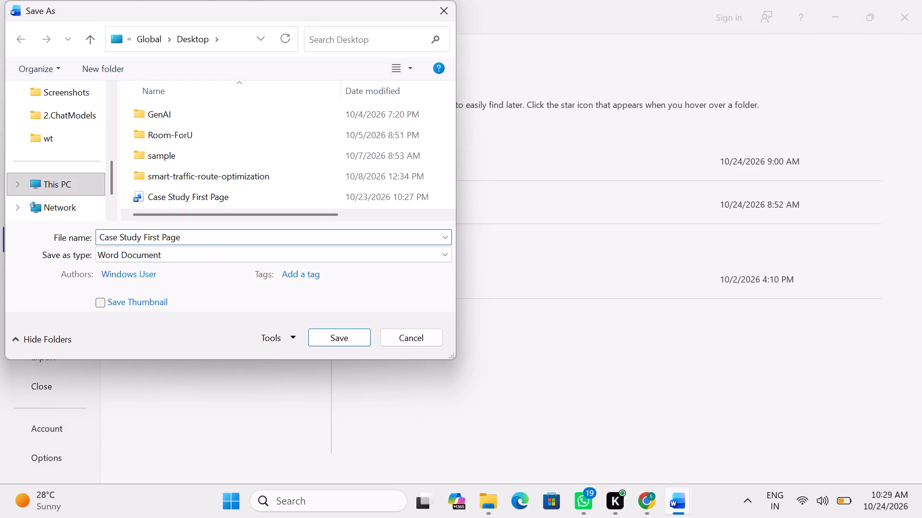
pyautogui.press('-')
pyautogui.write('final')
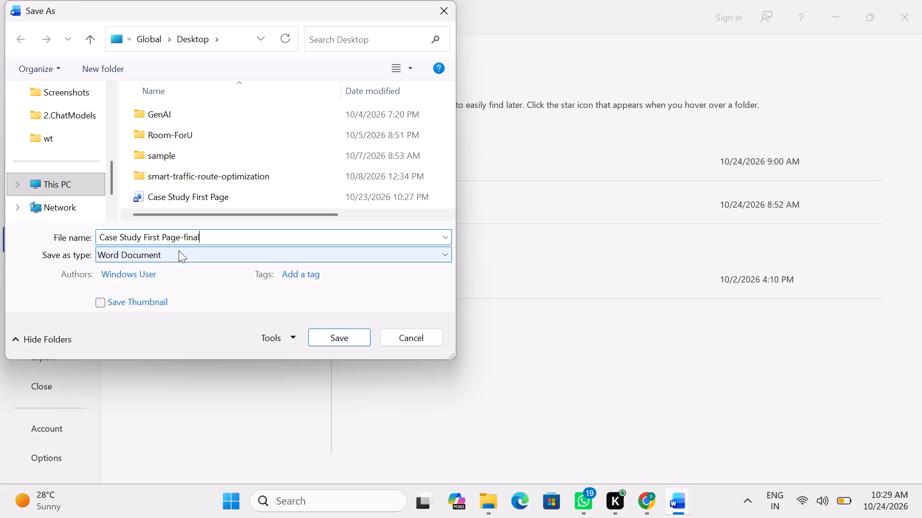
pyautogui.click(332, 339)
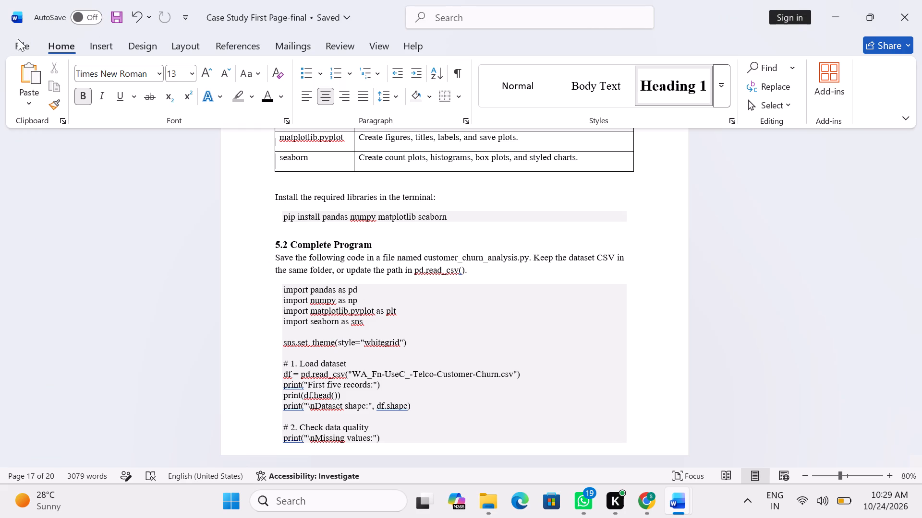
# Save Case Study First Page-final to the Desktop as a PDF with standard optimisation, opening it after publishing.
pyautogui.click(16, 41)
pyautogui.click(59, 237)
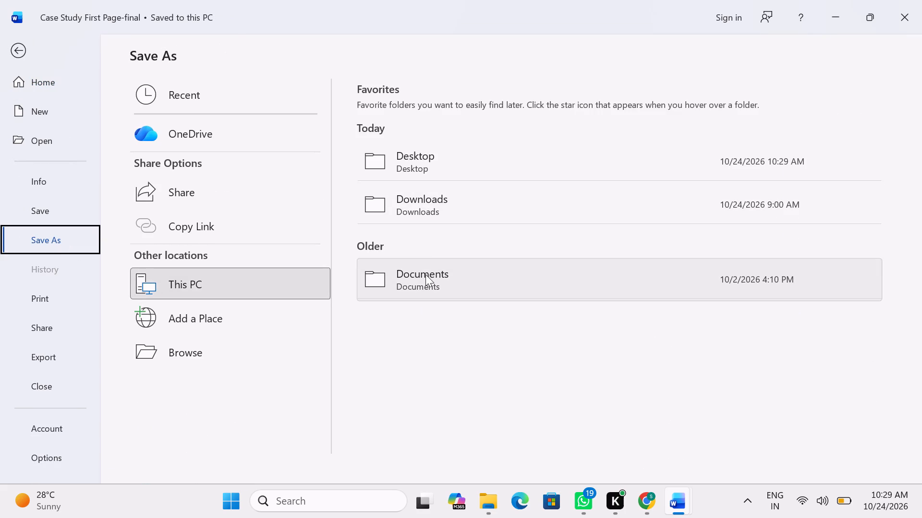
pyautogui.click(420, 159)
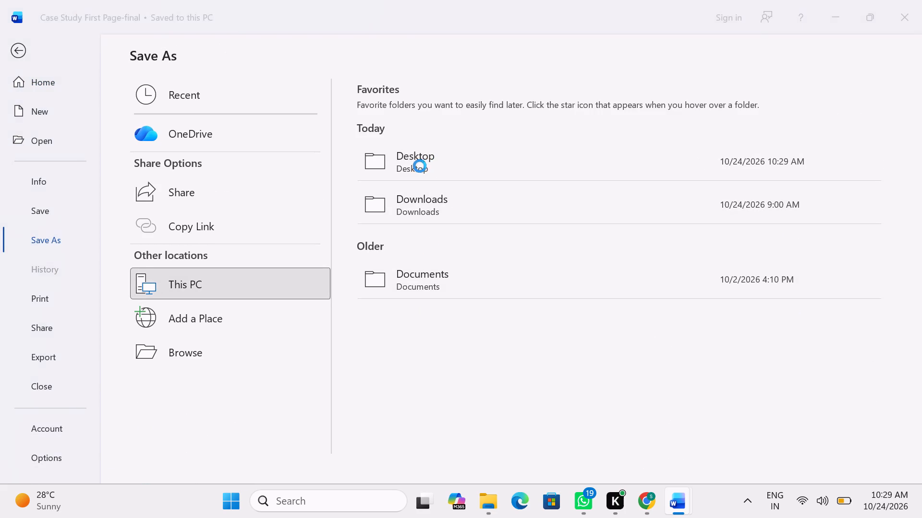
pyautogui.click(208, 236)
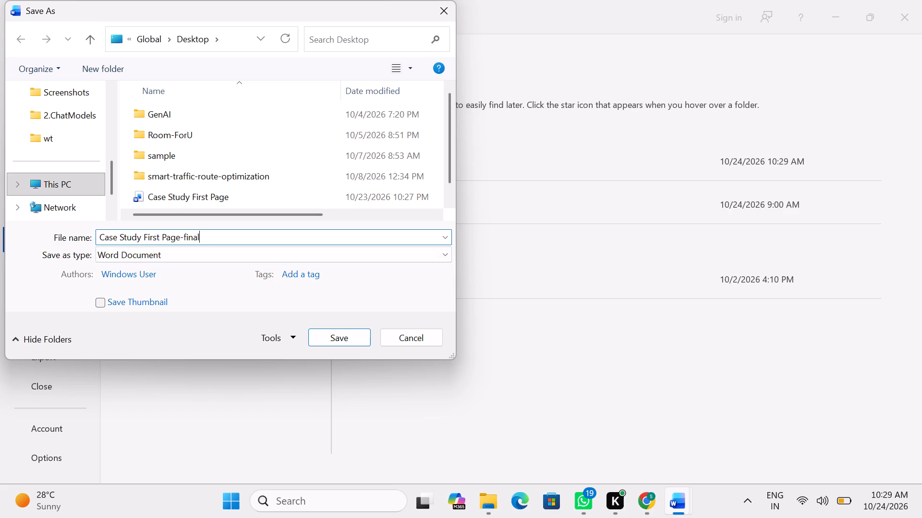
pyautogui.click(441, 250)
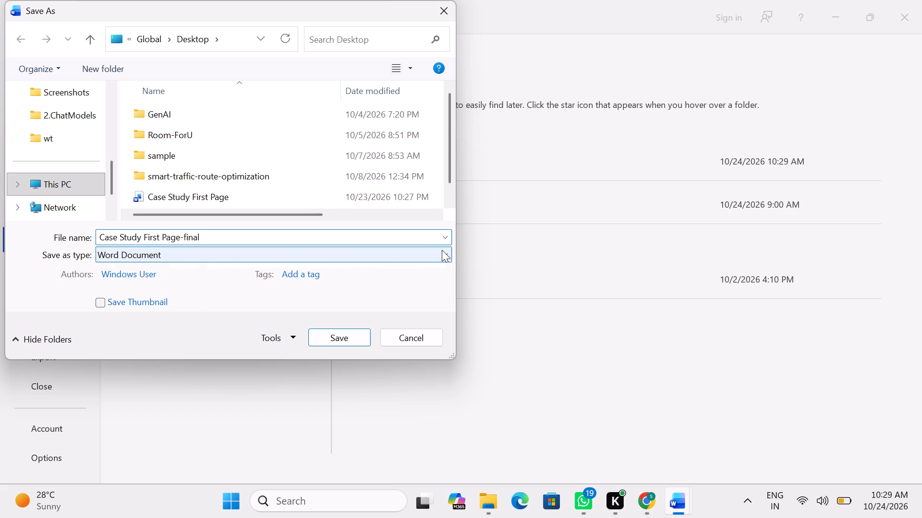
pyautogui.click(218, 341)
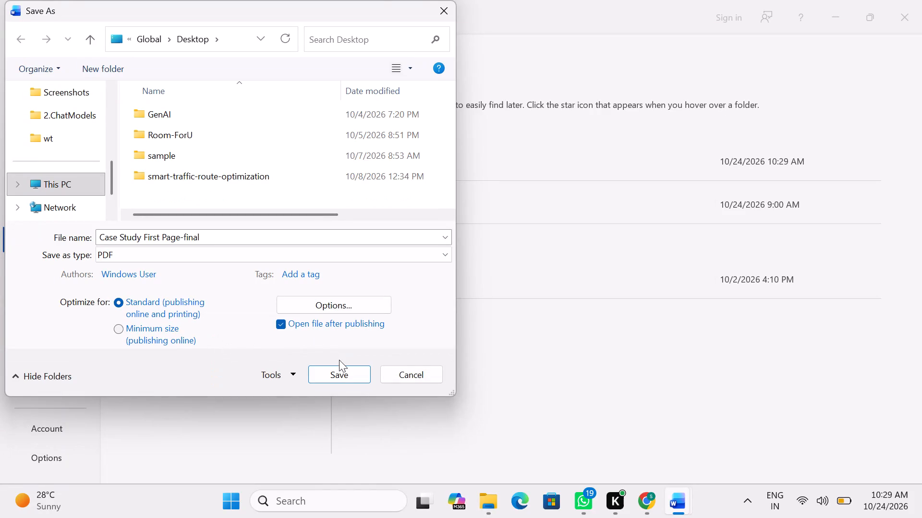
pyautogui.click(332, 376)
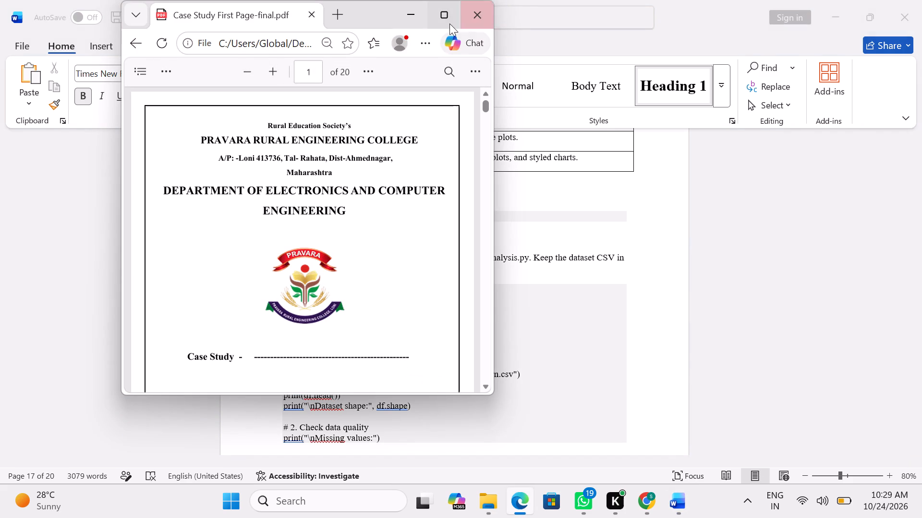
# Maximise the exported PDF and review it from the cover page through the dataset and pre-processing chapters to the end of the Python code.
pyautogui.click(449, 18)
pyautogui.scroll(-2, 427, 241)
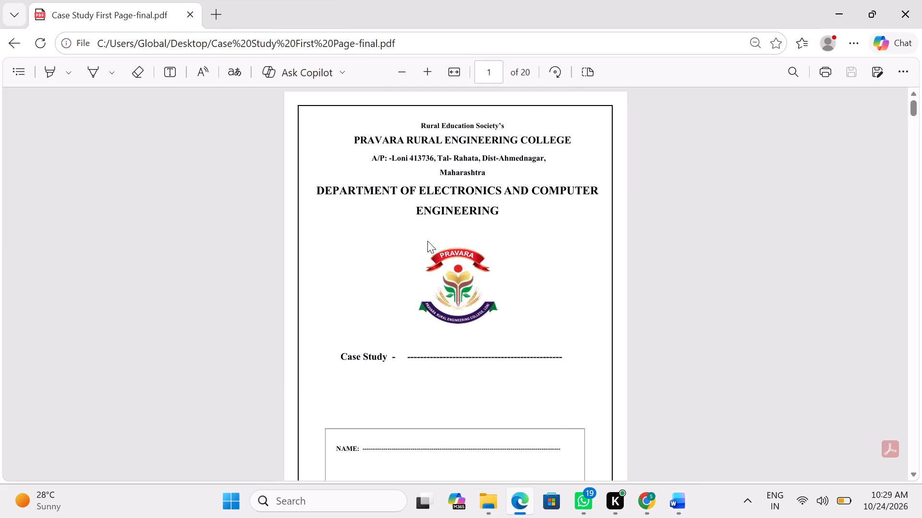
pyautogui.scroll(-7, 427, 241)
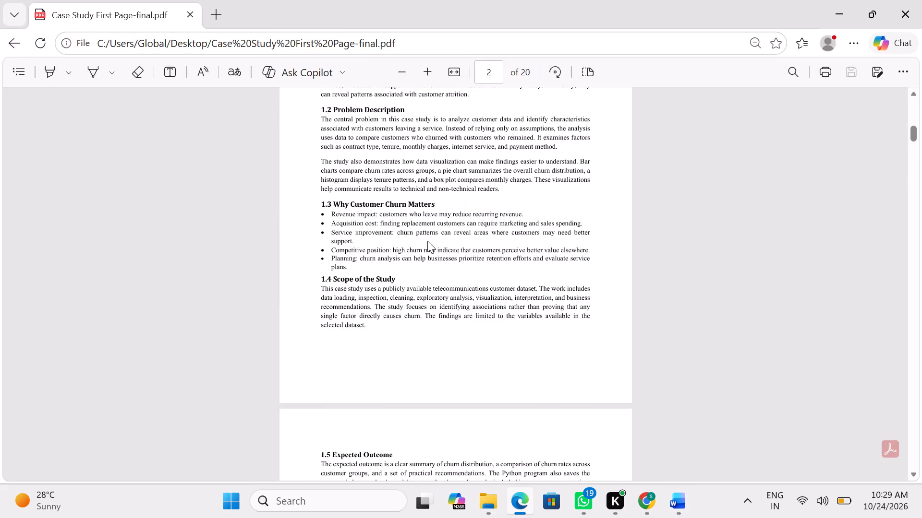
pyautogui.scroll(-10, 427, 241)
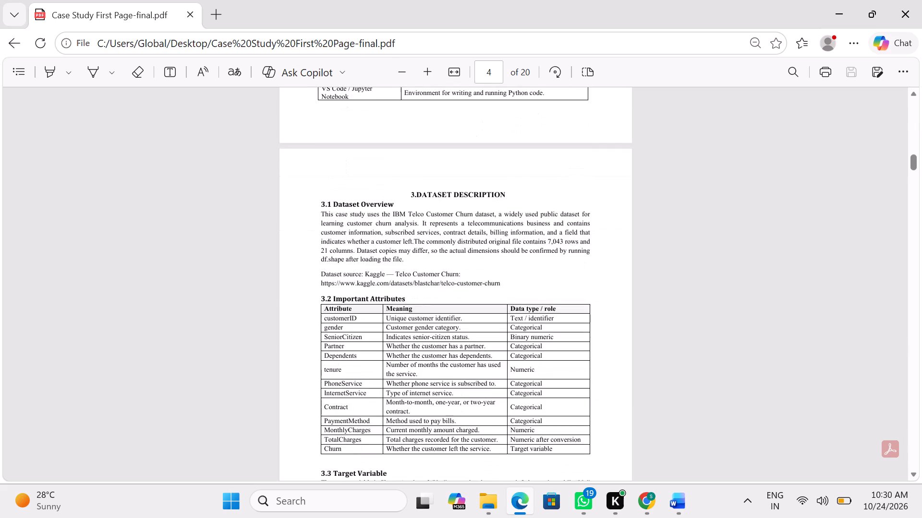
pyautogui.scroll(-10, 427, 240)
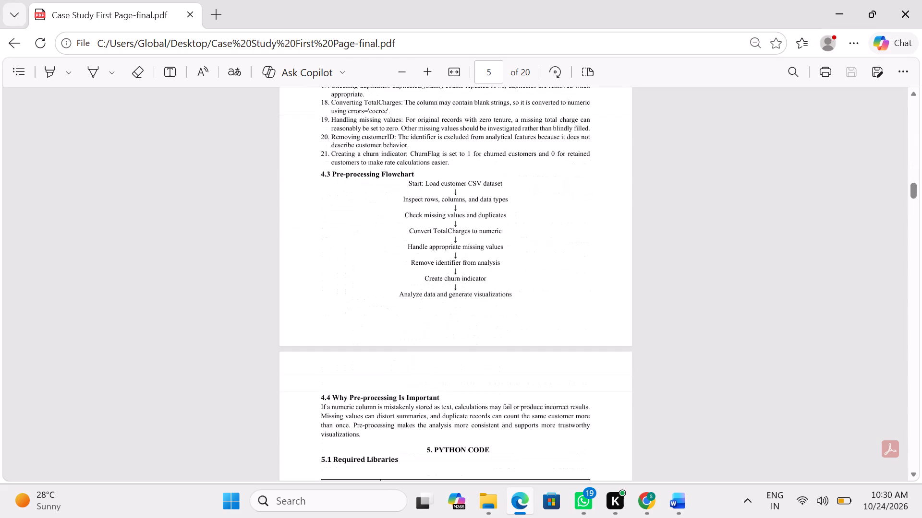
pyautogui.scroll(5, 425, 241)
pyautogui.scroll(-2, 425, 241)
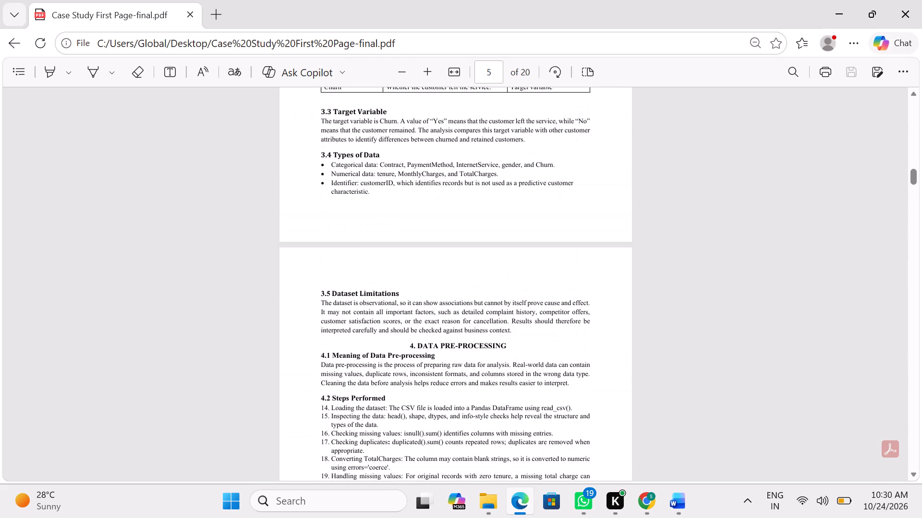
pyautogui.scroll(-17, 425, 241)
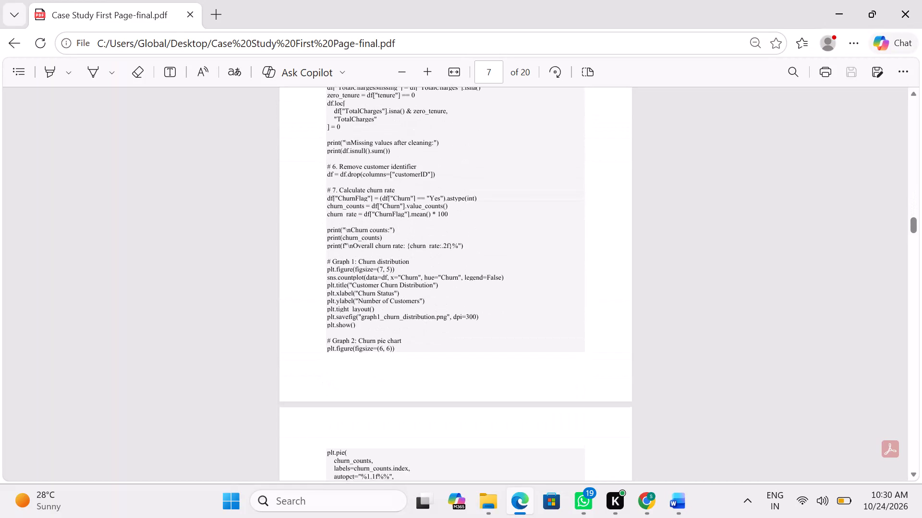
pyautogui.scroll(-11, 425, 241)
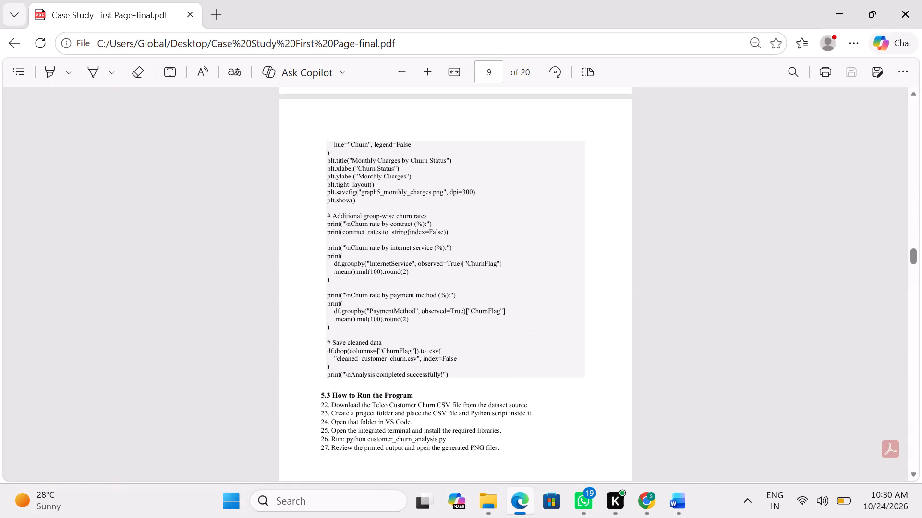
# Review the rest of the PDF from 5.4 Files Generated through the figures, findings, recommendations and conclusion to the references.
pyautogui.scroll(-3, 425, 241)
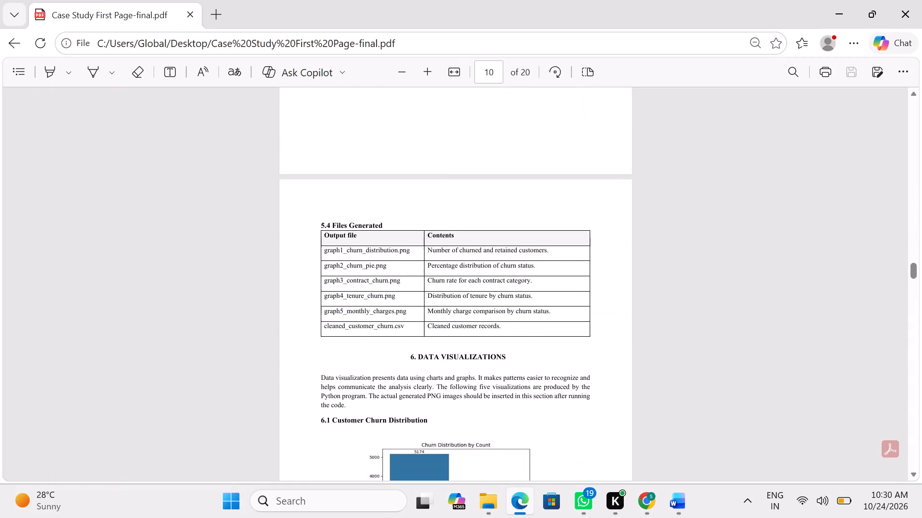
pyautogui.scroll(-8, 425, 240)
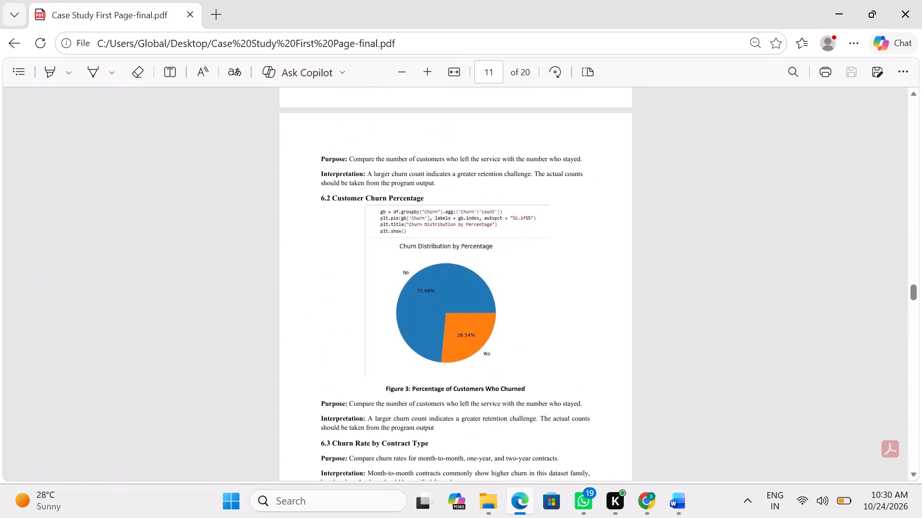
pyautogui.scroll(-7, 425, 239)
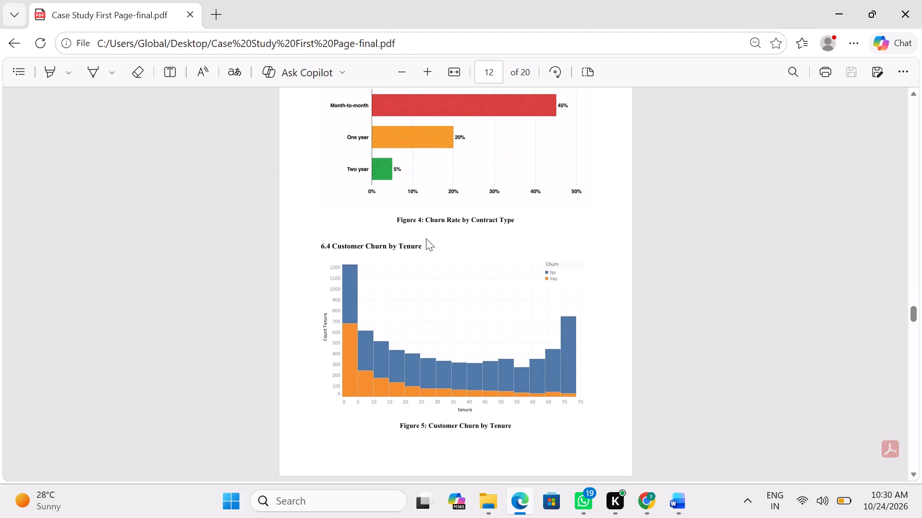
pyautogui.scroll(-10, 426, 238)
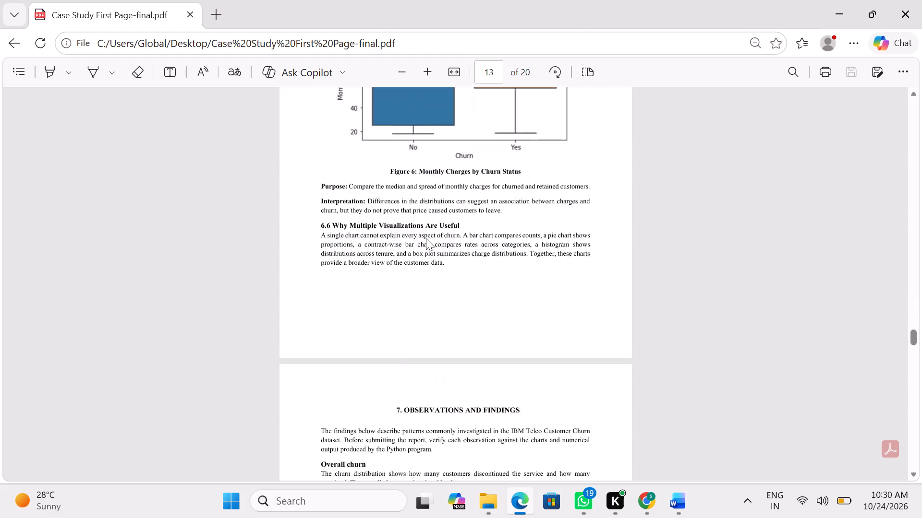
pyautogui.scroll(-8, 426, 238)
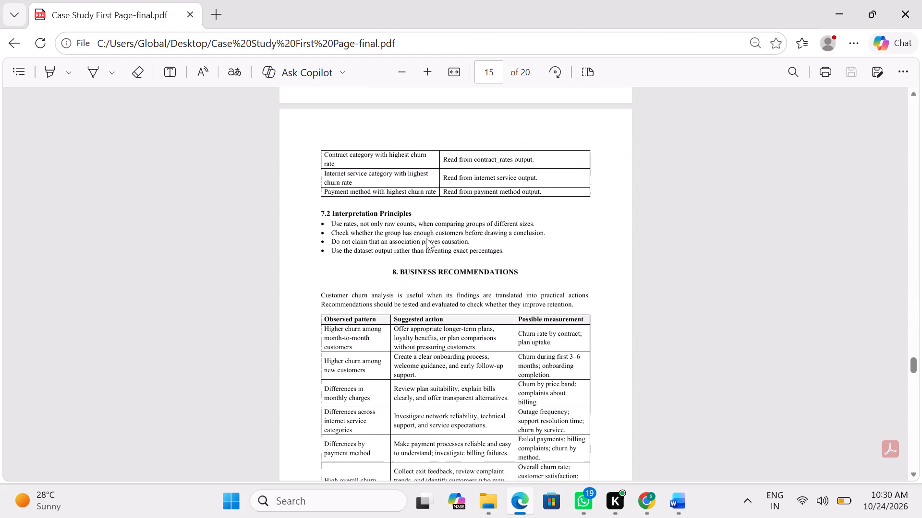
pyautogui.scroll(-7, 426, 238)
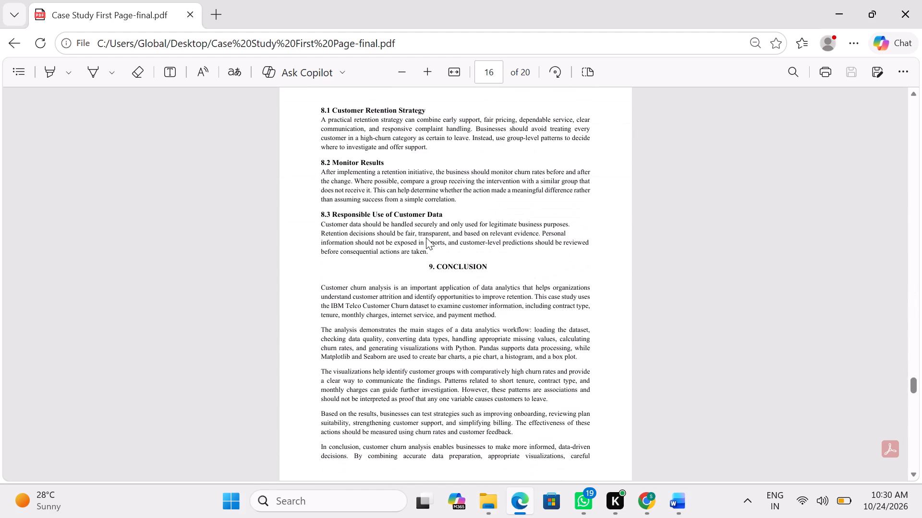
pyautogui.scroll(-9, 426, 237)
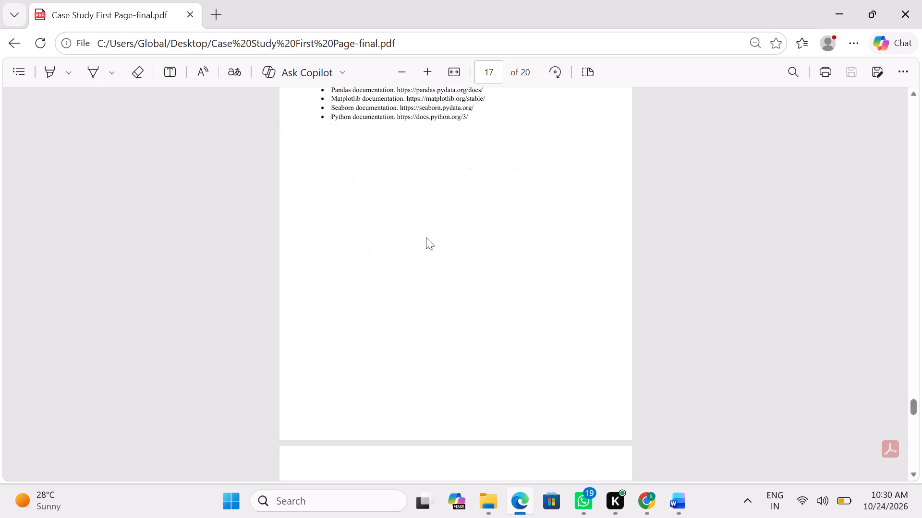
# Check the PDF's final pages after the references, then close the PDF window.
pyautogui.scroll(9, 426, 237)
pyautogui.scroll(-14, 426, 237)
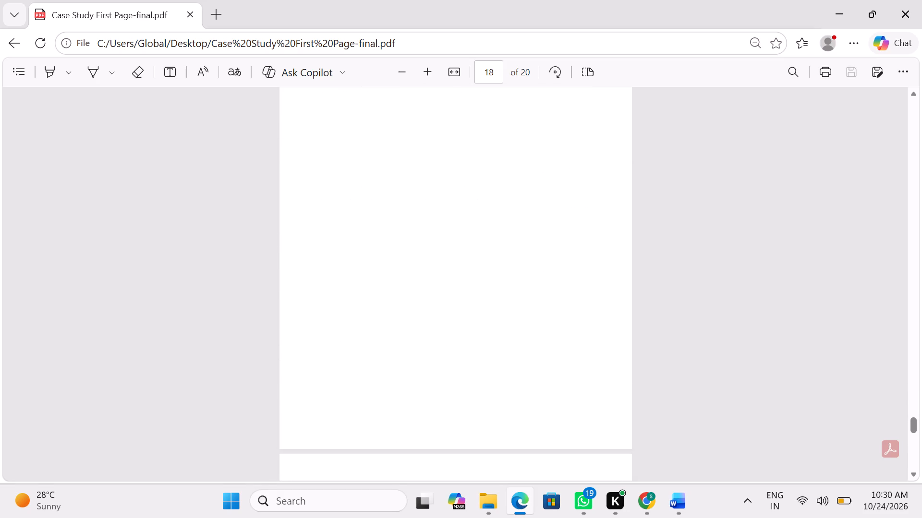
pyautogui.scroll(-13, 426, 237)
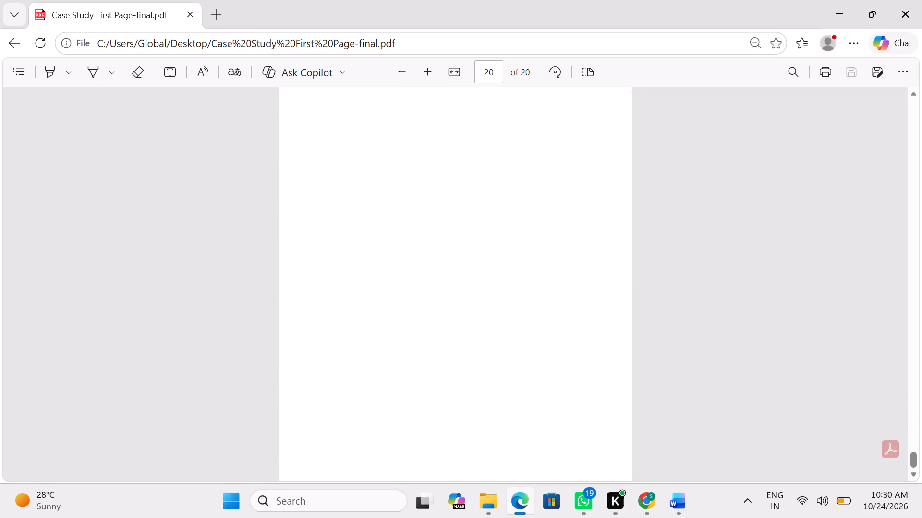
pyautogui.scroll(5, 426, 237)
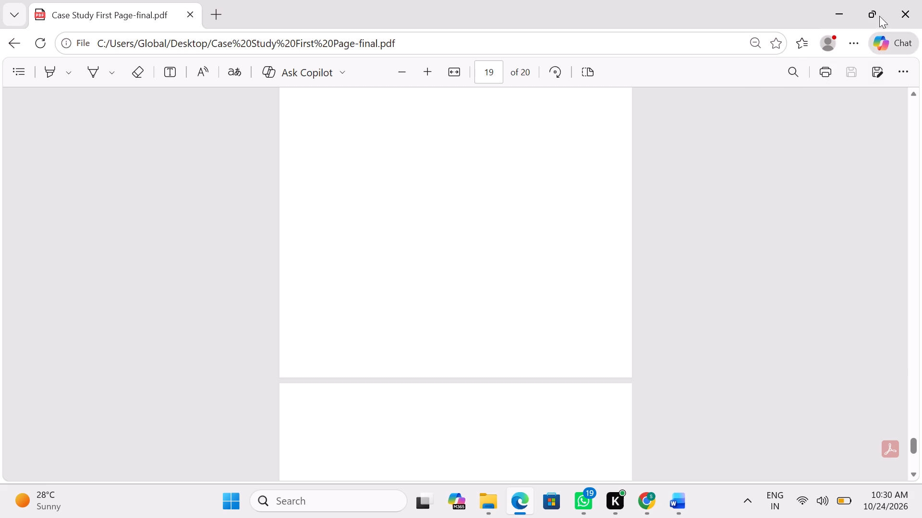
pyautogui.click(903, 0)
pyautogui.click(905, 10)
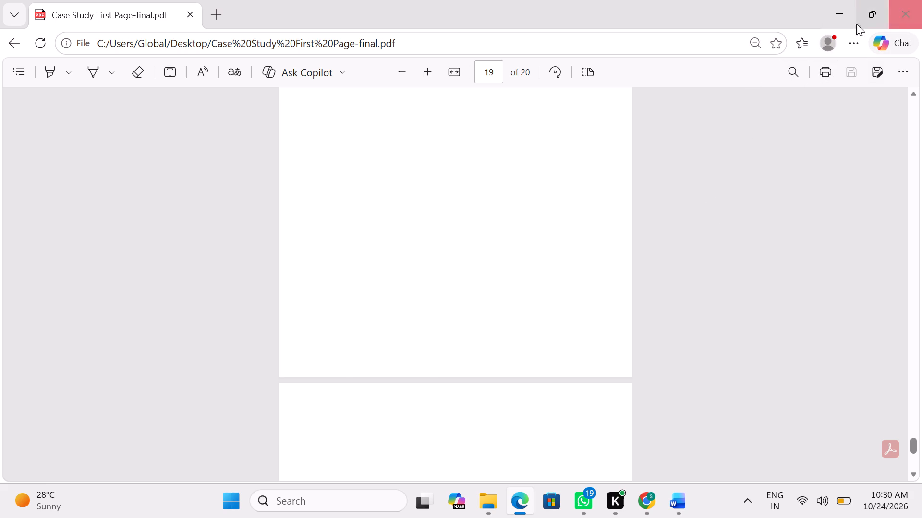
# Go through the Word case study from the Python code to its end and inspect the last pages.
pyautogui.scroll(-16, 542, 265)
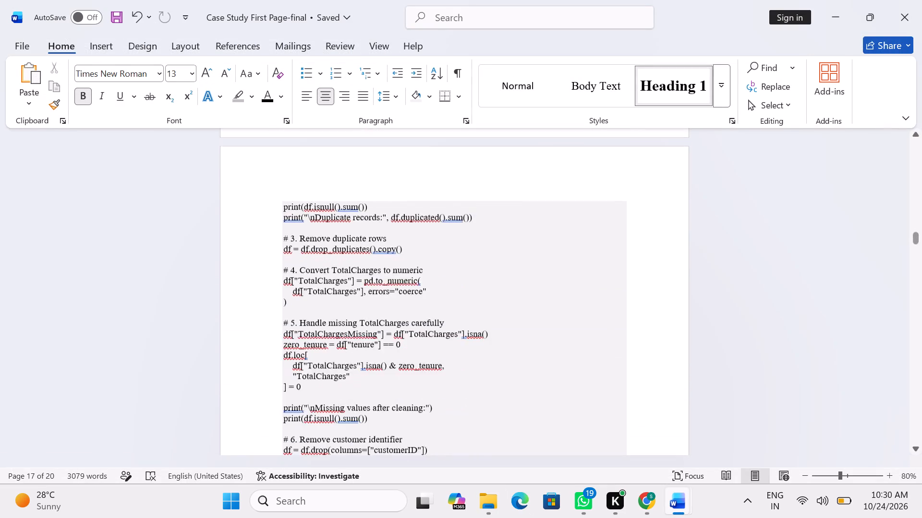
pyautogui.scroll(-13, 542, 263)
pyautogui.scroll(-20, 544, 259)
pyautogui.scroll(-2, 544, 259)
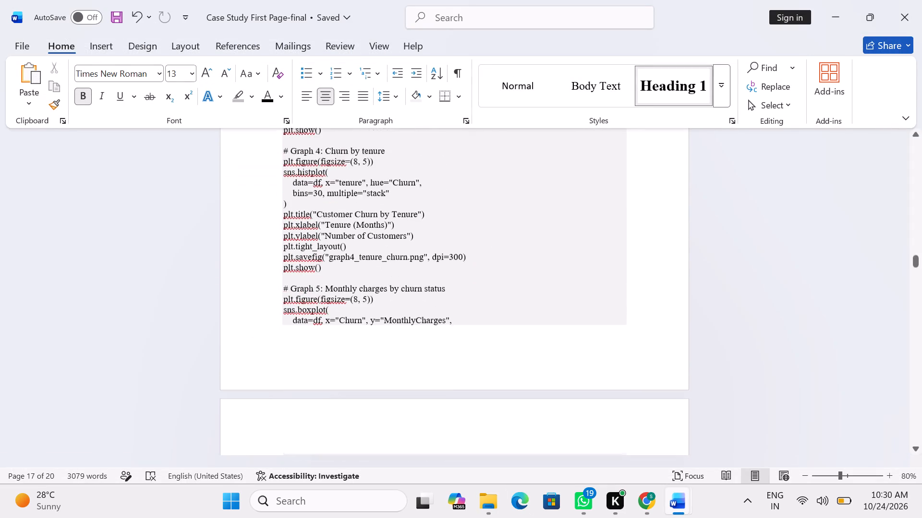
pyautogui.scroll(-12, 544, 257)
pyautogui.scroll(-17, 545, 248)
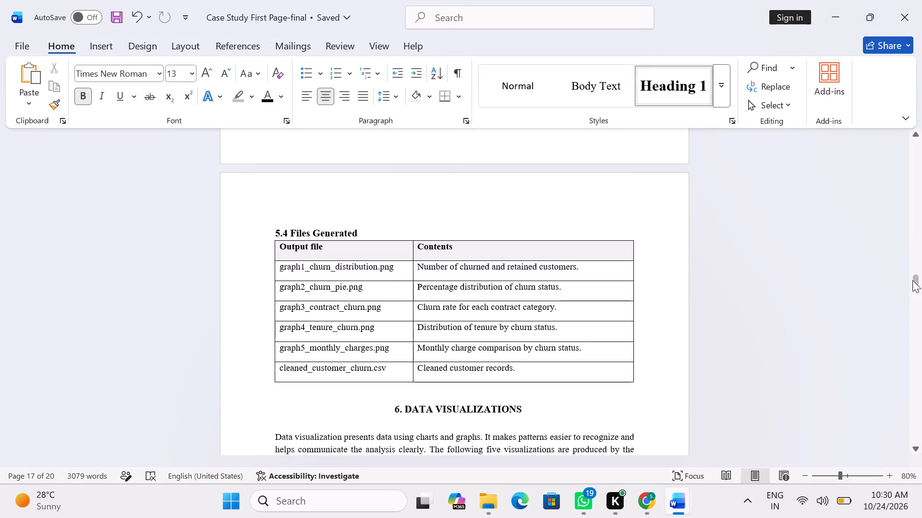
pyautogui.moveTo(914, 279); pyautogui.dragTo(921, 500)
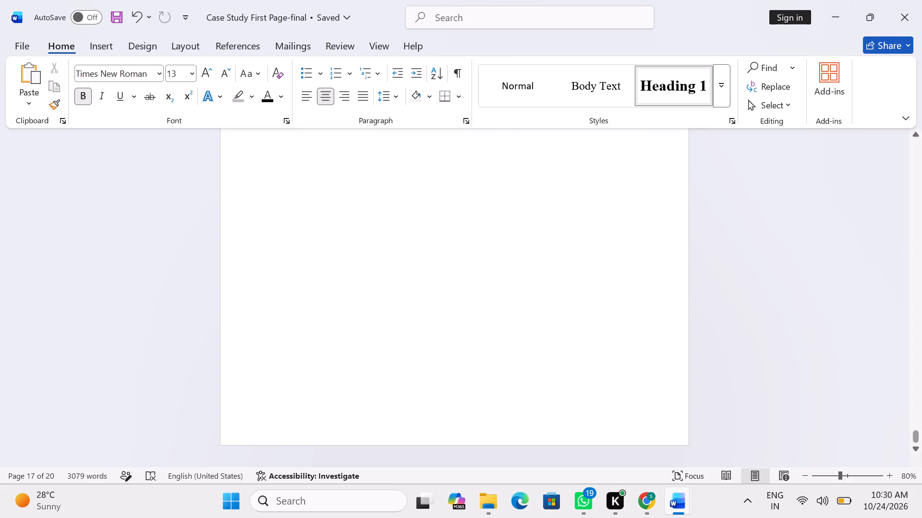
pyautogui.click(460, 386)
pyautogui.rightClick(460, 385)
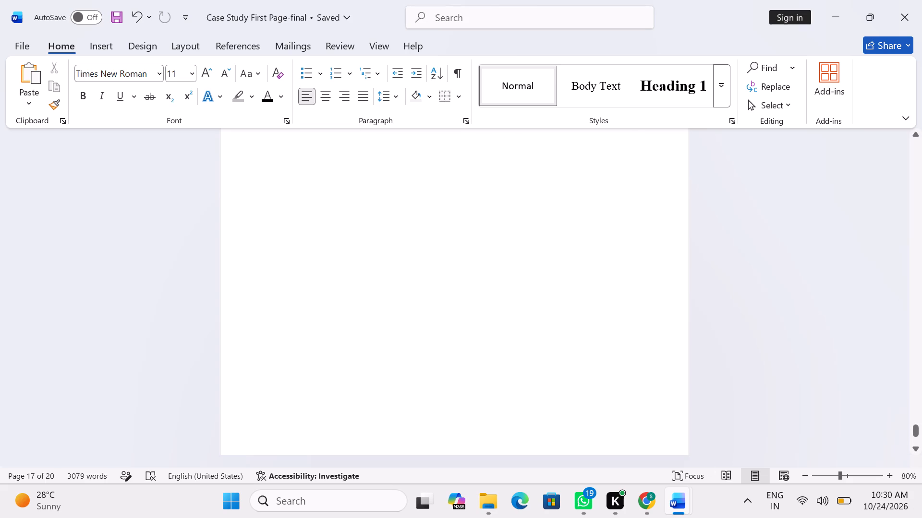
pyautogui.scroll(3, 349, 277)
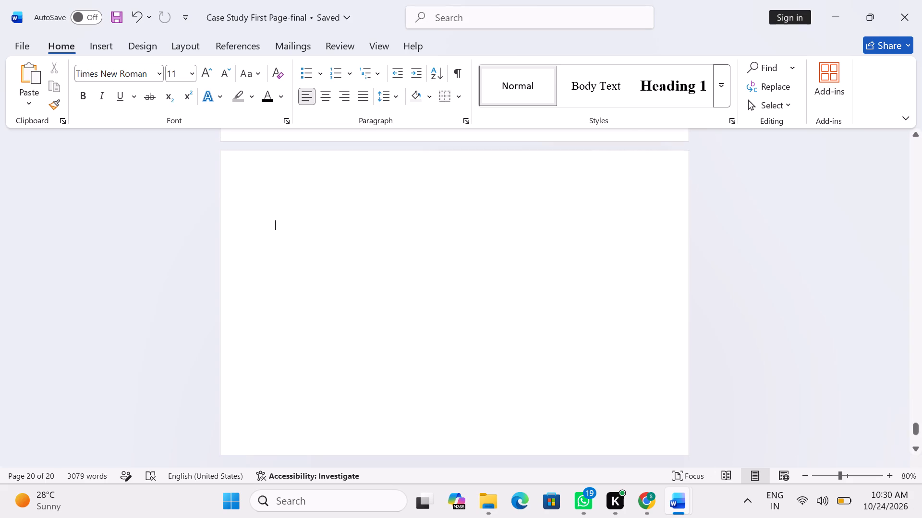
pyautogui.scroll(5, 349, 277)
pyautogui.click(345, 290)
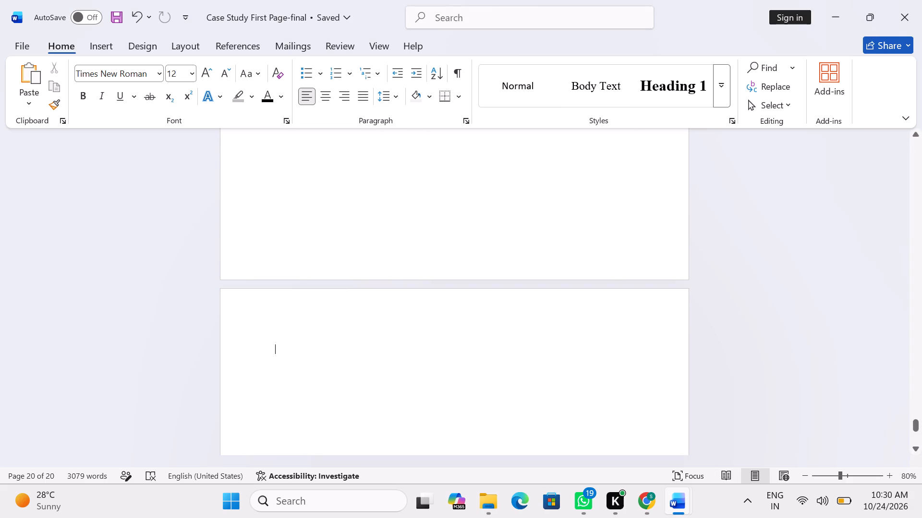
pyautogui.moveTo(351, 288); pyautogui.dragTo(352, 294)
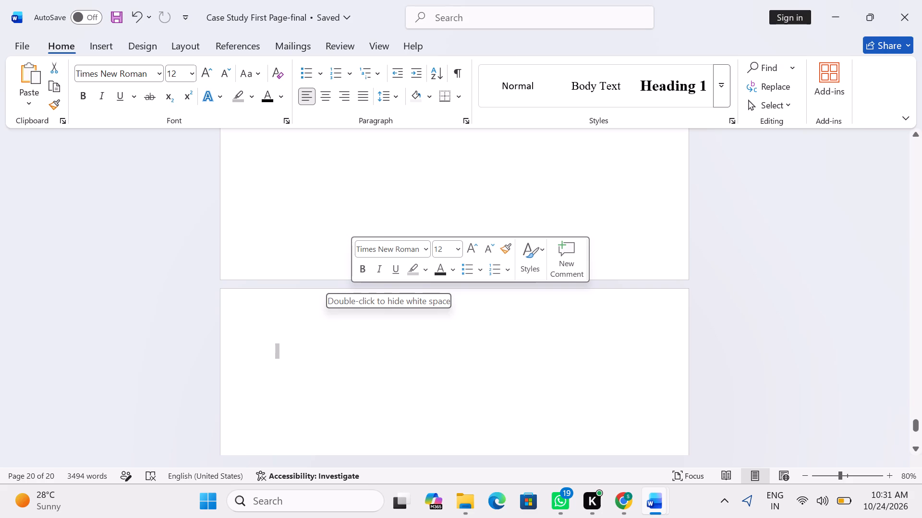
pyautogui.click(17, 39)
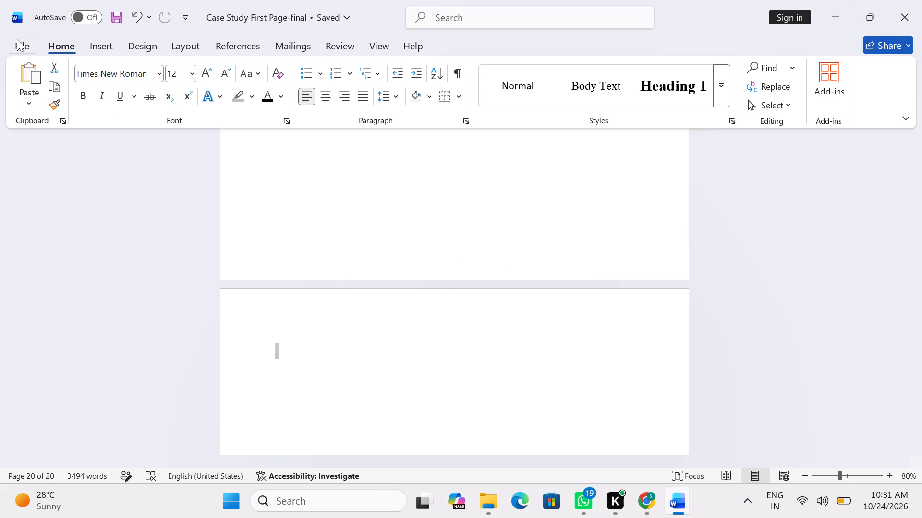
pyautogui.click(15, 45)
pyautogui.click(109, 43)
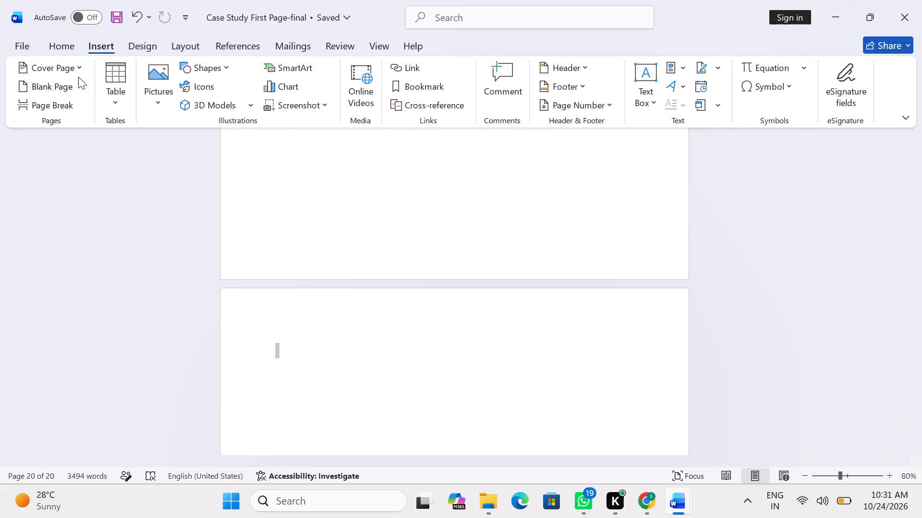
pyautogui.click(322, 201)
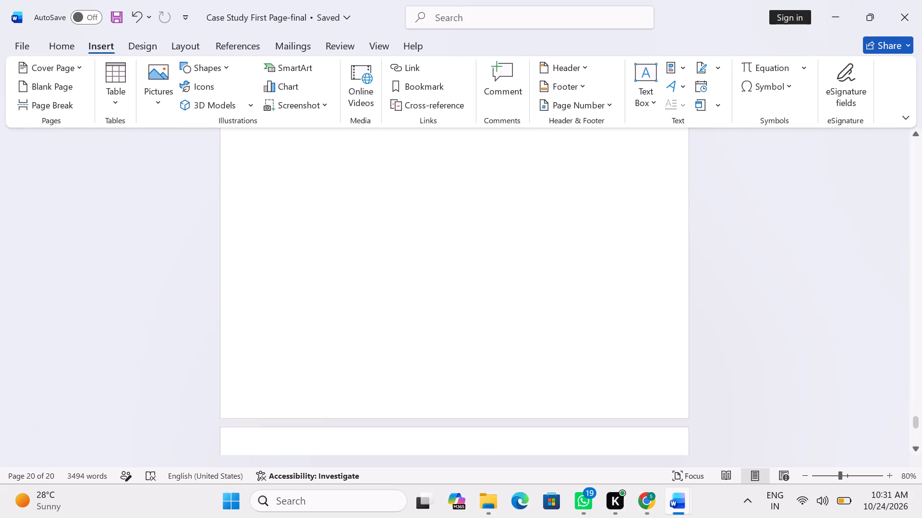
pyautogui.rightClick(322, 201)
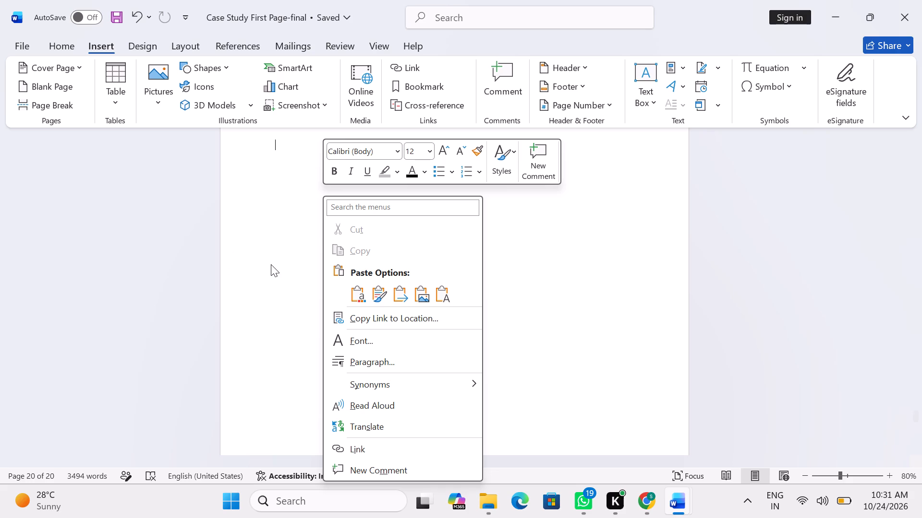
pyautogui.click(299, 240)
# Examine the blank pages that follow the references and check what the empty area at the page start contains.
pyautogui.scroll(6, 230, 272)
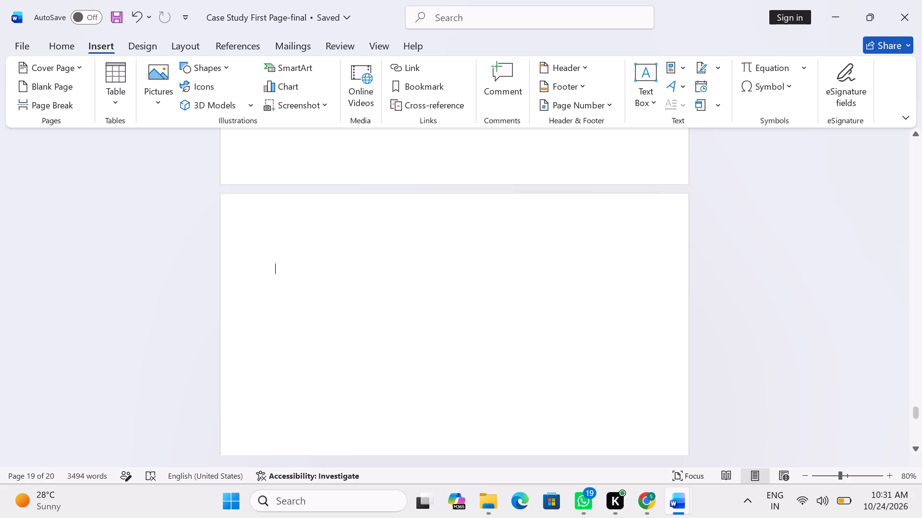
pyautogui.scroll(20, 230, 272)
pyautogui.scroll(13, 230, 272)
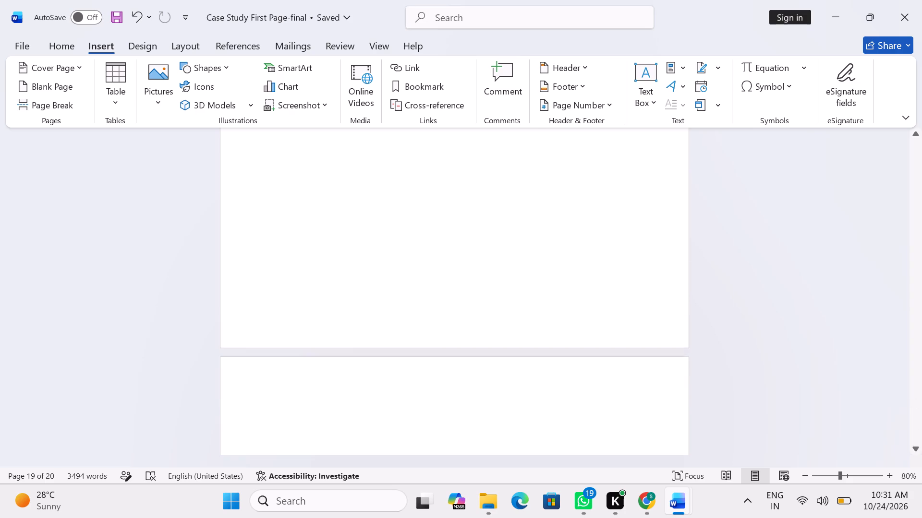
pyautogui.scroll(11, 230, 275)
pyautogui.scroll(-10, 230, 278)
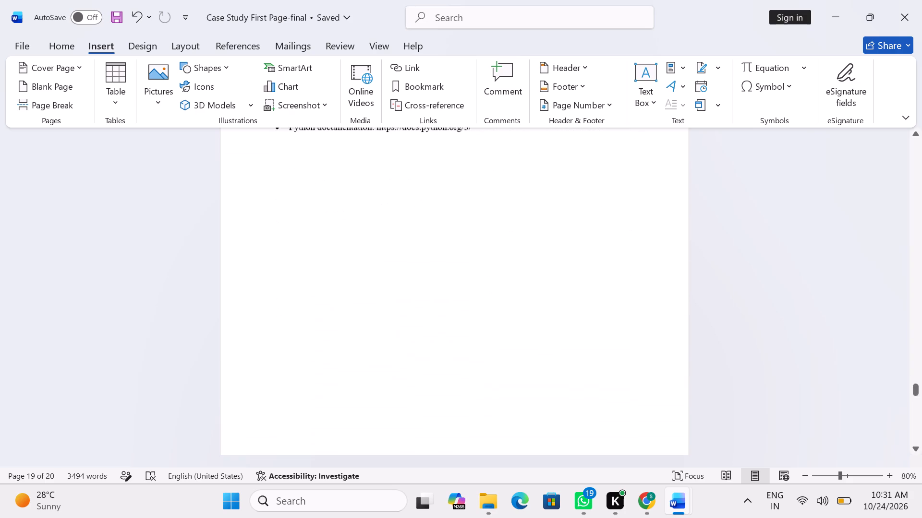
pyautogui.scroll(-10, 230, 277)
pyautogui.click(238, 285)
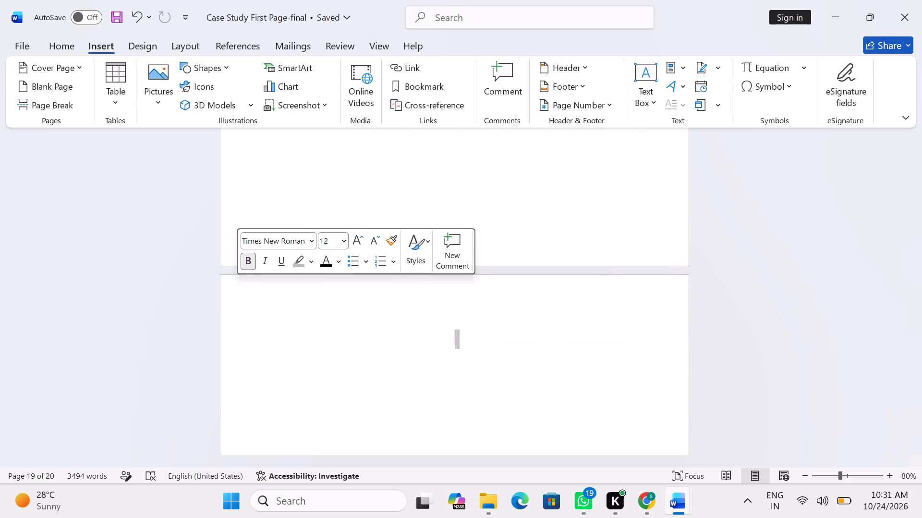
pyautogui.click(229, 276)
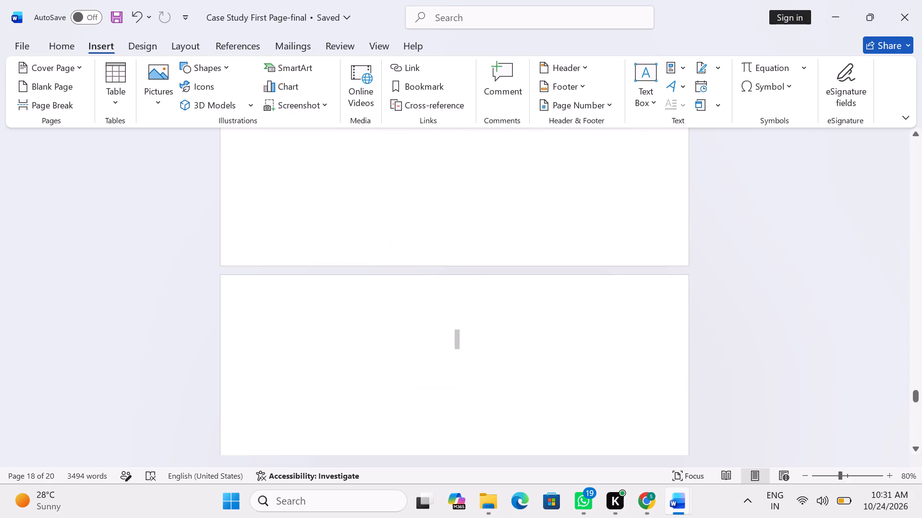
pyautogui.click(223, 276)
pyautogui.click(219, 273)
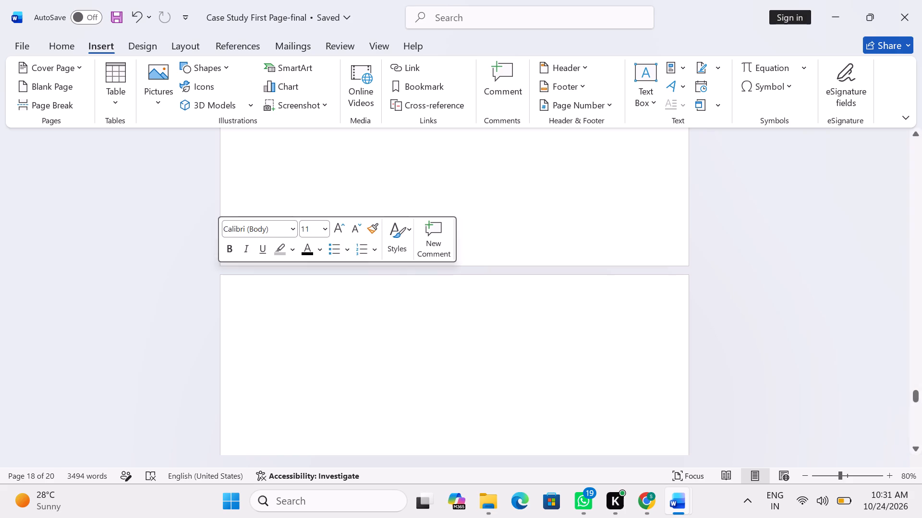
pyautogui.click(221, 278)
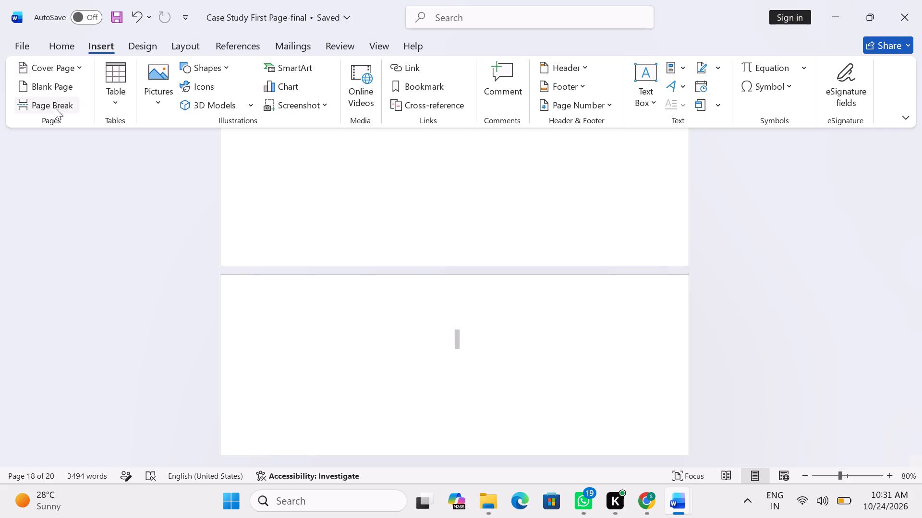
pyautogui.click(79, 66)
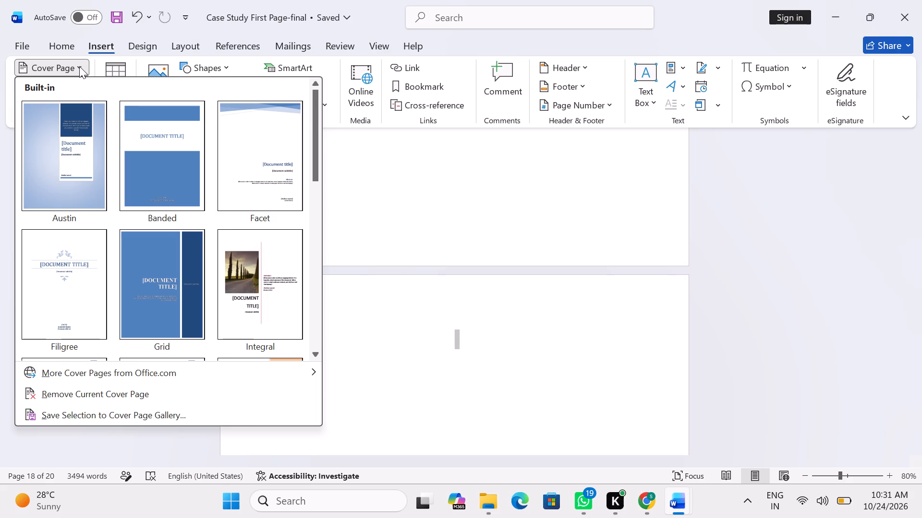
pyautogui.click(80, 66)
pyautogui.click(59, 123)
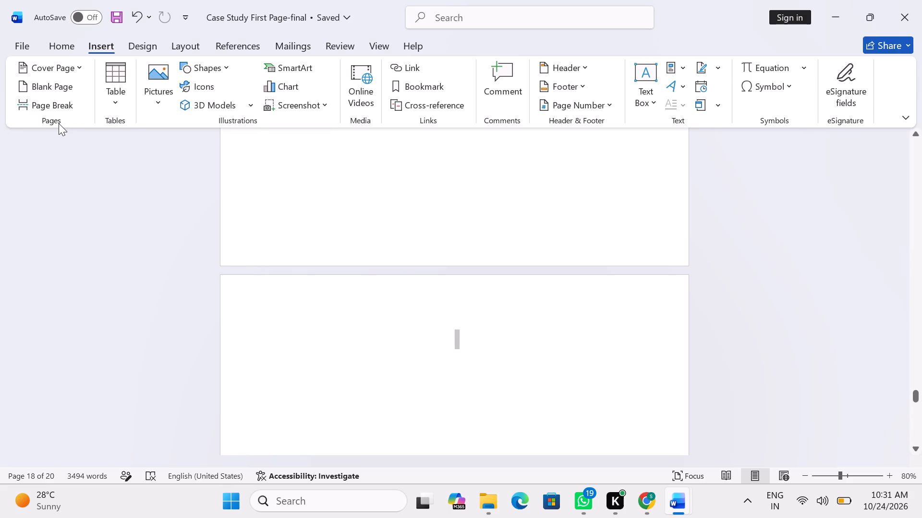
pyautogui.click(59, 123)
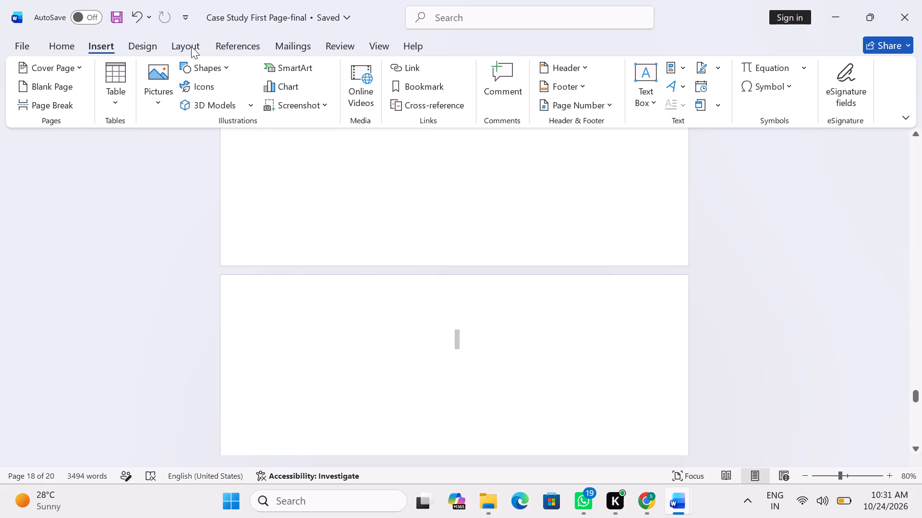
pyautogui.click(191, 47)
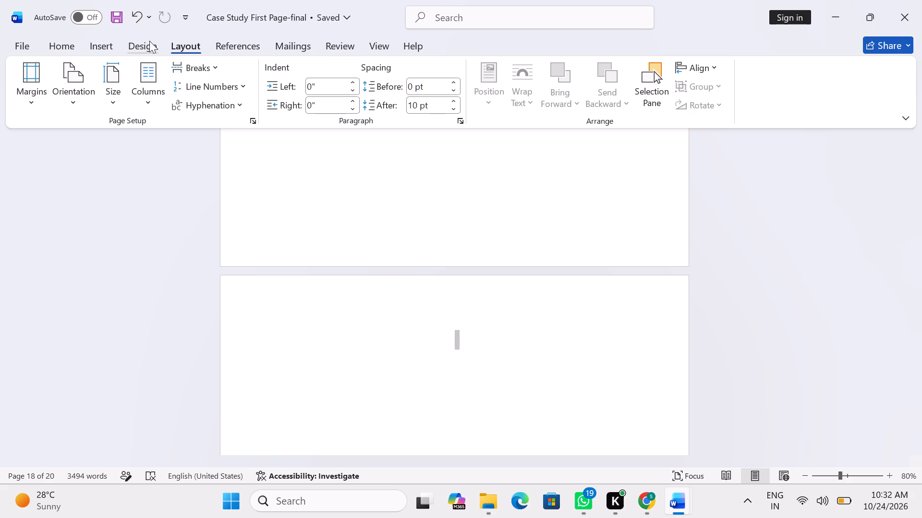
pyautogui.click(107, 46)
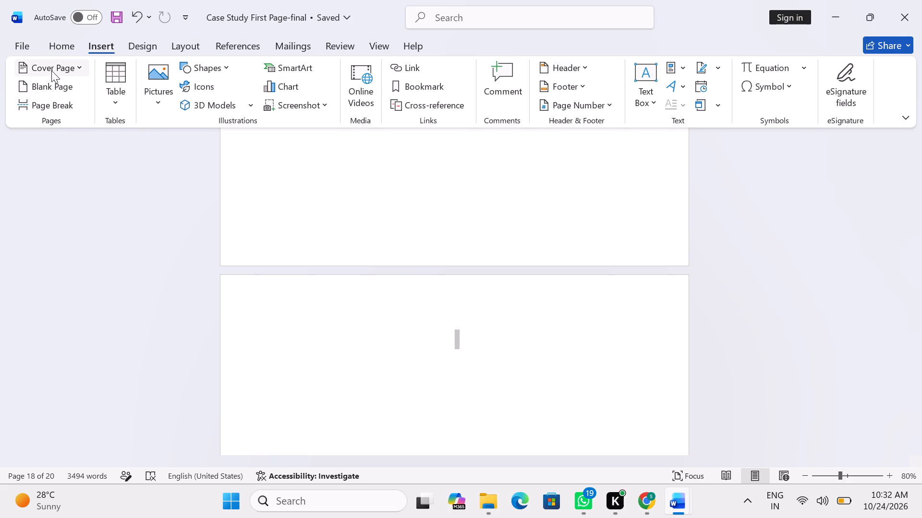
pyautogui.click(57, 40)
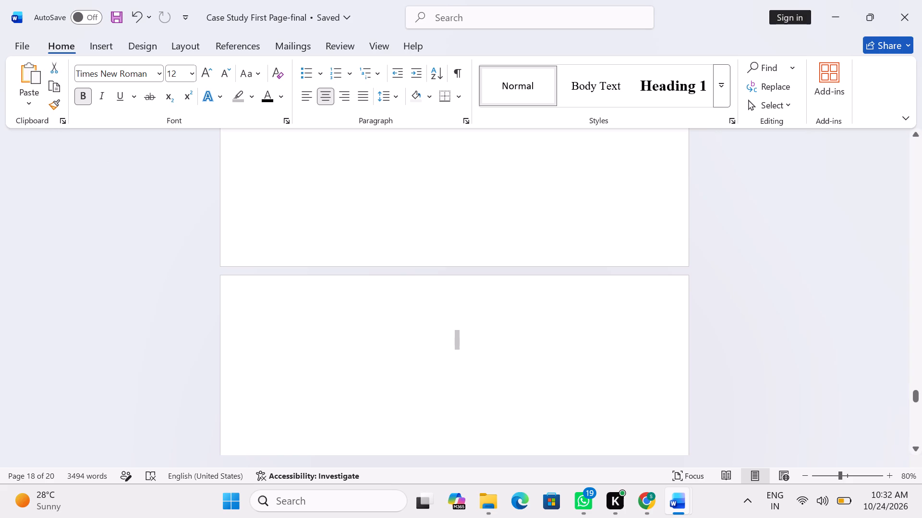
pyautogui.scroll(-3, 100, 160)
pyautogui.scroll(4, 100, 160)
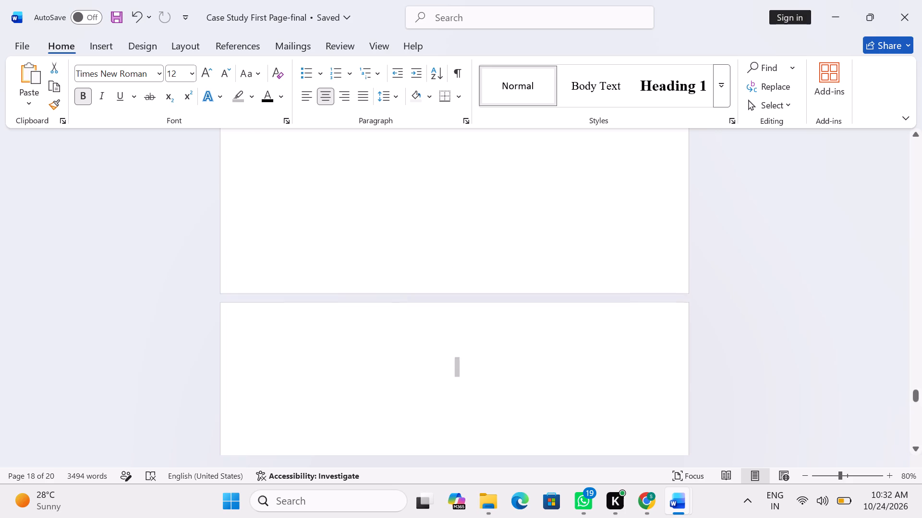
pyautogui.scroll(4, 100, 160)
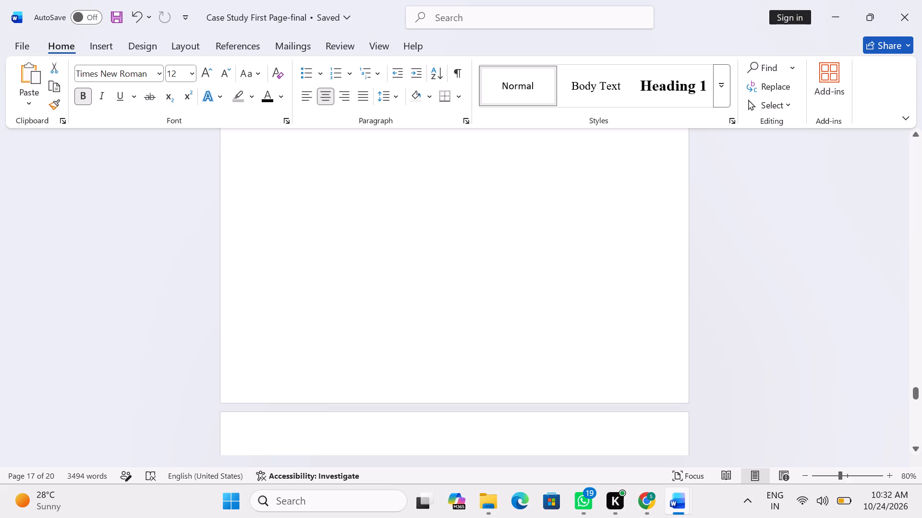
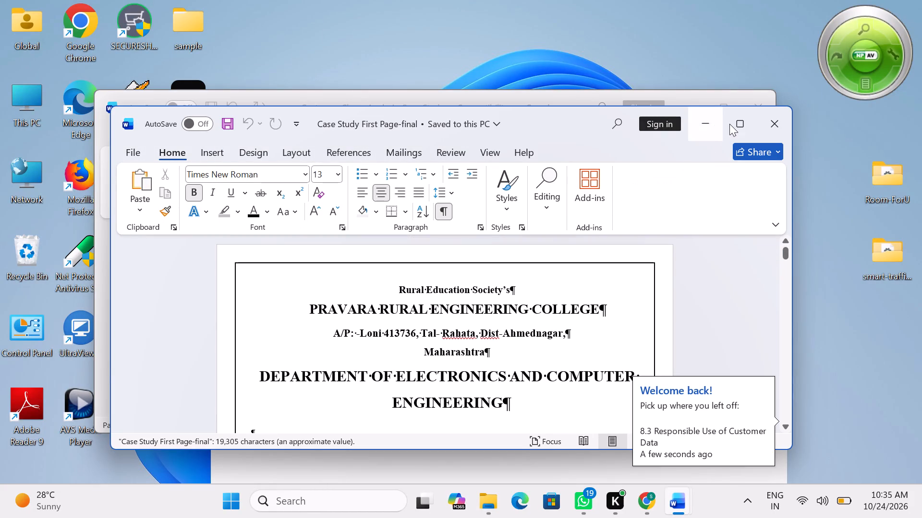
pyautogui.click(739, 121)
# Review the case study from the cover page through section 3.2 Important Attributes, and close the document.
pyautogui.scroll(-5, 464, 170)
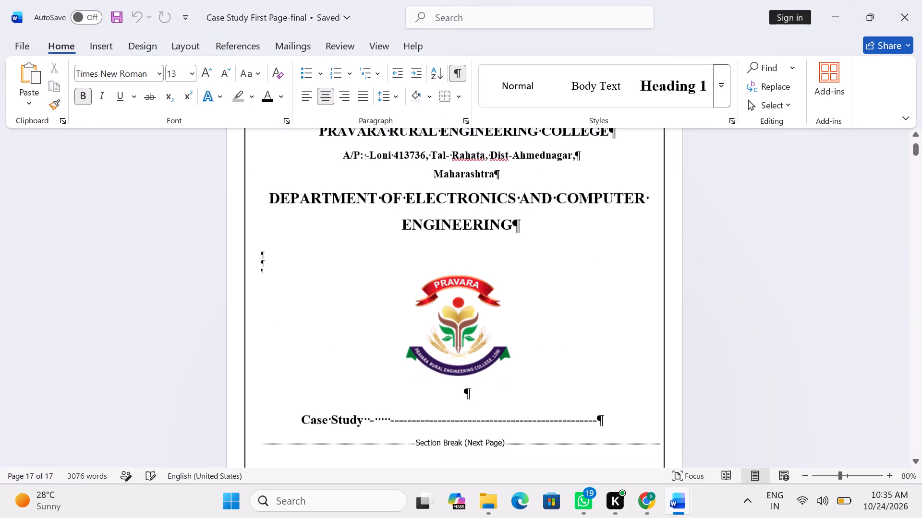
pyautogui.scroll(-15, 462, 169)
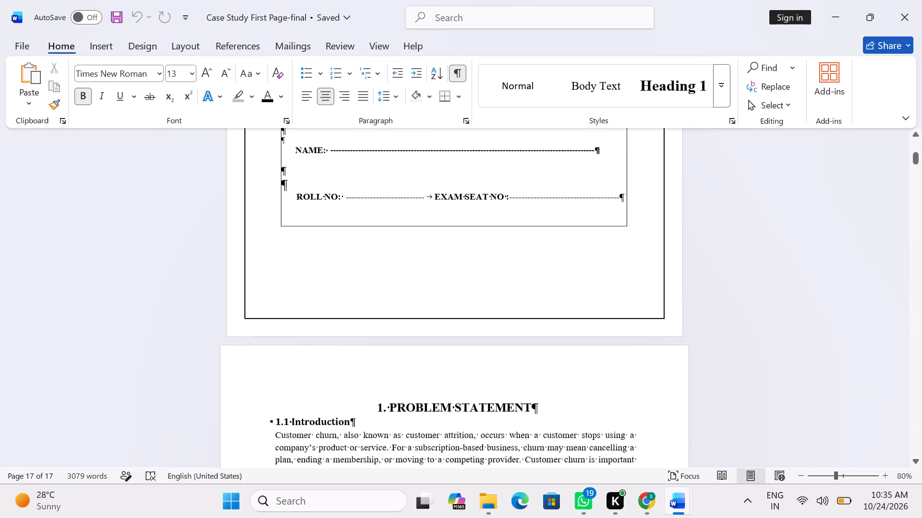
pyautogui.scroll(-7, 455, 178)
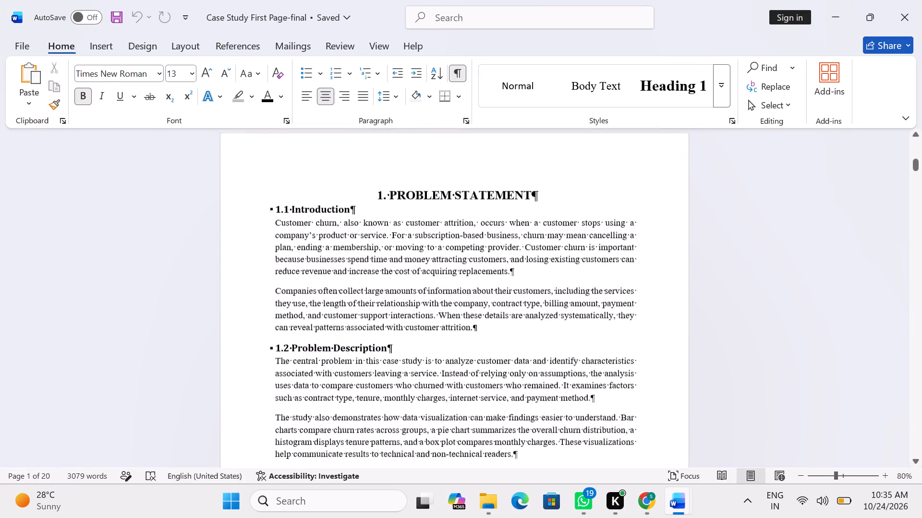
pyautogui.scroll(-19, 455, 180)
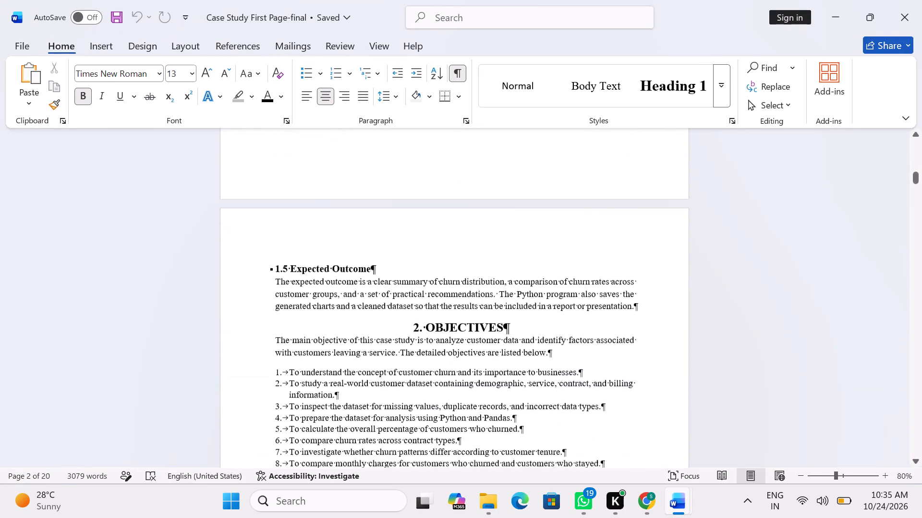
pyautogui.scroll(-18, 456, 180)
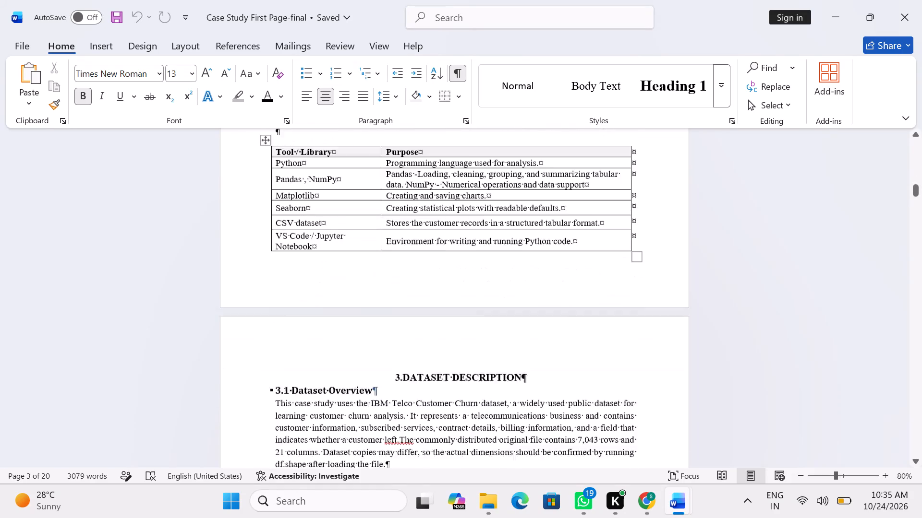
pyautogui.scroll(-3, 455, 191)
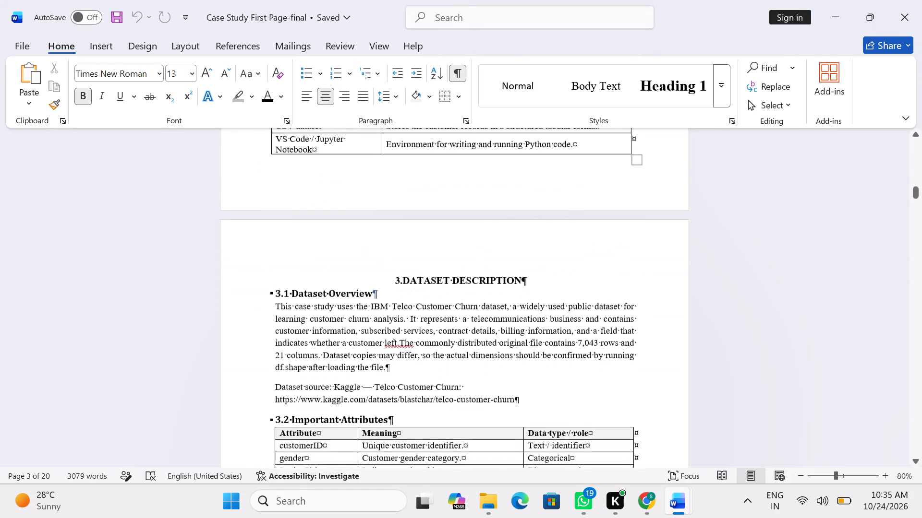
pyautogui.scroll(-6, 455, 191)
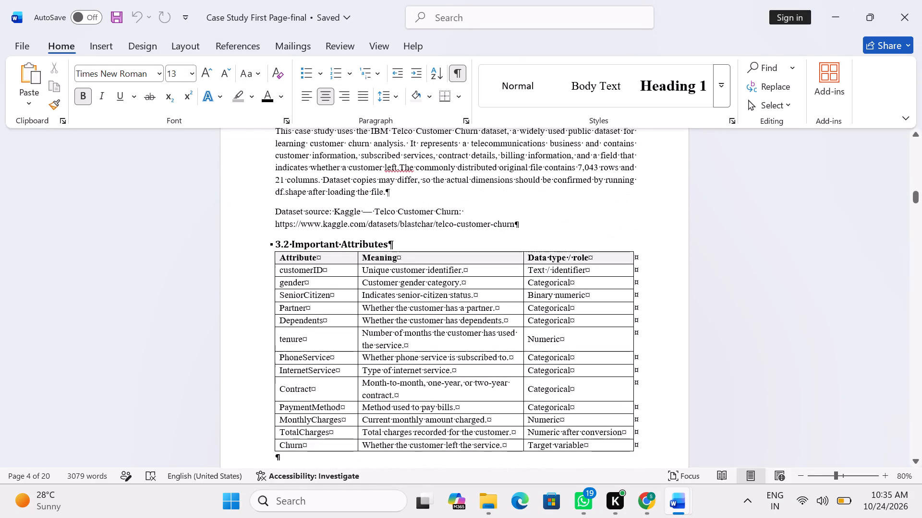
pyautogui.scroll(2, 455, 191)
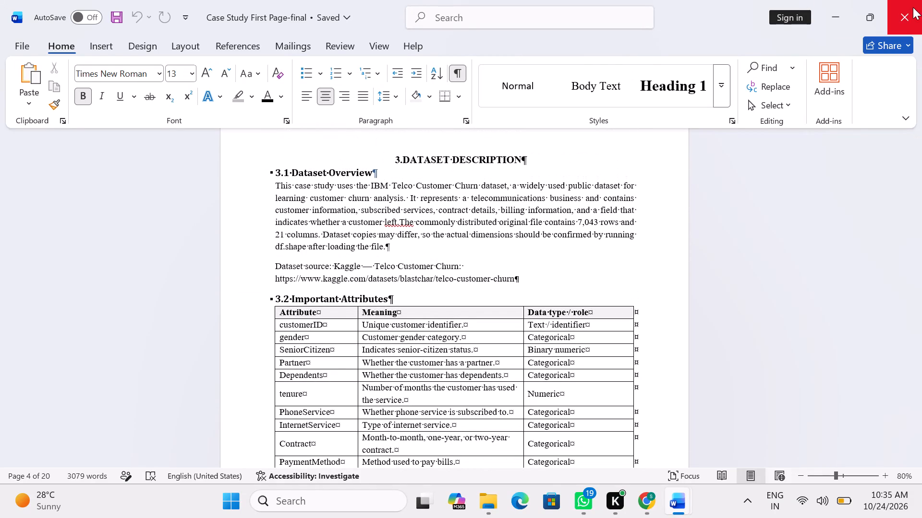
pyautogui.click(912, 8)
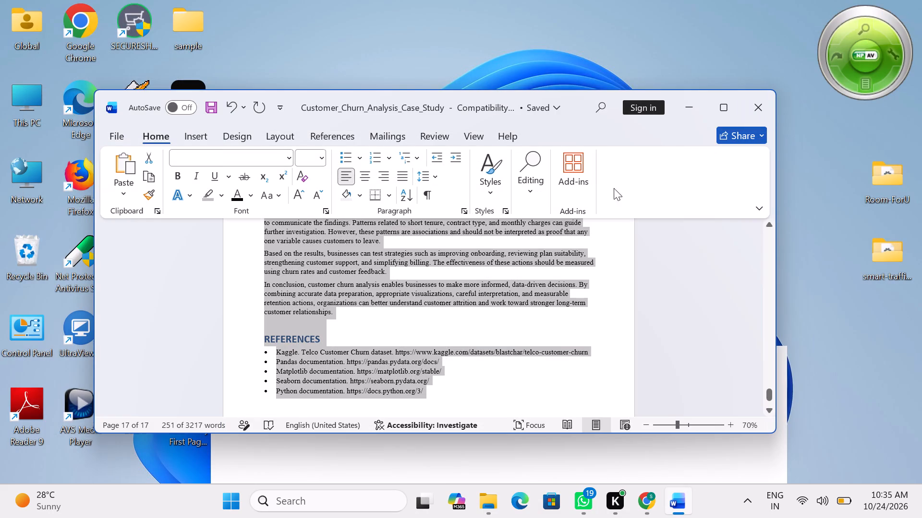
# Maximize the Customer_Churn_Analysis_Case_Study document and look over its Conclusion and References on the last page.
pyautogui.click(721, 97)
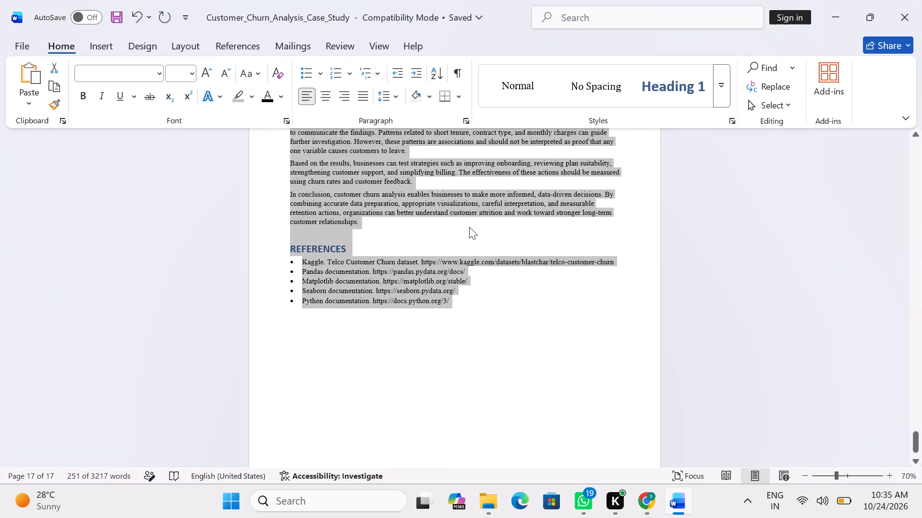
pyautogui.scroll(-4, 469, 227)
pyautogui.scroll(11, 468, 227)
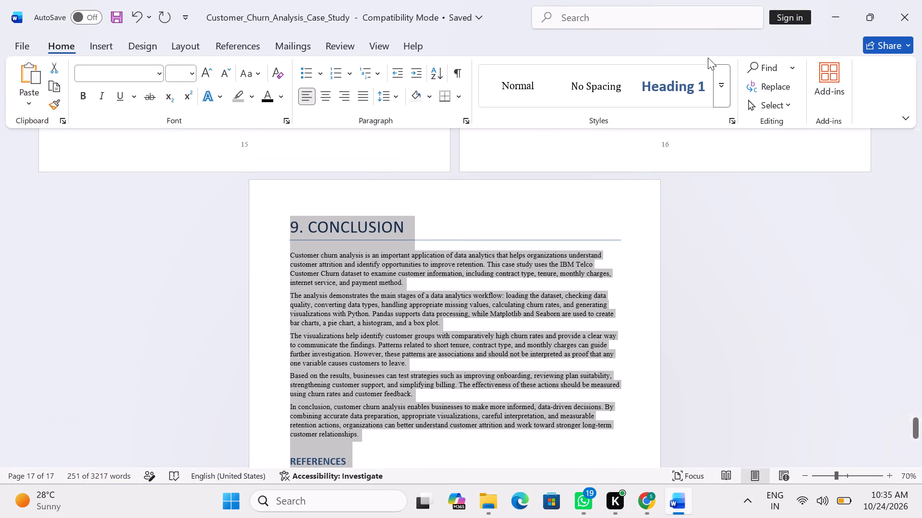
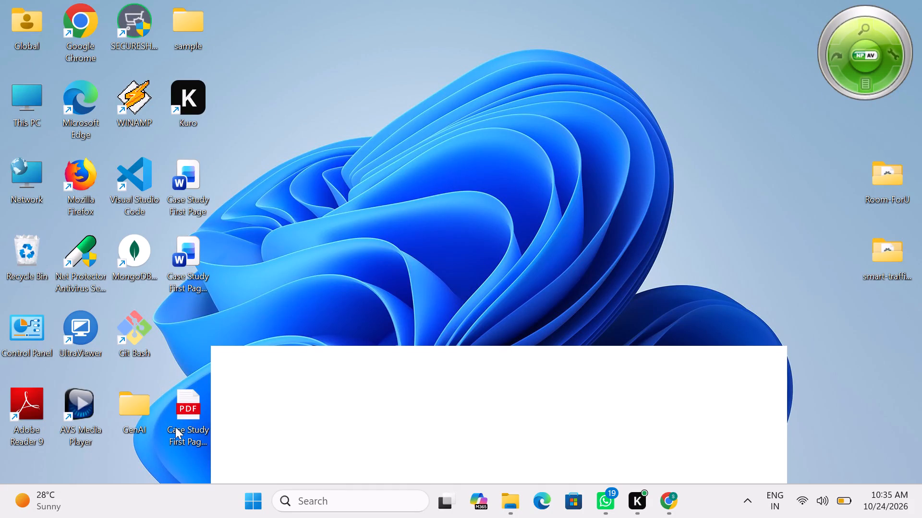
# Open the Case Study First Page PDF from the desktop in Word, using that app just once, and bring its window forward.
pyautogui.click(271, 161)
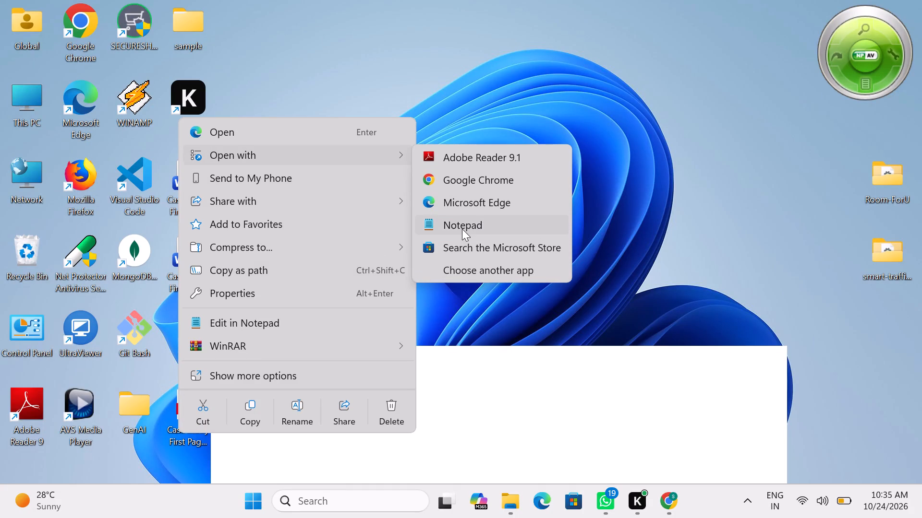
pyautogui.click(473, 271)
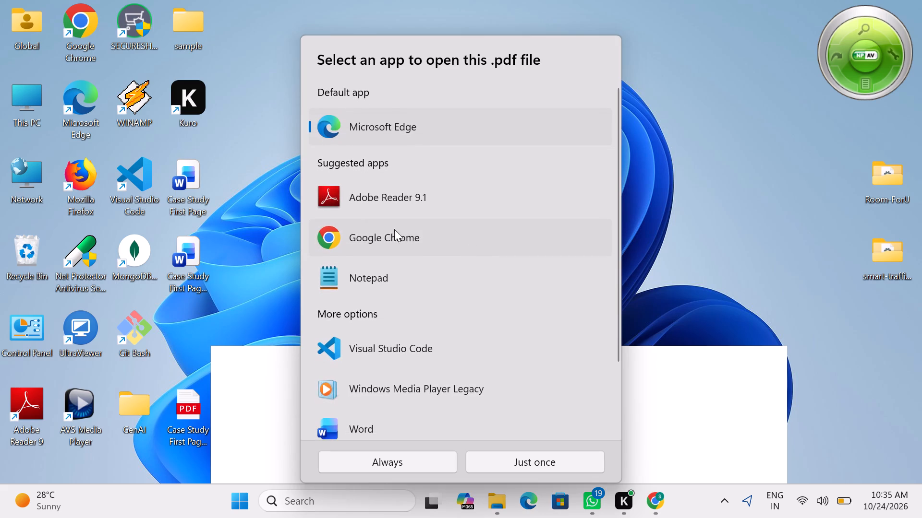
pyautogui.scroll(-3, 372, 222)
pyautogui.click(371, 350)
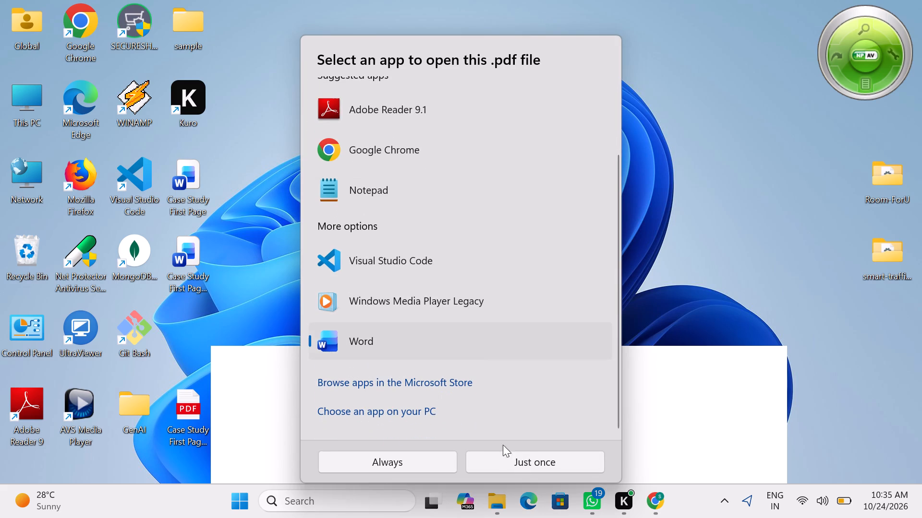
pyautogui.click(519, 468)
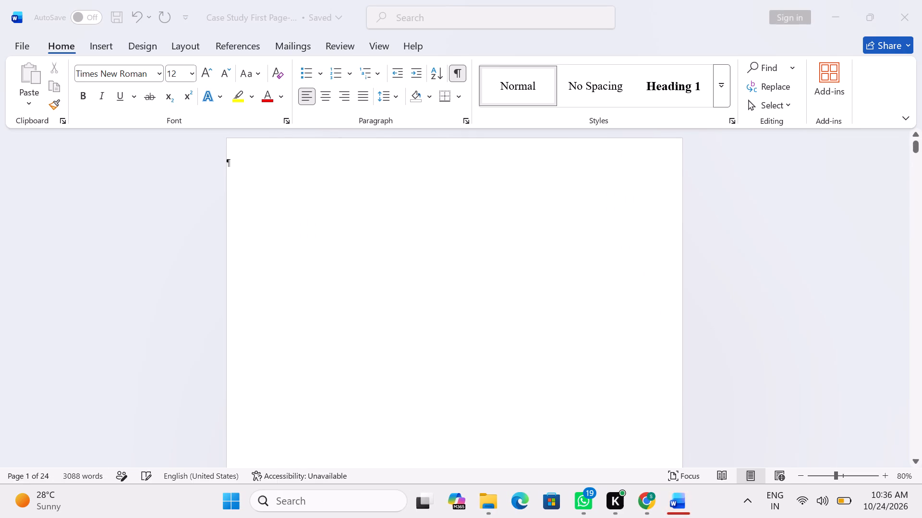
pyautogui.scroll(3, 510, 259)
pyautogui.scroll(-3, 510, 259)
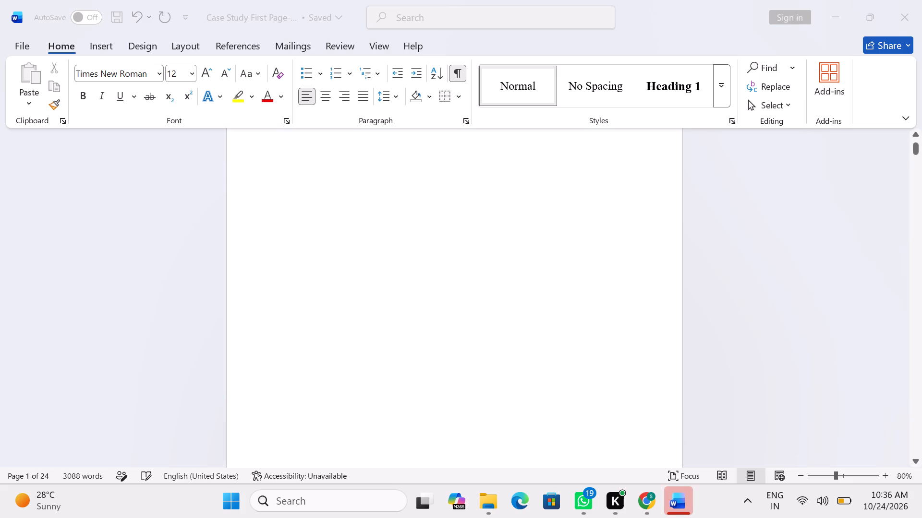
pyautogui.scroll(5, 374, 211)
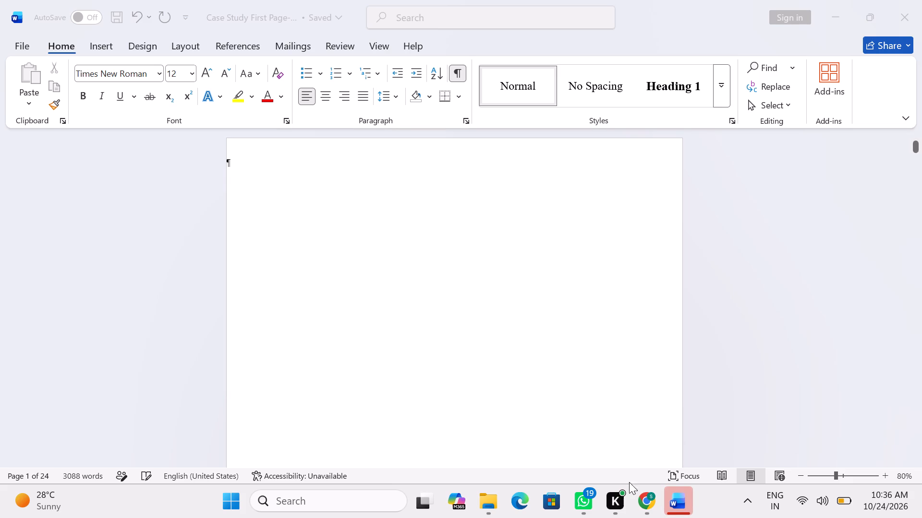
pyautogui.click(681, 443)
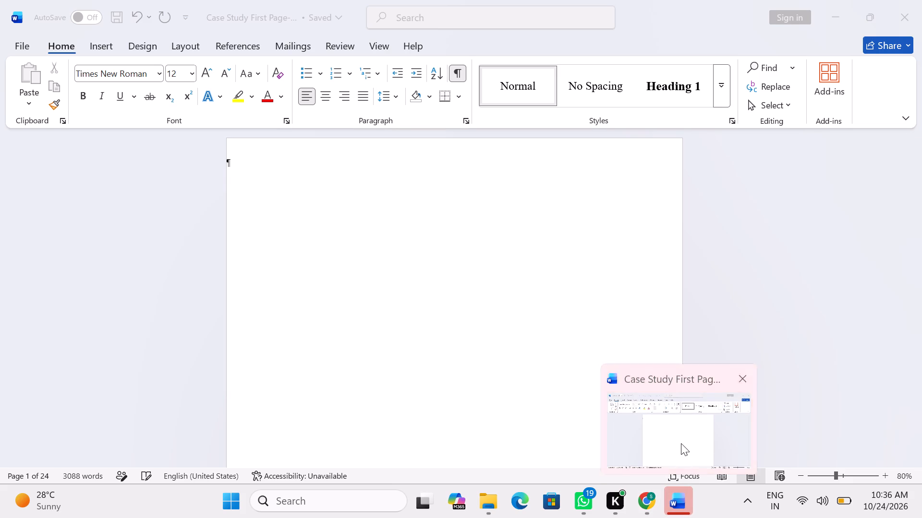
# Look over the first page of the case study PDF opened as a Word document.
pyautogui.scroll(2, 388, 182)
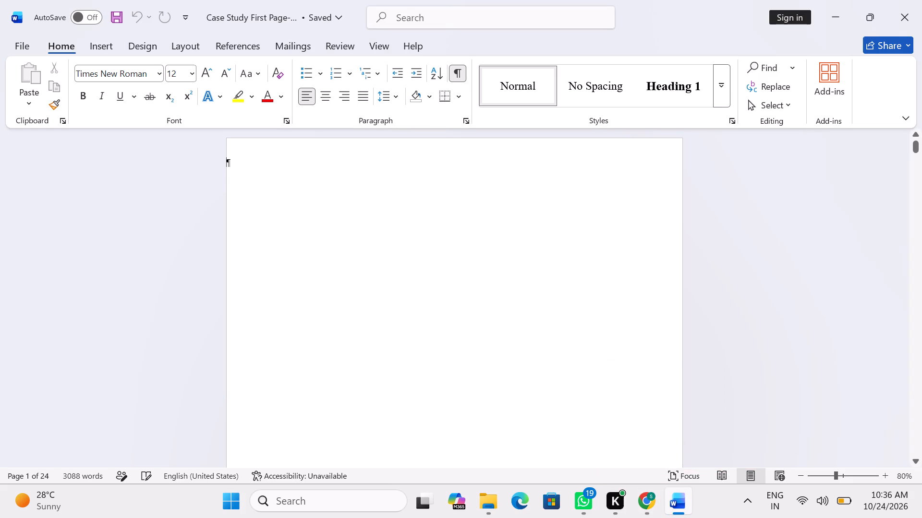
pyautogui.scroll(1, 388, 182)
pyautogui.scroll(-4, 388, 181)
pyautogui.scroll(7, 389, 182)
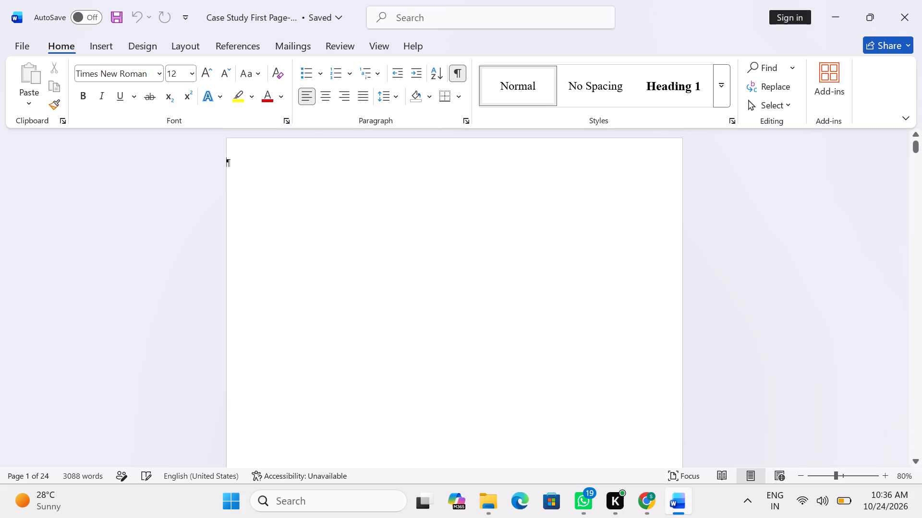
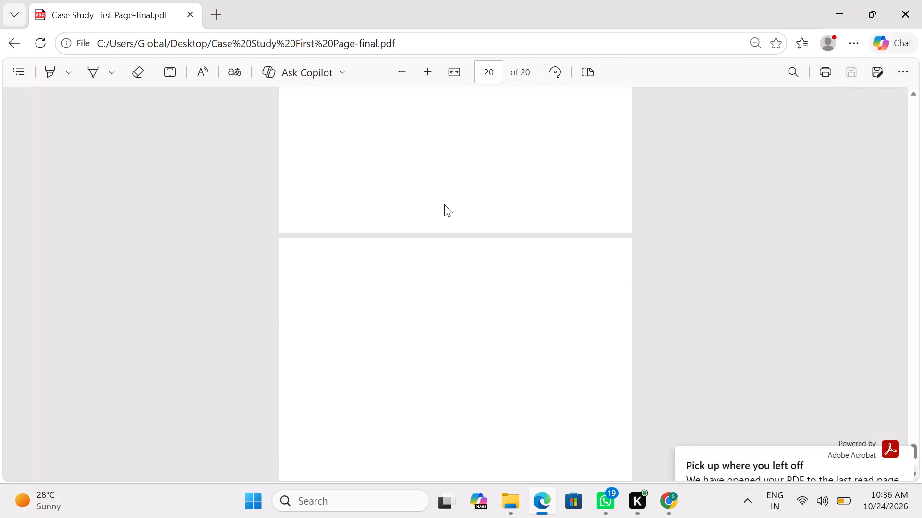
# Examine the closing pages of the case study PDF, from the References section on page 17 to page 20.
pyautogui.scroll(20, 444, 204)
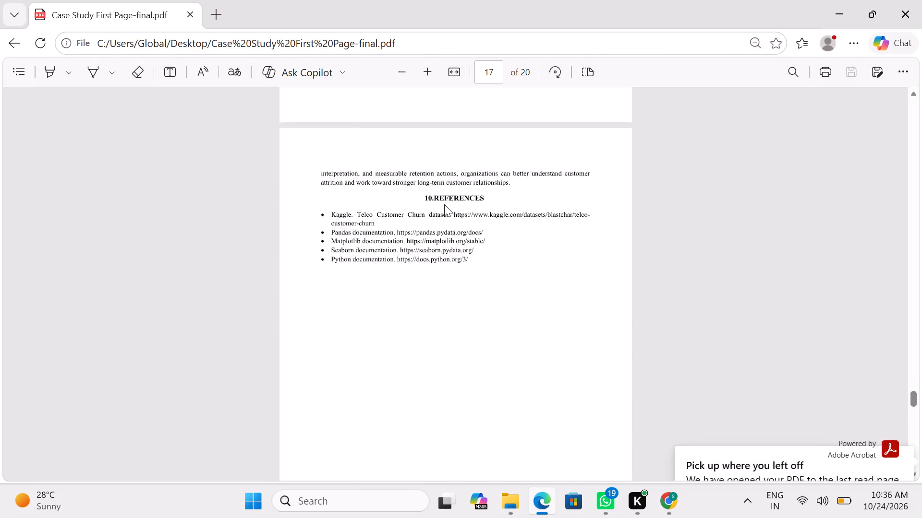
pyautogui.scroll(4, 444, 204)
pyautogui.scroll(-10, 444, 204)
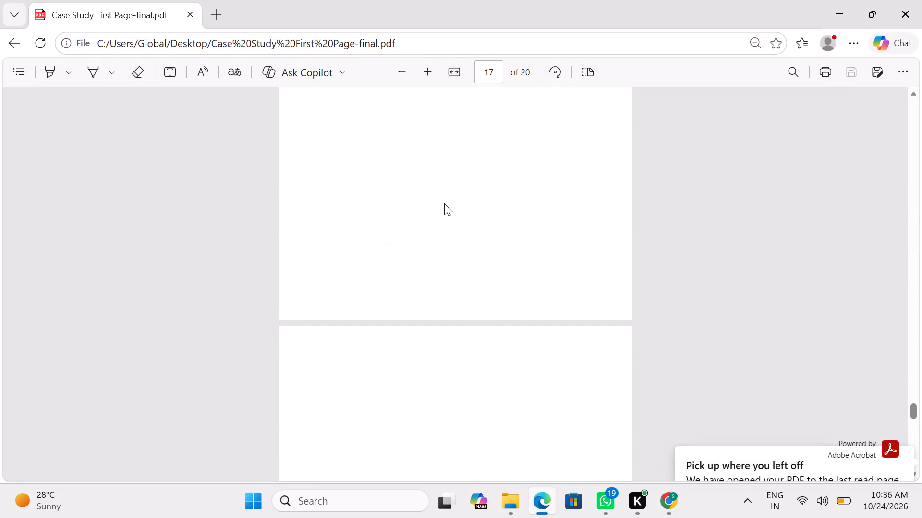
pyautogui.scroll(-18, 444, 203)
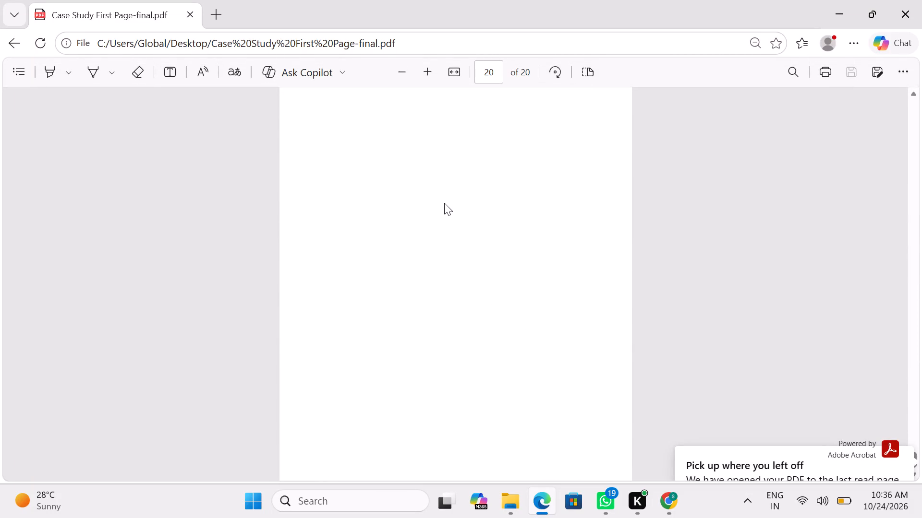
pyautogui.scroll(-12, 444, 203)
pyautogui.scroll(4, 446, 200)
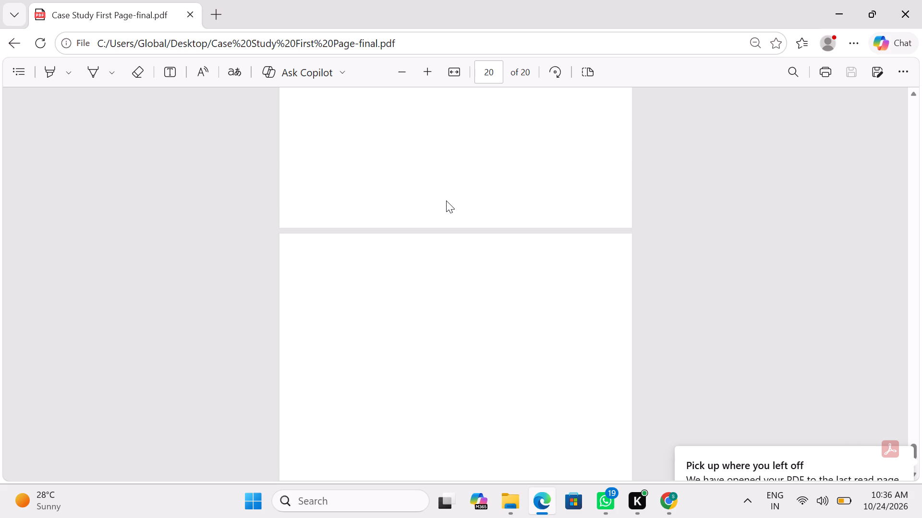
pyautogui.scroll(10, 446, 200)
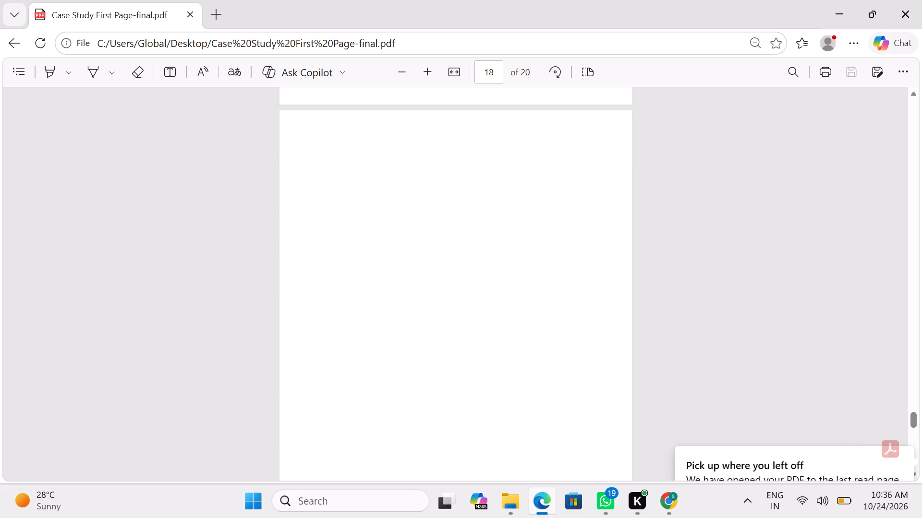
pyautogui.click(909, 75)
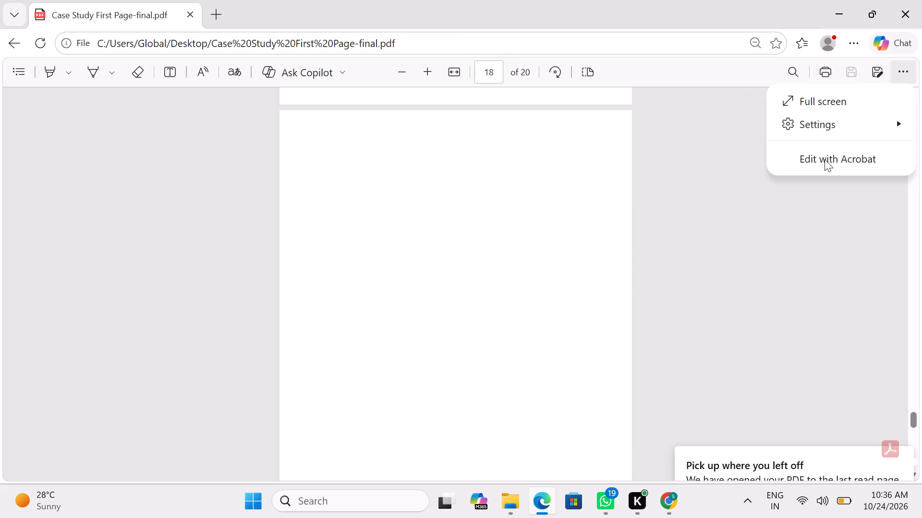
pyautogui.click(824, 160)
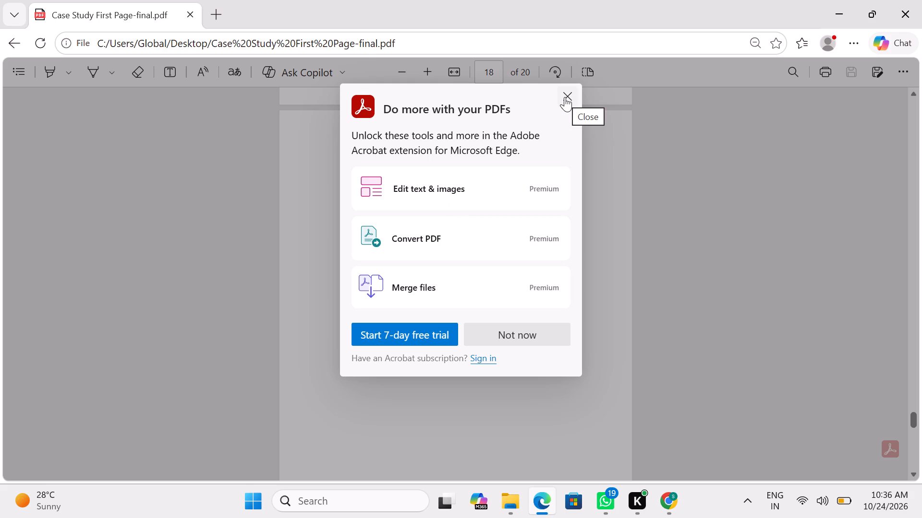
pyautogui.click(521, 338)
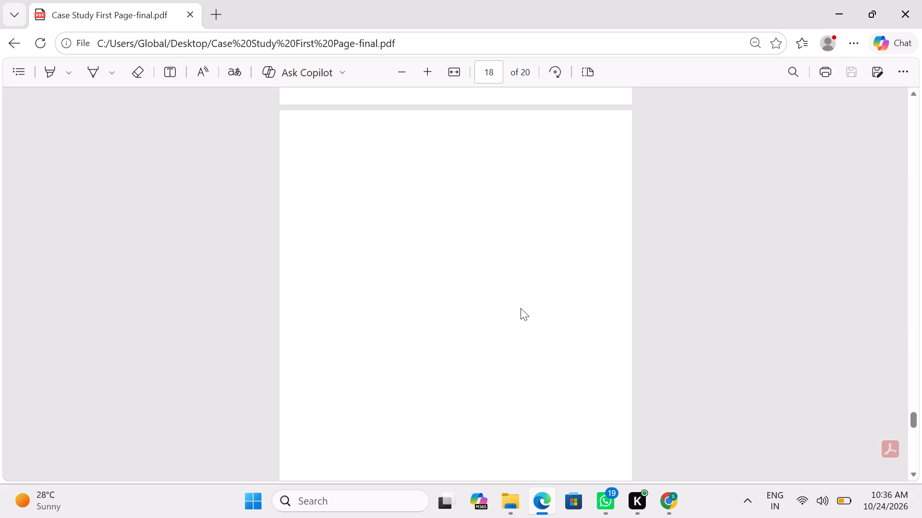
# Review the case study PDF backwards from its final pages through the conclusion, retention strategy and churn charts to the Python plotting code.
pyautogui.scroll(-1, 542, 187)
pyautogui.scroll(11, 542, 187)
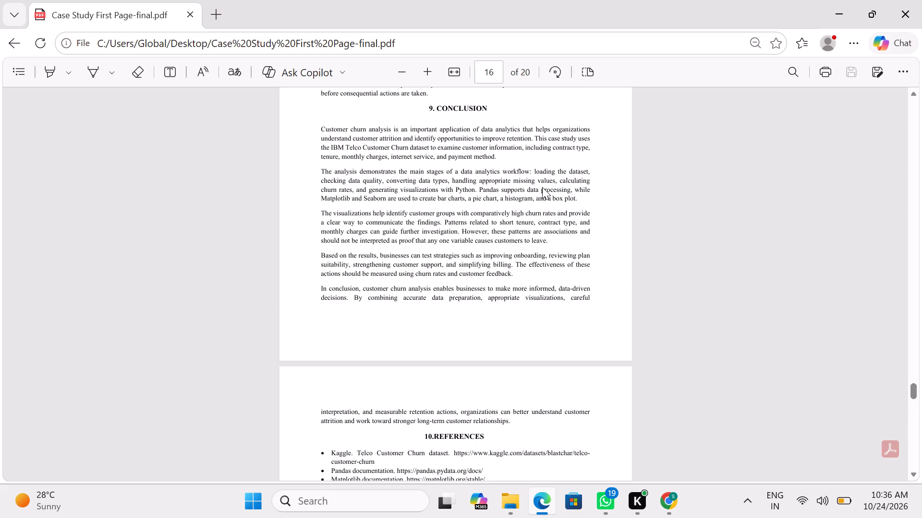
pyautogui.scroll(-18, 542, 187)
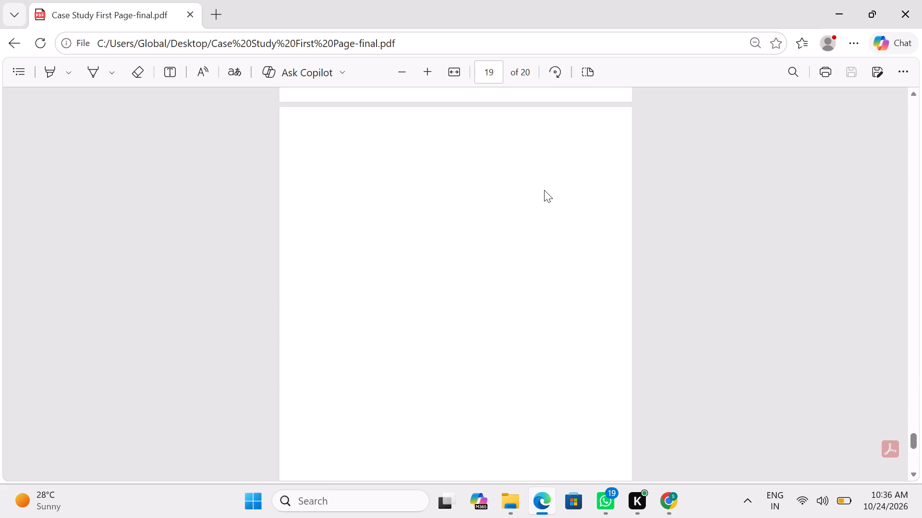
pyautogui.scroll(-5, 544, 190)
pyautogui.scroll(20, 545, 190)
pyautogui.scroll(7, 545, 190)
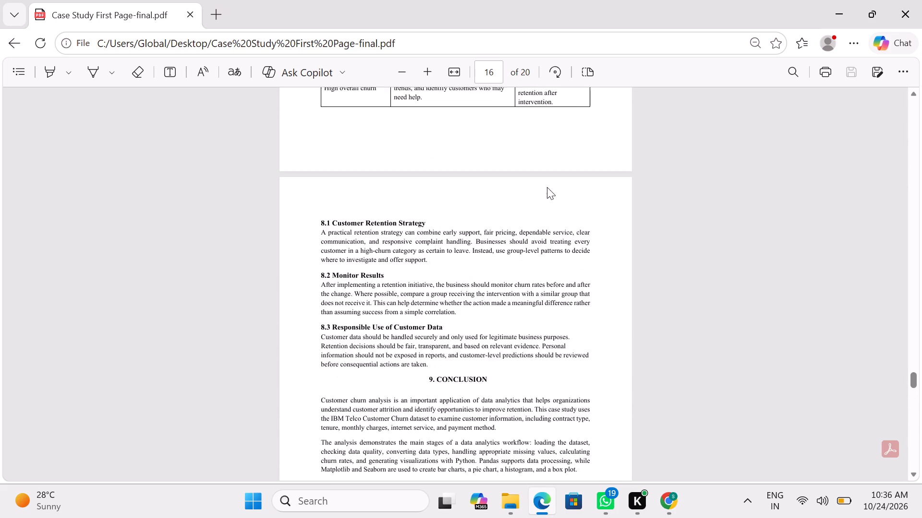
pyautogui.scroll(4, 547, 187)
pyautogui.scroll(20, 547, 187)
pyautogui.scroll(2, 547, 187)
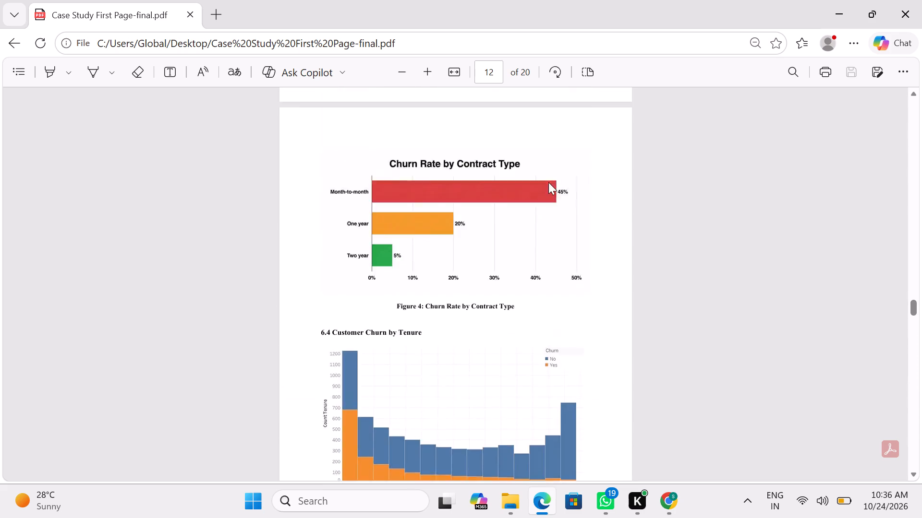
pyautogui.moveTo(456, 146); pyautogui.dragTo(461, 122)
pyautogui.moveTo(463, 126); pyautogui.dragTo(503, 141)
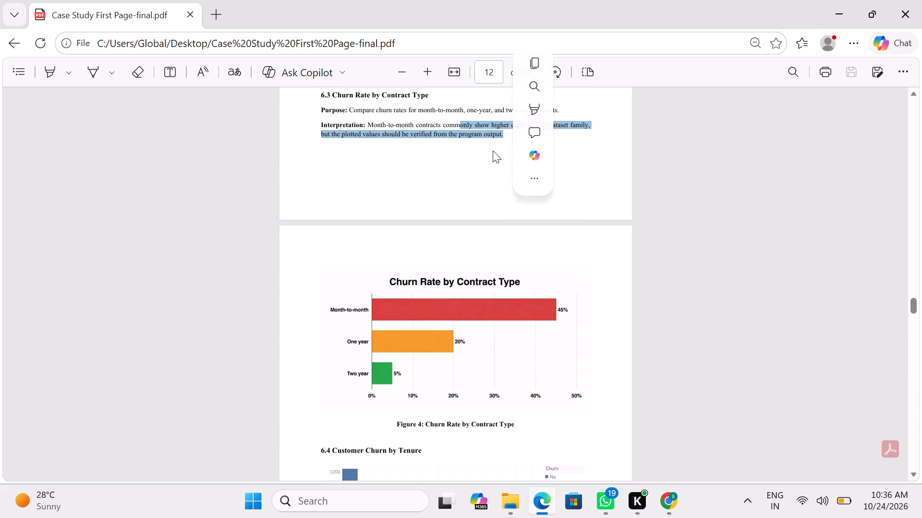
pyautogui.click(432, 158)
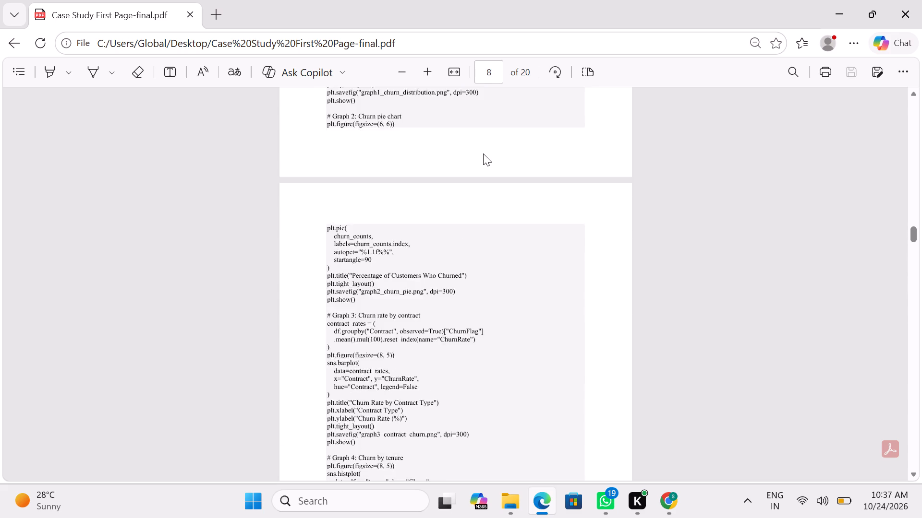
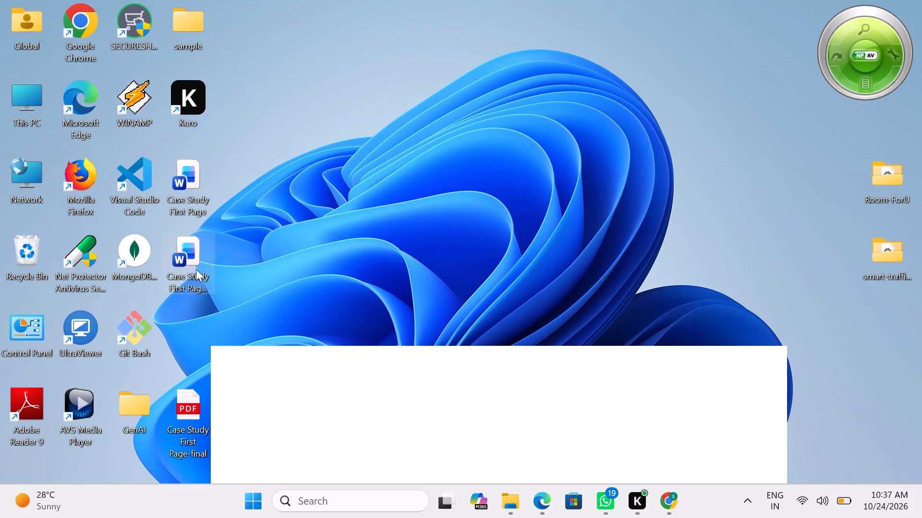
# Open the Case Study First Page-final document from the desktop in Word.
pyautogui.doubleClick(194, 259)
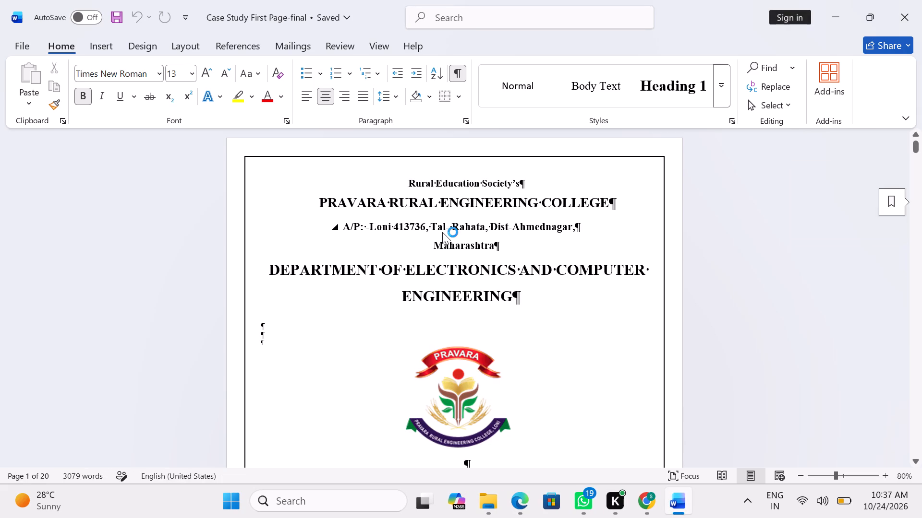
# Examine the Word report's trailing pages from page 20 back through the page breaks to the References section and the conclusion.
pyautogui.scroll(-19, 437, 235)
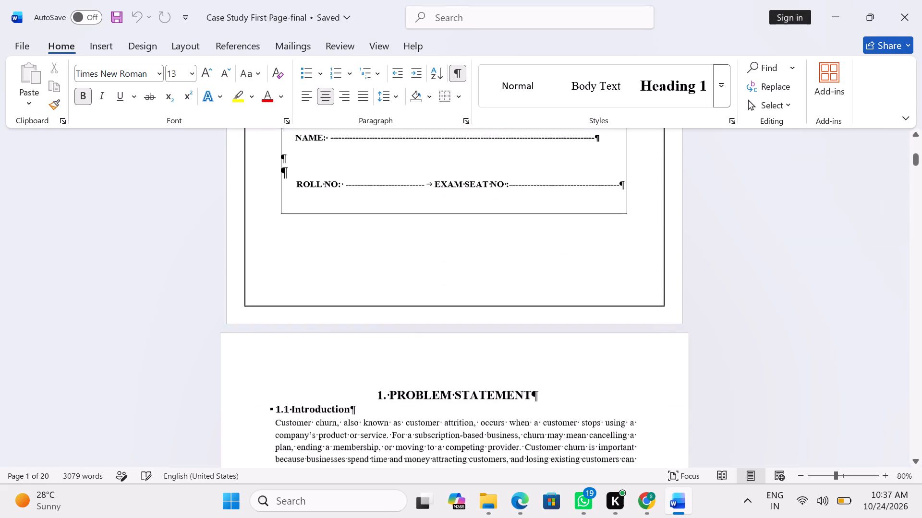
pyautogui.scroll(-1, 482, 230)
pyautogui.moveTo(919, 160); pyautogui.dragTo(917, 501)
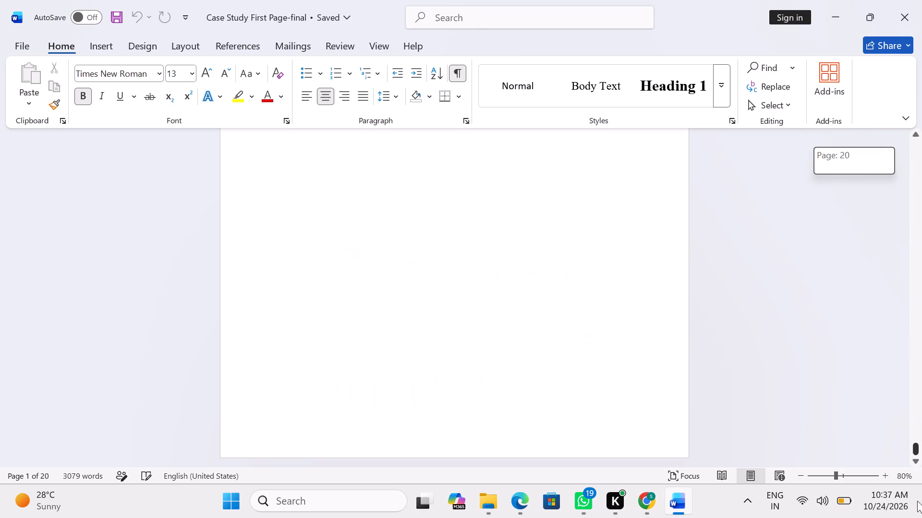
pyautogui.moveTo(917, 501); pyautogui.dragTo(859, 457)
pyautogui.scroll(20, 355, 301)
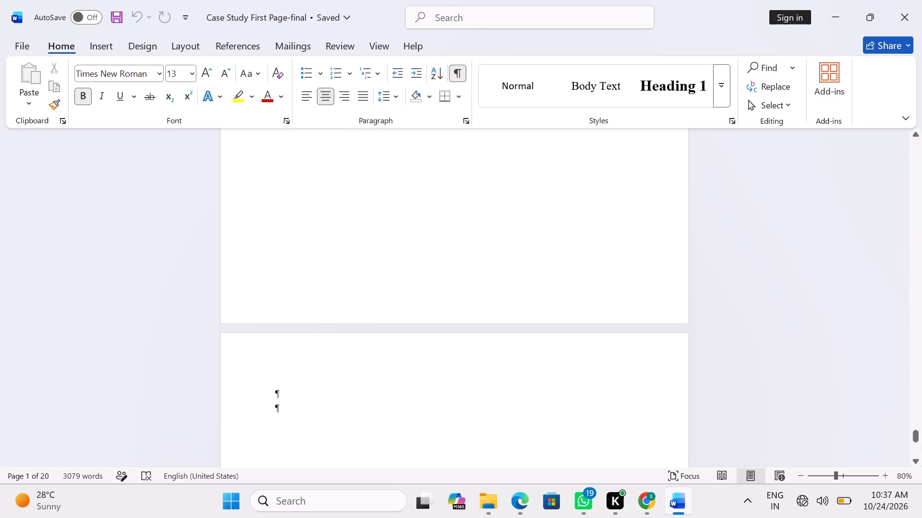
pyautogui.scroll(15, 367, 291)
pyautogui.scroll(10, 368, 289)
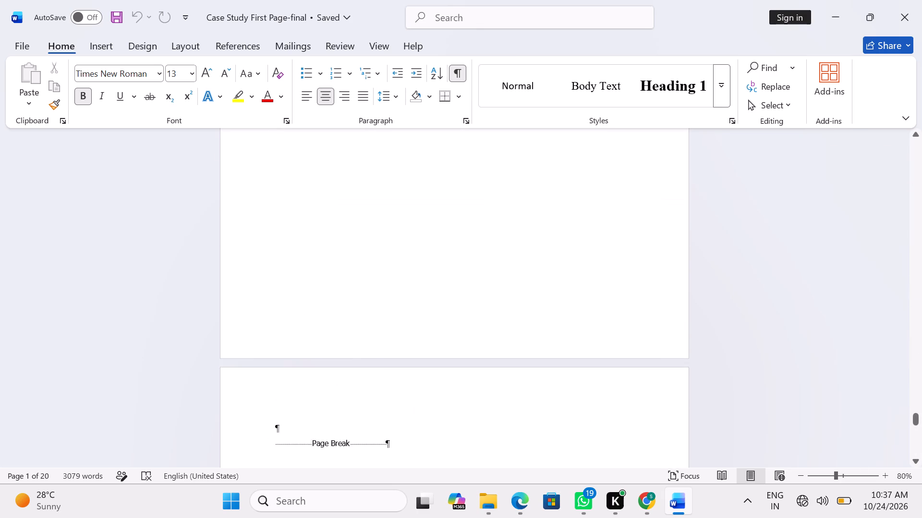
pyautogui.scroll(9, 369, 289)
pyautogui.scroll(20, 370, 288)
pyautogui.scroll(5, 370, 288)
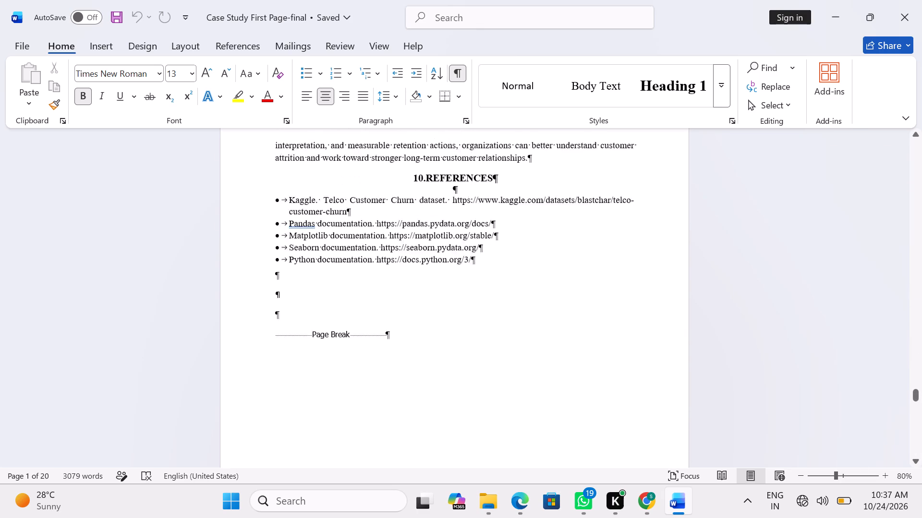
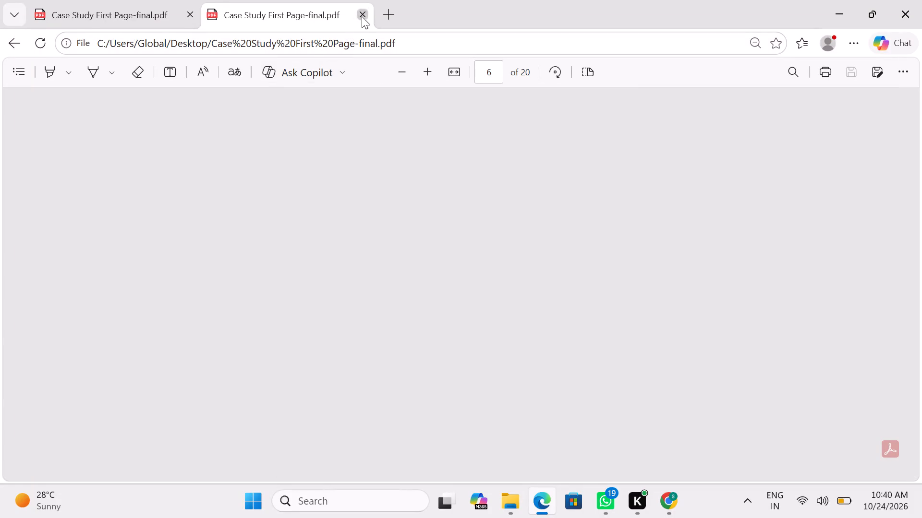
# Close the duplicate Case Study First Page-final.pdf tab in Edge, keeping one copy of the PDF open.
pyautogui.click(185, 8)
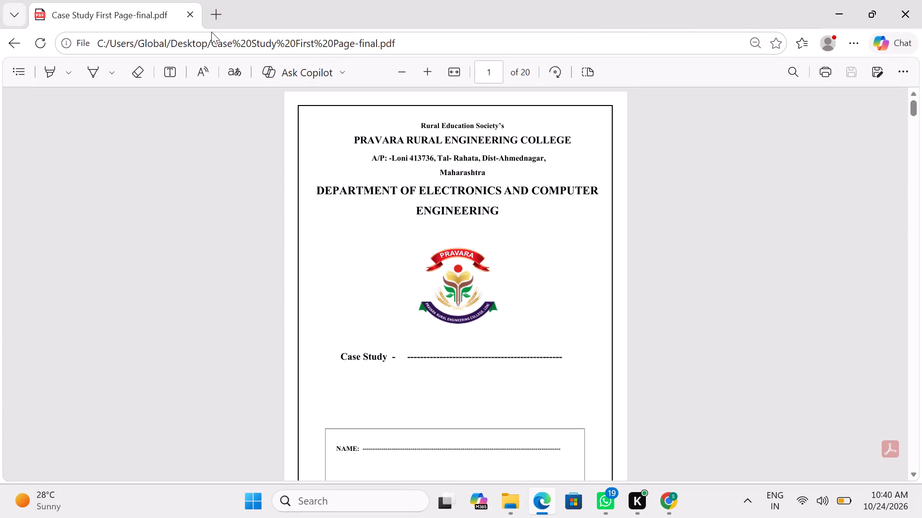
pyautogui.click(189, 7)
# Open the print settings for the Case Study First Page-final PDF.
pyautogui.click(819, 70)
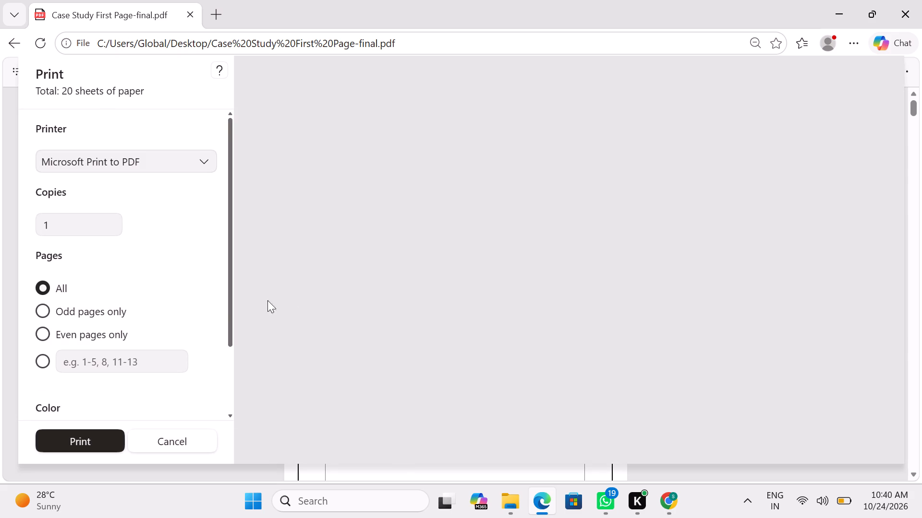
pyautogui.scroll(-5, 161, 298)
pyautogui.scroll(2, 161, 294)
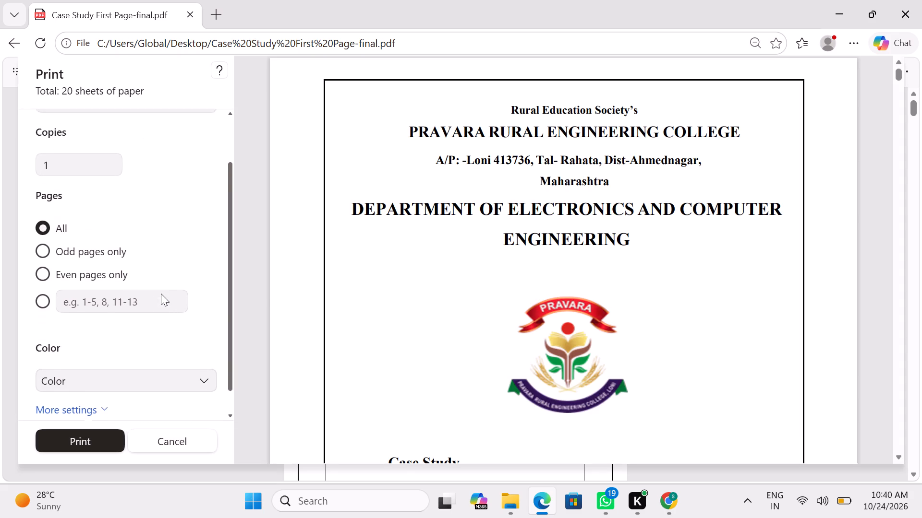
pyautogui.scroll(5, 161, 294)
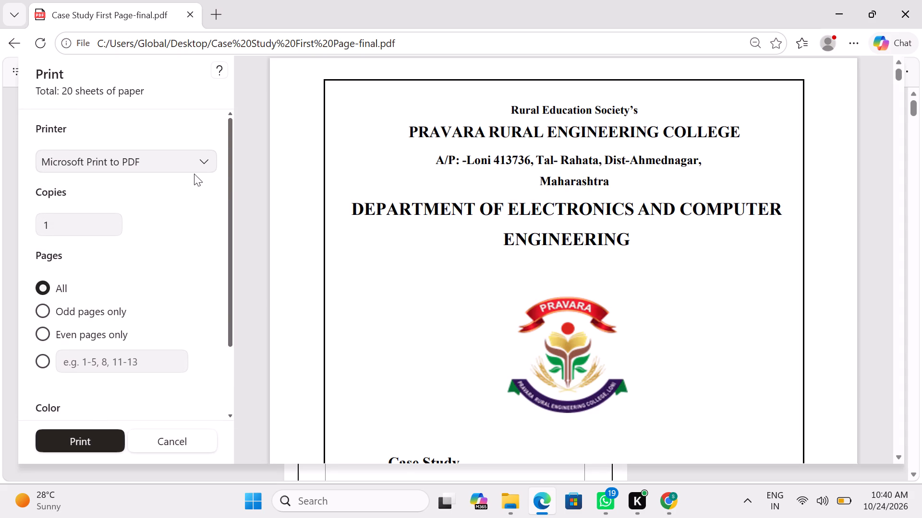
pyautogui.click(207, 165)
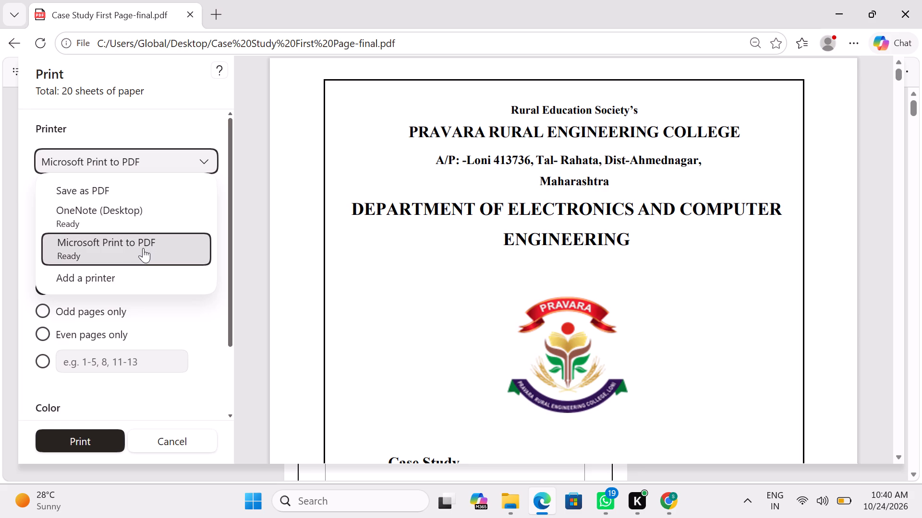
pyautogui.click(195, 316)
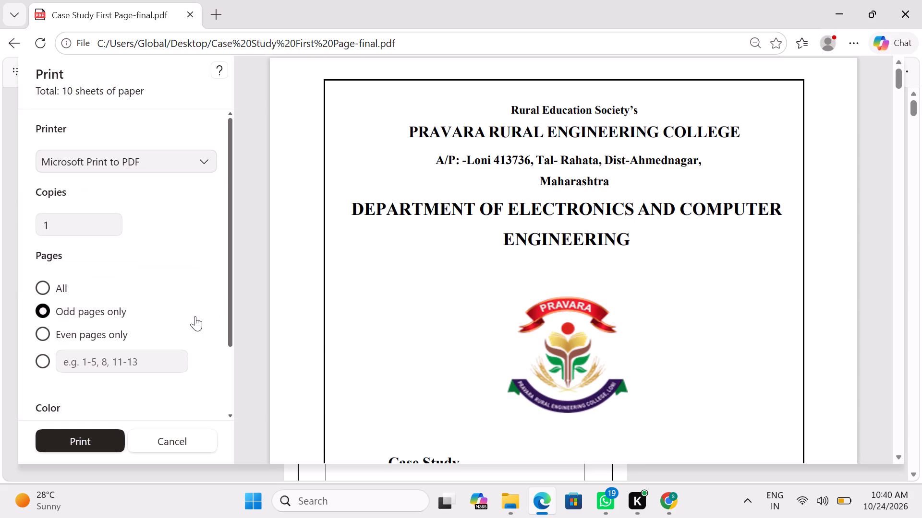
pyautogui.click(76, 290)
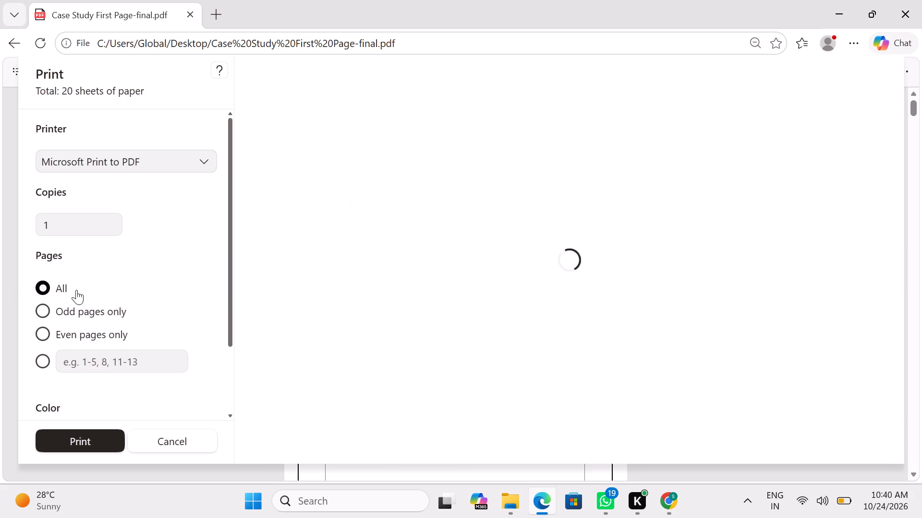
# Set a custom print range of pages 1-17 for the case study PDF, ending at the References page.
pyautogui.scroll(-1, 152, 327)
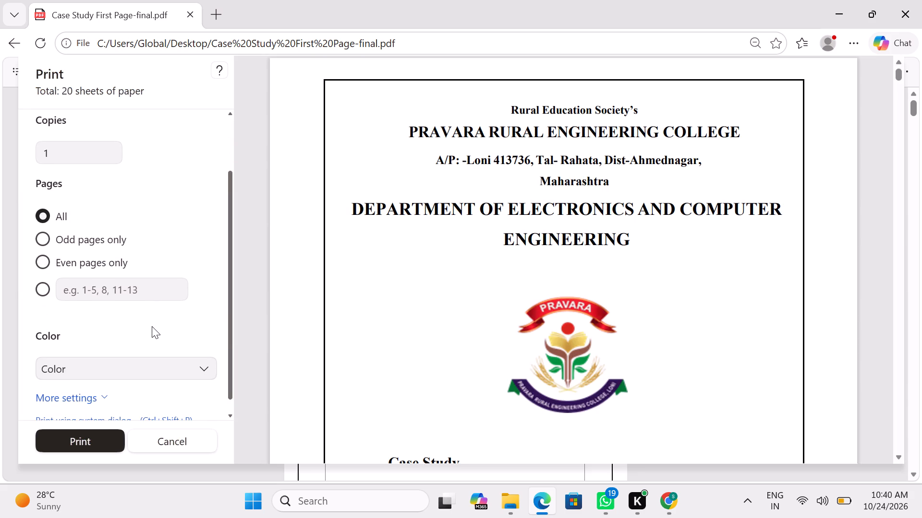
pyautogui.click(161, 292)
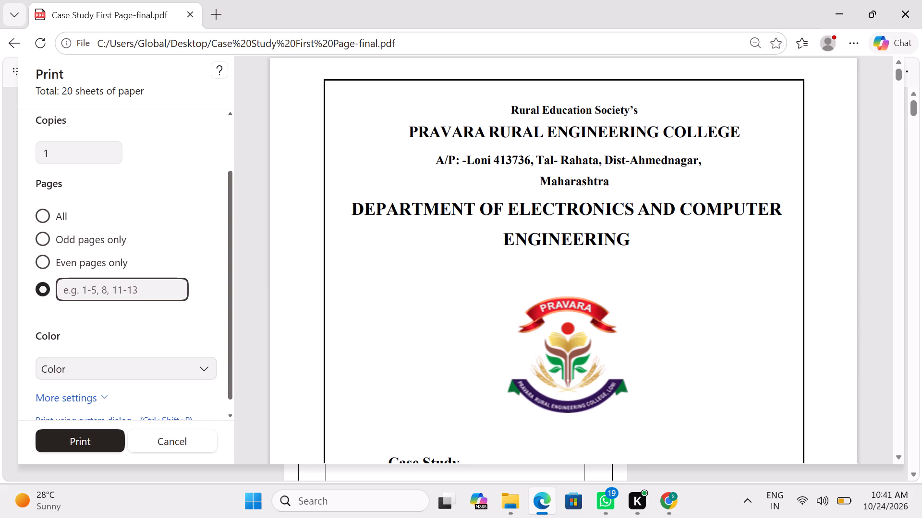
pyautogui.press('1')
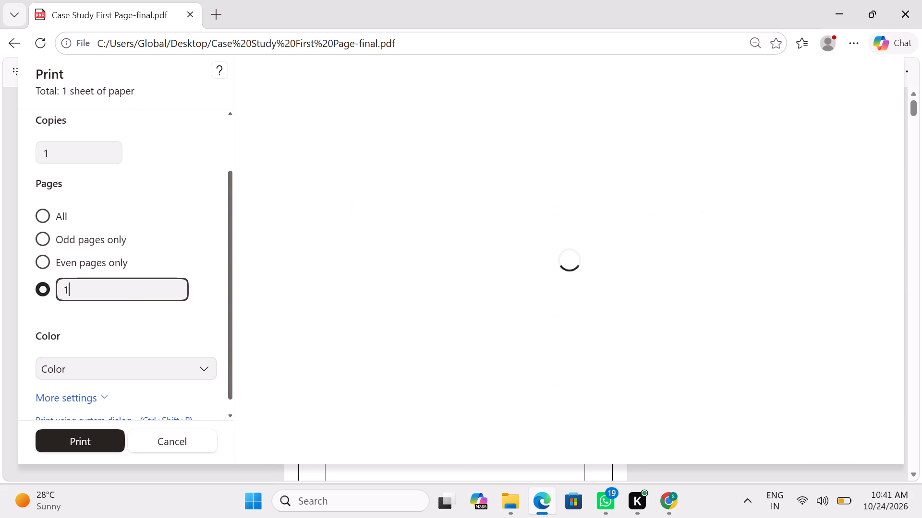
pyautogui.press('-')
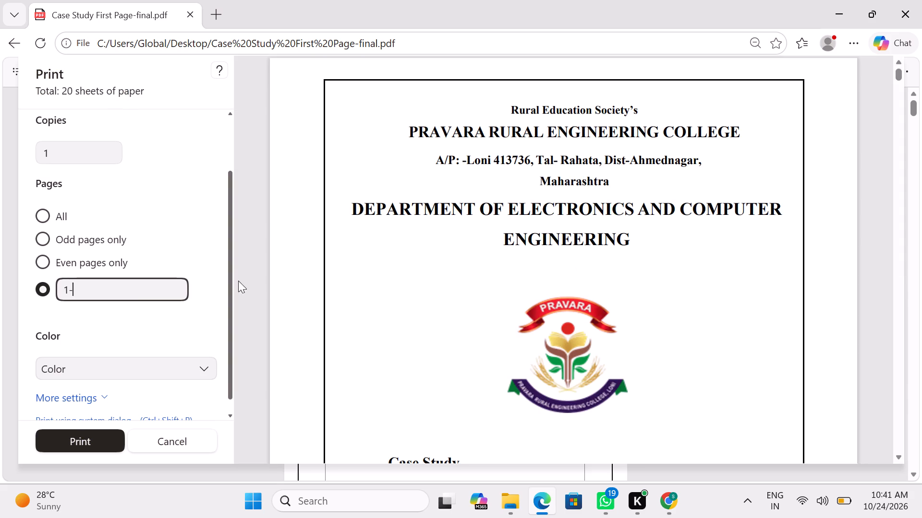
pyautogui.scroll(-3, 251, 292)
pyautogui.scroll(-10, 280, 321)
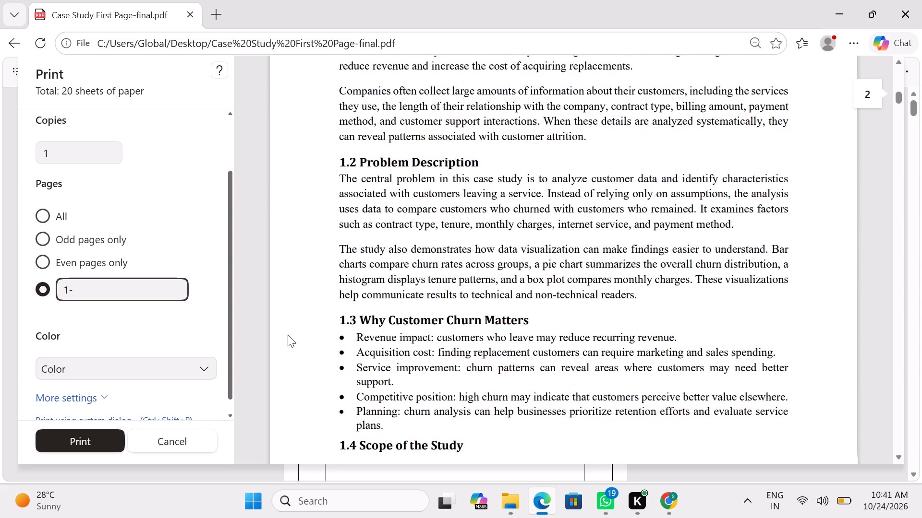
pyautogui.scroll(-10, 288, 335)
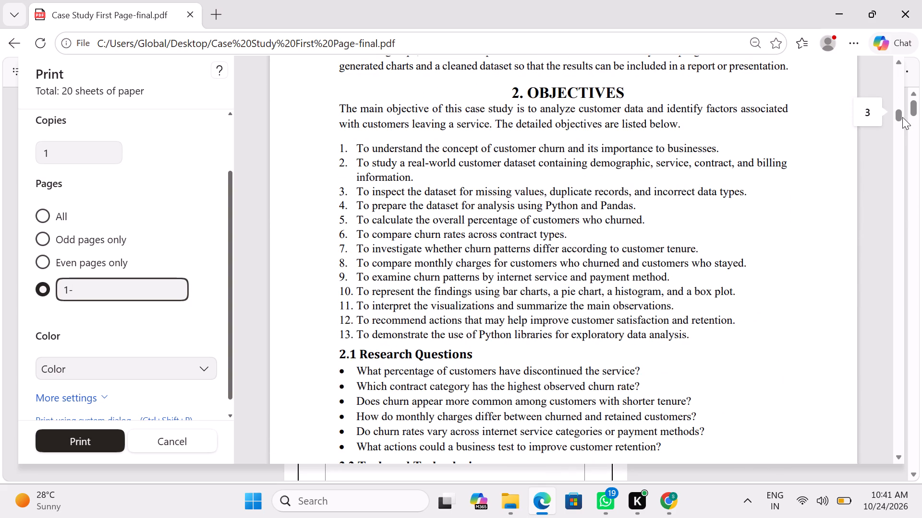
pyautogui.moveTo(902, 115); pyautogui.dragTo(891, 292)
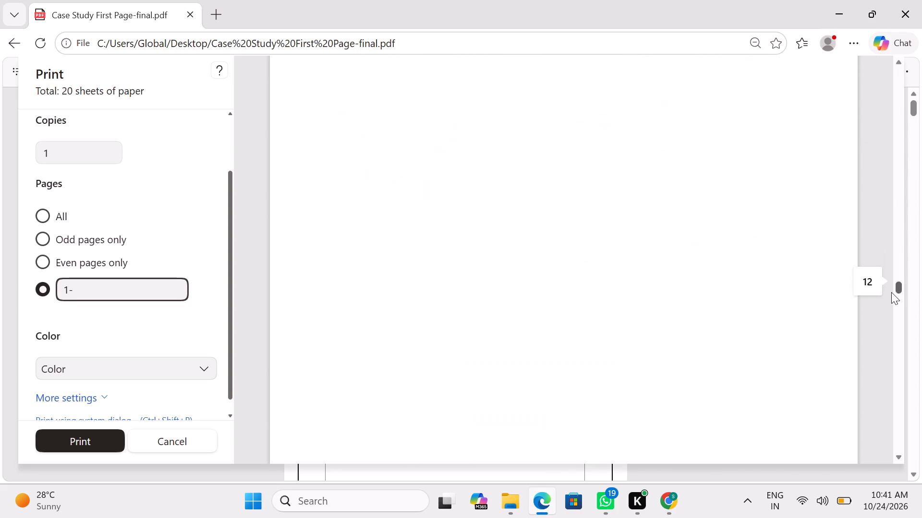
pyautogui.moveTo(891, 292); pyautogui.dragTo(889, 367)
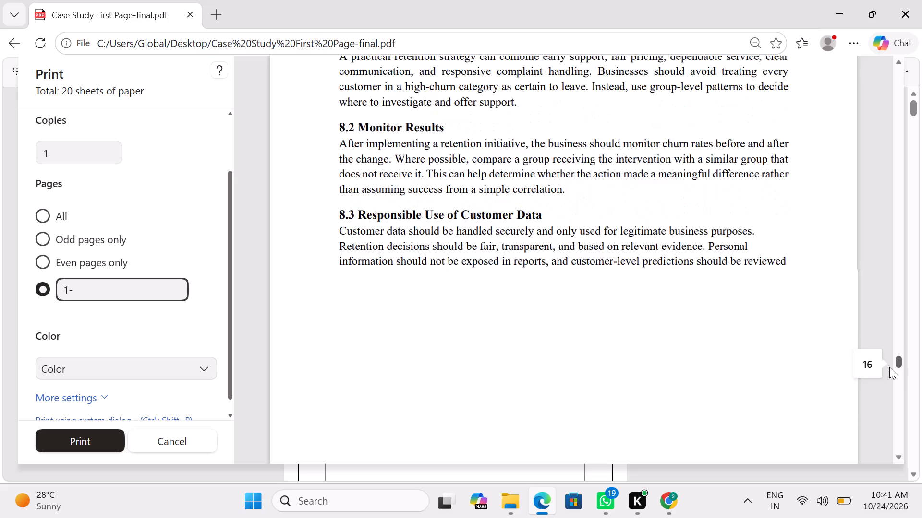
pyautogui.moveTo(889, 367); pyautogui.dragTo(884, 364)
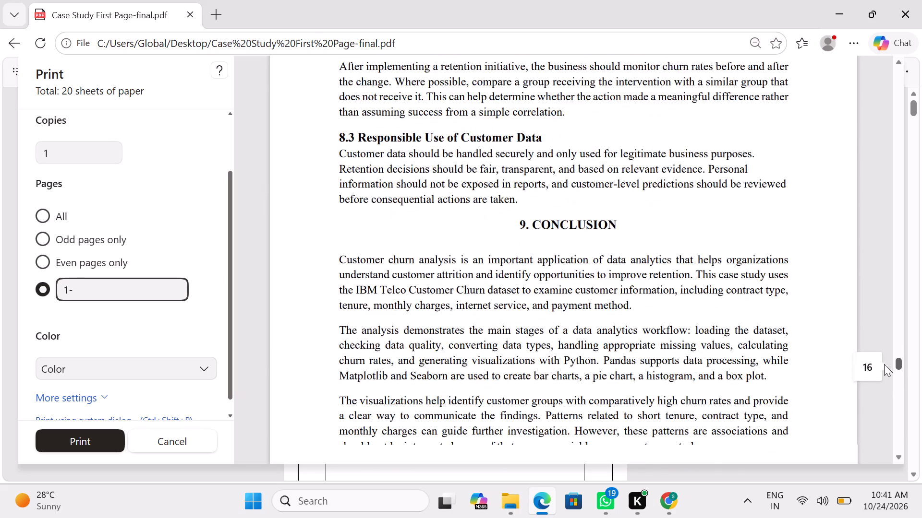
pyautogui.moveTo(884, 364); pyautogui.dragTo(885, 375)
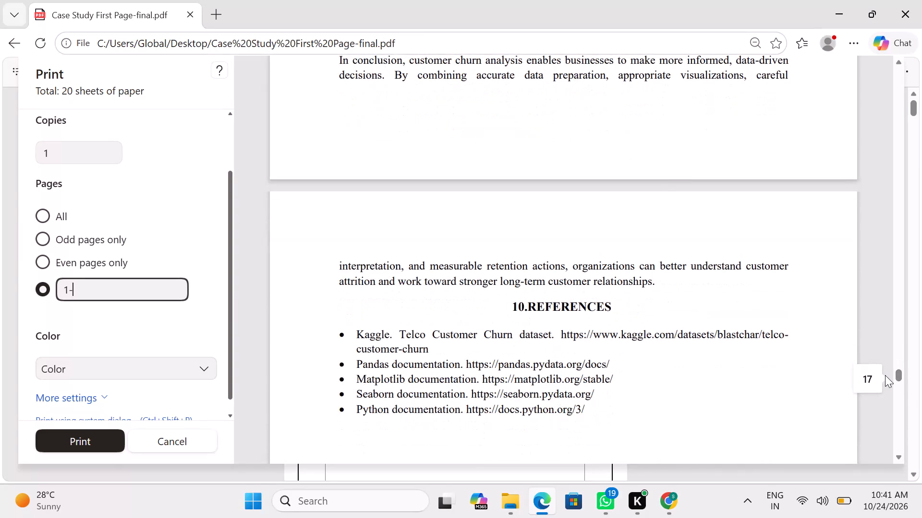
pyautogui.press('1')
pyautogui.press('7')
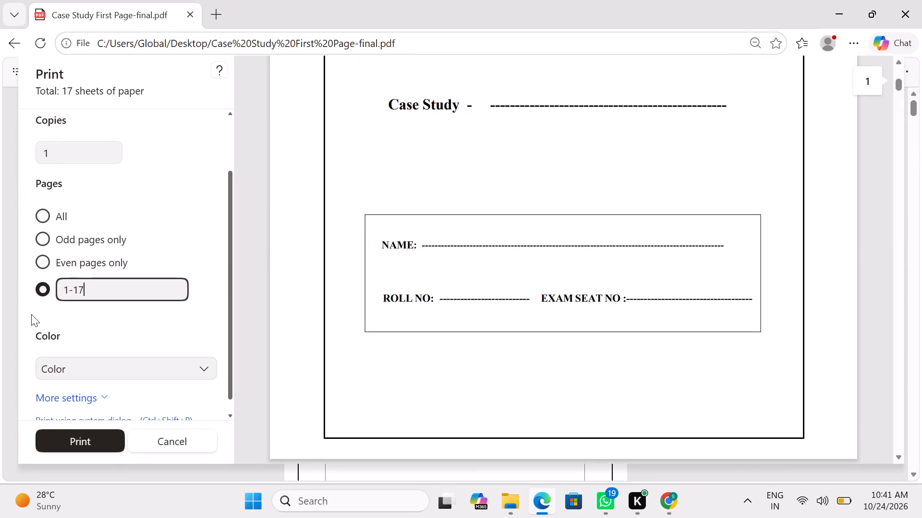
# Review the print settings and print the chosen page range with Microsoft Print to PDF.
pyautogui.scroll(-3, 37, 310)
pyautogui.scroll(-3, 76, 316)
pyautogui.scroll(7, 80, 324)
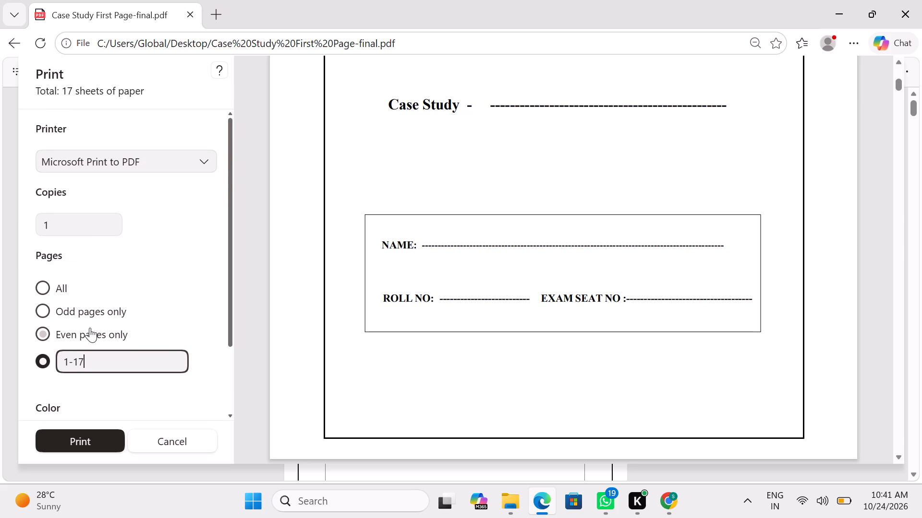
pyautogui.scroll(-8, 90, 328)
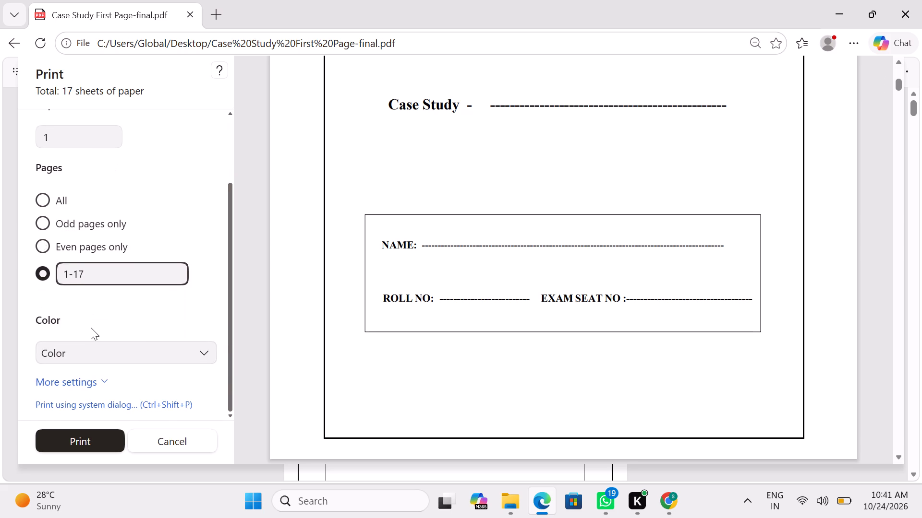
pyautogui.scroll(-2, 92, 330)
pyautogui.scroll(7, 92, 330)
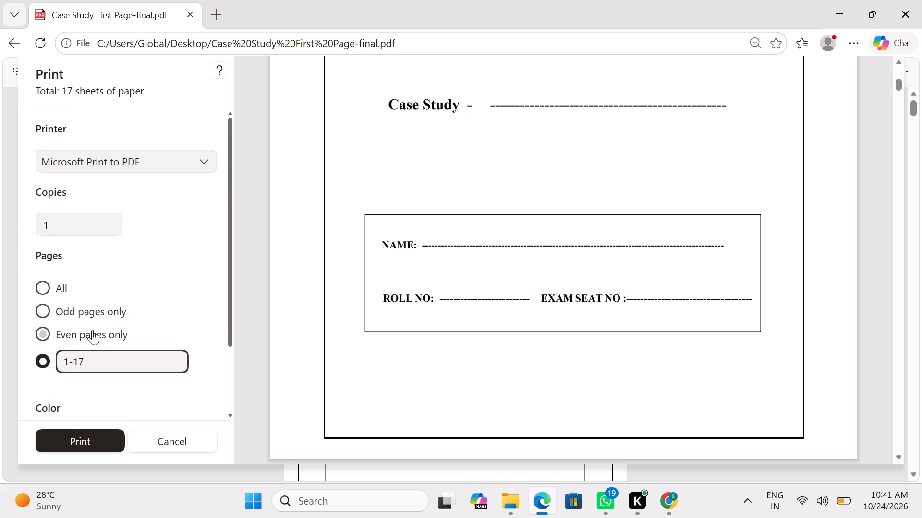
pyautogui.scroll(-4, 92, 330)
pyautogui.click(84, 443)
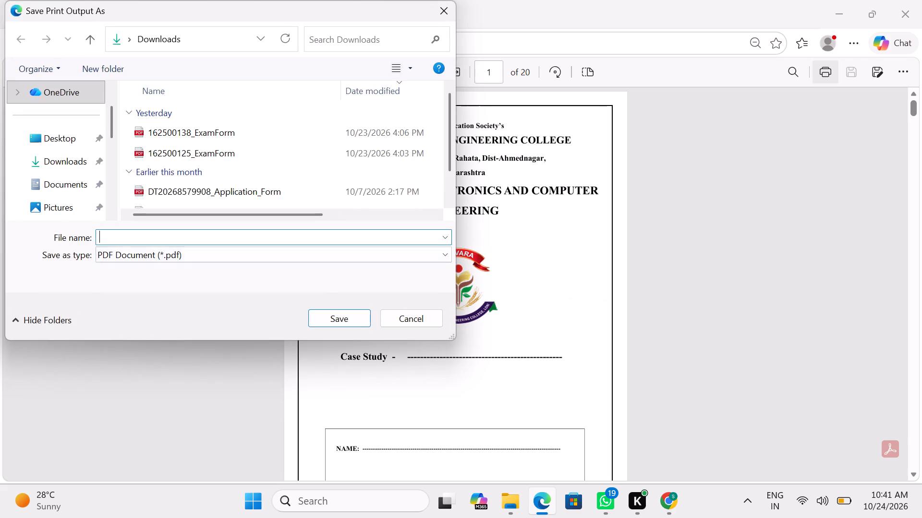
# Save the print output as a PDF named "case study" in the Downloads folder.
pyautogui.click(156, 229)
pyautogui.press('p')
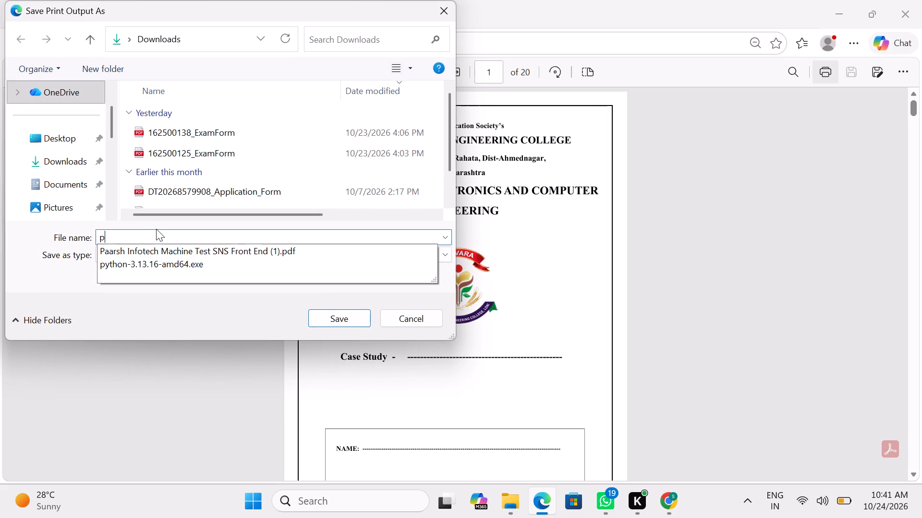
pyautogui.press('BackSpace')
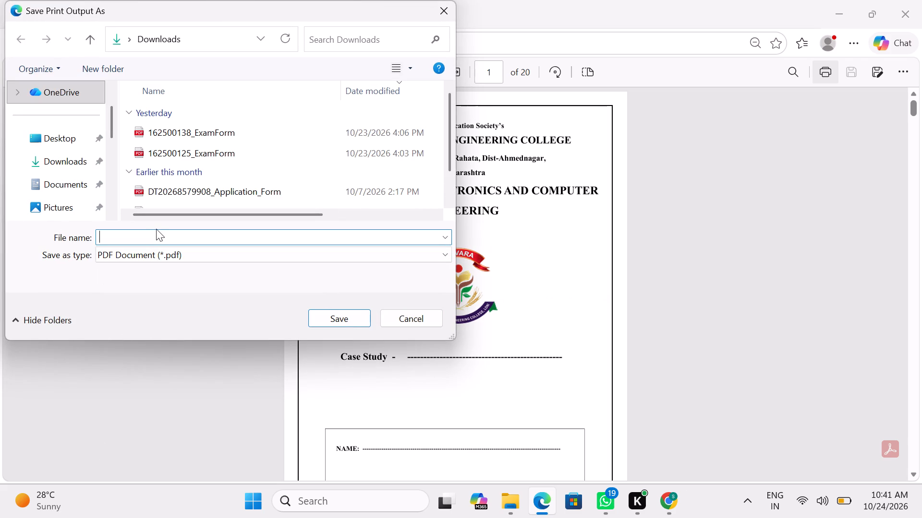
pyautogui.write('cawe')
pyautogui.press('BackSpace')
pyautogui.press('BackSpace')
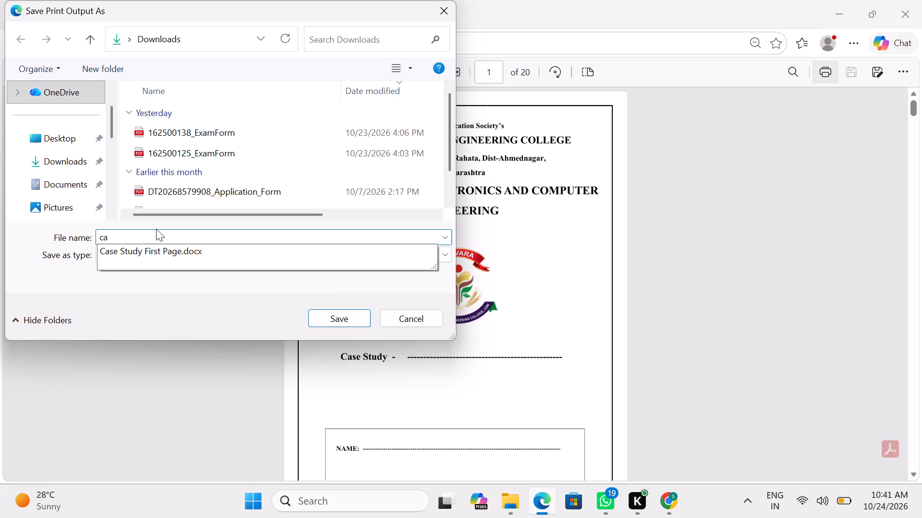
pyautogui.write('se study')
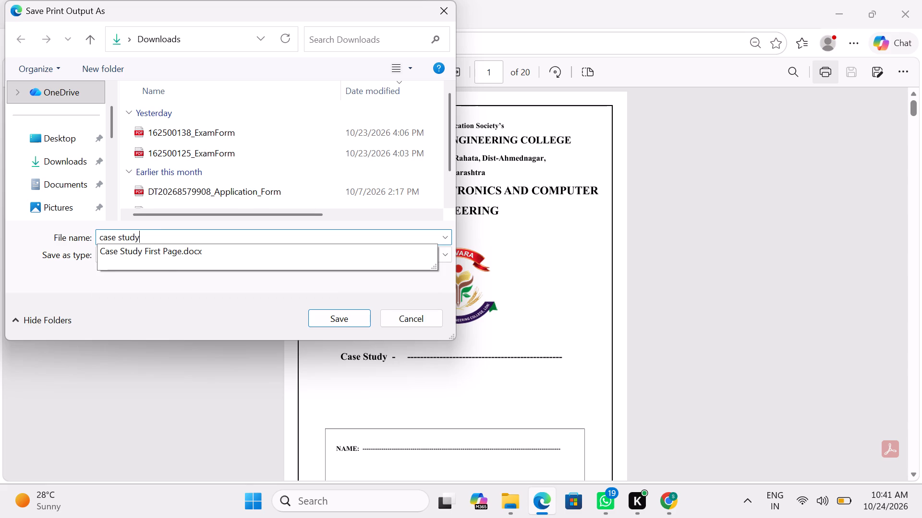
pyautogui.click(340, 317)
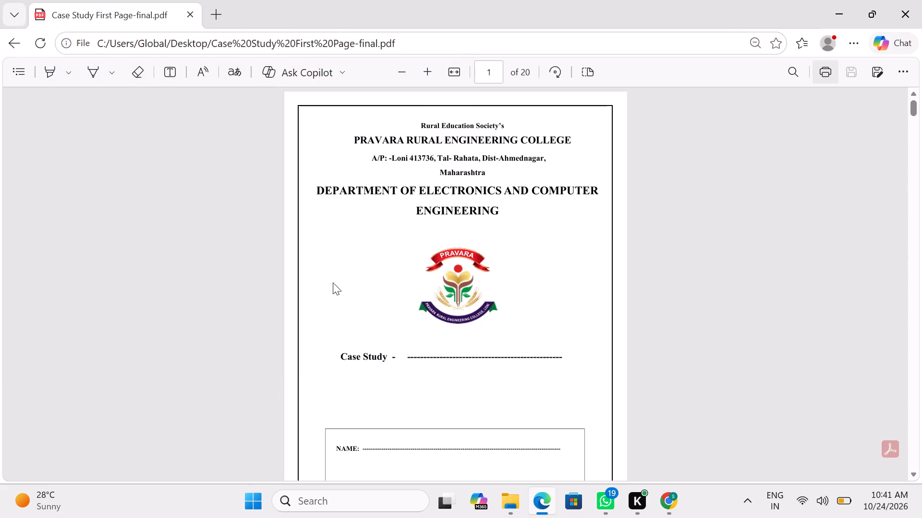
# Look through the open Case Study First Page-final PDF to its last page, examining the pages after the References.
pyautogui.scroll(-15, 332, 283)
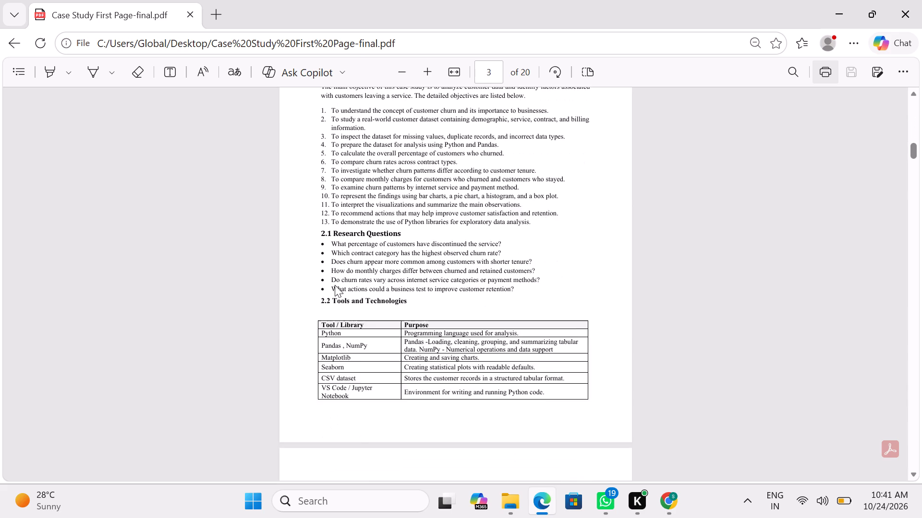
pyautogui.scroll(-20, 335, 285)
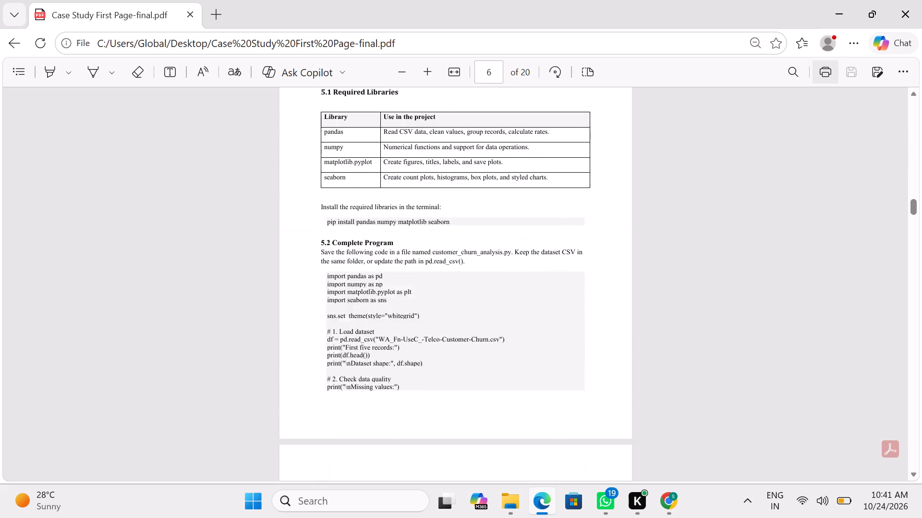
pyautogui.scroll(-16, 339, 285)
pyautogui.scroll(-7, 346, 285)
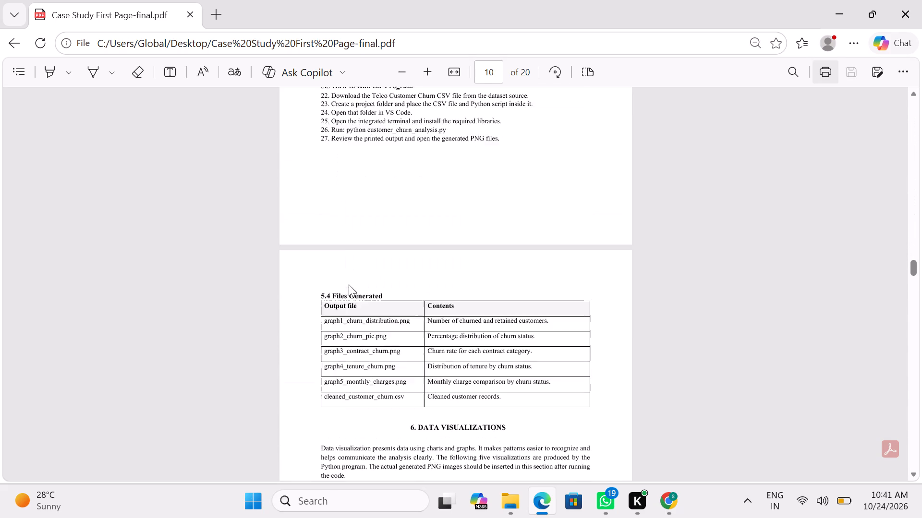
pyautogui.scroll(-18, 349, 284)
pyautogui.scroll(-3, 356, 283)
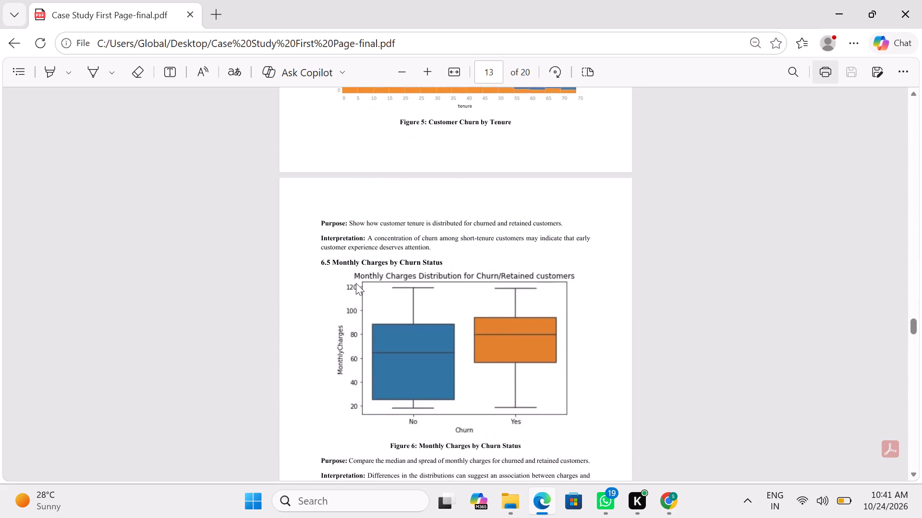
pyautogui.scroll(-18, 356, 283)
pyautogui.scroll(-6, 357, 284)
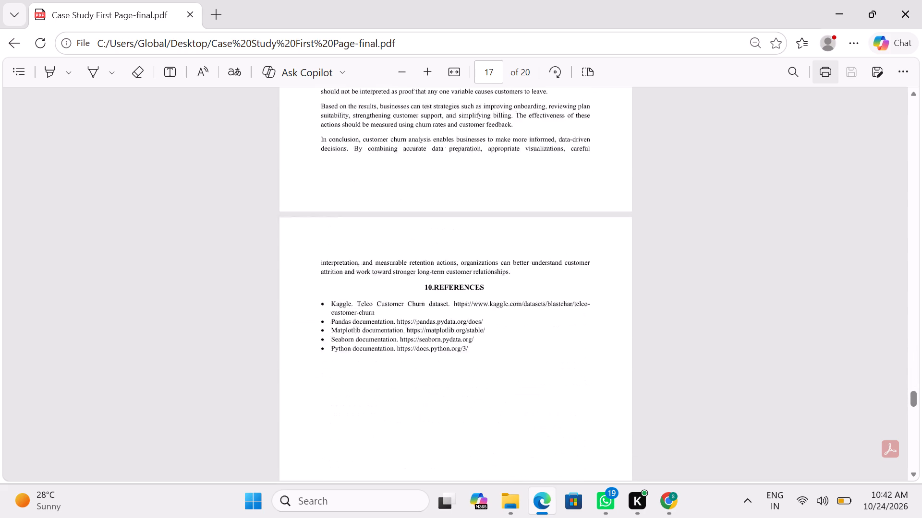
pyautogui.scroll(-16, 357, 284)
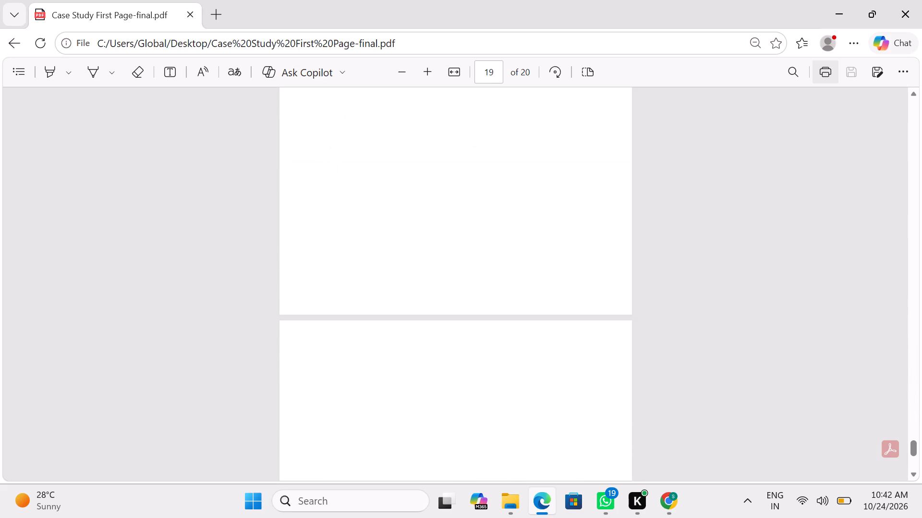
pyautogui.scroll(-13, 357, 284)
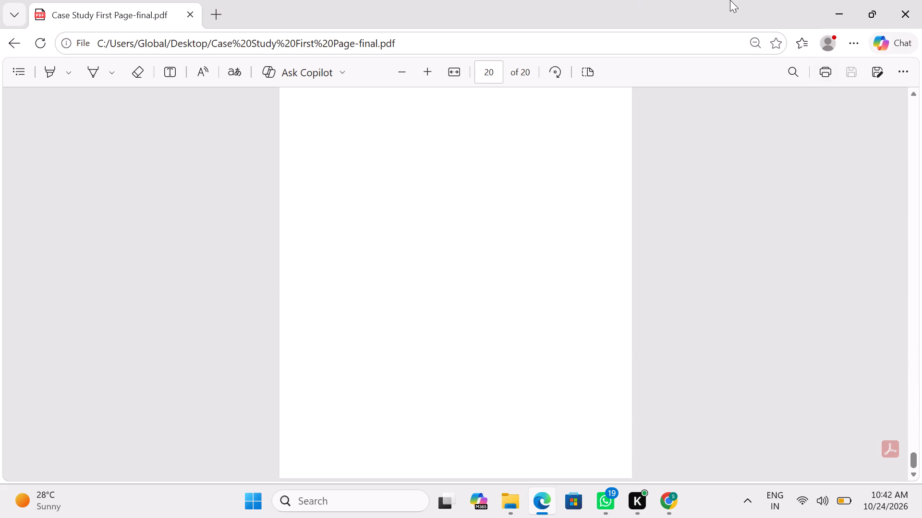
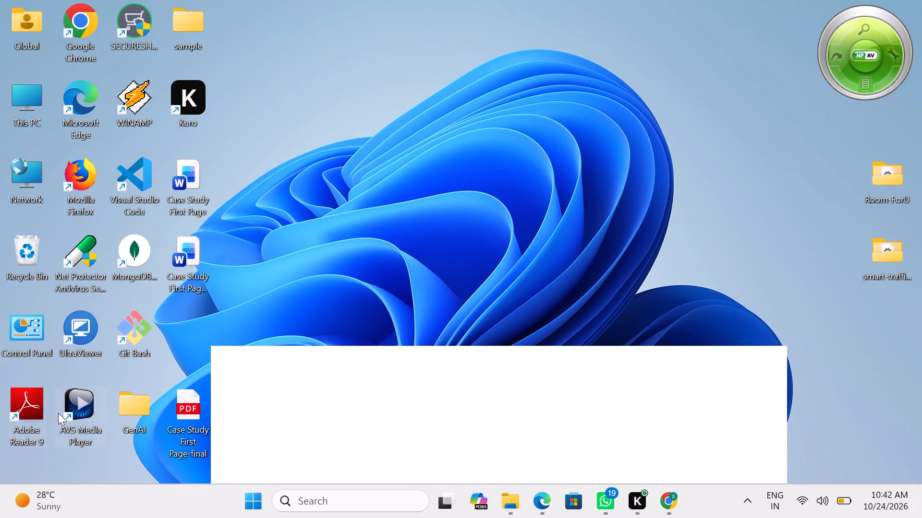
# Open the recent "case study" PDF from the Downloads folder through File Explorer and reload it in the browser.
pyautogui.click(522, 504)
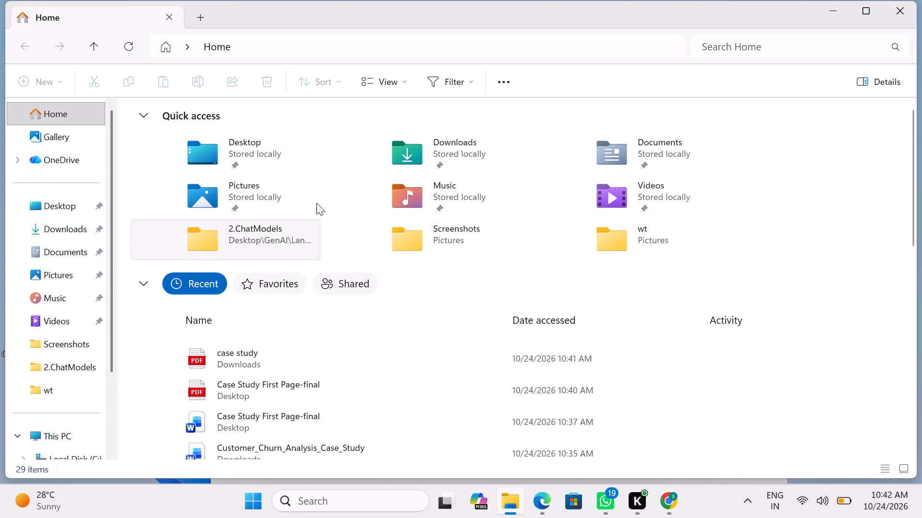
pyautogui.doubleClick(227, 355)
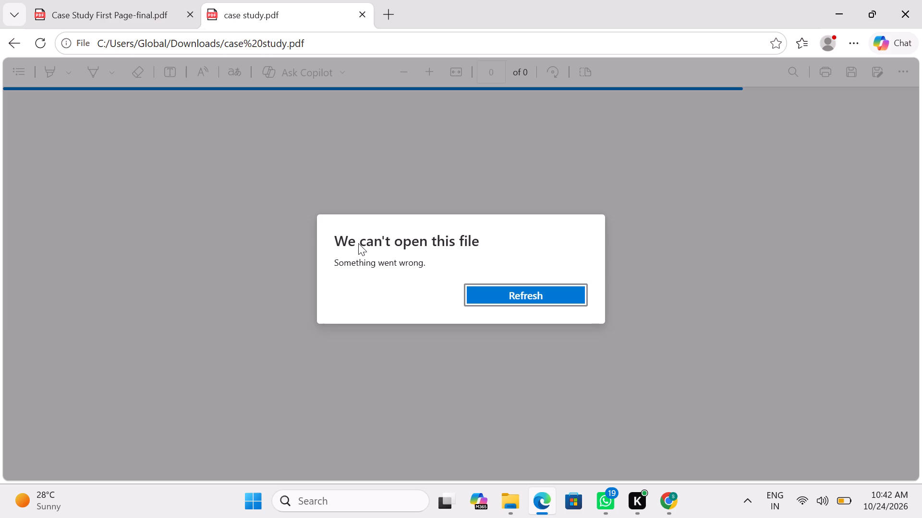
pyautogui.click(493, 294)
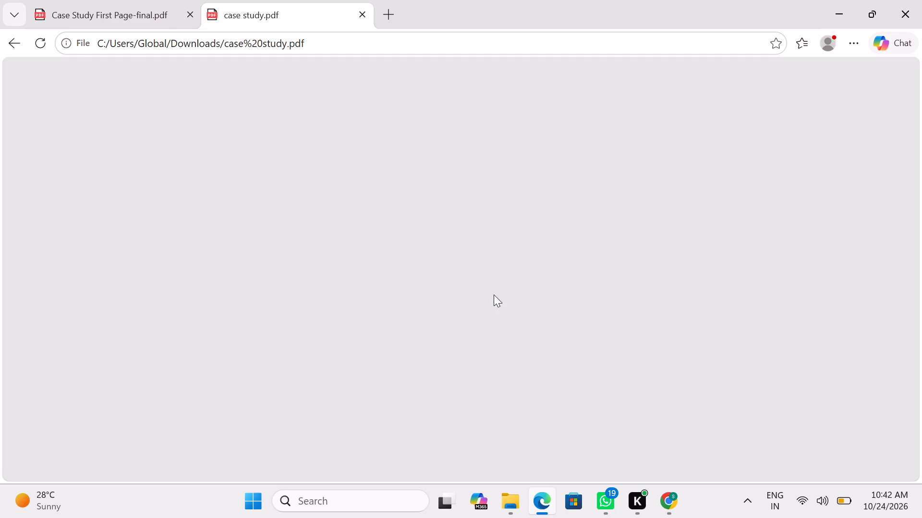
# Go to the last page of the case study PDF and check how the document ends around the References.
pyautogui.scroll(-2, 442, 259)
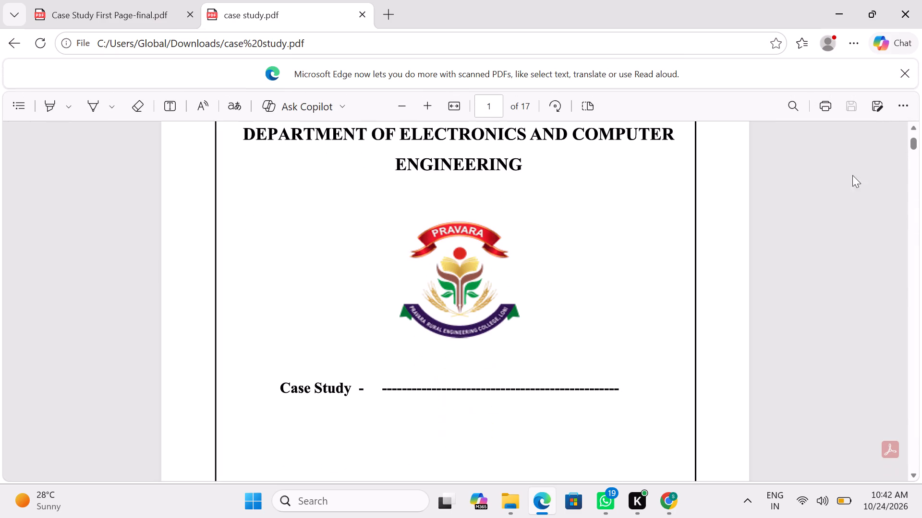
pyautogui.moveTo(918, 147); pyautogui.dragTo(921, 241)
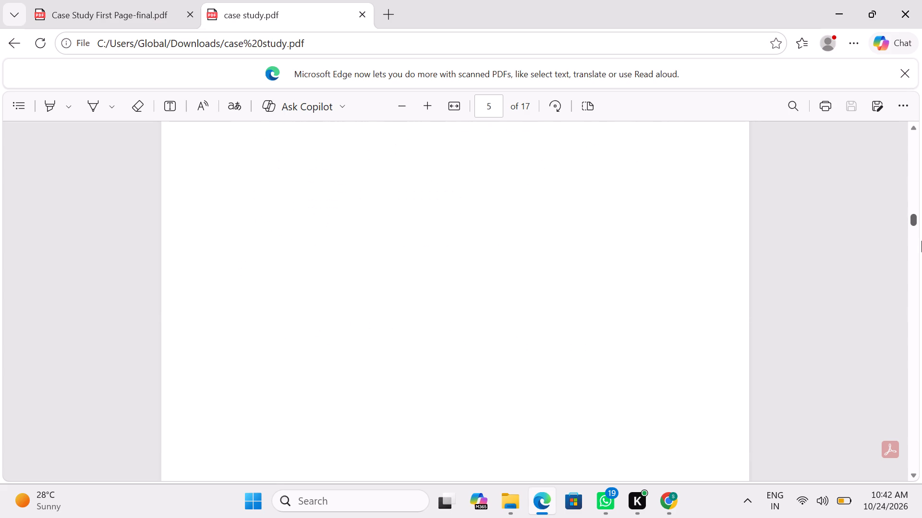
pyautogui.moveTo(921, 241); pyautogui.dragTo(921, 502)
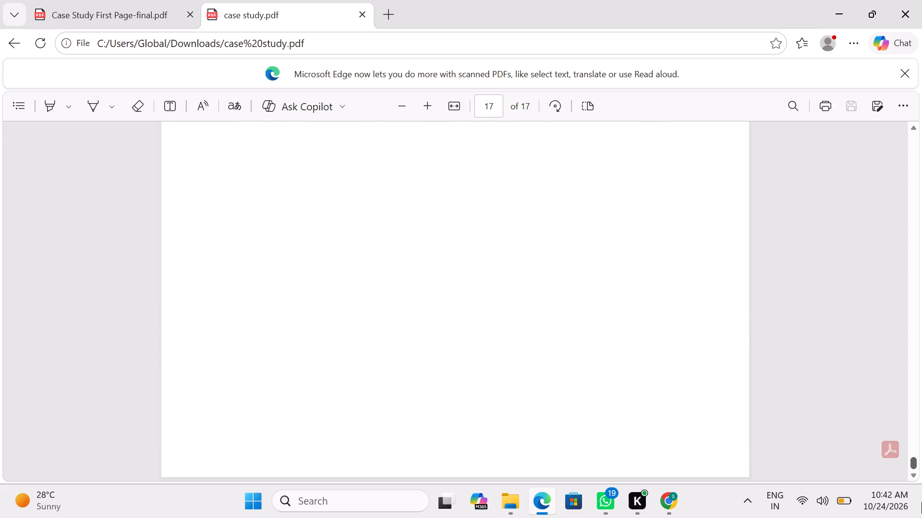
pyautogui.moveTo(921, 502); pyautogui.dragTo(920, 489)
pyautogui.scroll(6, 608, 346)
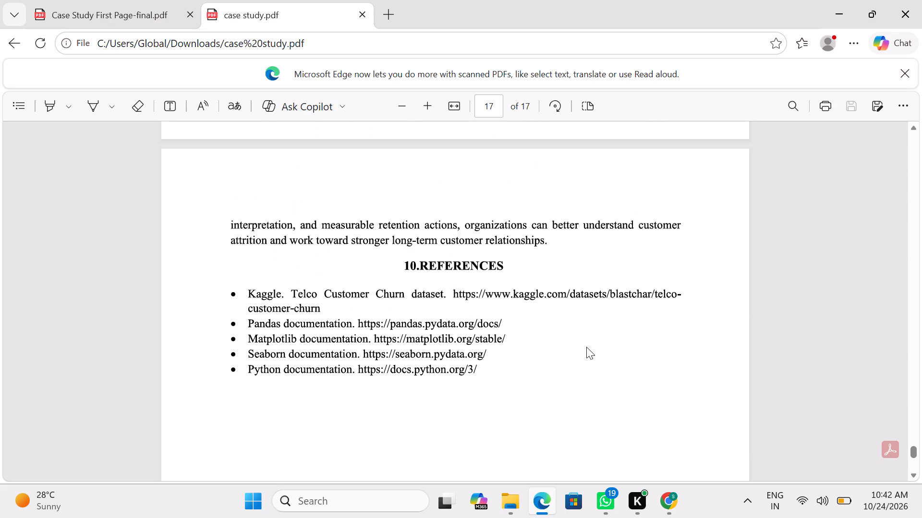
# Review the case study PDF backwards from the References to the cover page, checking the text, charts and code pages.
pyautogui.scroll(13, 586, 347)
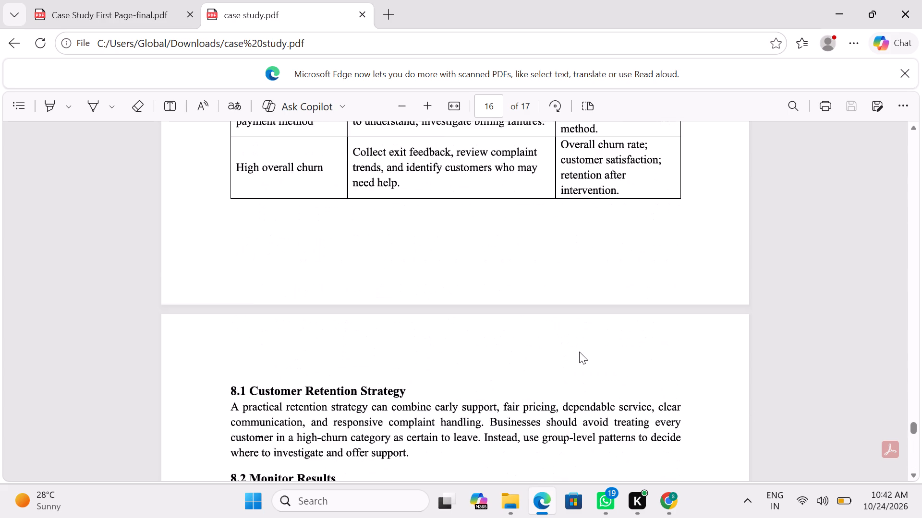
pyautogui.scroll(18, 579, 352)
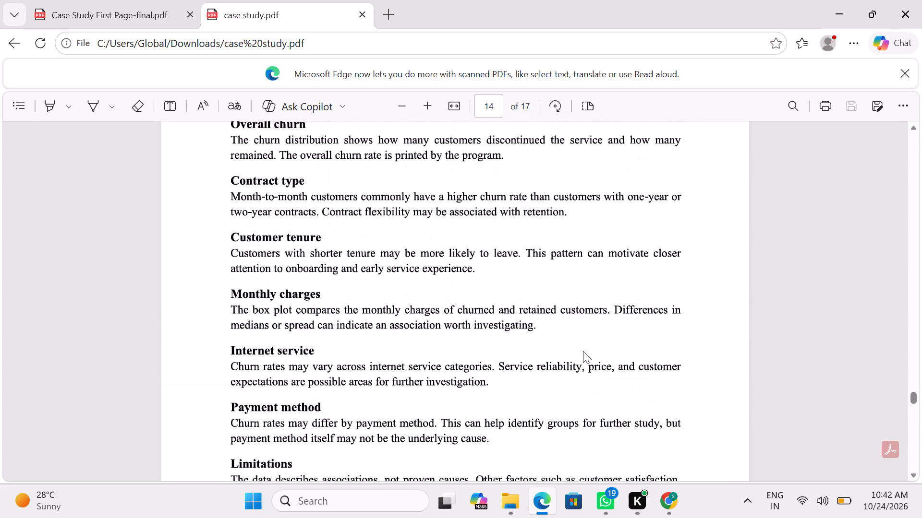
pyautogui.scroll(3, 583, 351)
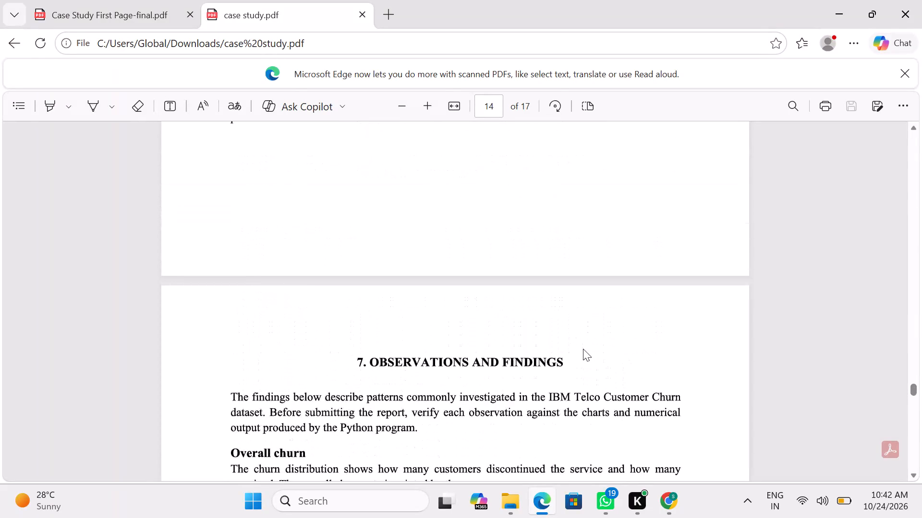
pyautogui.scroll(8, 583, 349)
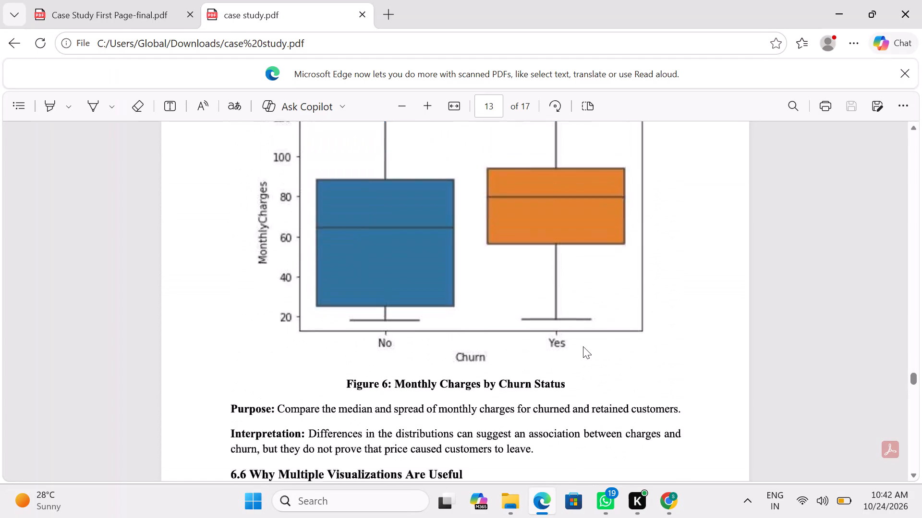
pyautogui.scroll(12, 583, 346)
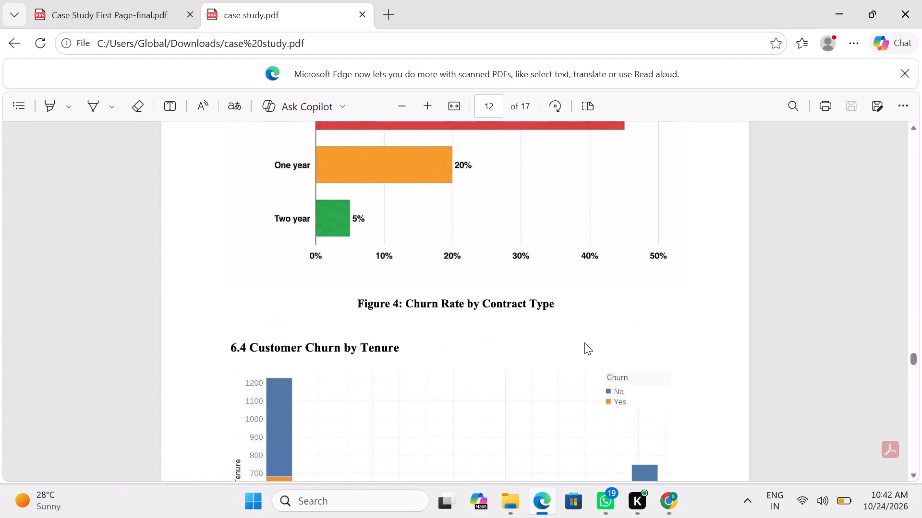
pyautogui.scroll(8, 584, 342)
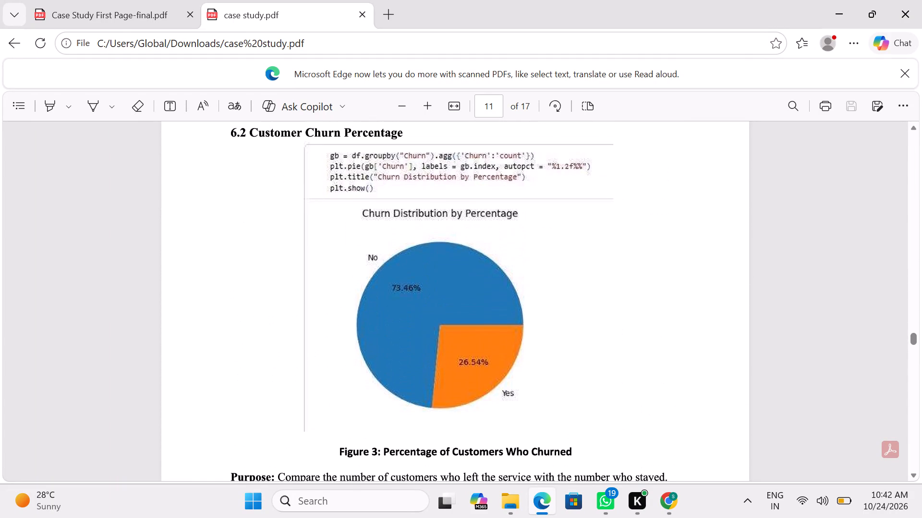
pyautogui.scroll(15, 585, 341)
pyautogui.scroll(17, 585, 341)
pyautogui.scroll(8, 585, 341)
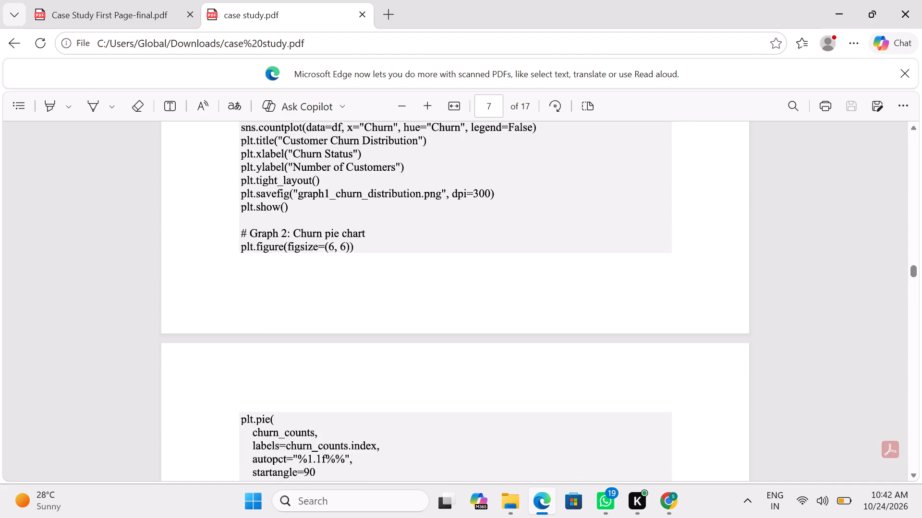
pyautogui.scroll(8, 585, 341)
pyautogui.scroll(19, 585, 341)
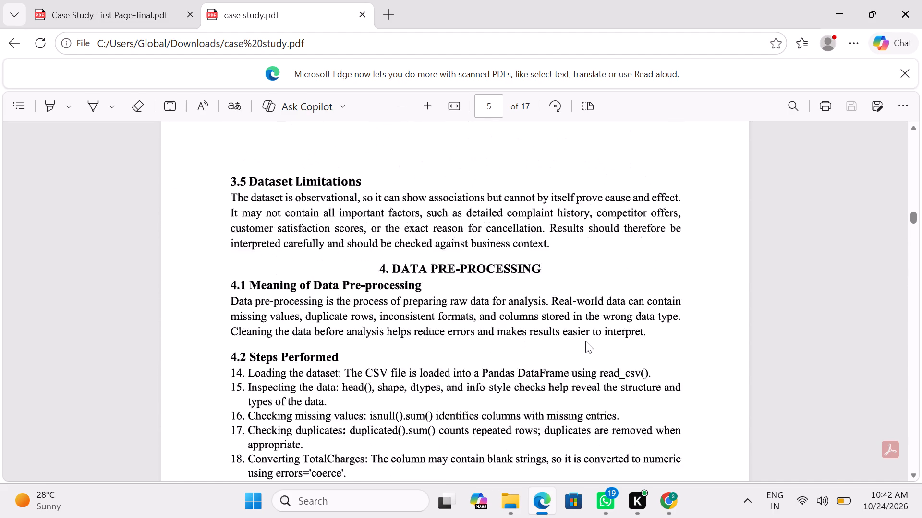
pyautogui.scroll(16, 585, 341)
pyautogui.scroll(11, 585, 340)
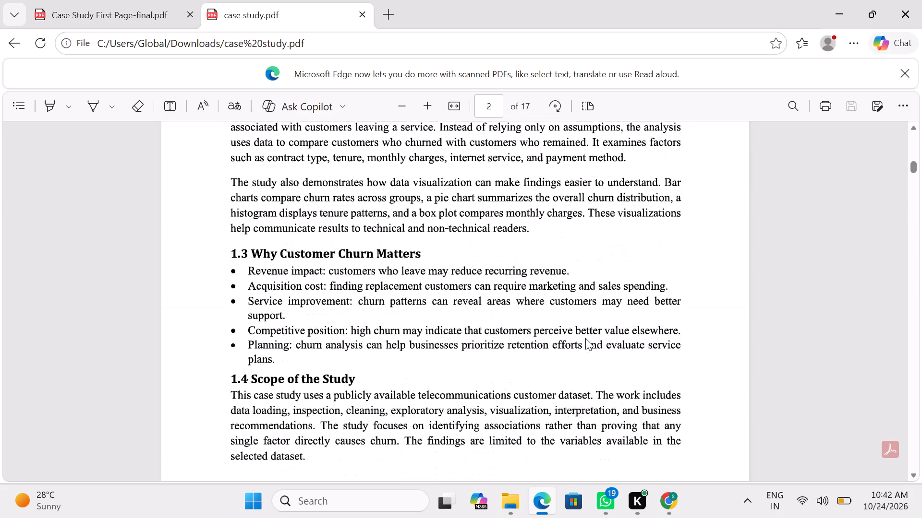
pyautogui.scroll(12, 585, 338)
pyautogui.scroll(11, 588, 336)
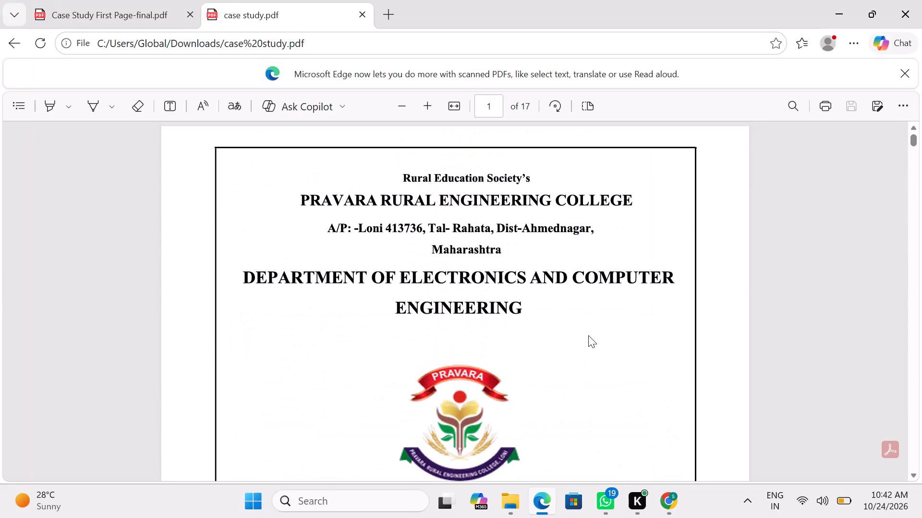
pyautogui.scroll(1, 588, 335)
# Dismiss the notification bar about scanned PDF features above the document.
pyautogui.click(896, 67)
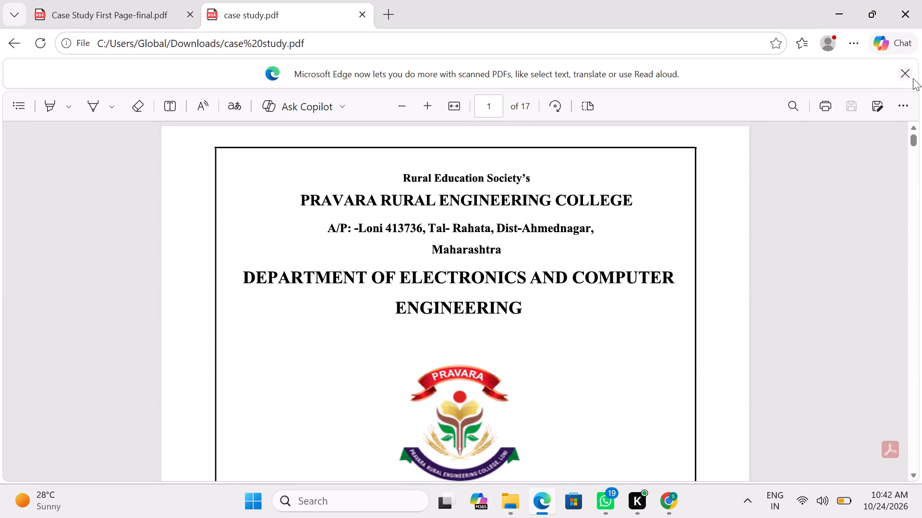
pyautogui.click(912, 75)
pyautogui.click(906, 76)
pyautogui.click(904, 76)
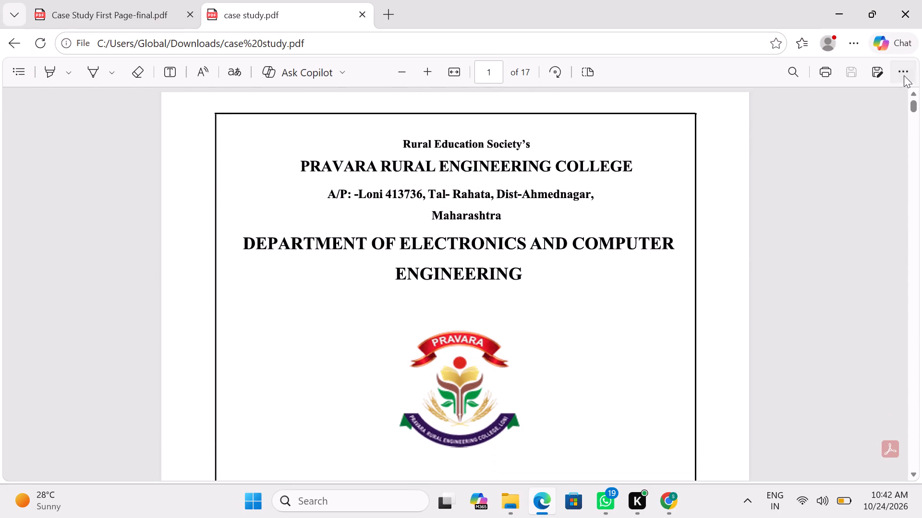